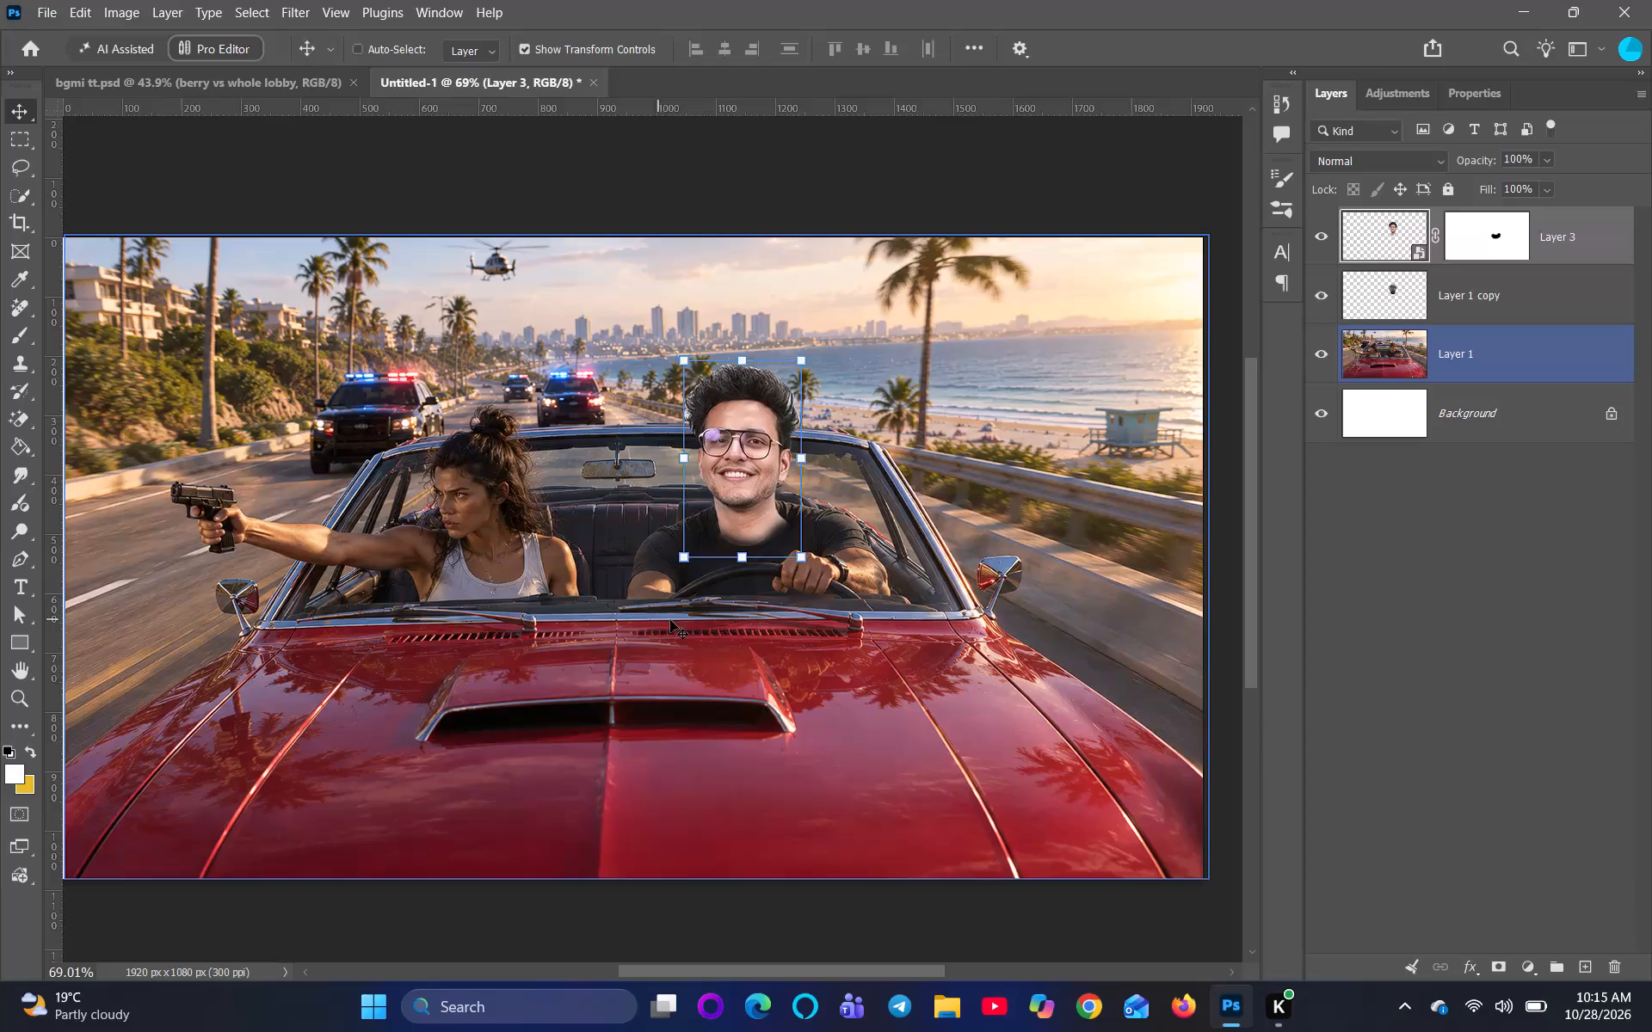
Switch to Firefox and activate the Google search box on the new tab page.
left_click(1193, 1007)
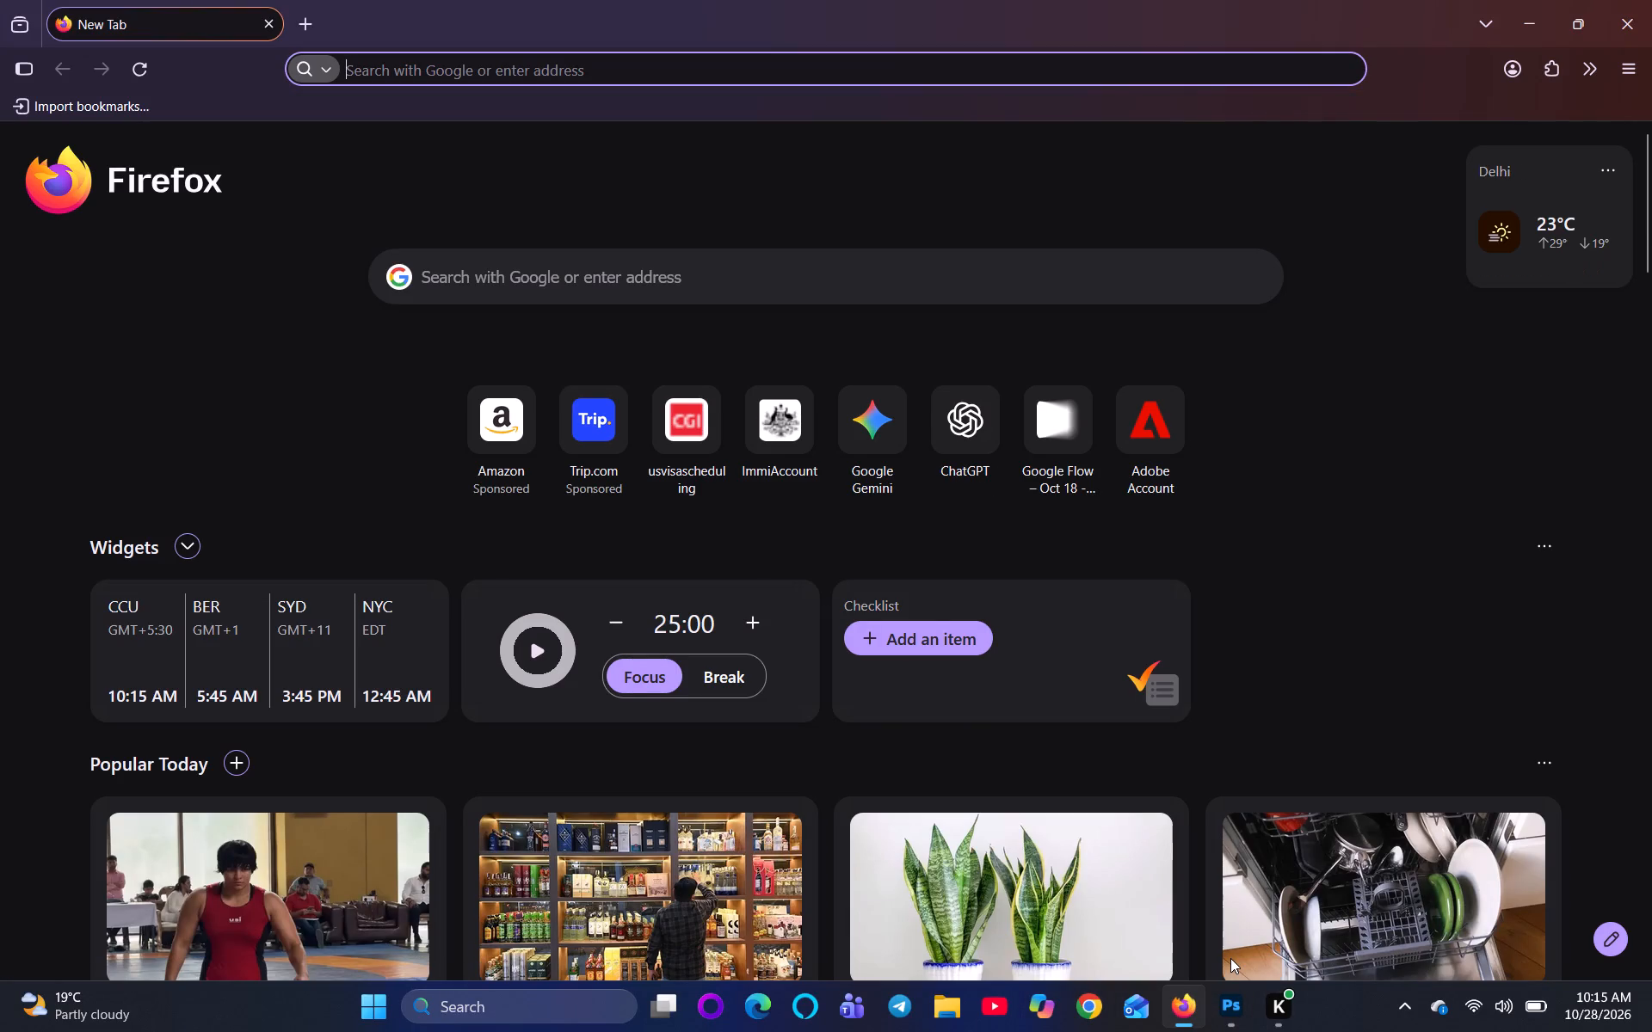
left_click(818, 297)
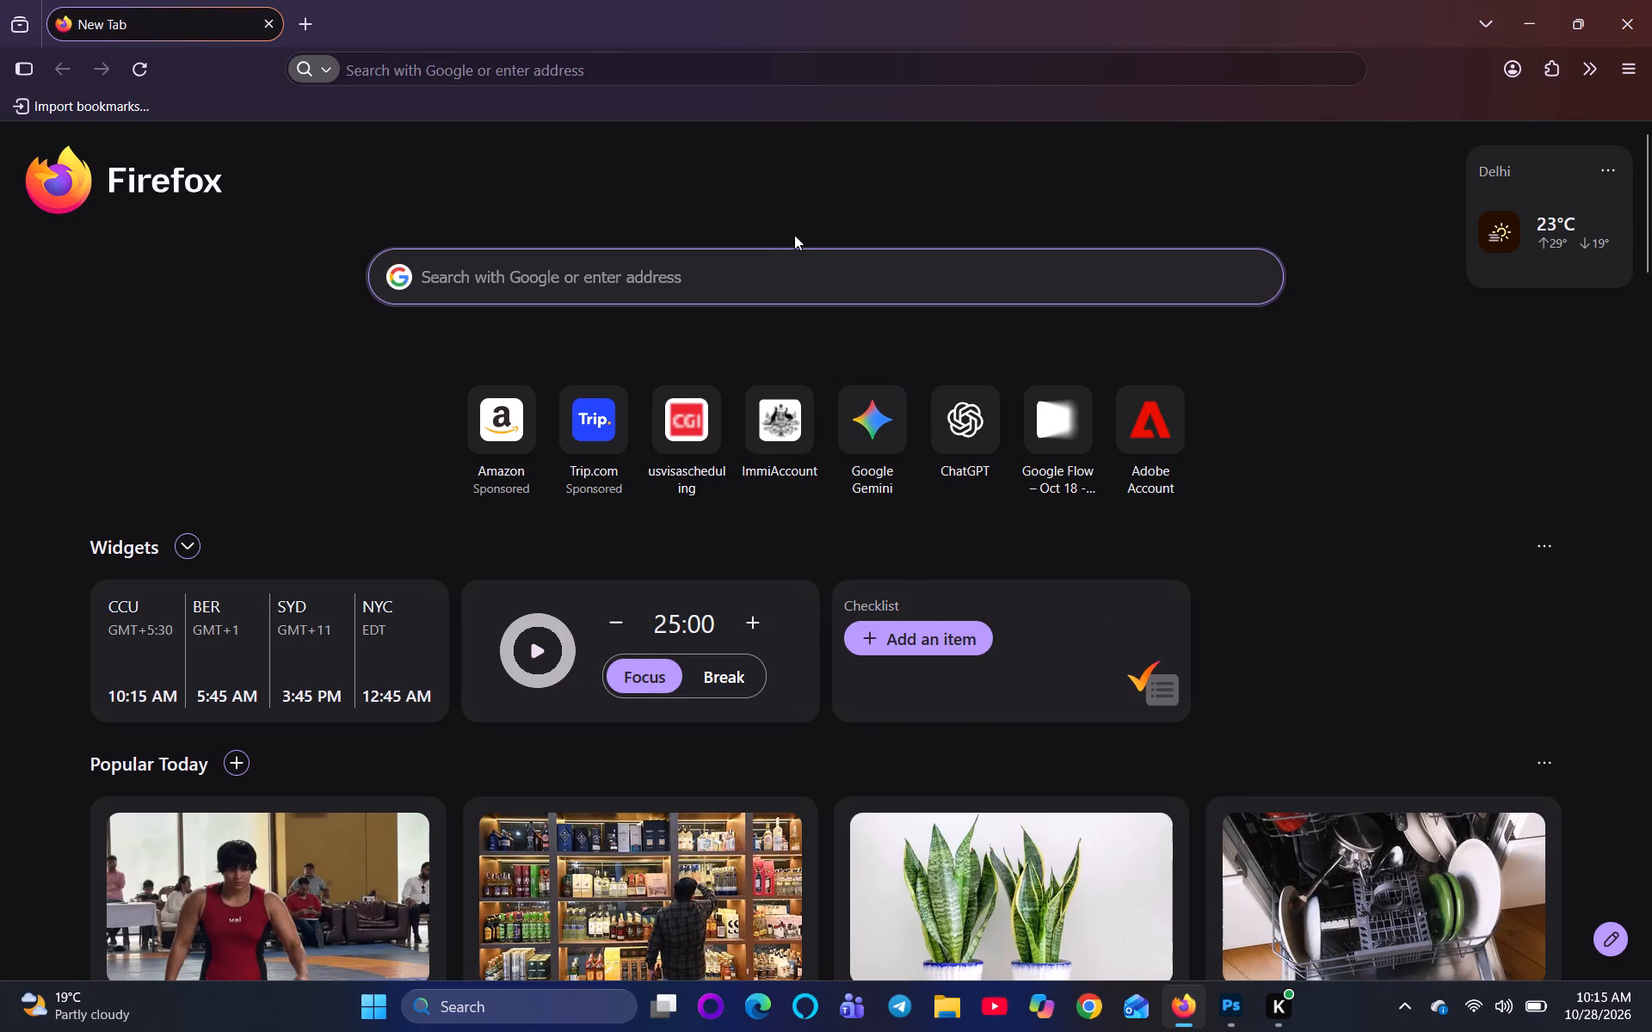
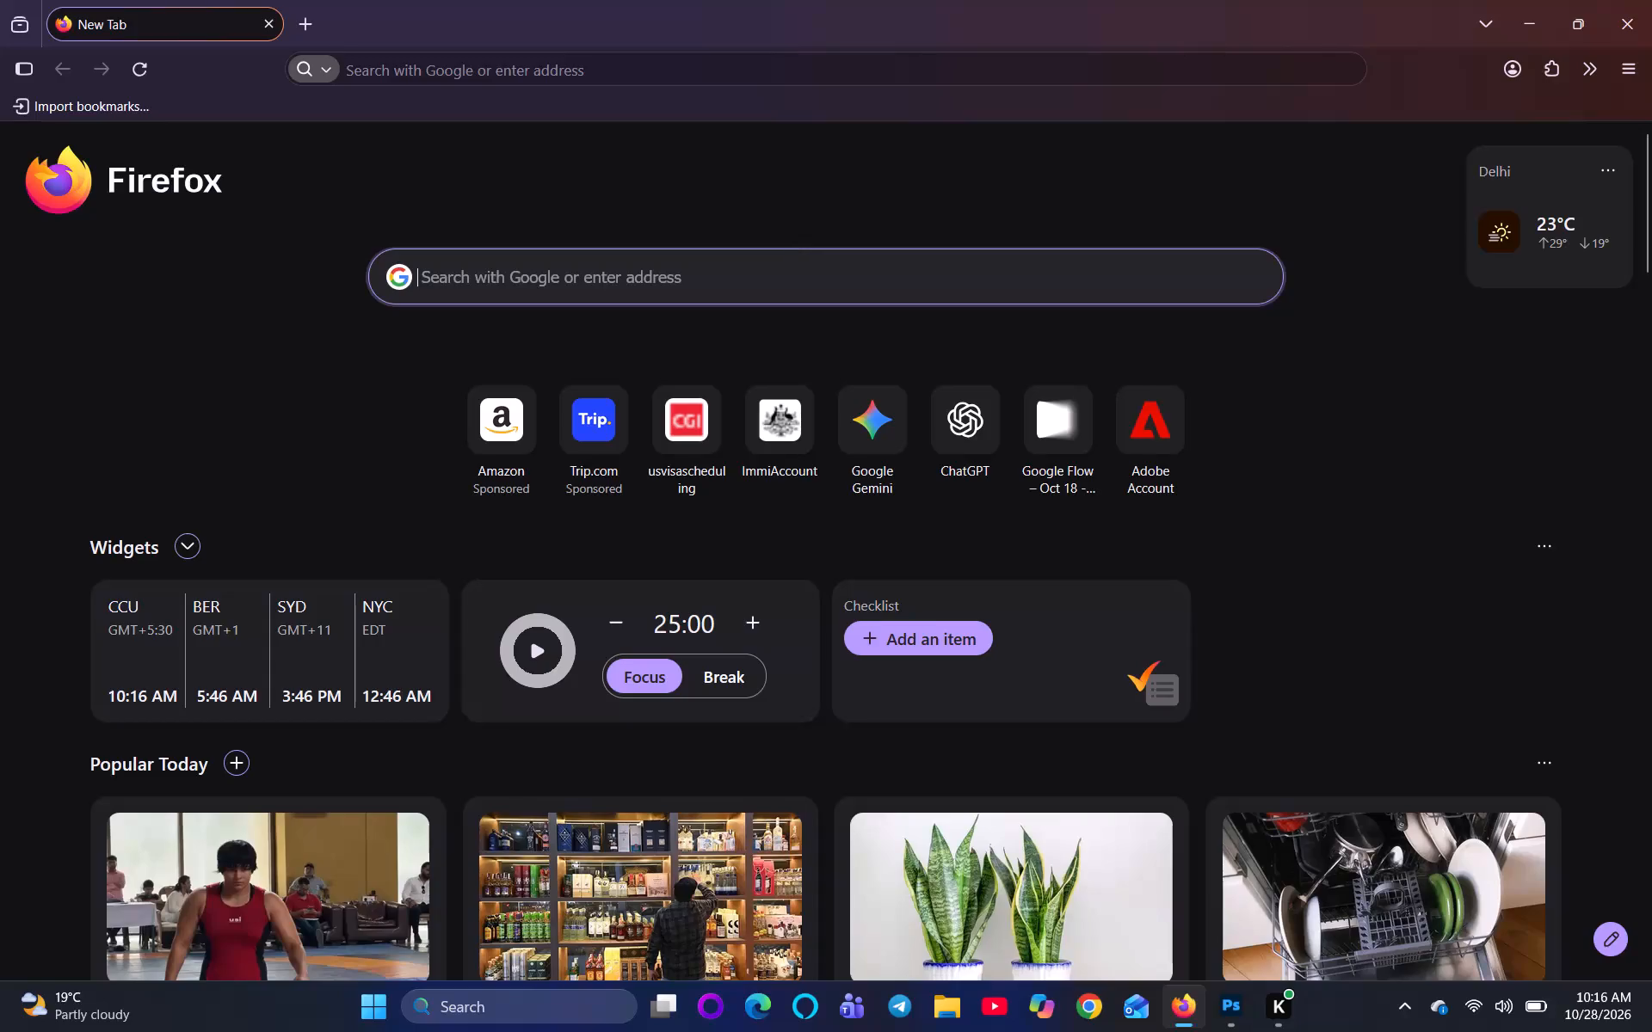
Search Google for "techno gamerz" and show the image results.
left_click(837, 291)
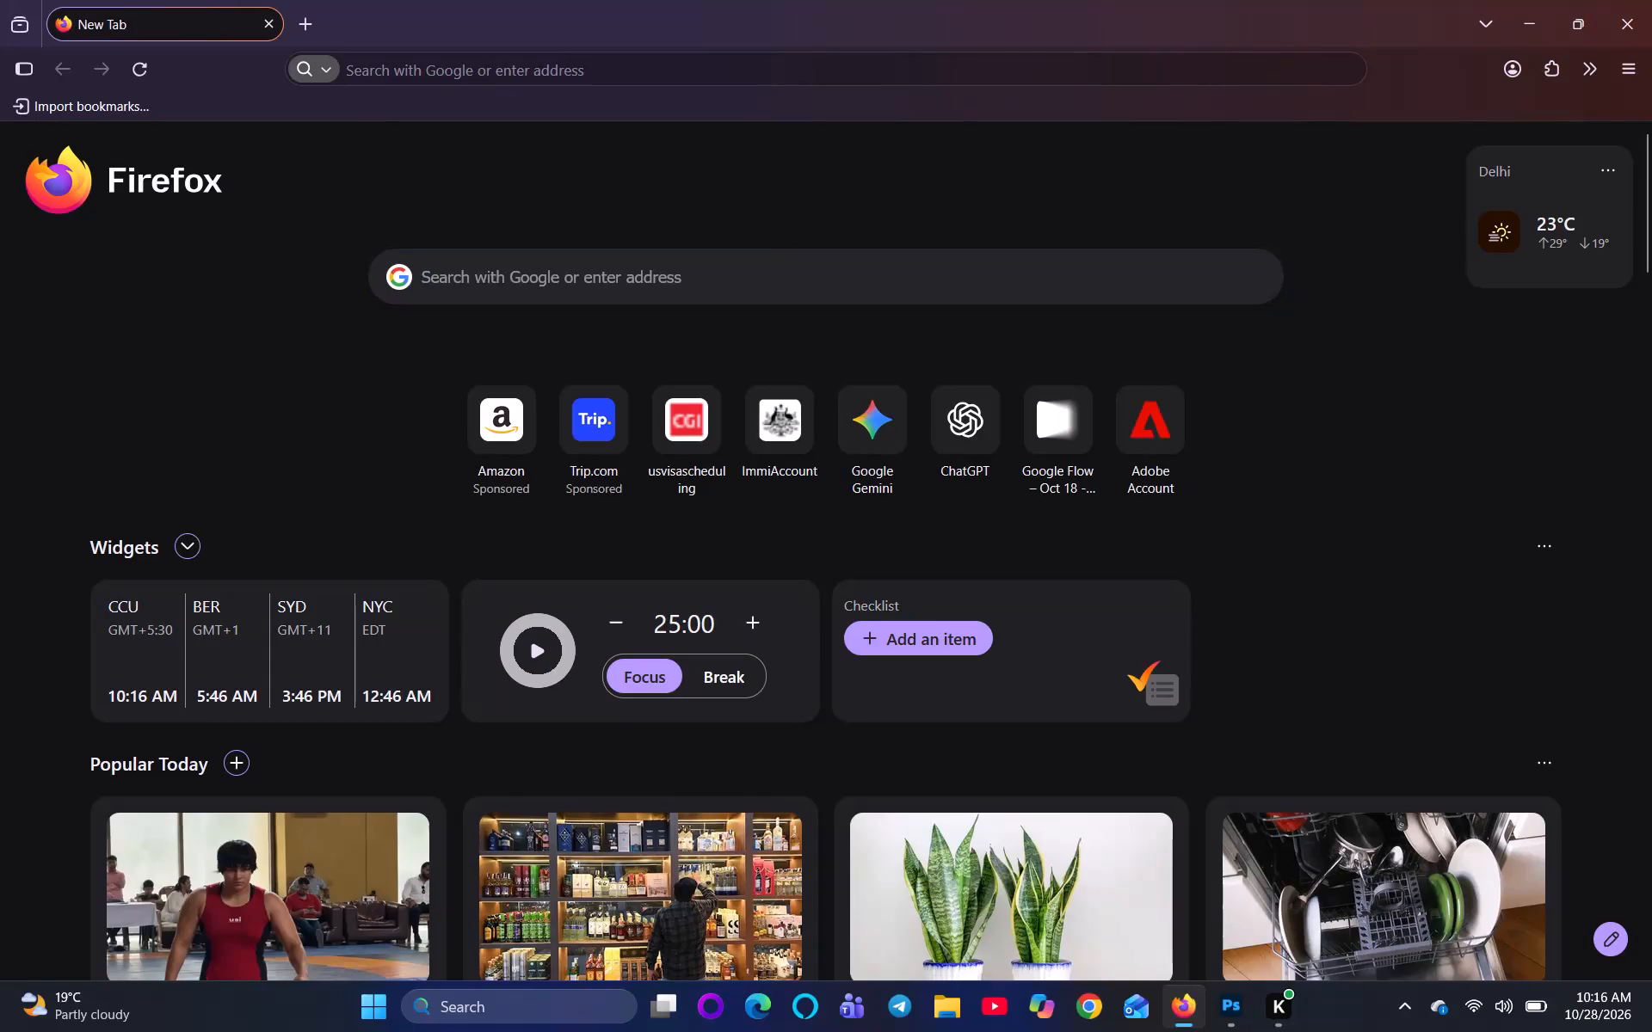
left_click(813, 290)
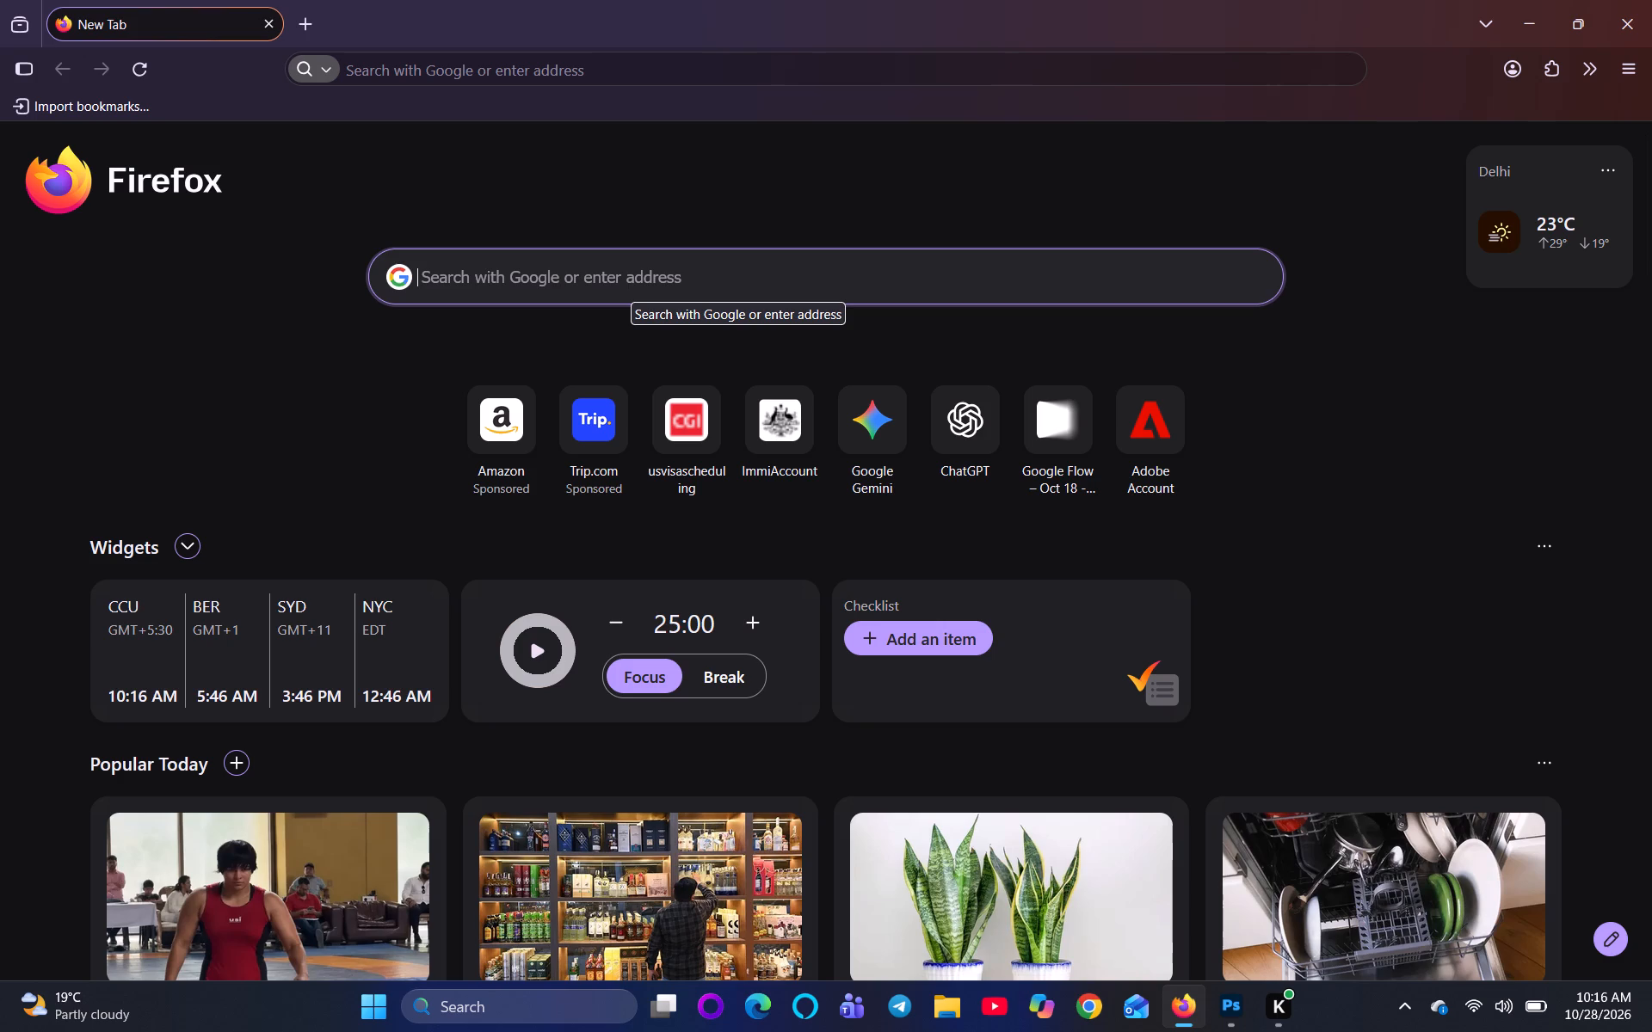
type("techno")
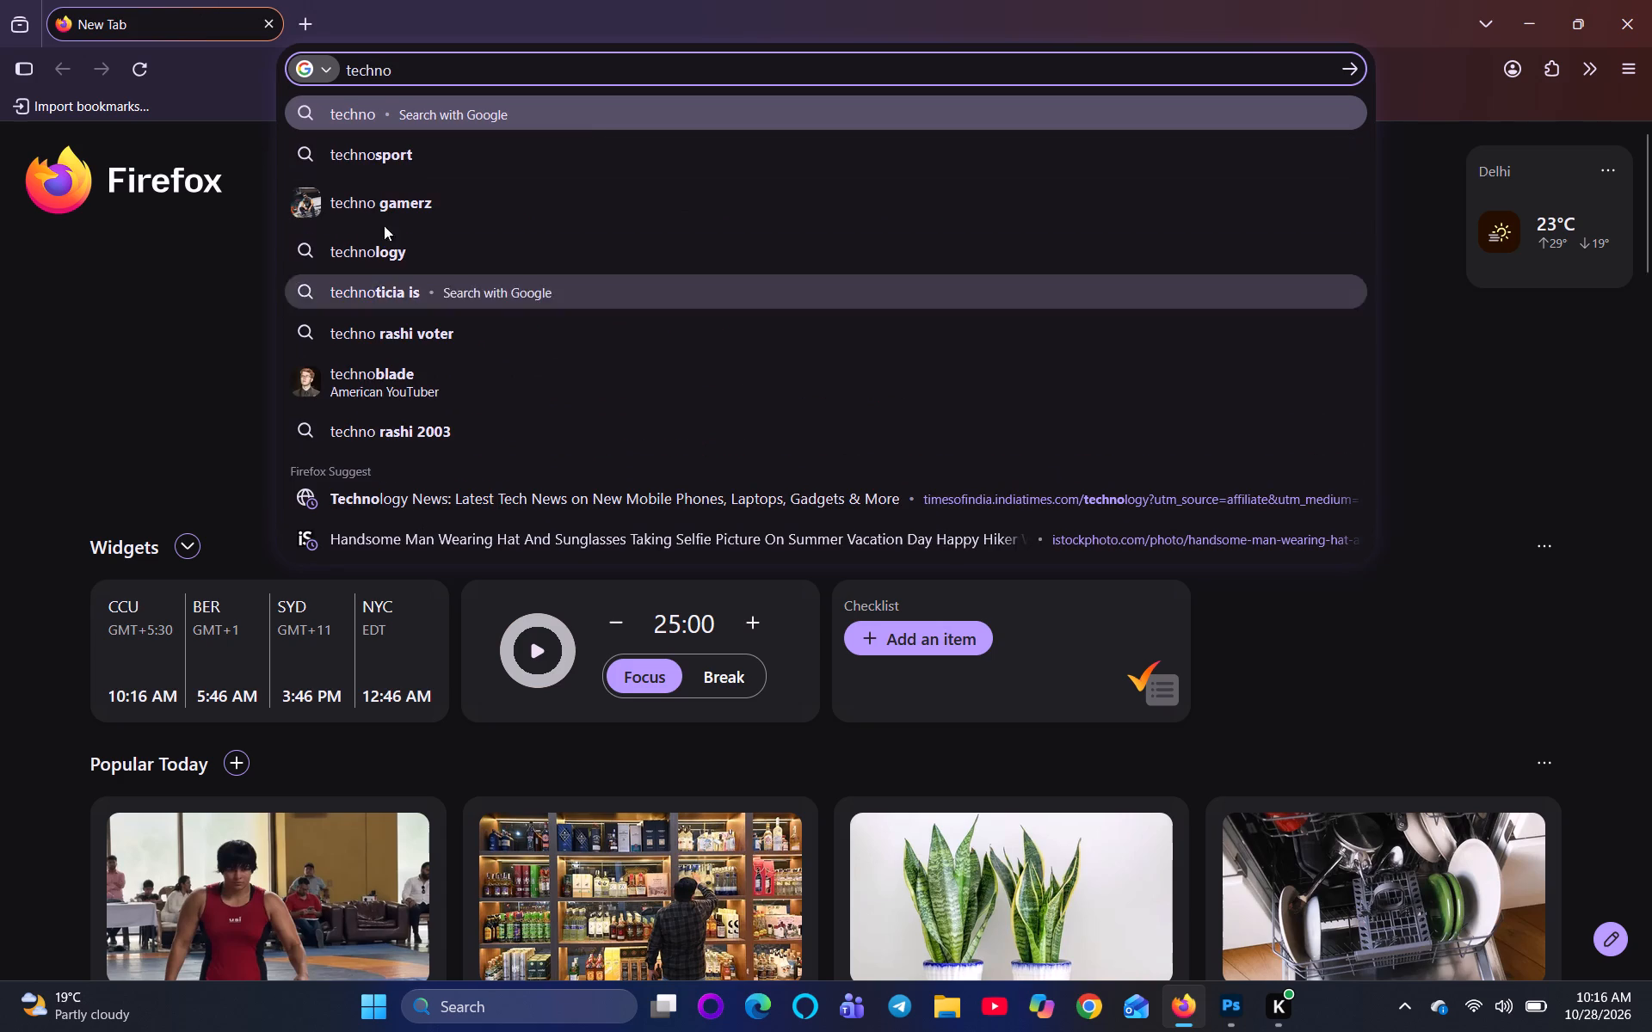
Search Google for "techno gamerz" and show the image results.
left_click(402, 204)
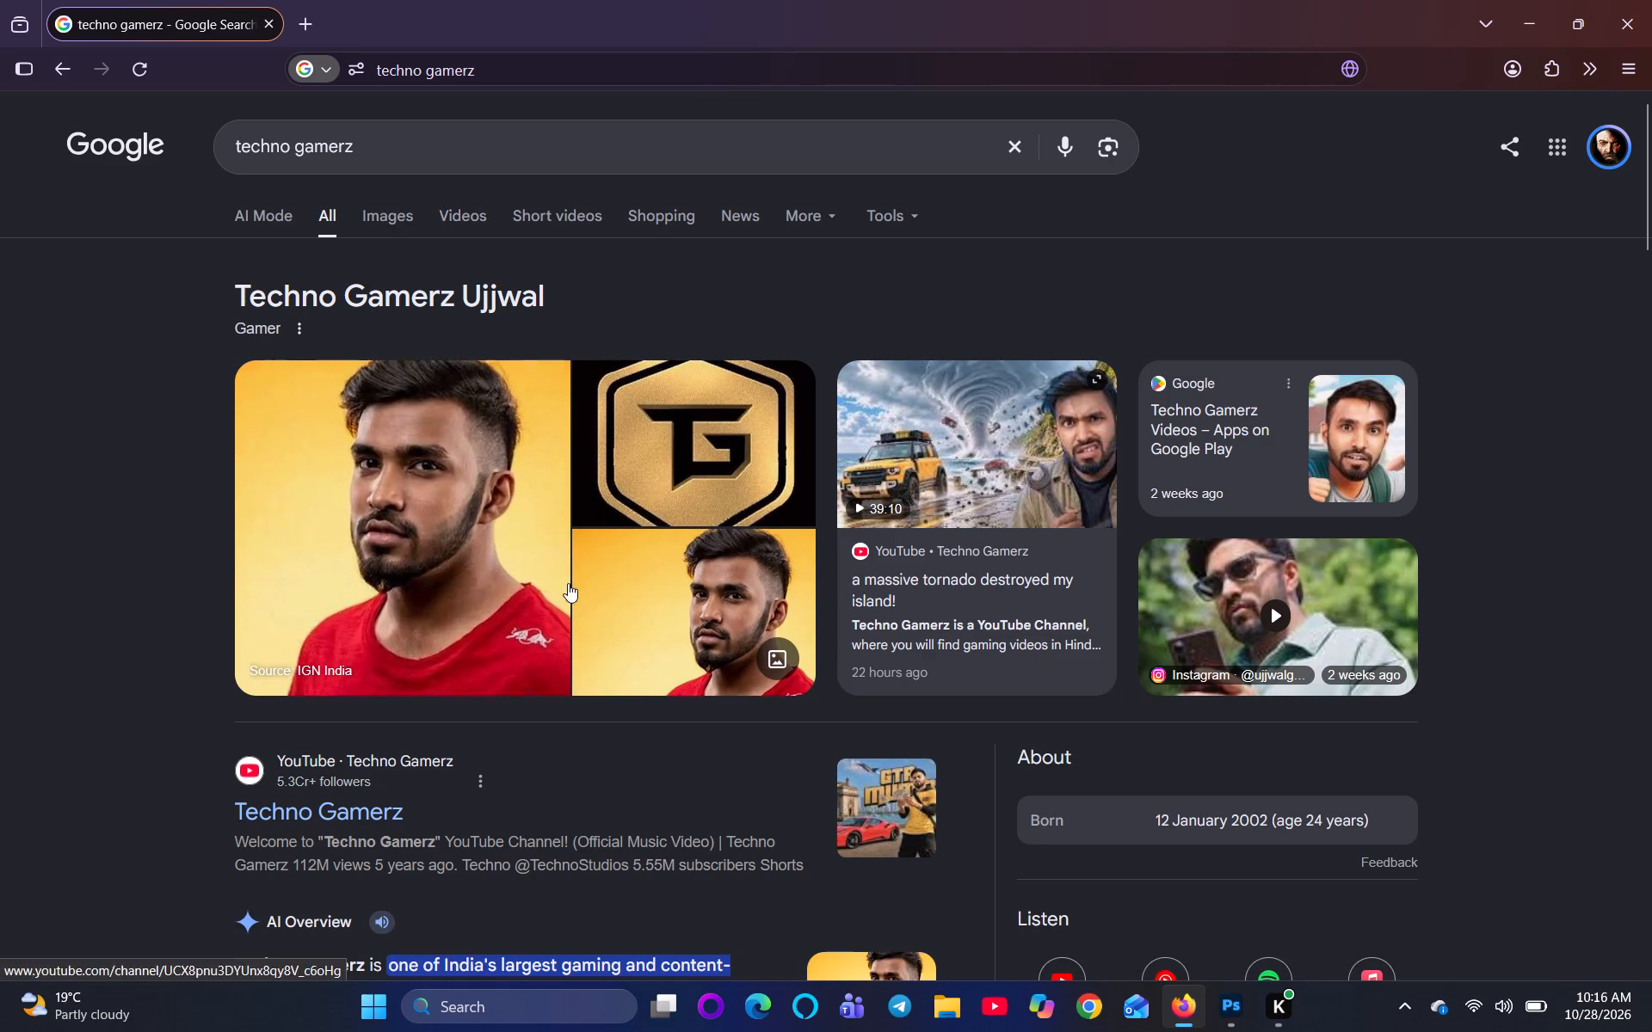
left_click(378, 219)
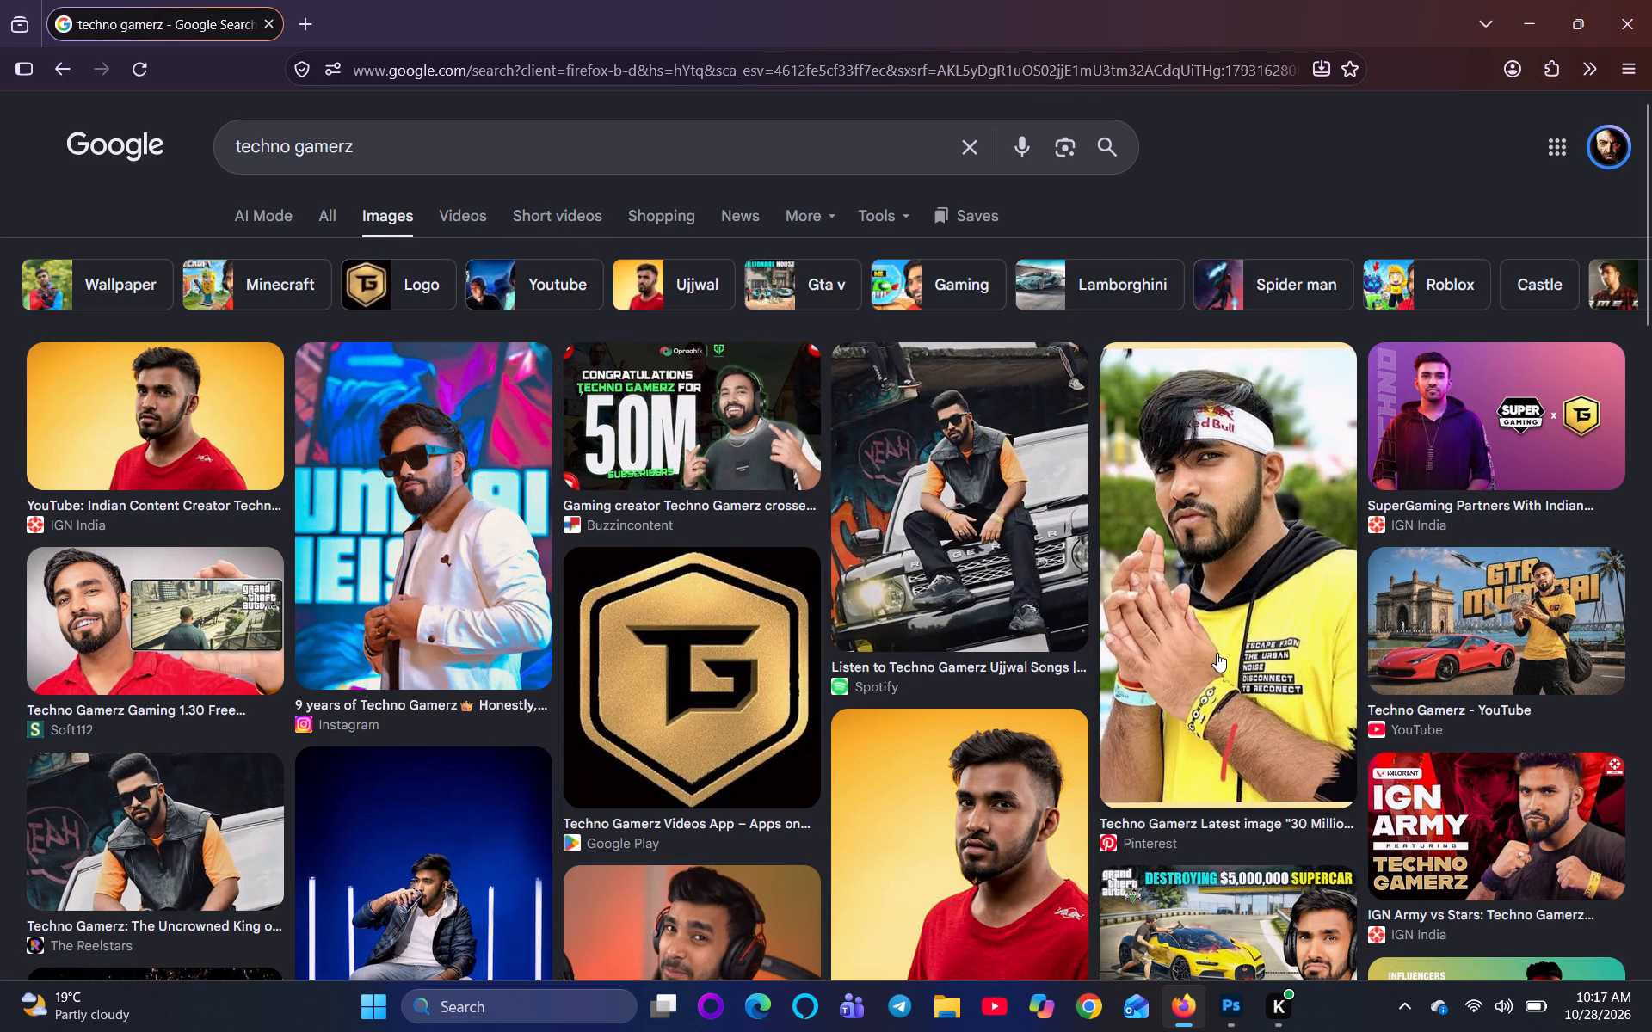
Preview the Instagram photo with the white jacket, close it, and look through the image results for a suitable portrait.
left_click(408, 544)
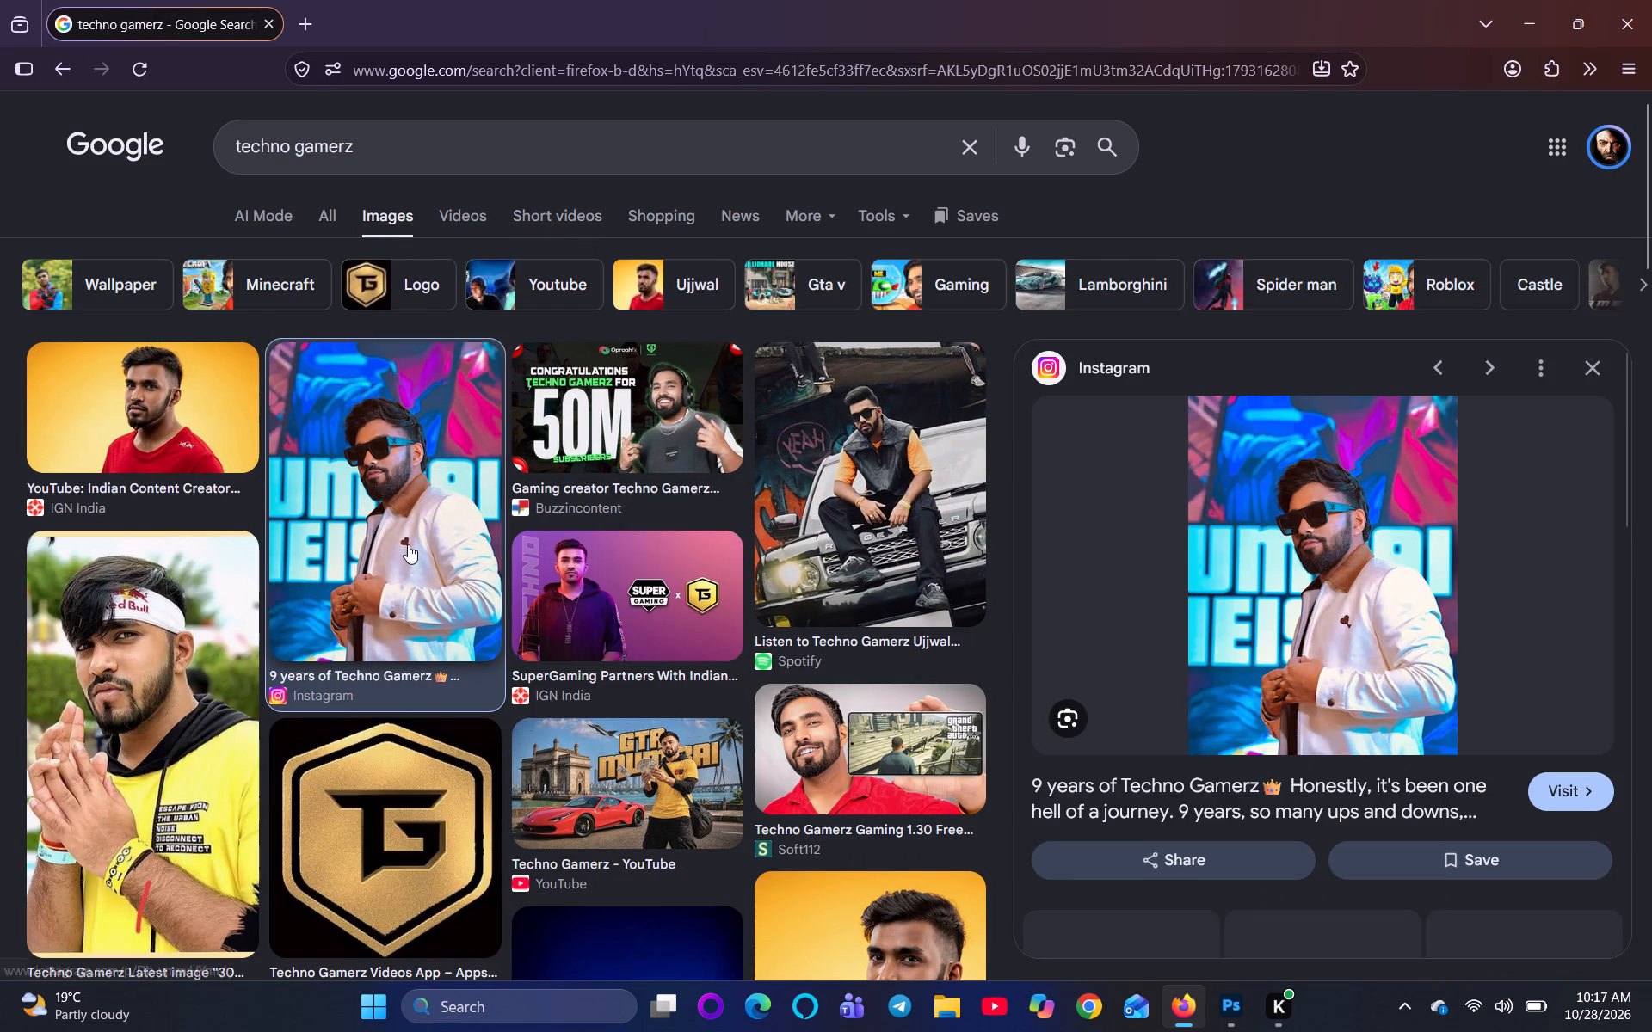
left_click(1587, 374)
scroll(794, 509, "down", 2)
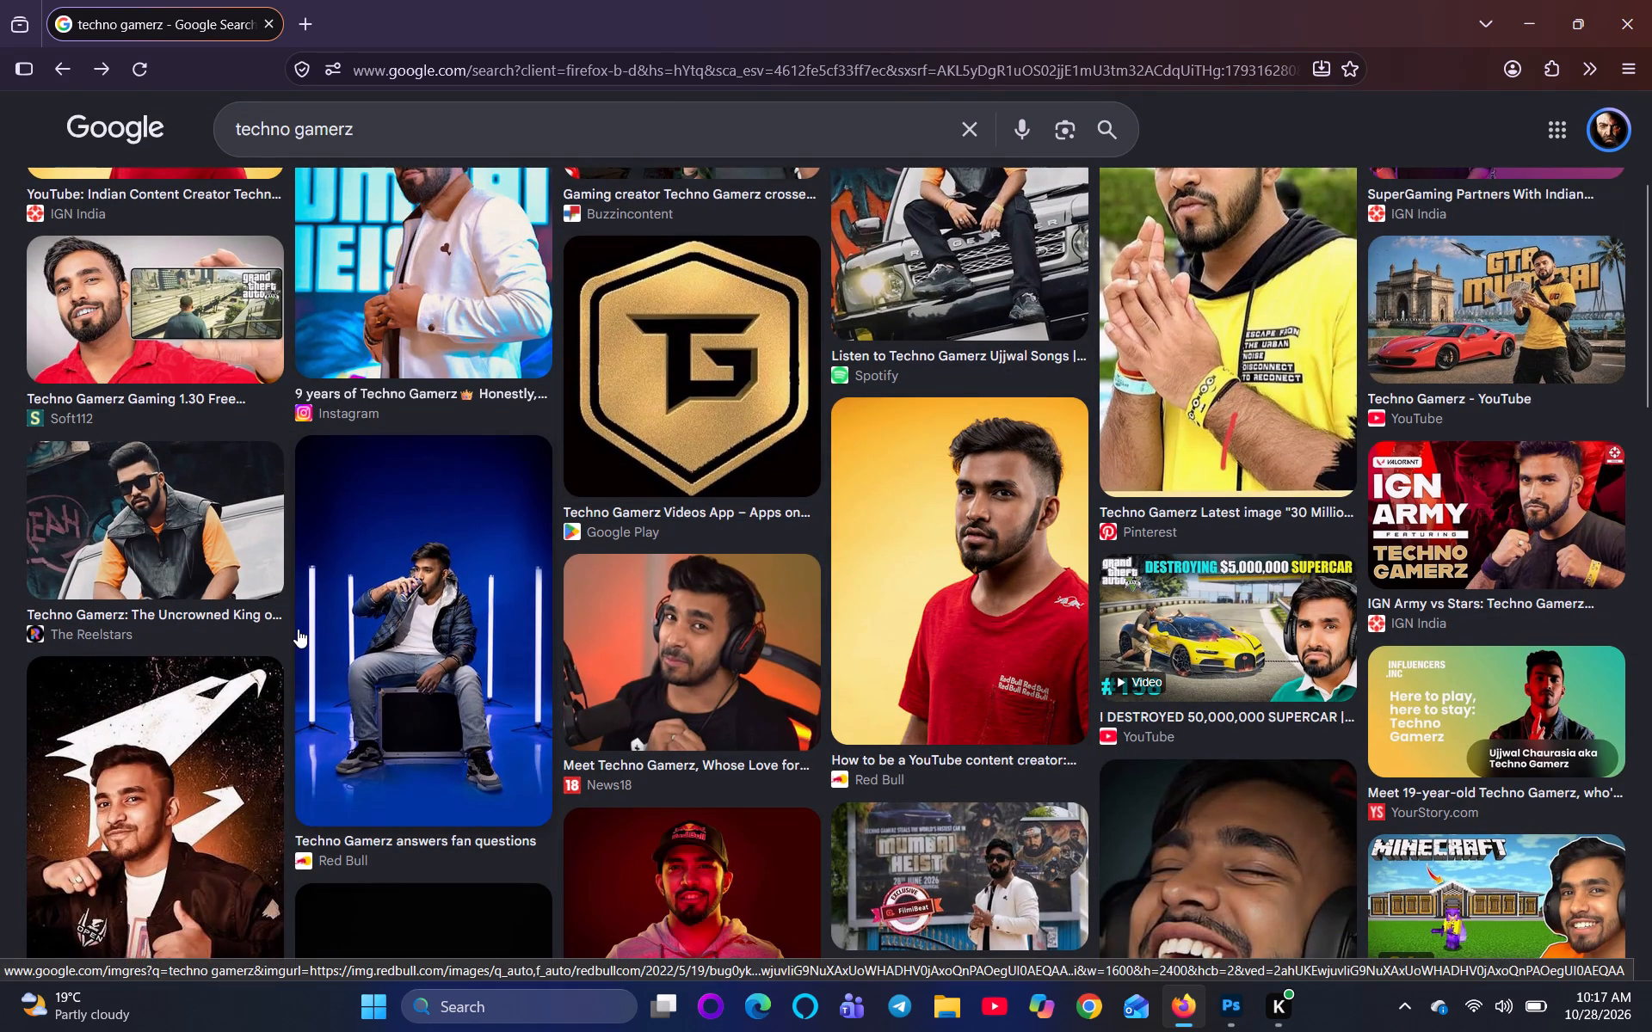
scroll(542, 698, "down", 3)
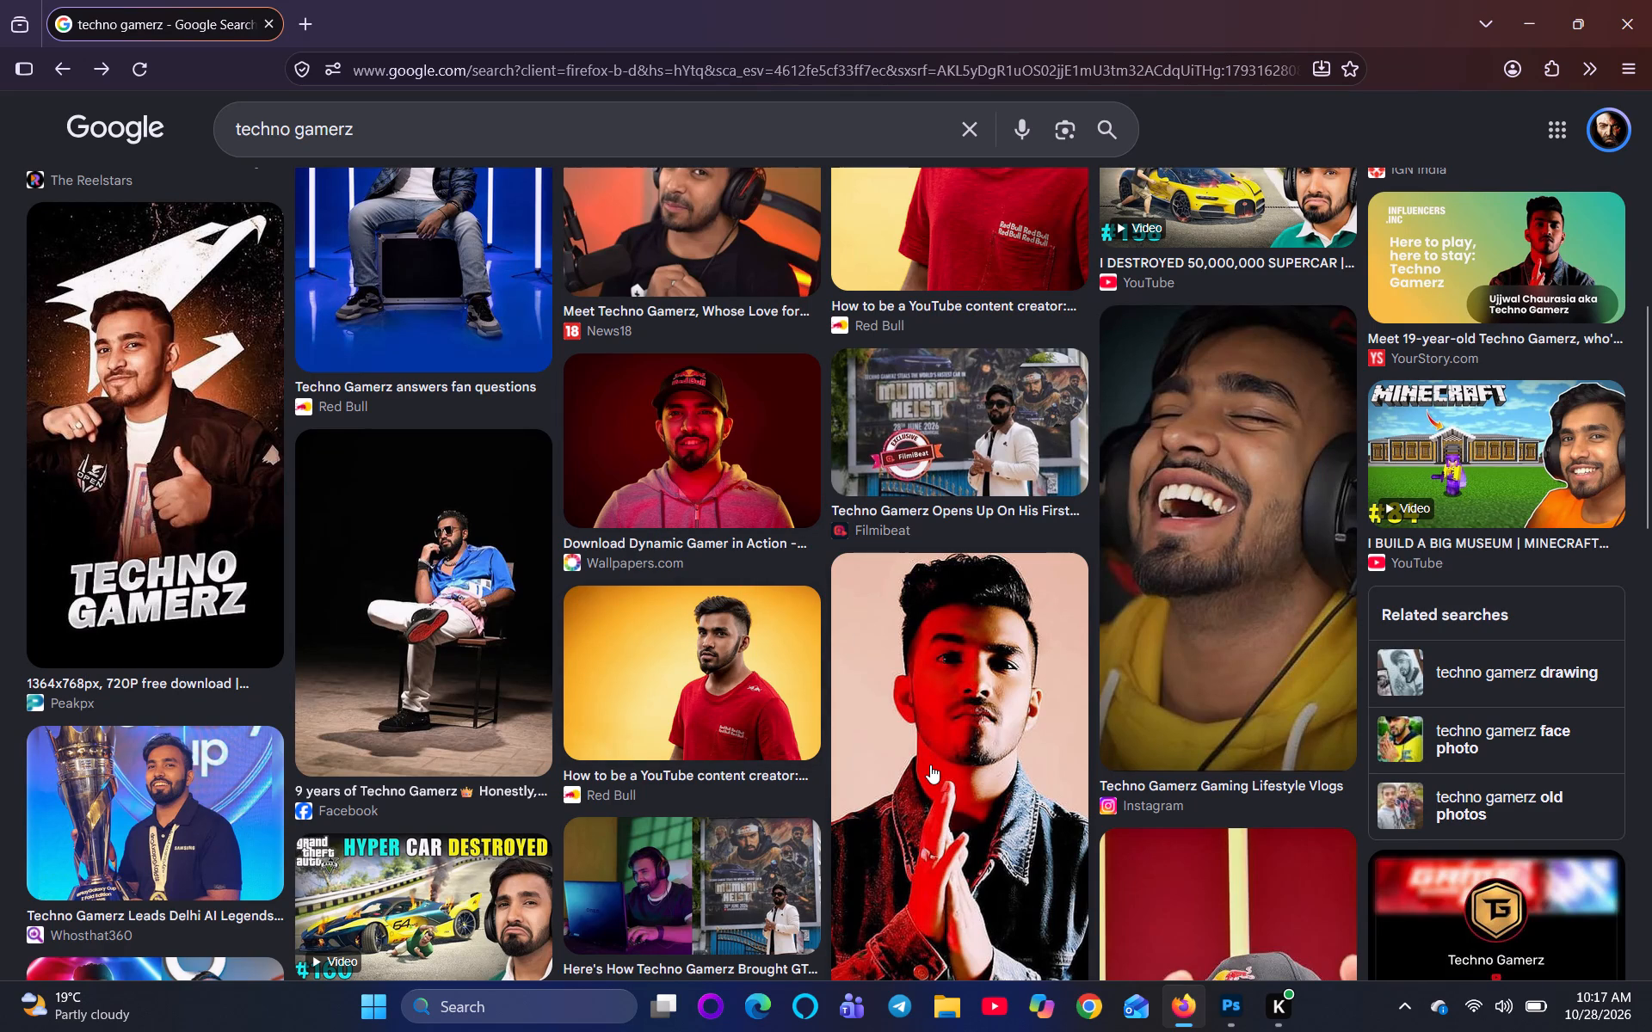
scroll(927, 761, "down", 2)
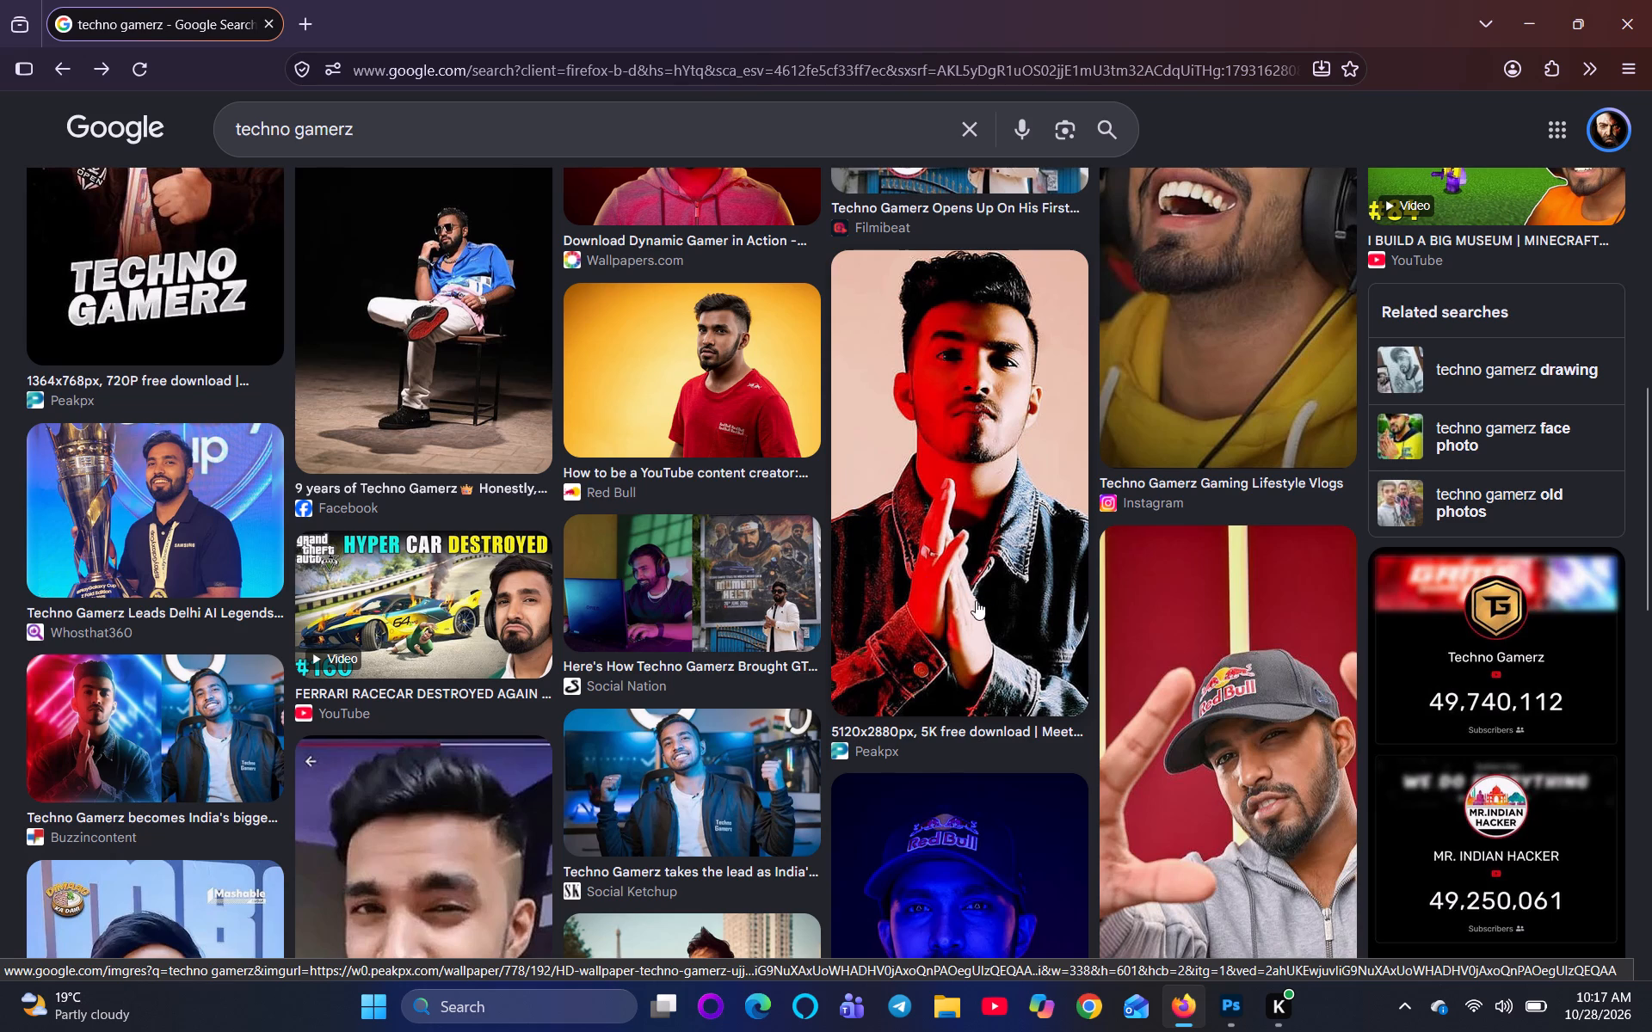
Examine the Techno Gamerz image results for a portrait suitable for the composite.
scroll(1285, 733, "down", 2)
scroll(663, 674, "up", 5)
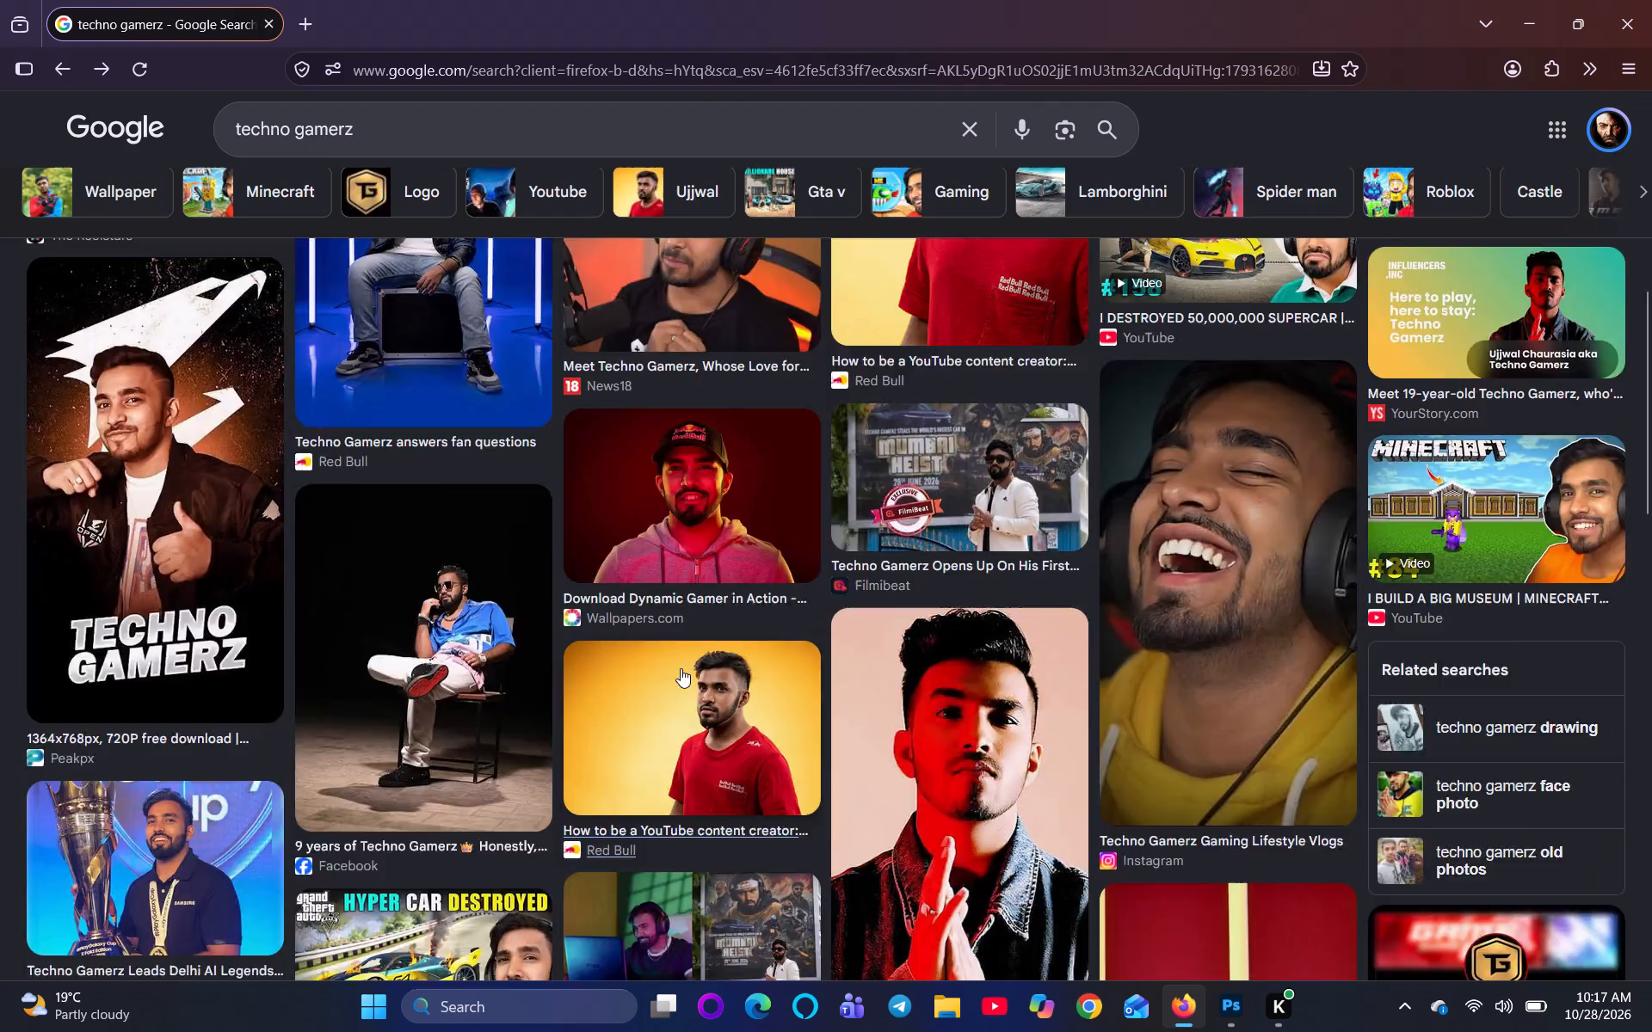
scroll(681, 668, "up", 5)
scroll(709, 638, "down", 10)
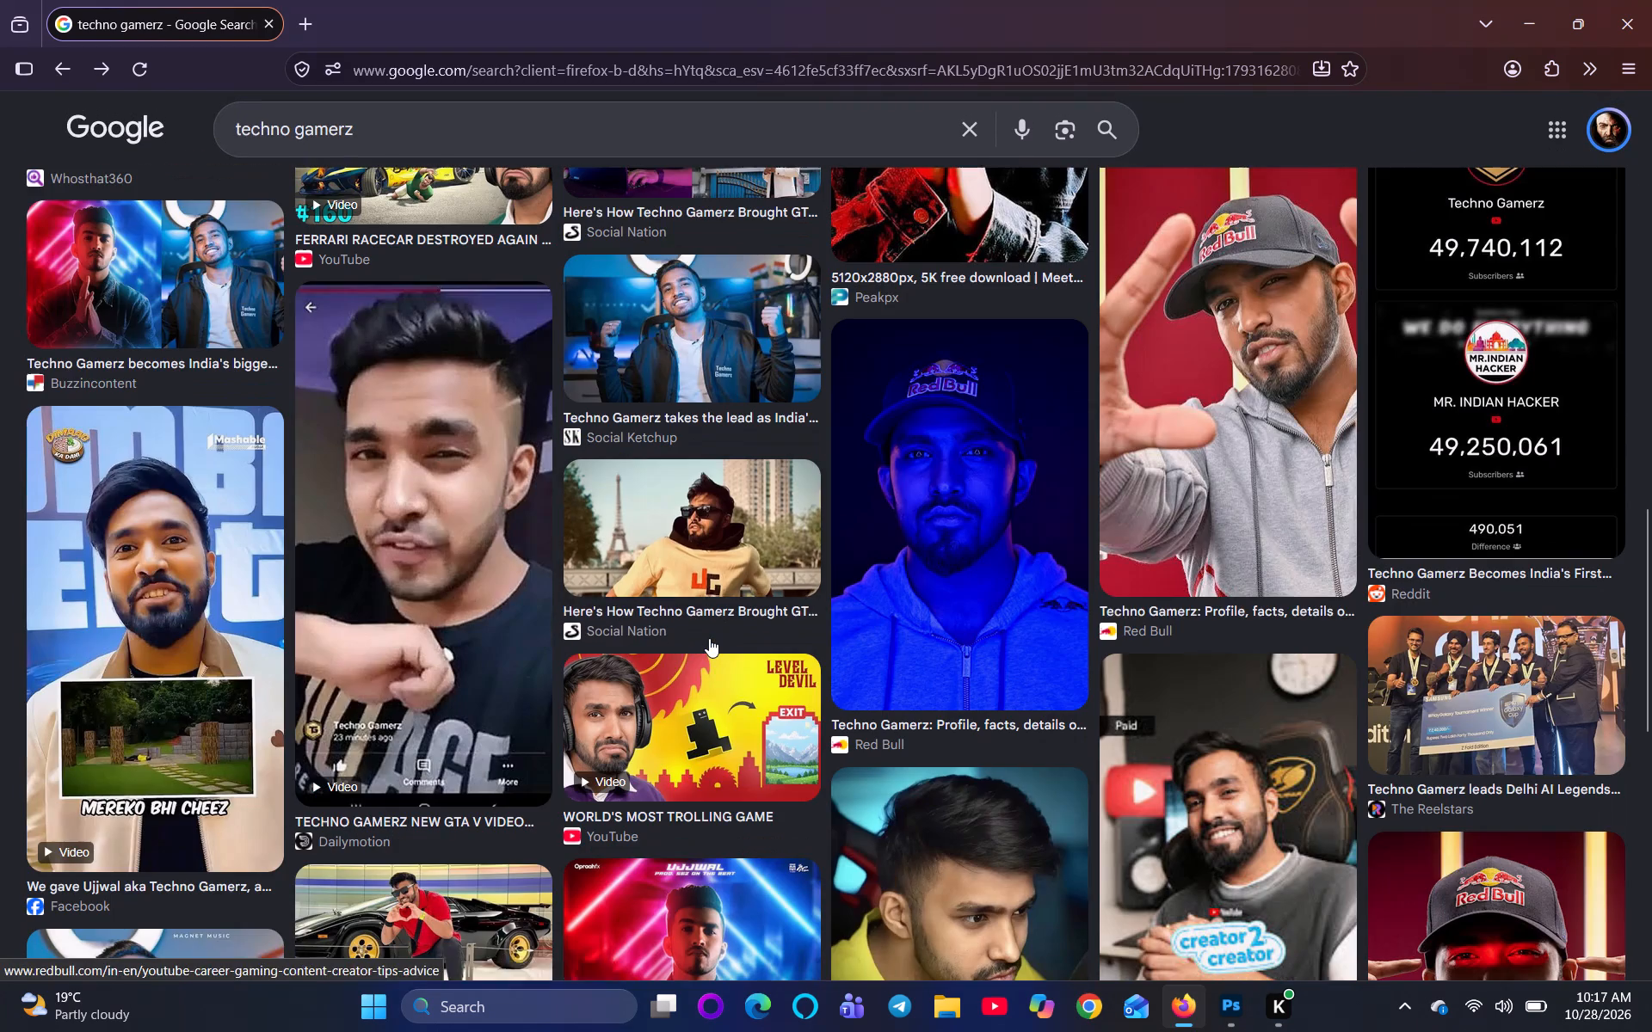
scroll(726, 545, "up", 3)
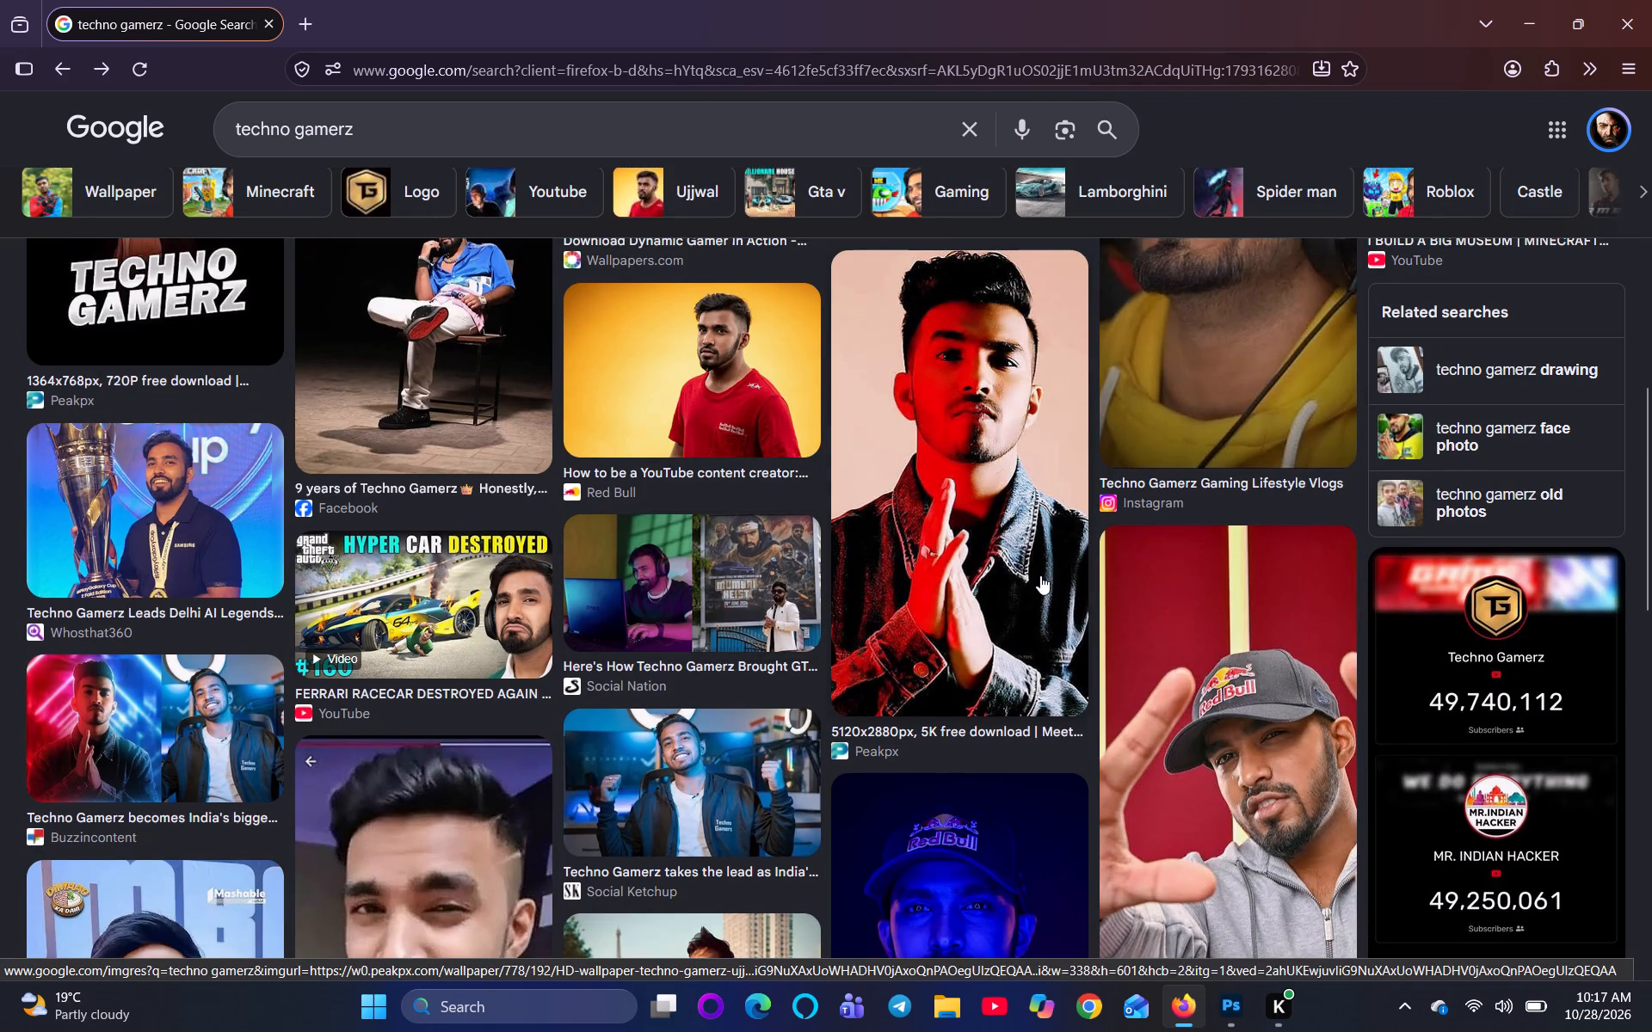
scroll(1013, 586, "down", 6)
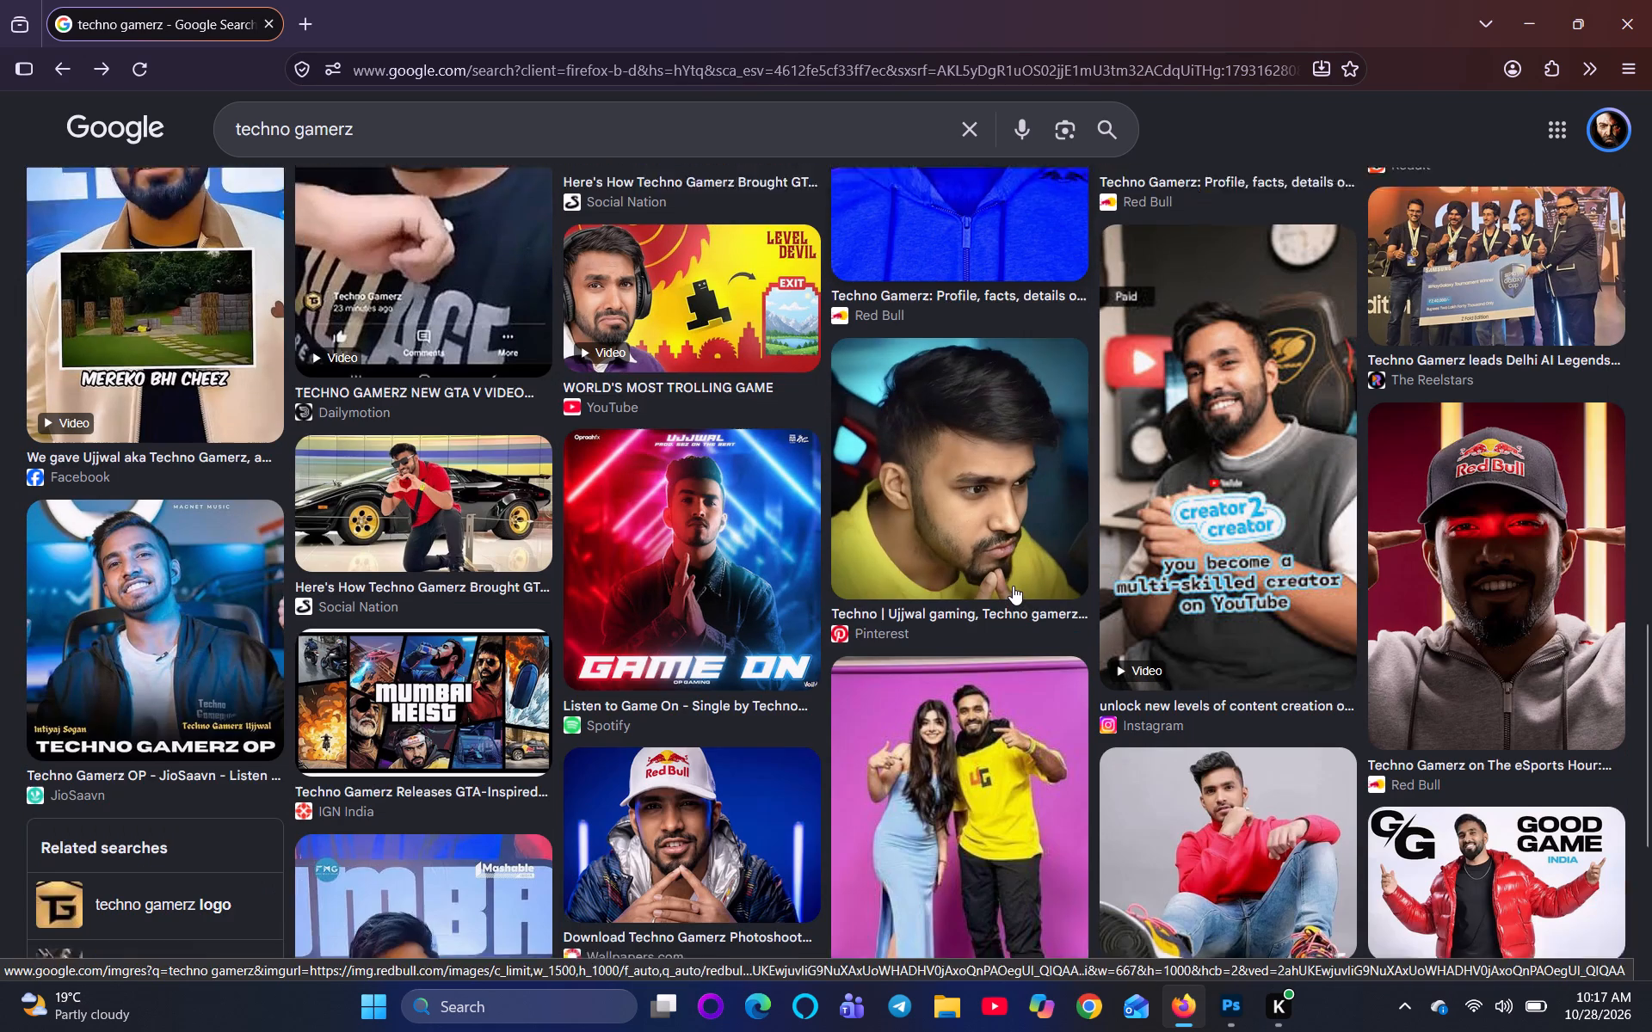
scroll(1010, 618, "down", 2)
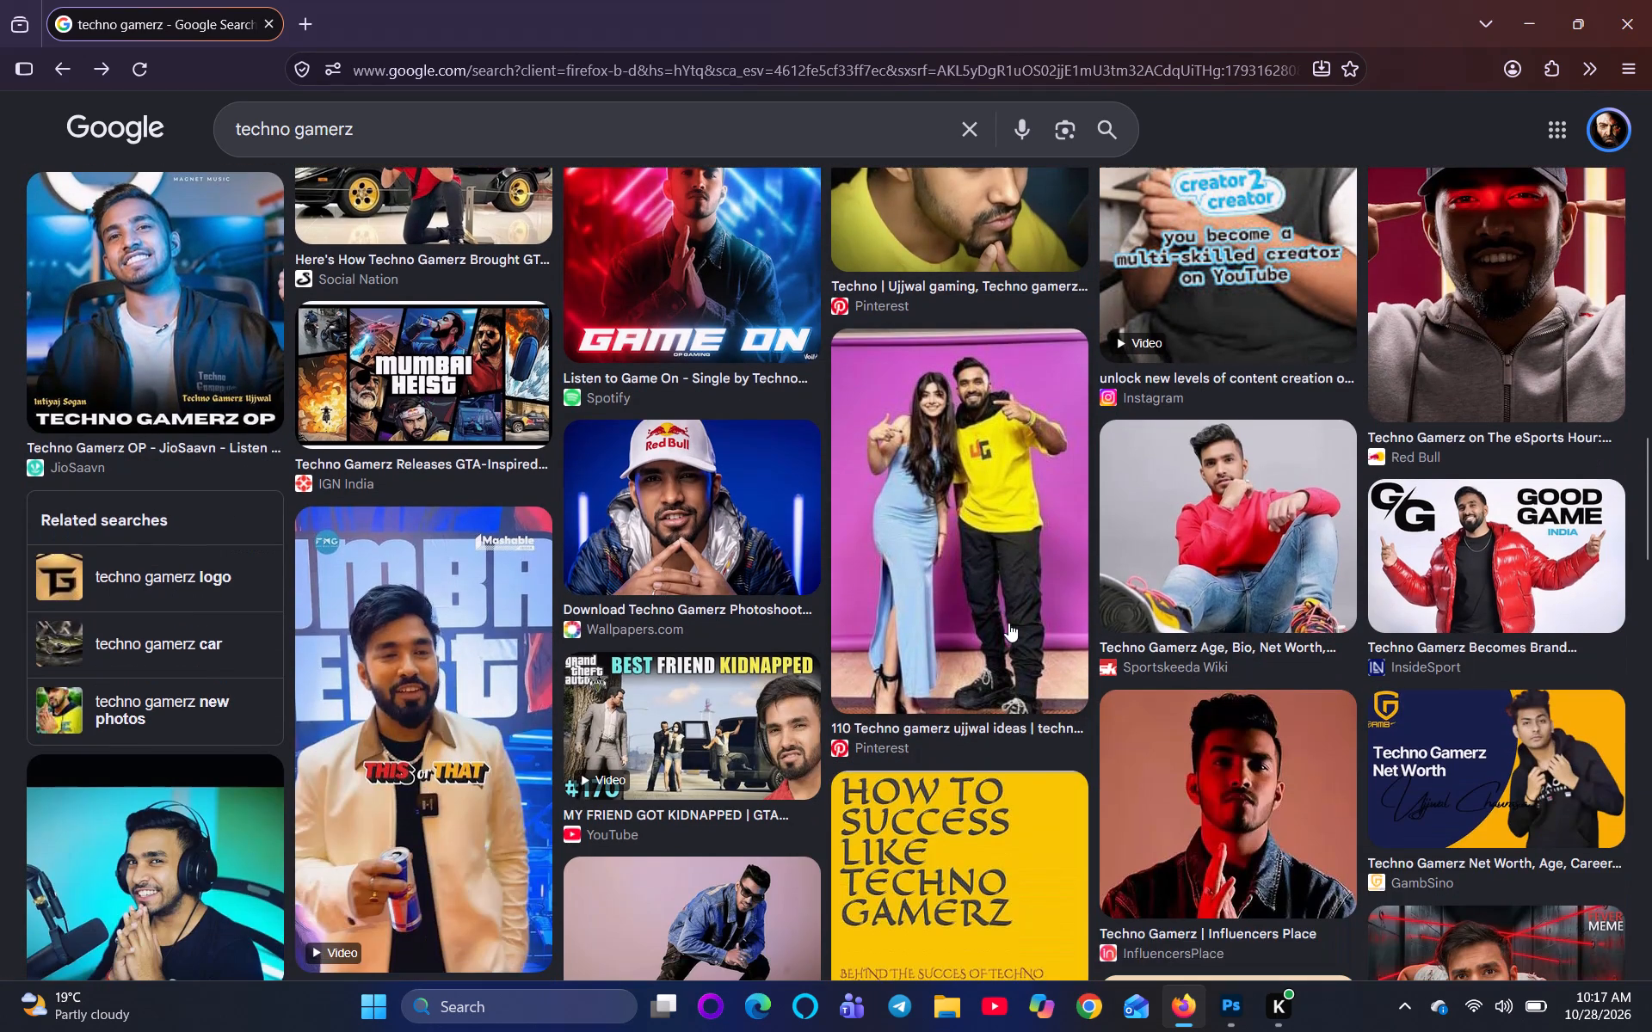
scroll(1005, 623, "down", 2)
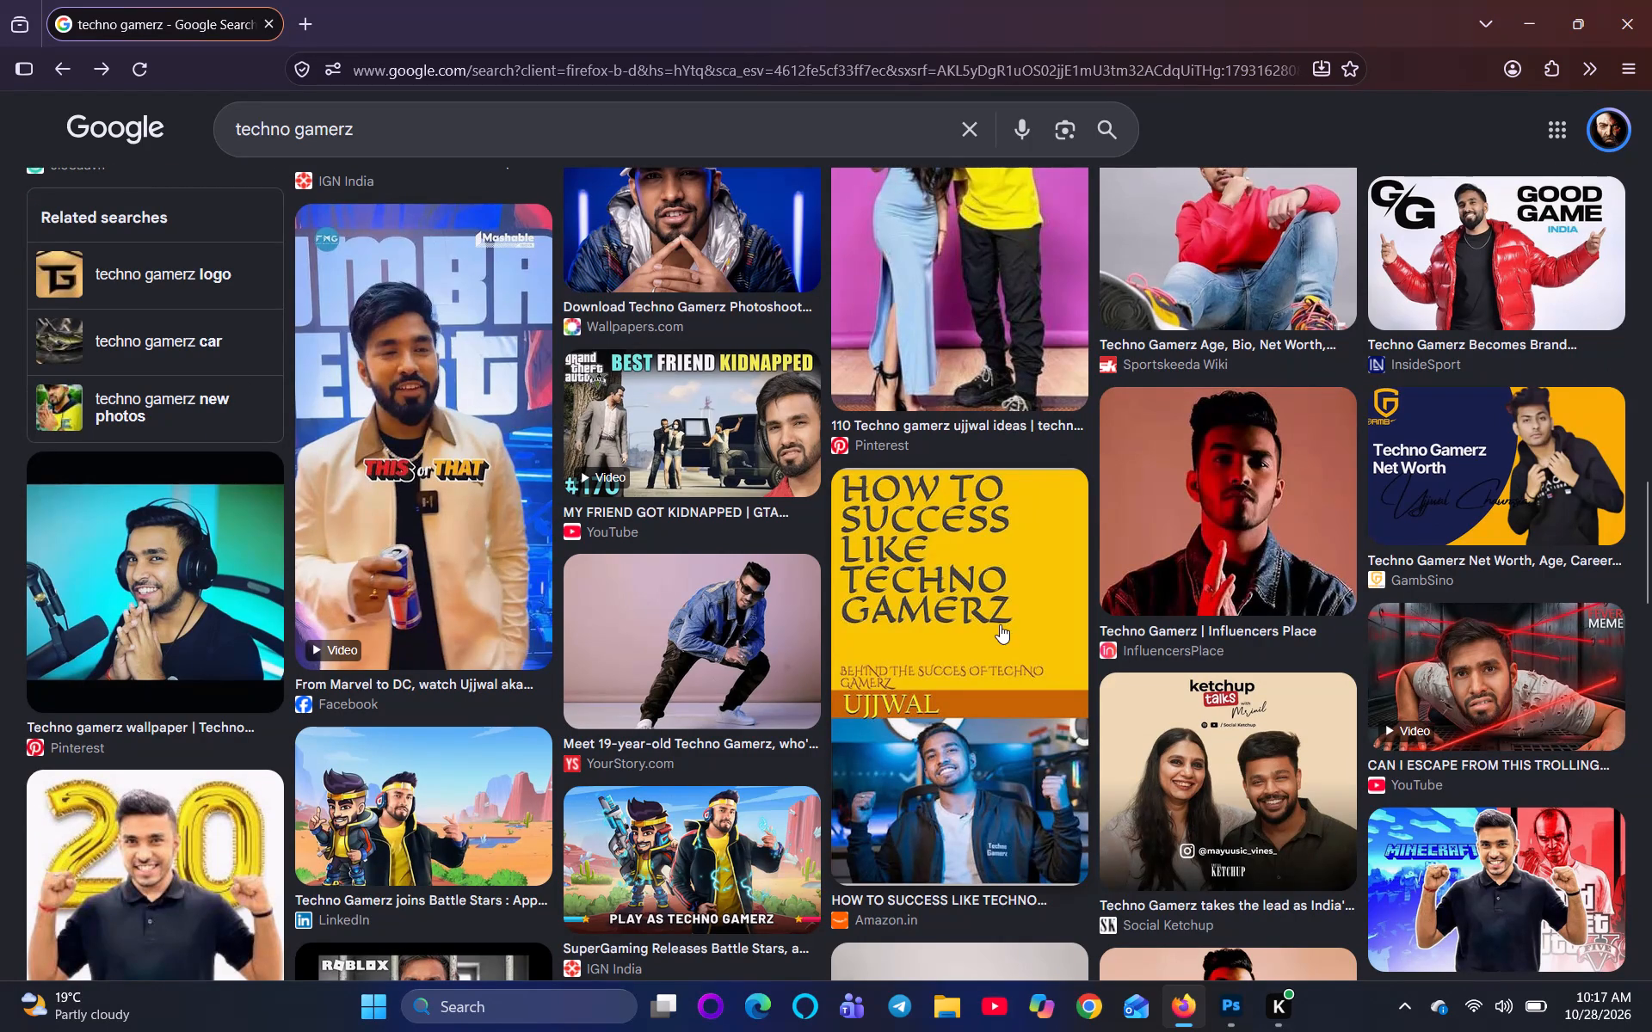
scroll(999, 625, "down", 2)
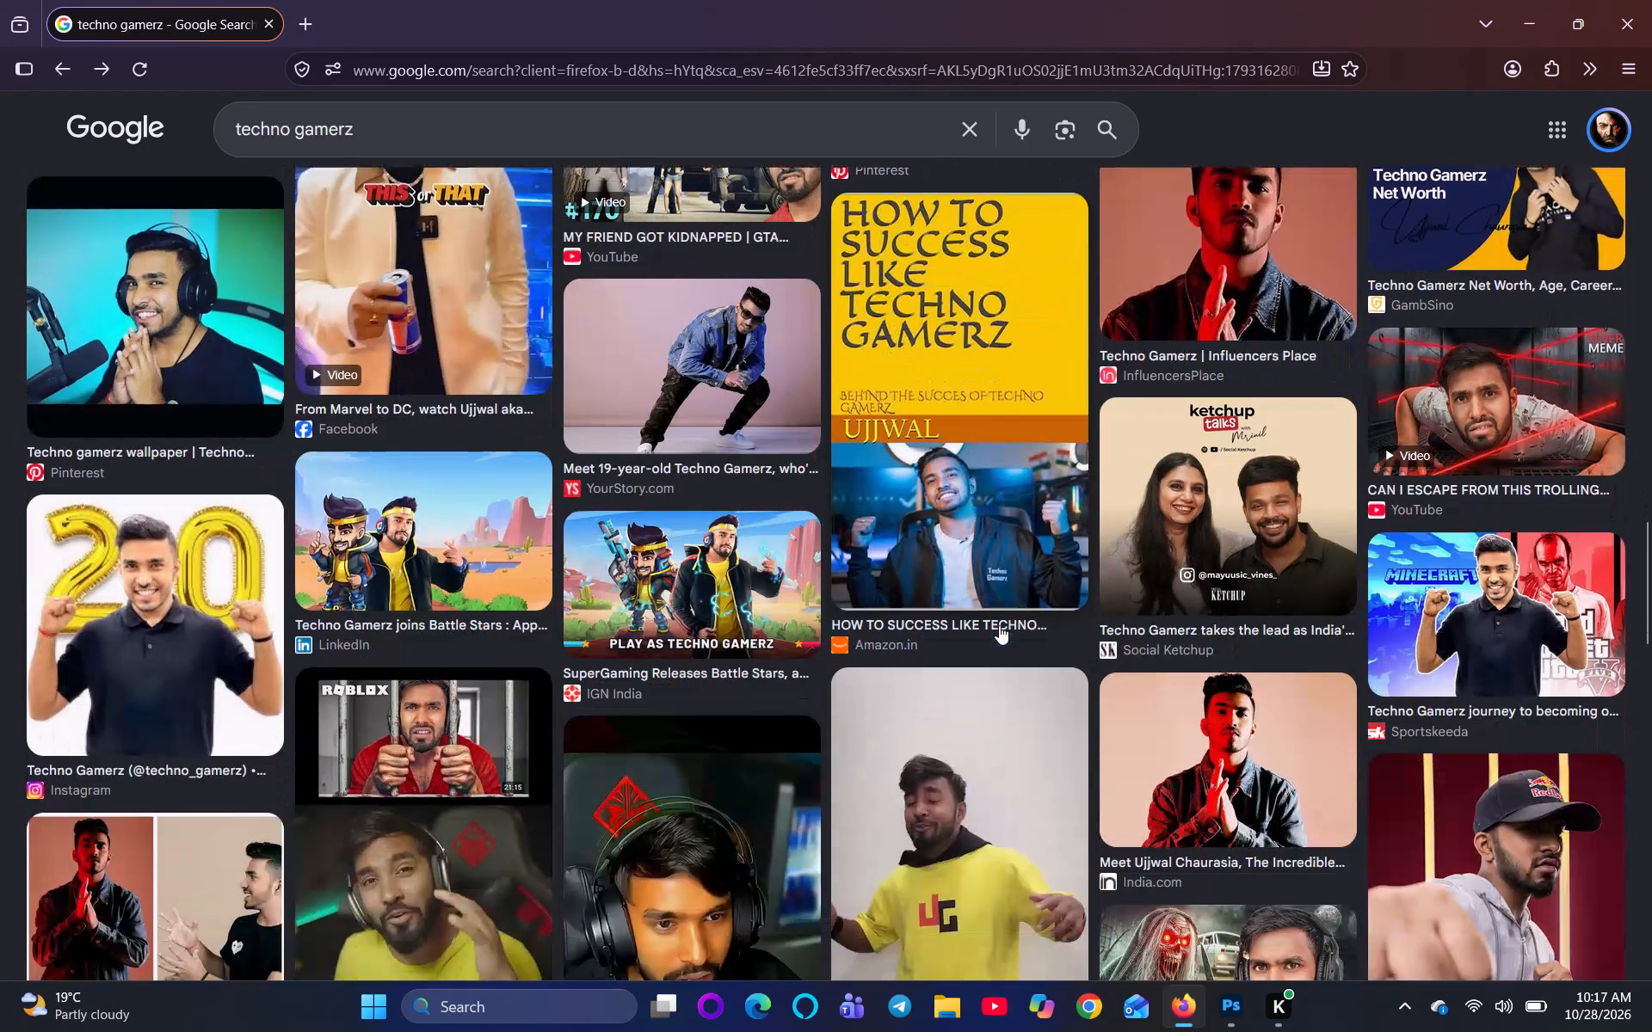
scroll(999, 625, "down", 2)
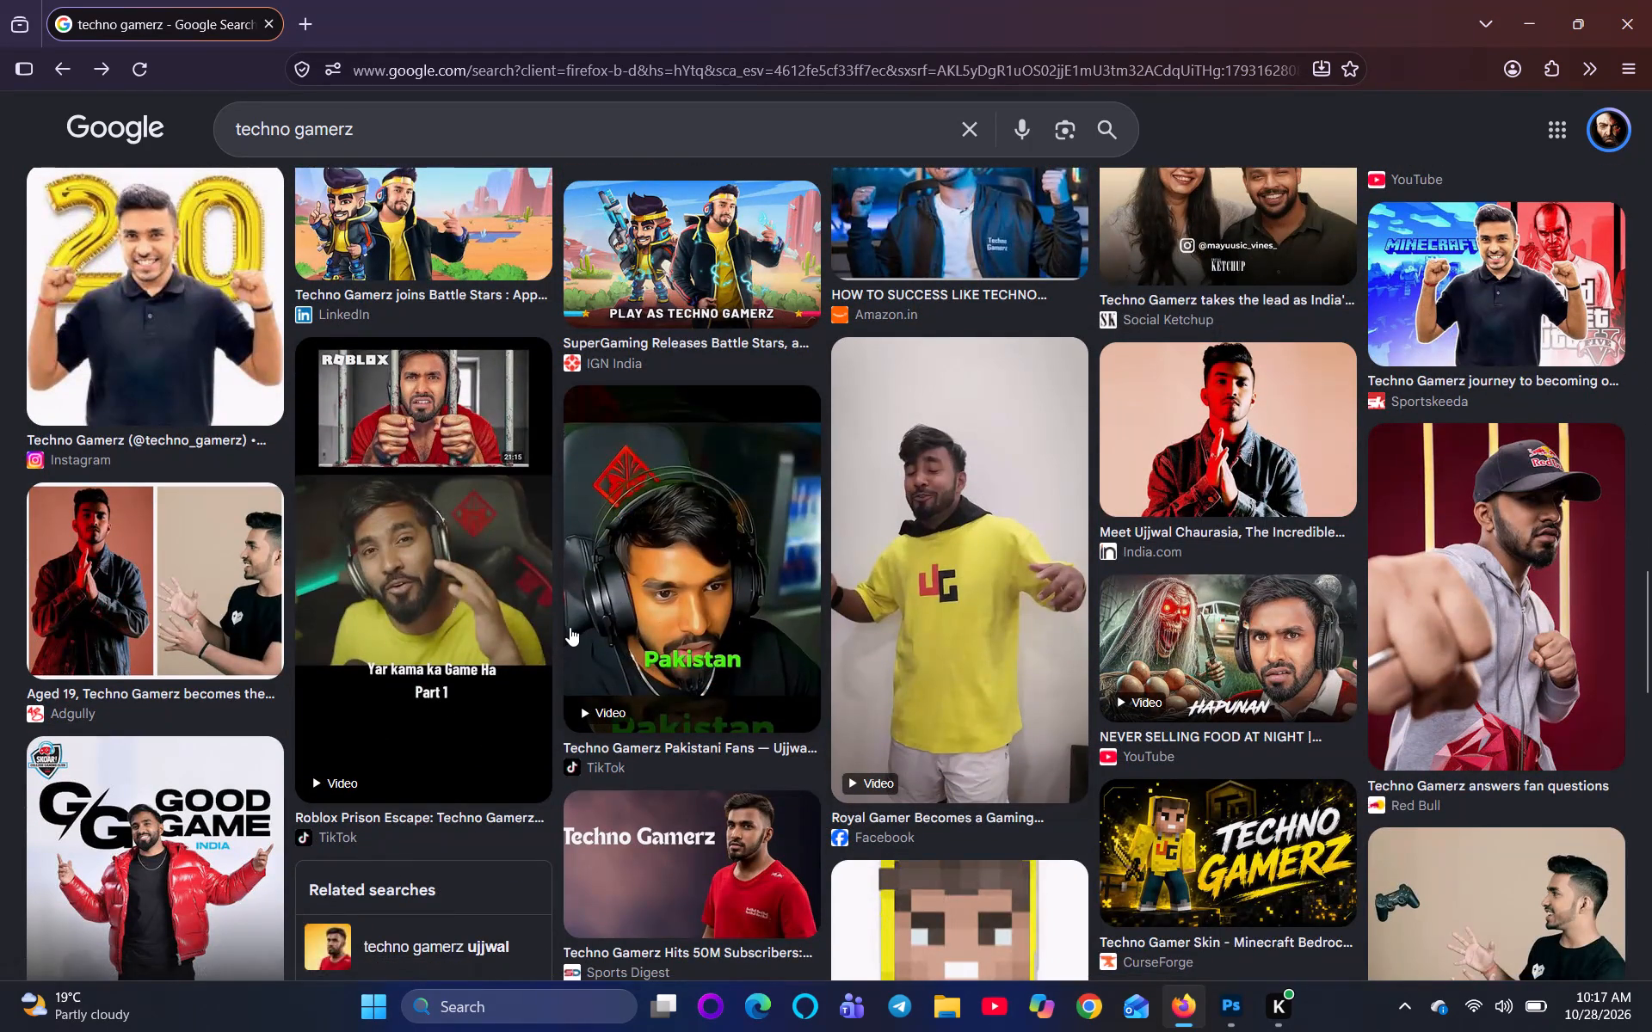
scroll(570, 627, "down", 3)
scroll(669, 670, "down", 2)
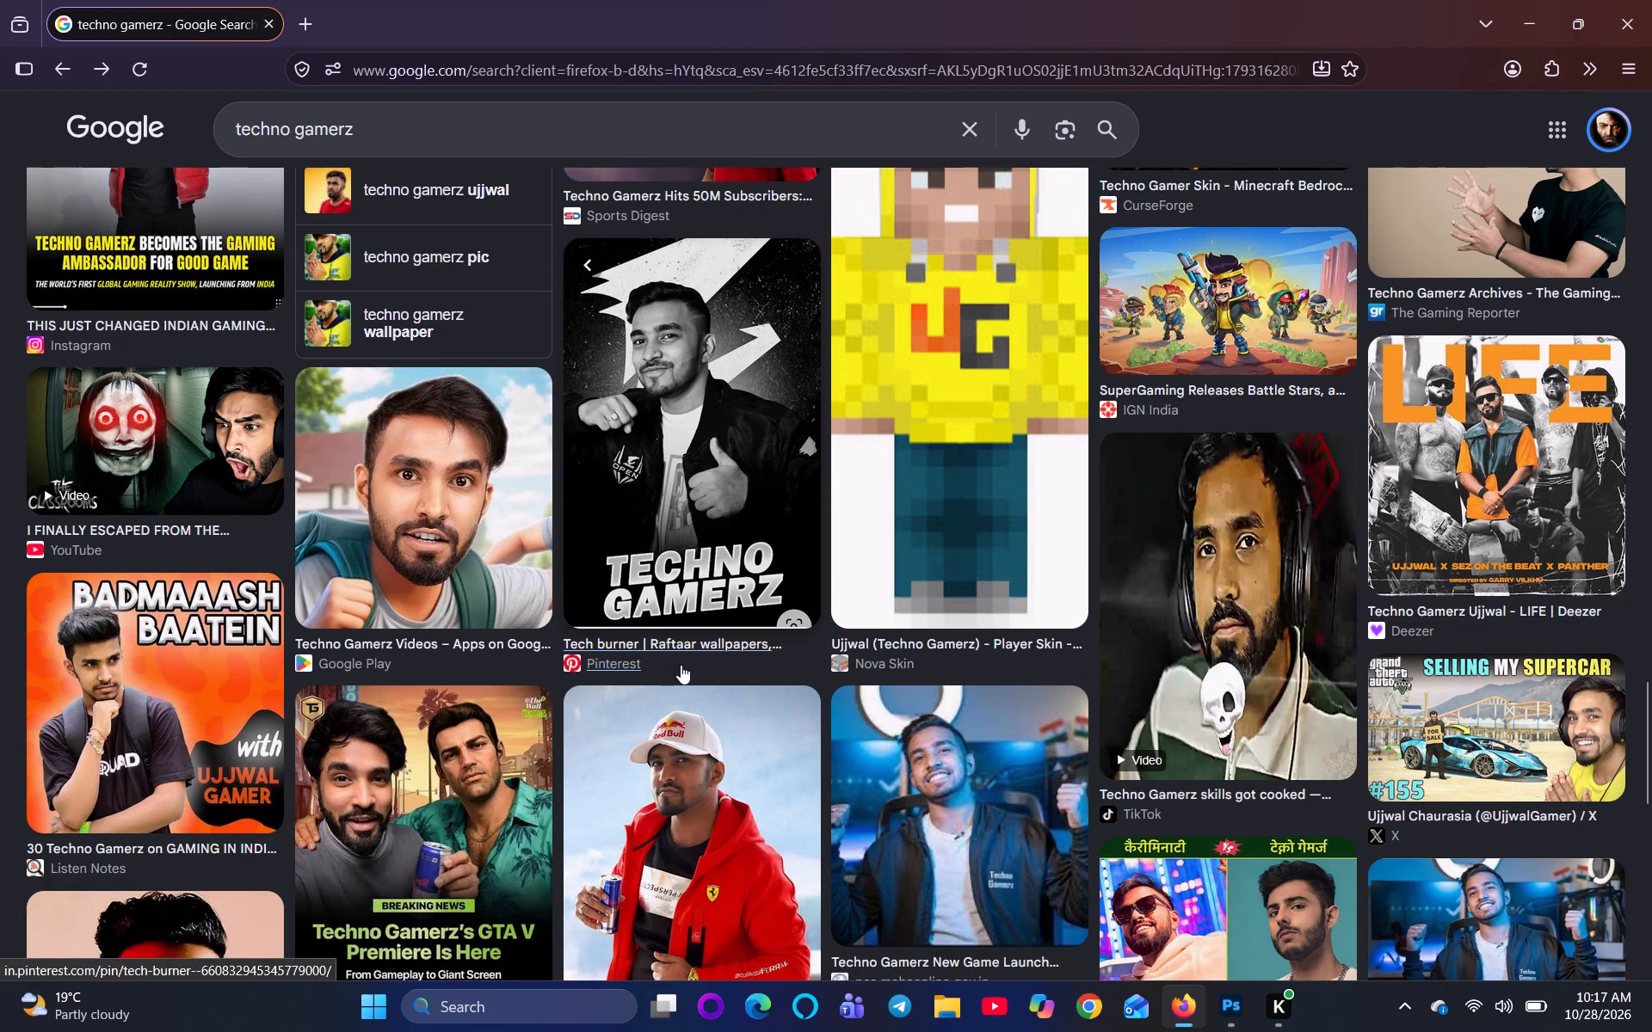
scroll(1292, 606, "down", 2)
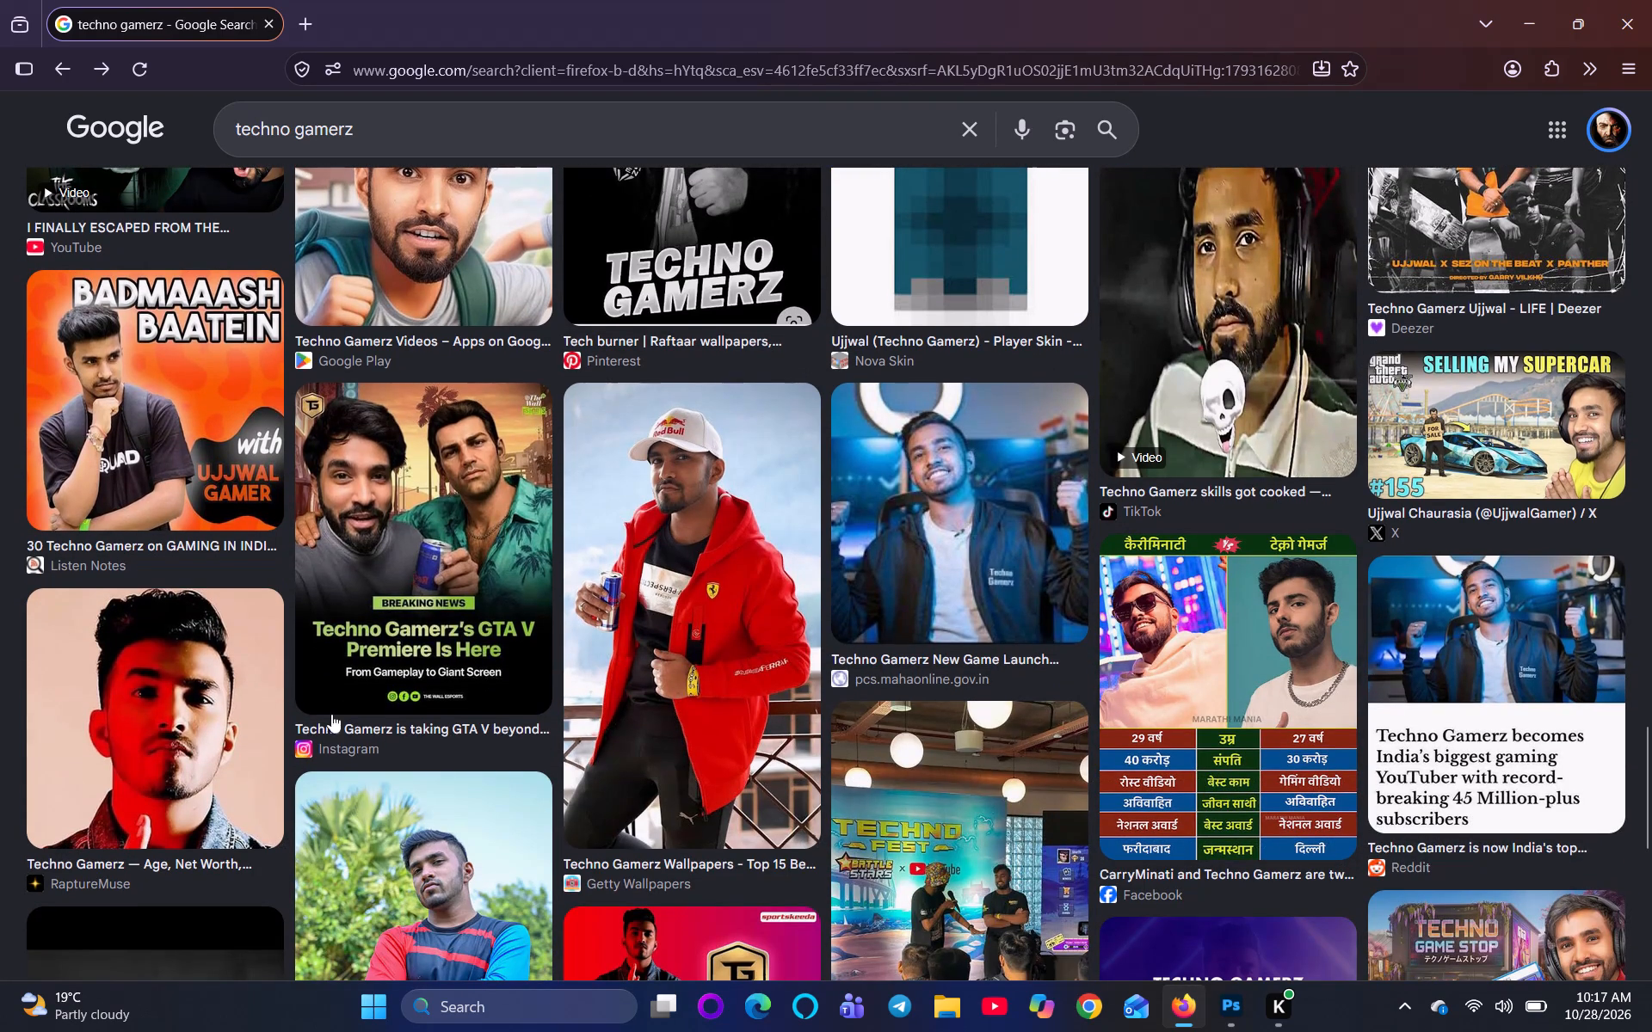
scroll(636, 713, "down", 1)
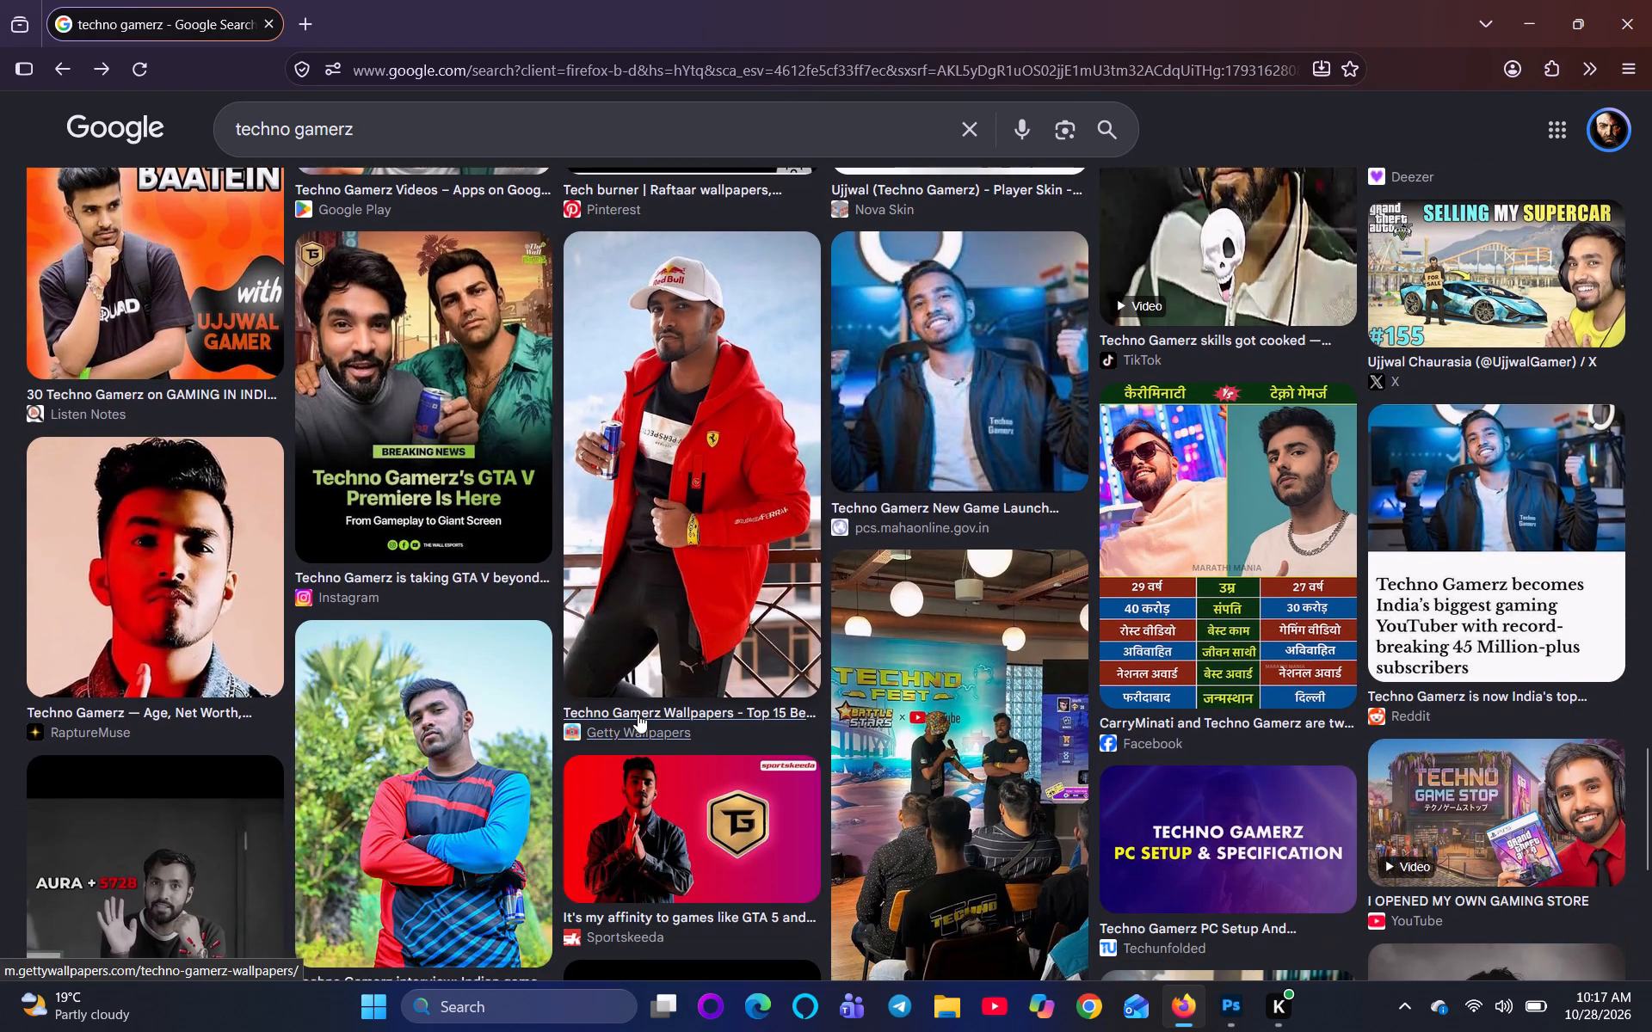
scroll(479, 791, "down", 3)
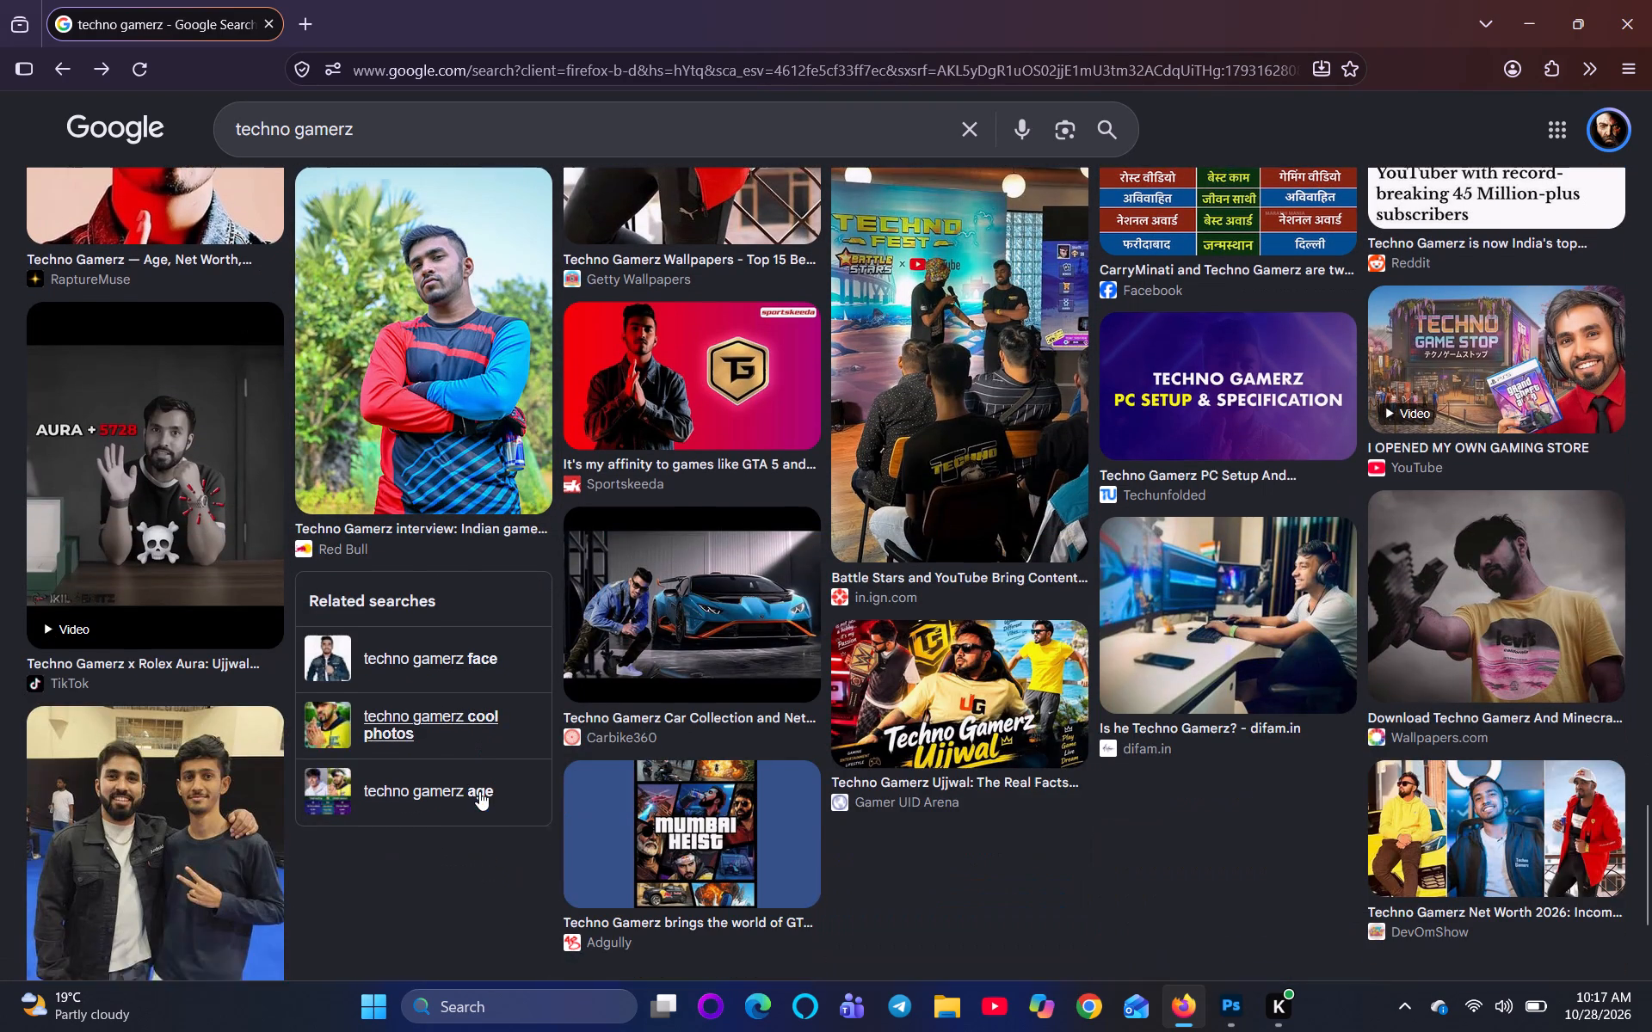
scroll(505, 781, "down", 2)
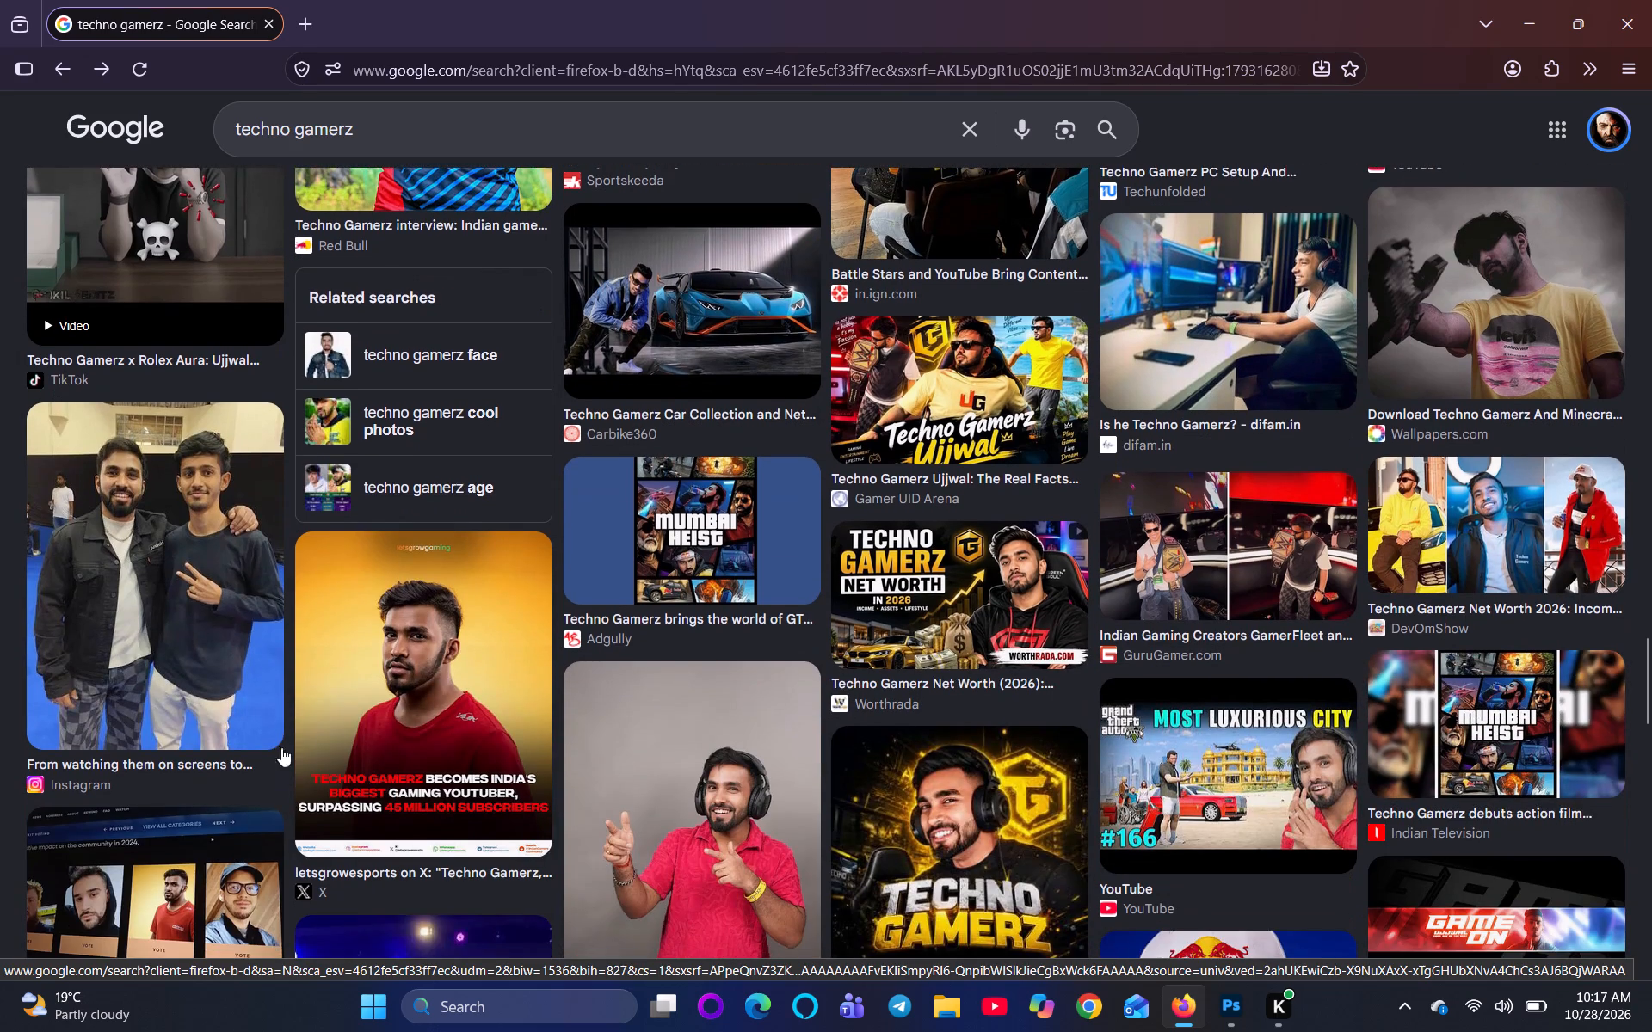
scroll(684, 756, "down", 2)
scroll(878, 764, "down", 3)
scroll(878, 764, "up", 4)
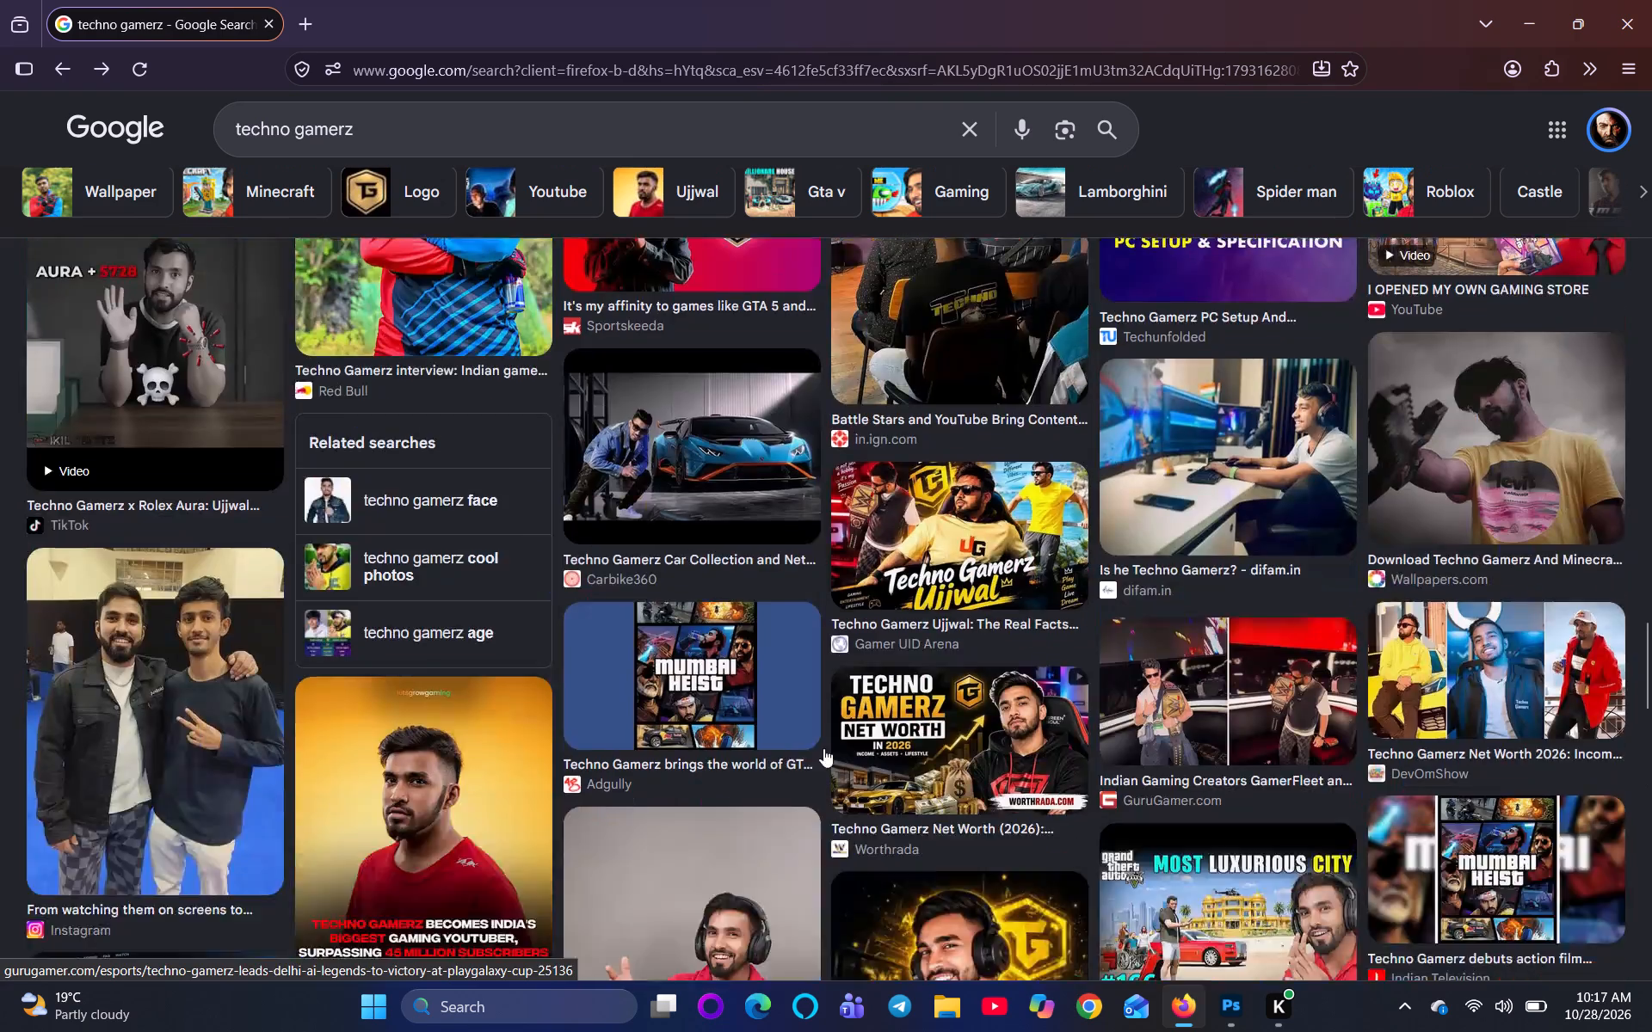
scroll(823, 748, "up", 20)
scroll(823, 748, "up", 12)
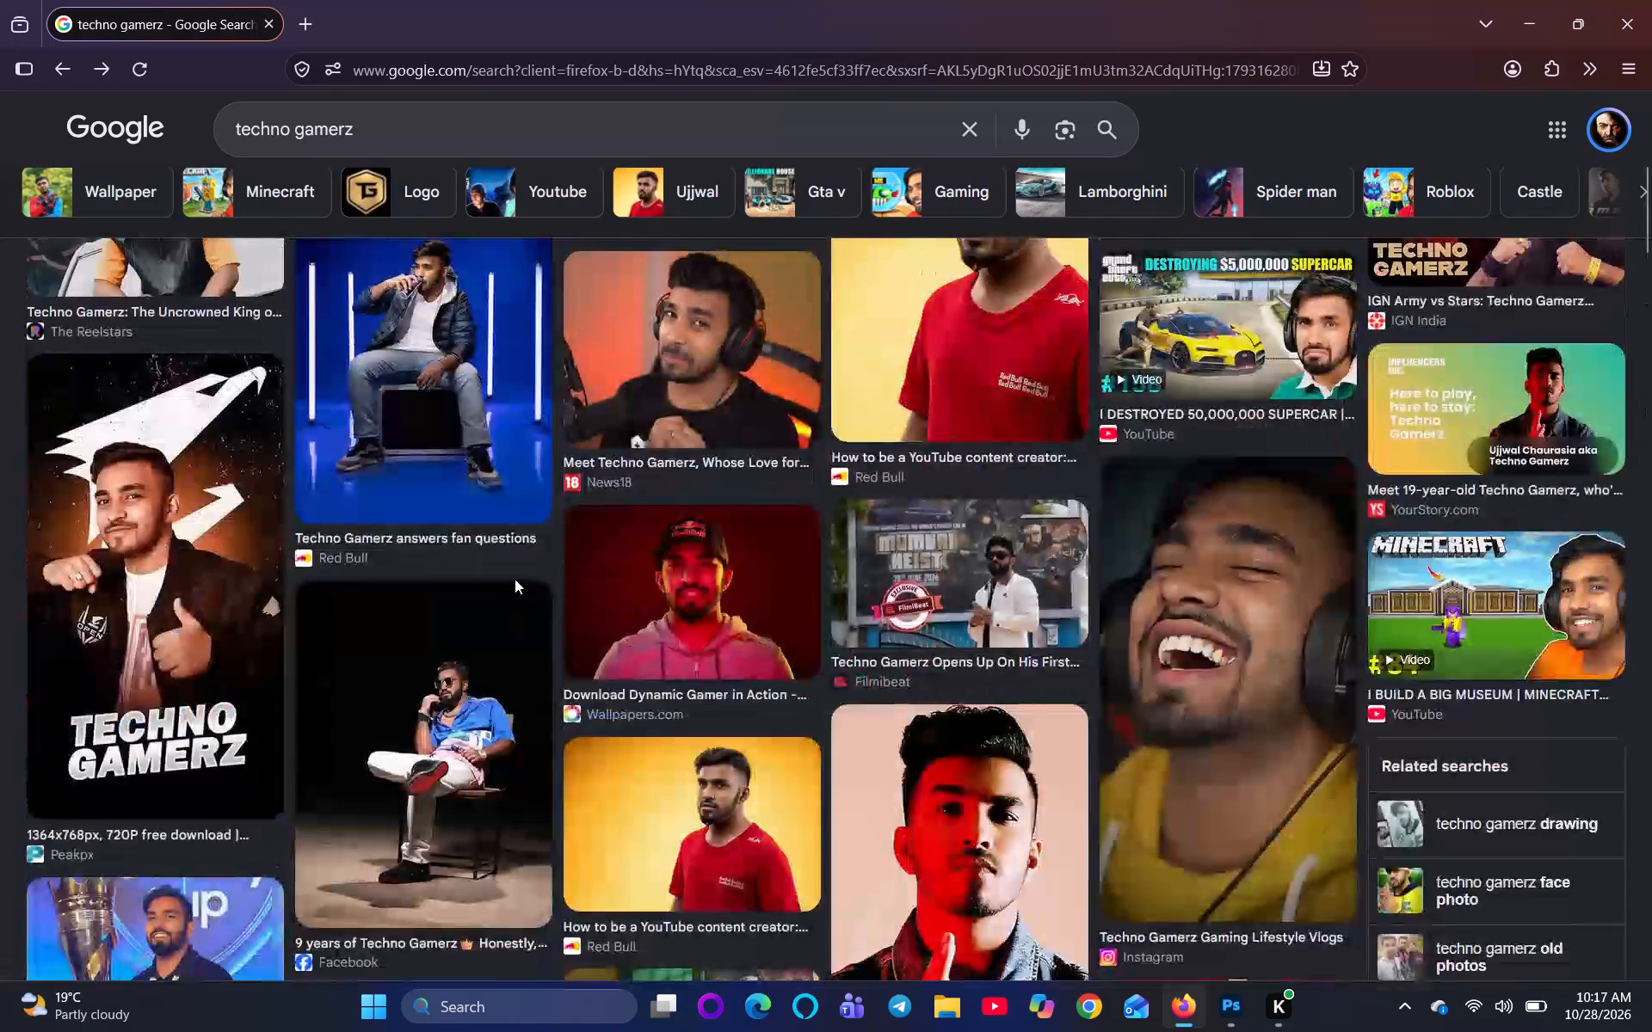
Narrow the Techno Gamerz image results with the Ujjwal filter.
scroll(515, 579, "up", 7)
left_click(717, 288)
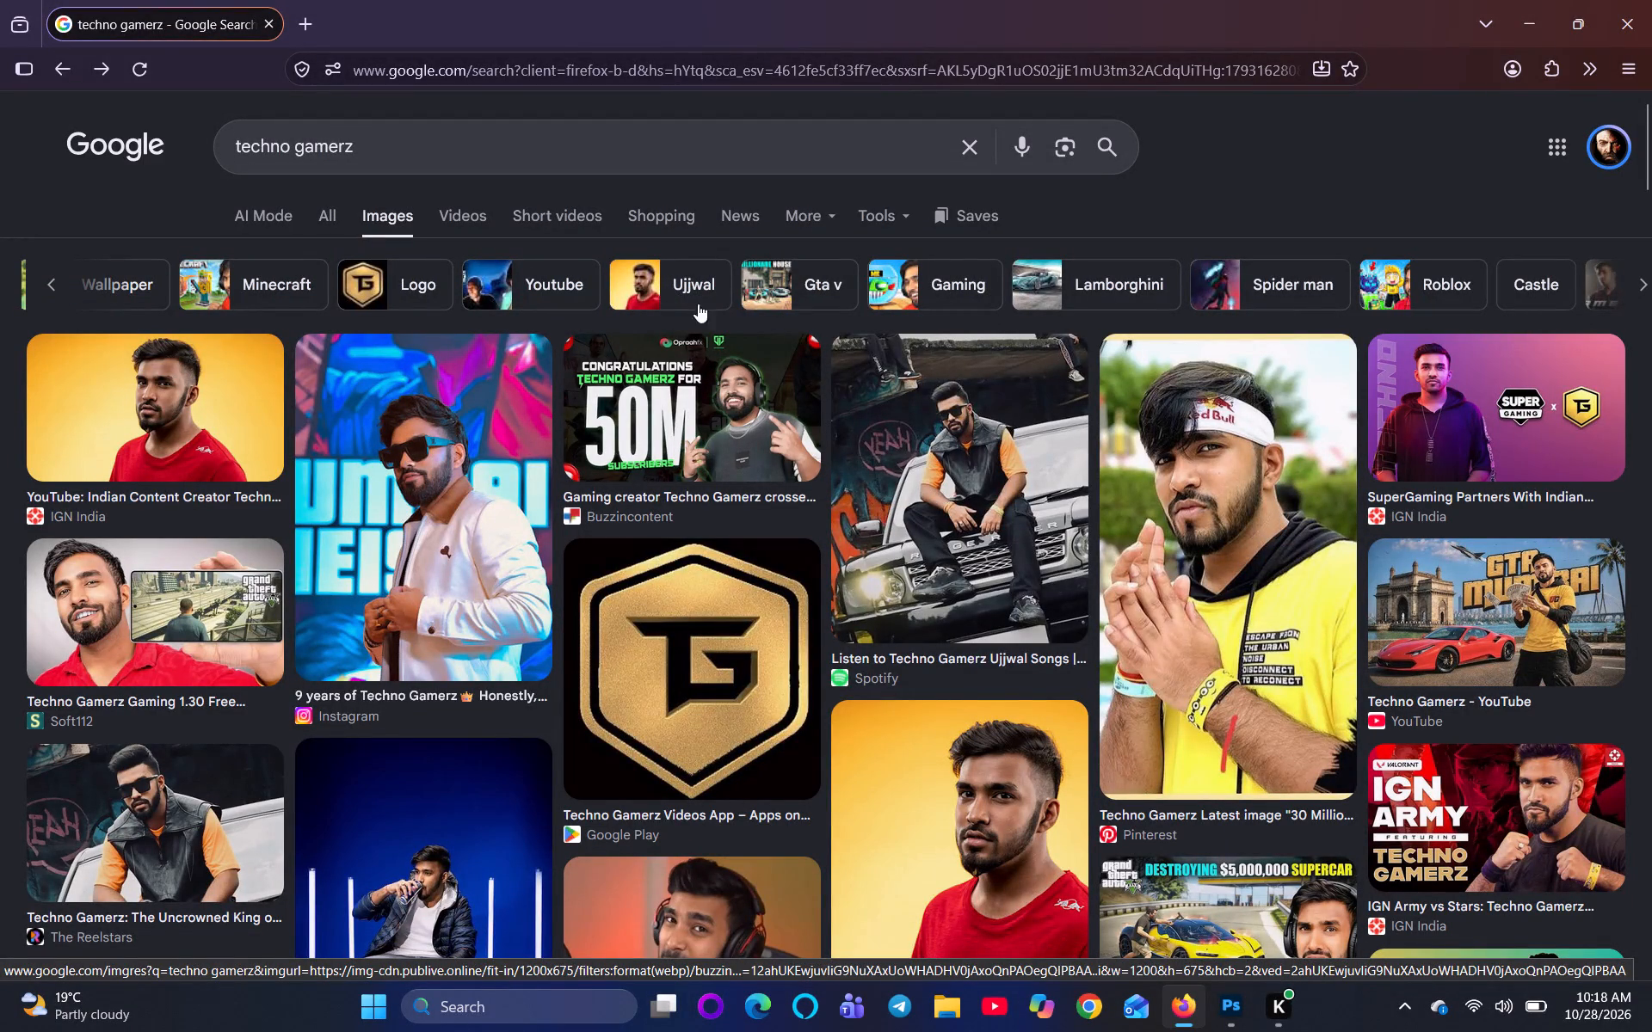
left_click(679, 292)
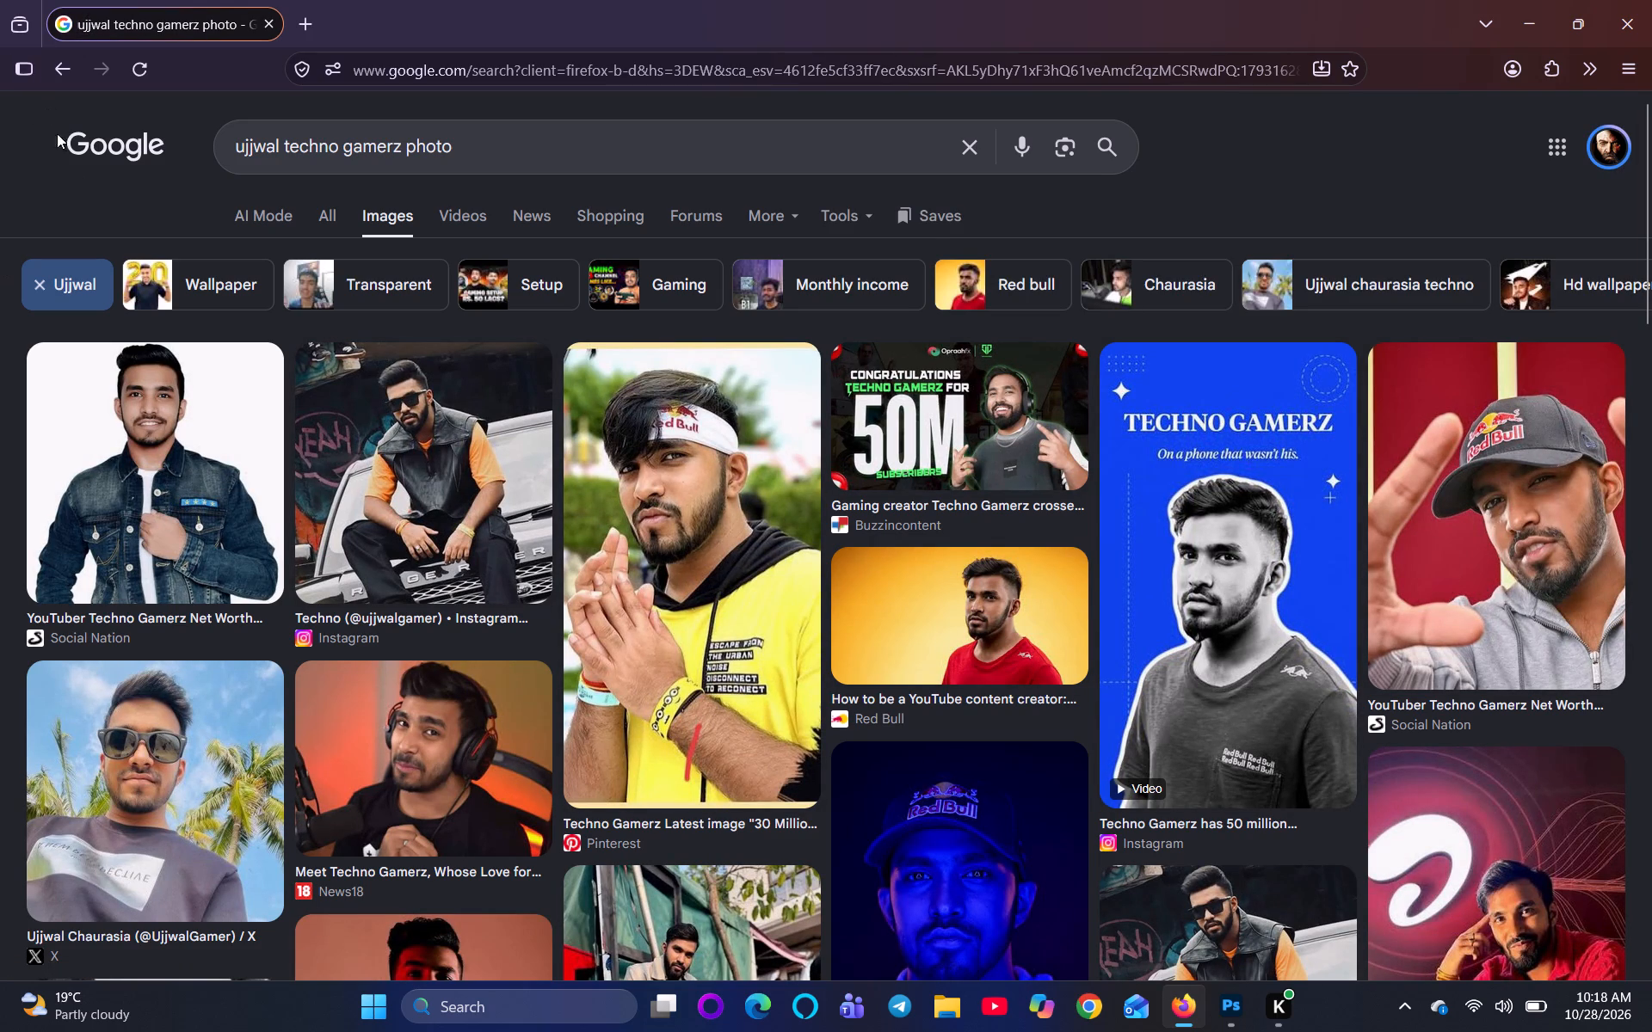
Leave the filtered results, replace the Google query with "indian gamers", and show its image results.
left_click(56, 72)
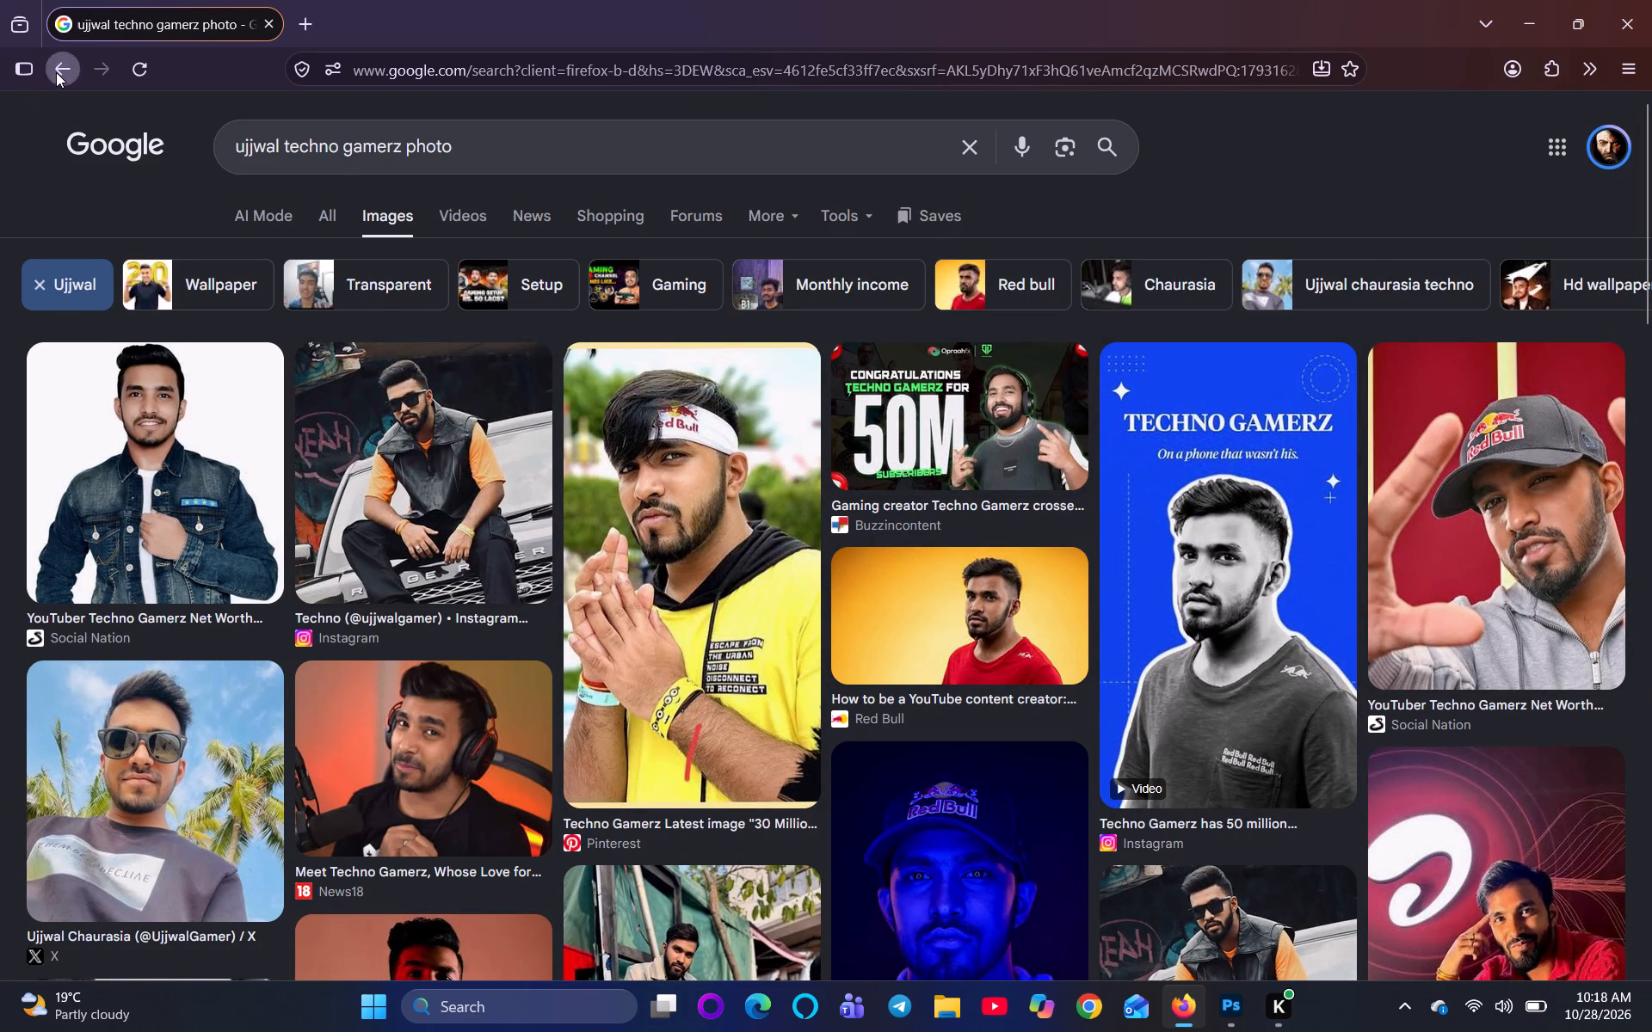
left_click(56, 72)
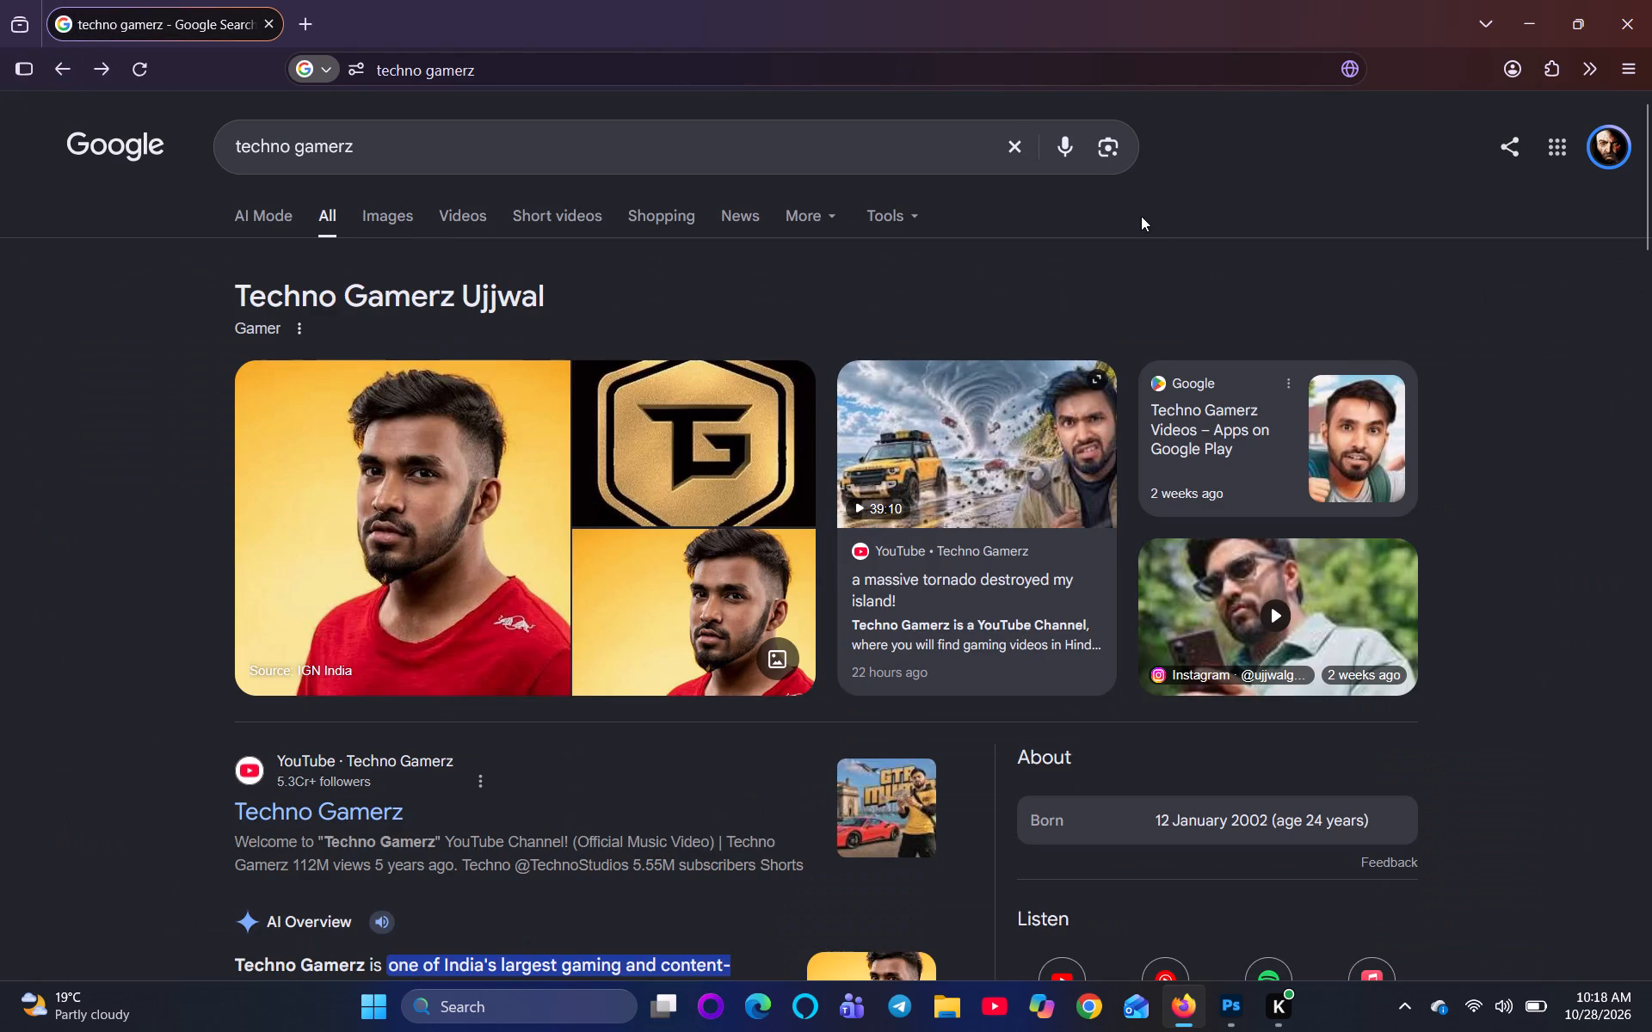
left_click(375, 156)
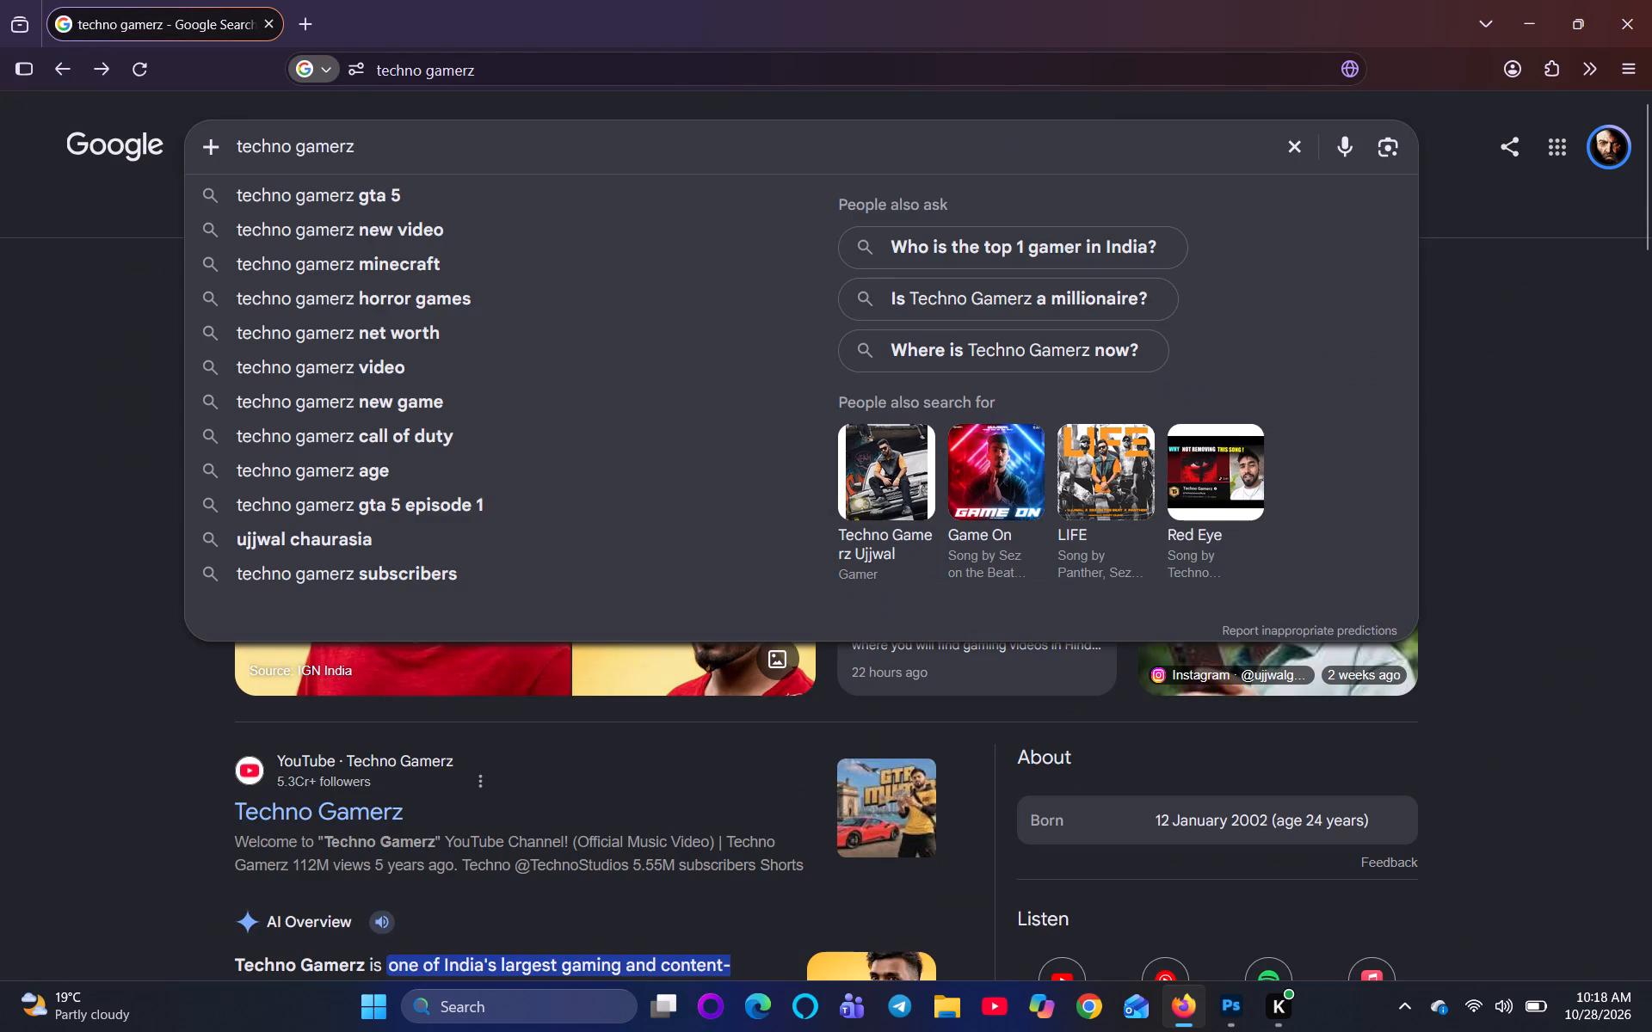
key("BackSpace")
key("BackSpace")
key("BackSpace")
key("BackSpace")
key("BackSpace")
key("BackSpace")
key("BackSpace")
key("BackSpace")
key("BackSpace")
key("BackSpace")
key("BackSpace")
key("BackSpace")
key("BackSpace")
key("BackSpace")
key("BackSpace")
key("BackSpace")
key("BackSpace")
key("BackSpace")
key("BackSpace")
key("BackSpace")
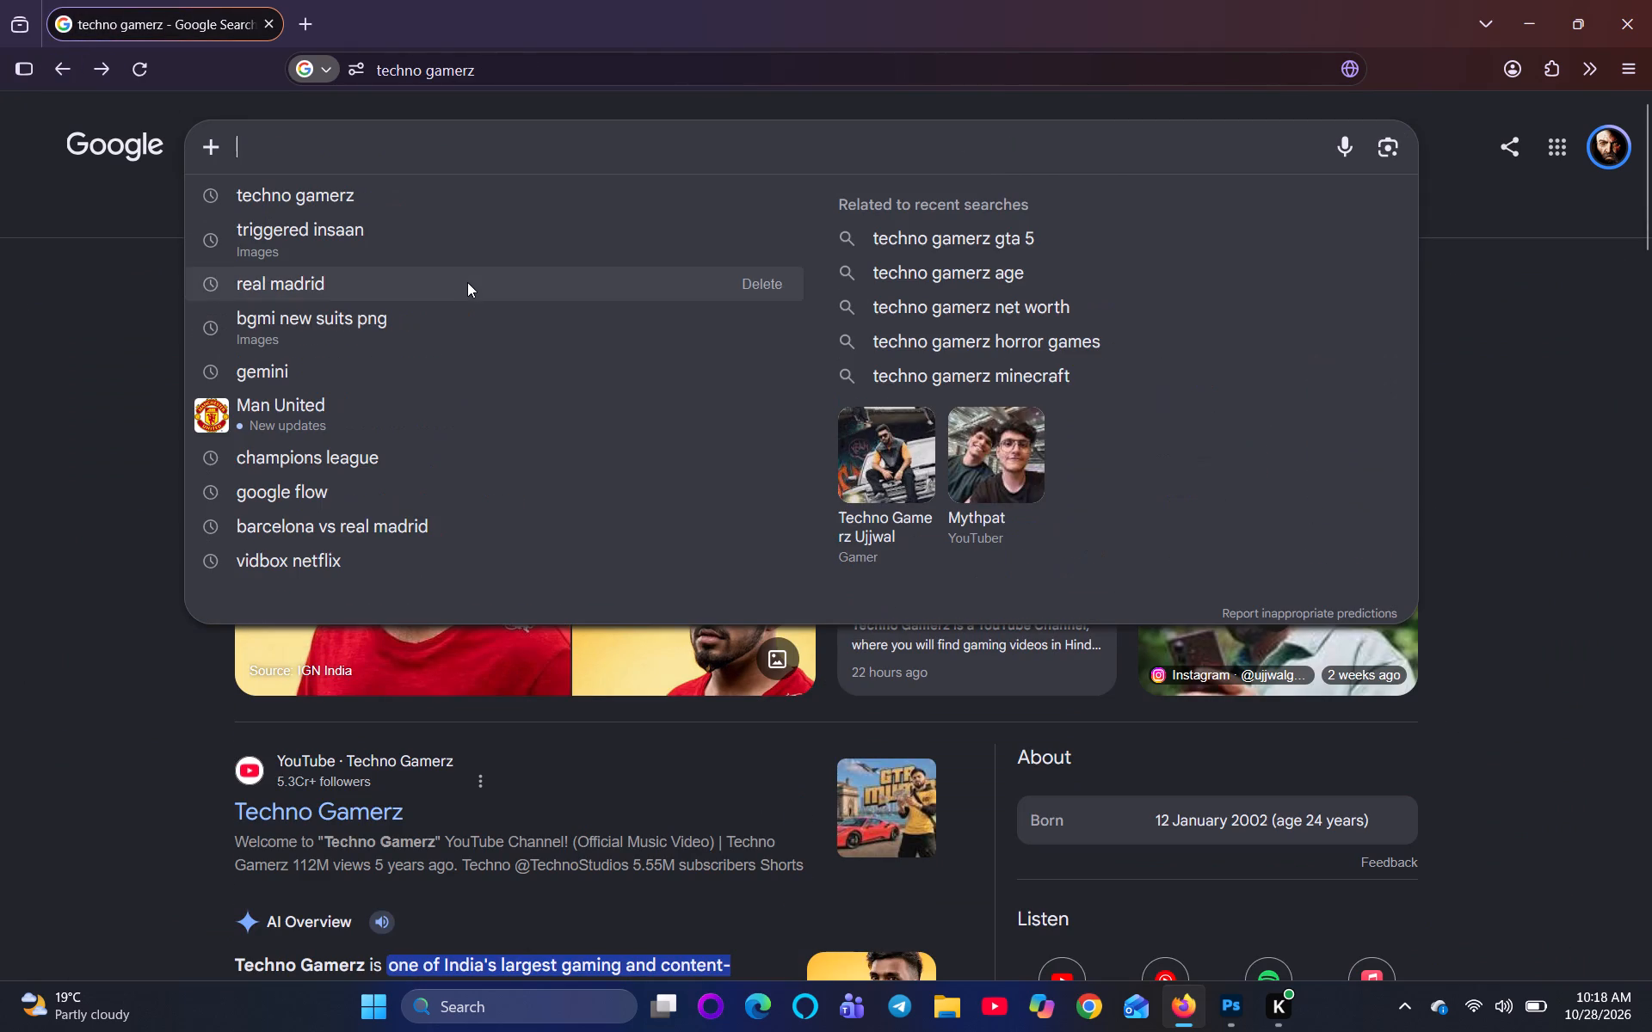
key("i")
key("n")
type("dian gam")
type("er")
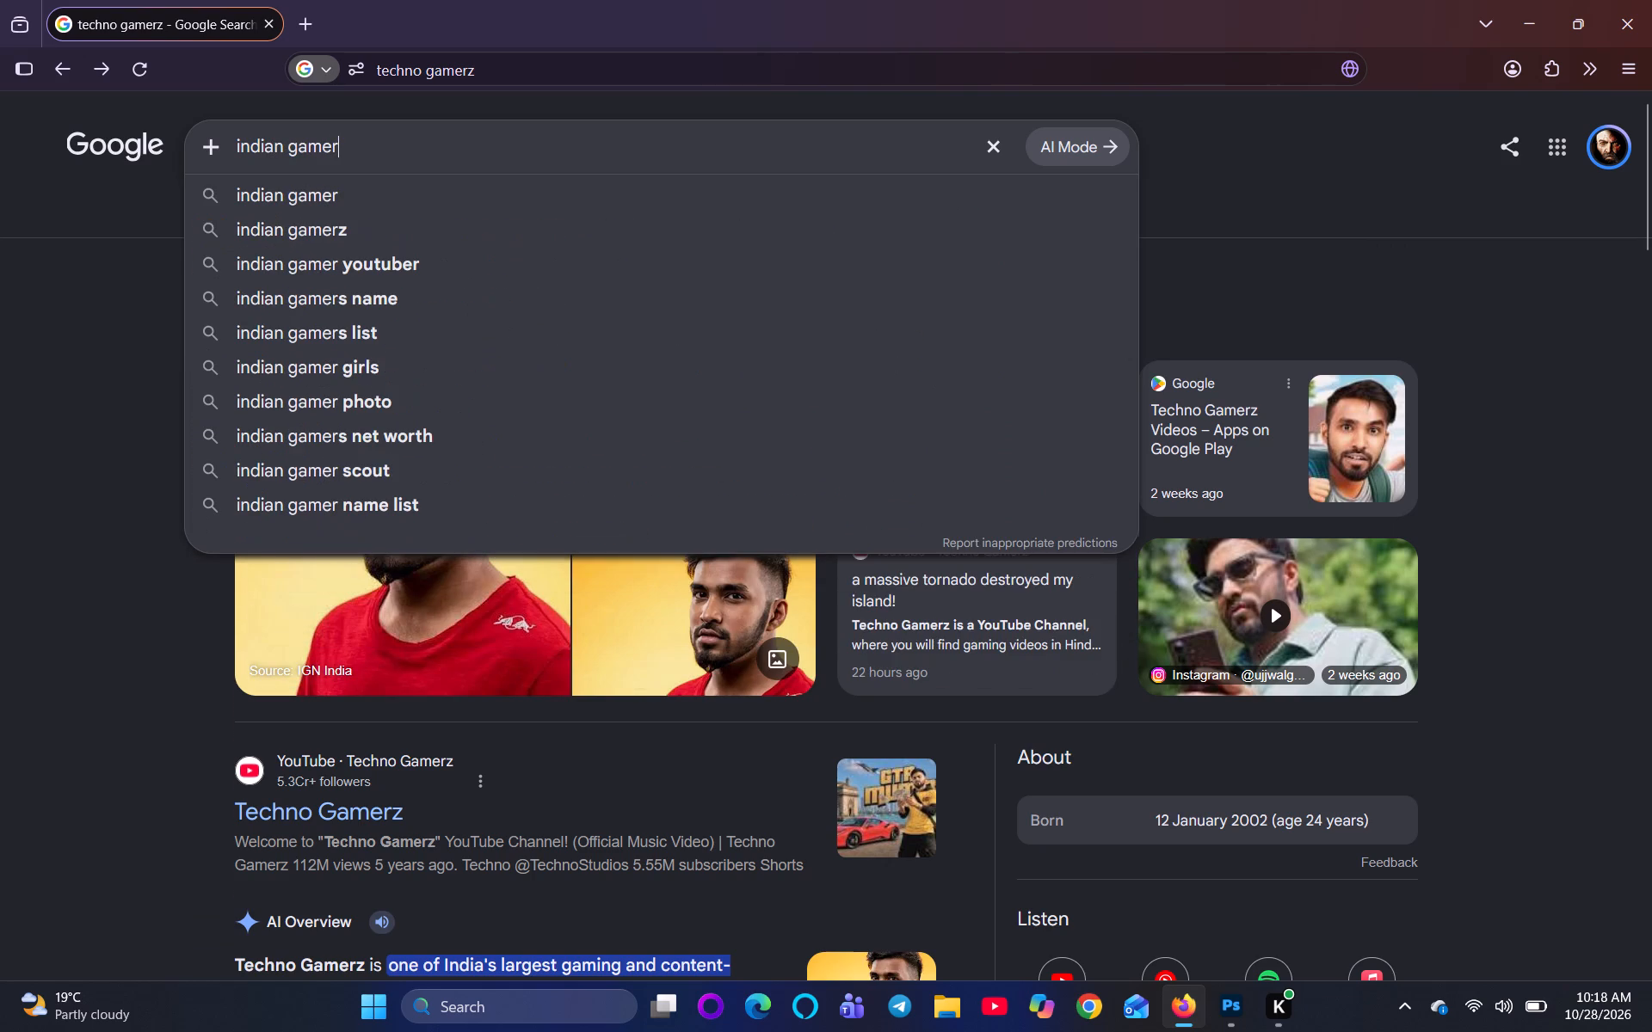
key("s")
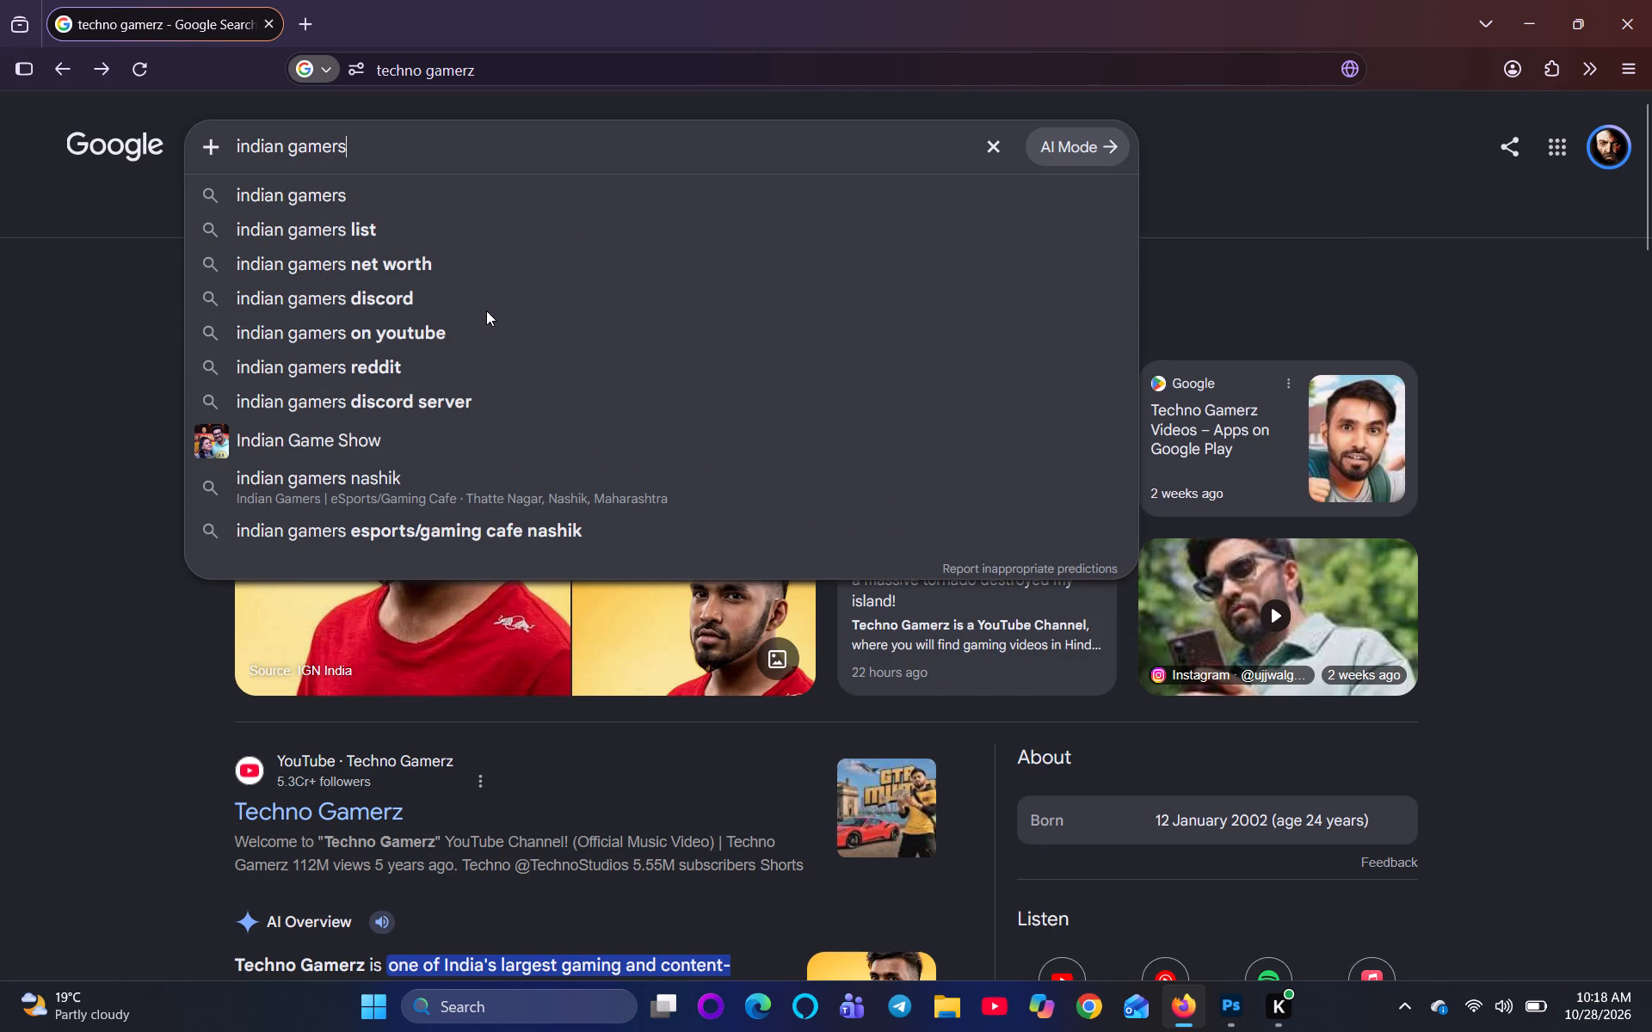
key("space")
key("Return")
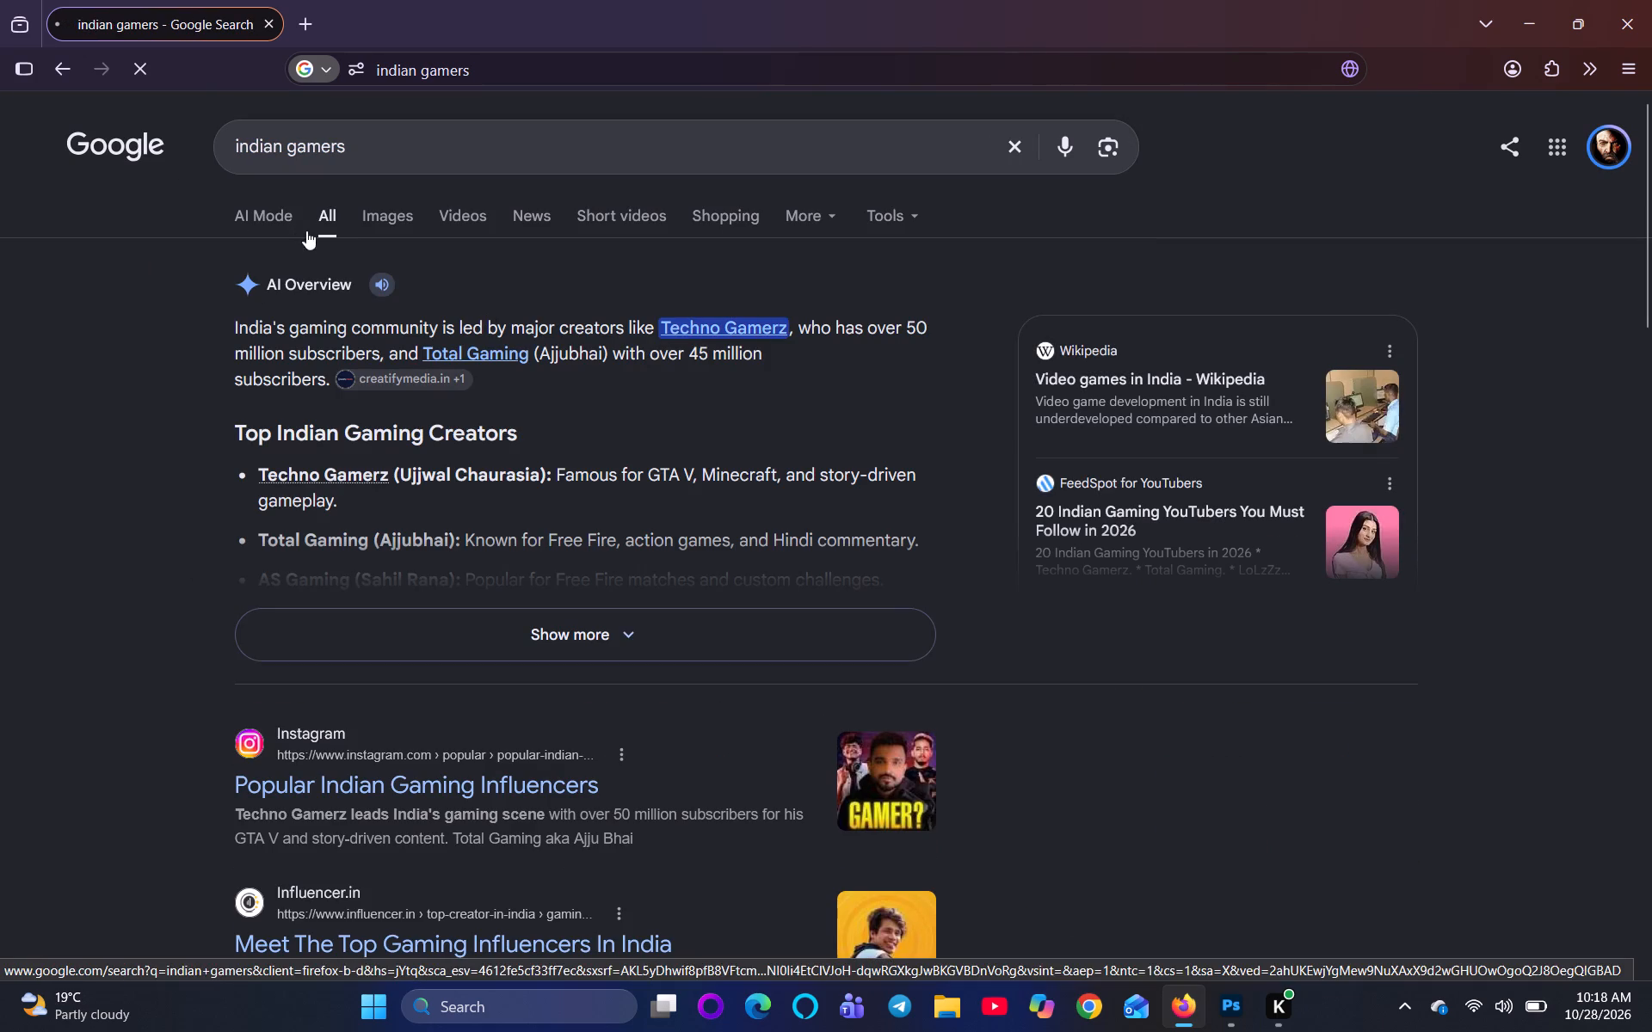
left_click(368, 221)
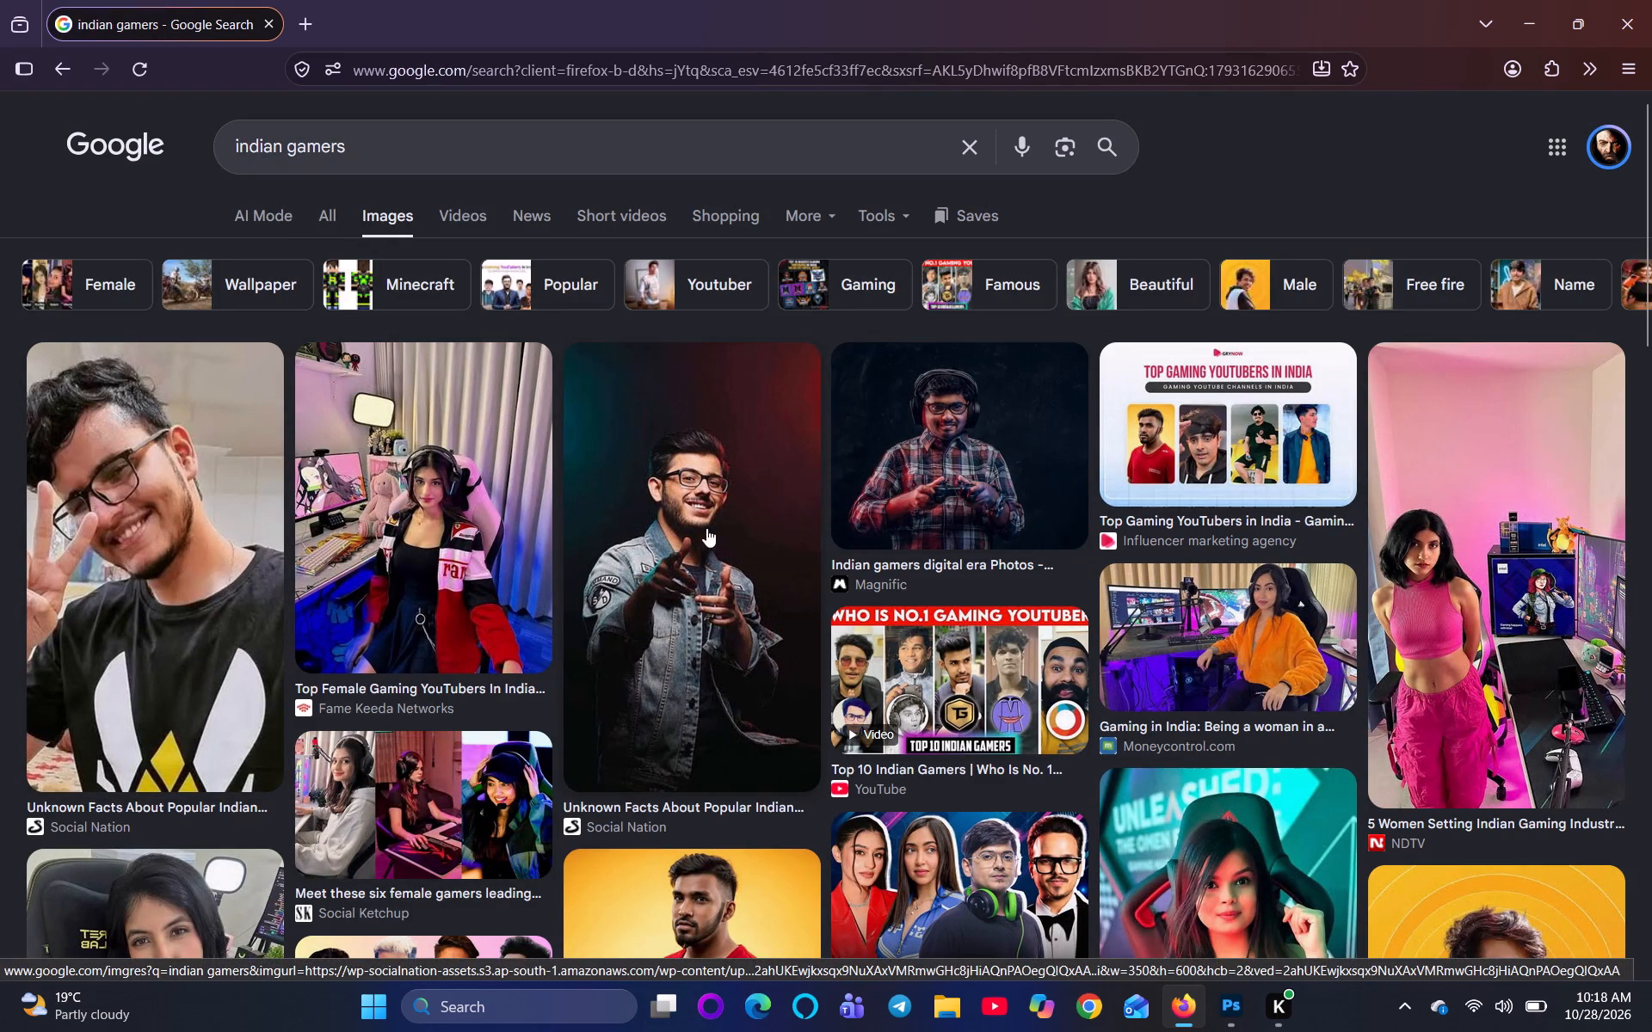
Preview the NDTV "5 Women Setting Indian Gaming Industry On Fire" image, page through its source web story, and close the story.
left_click(1485, 628)
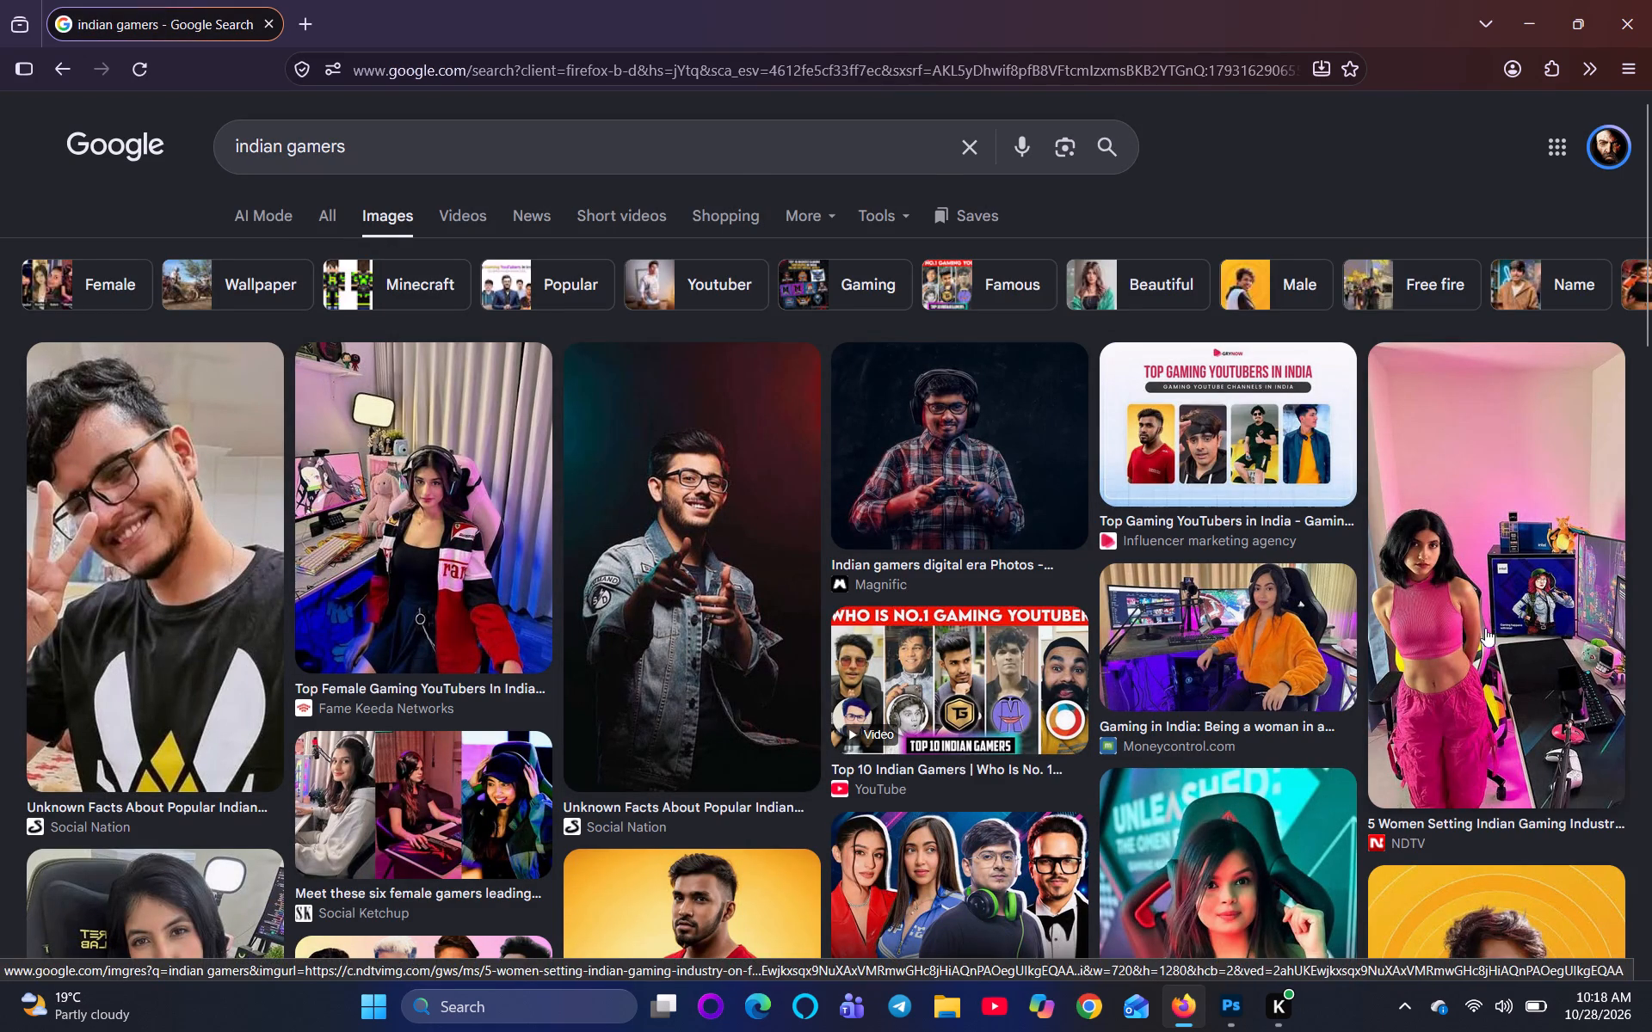
left_click(1304, 550)
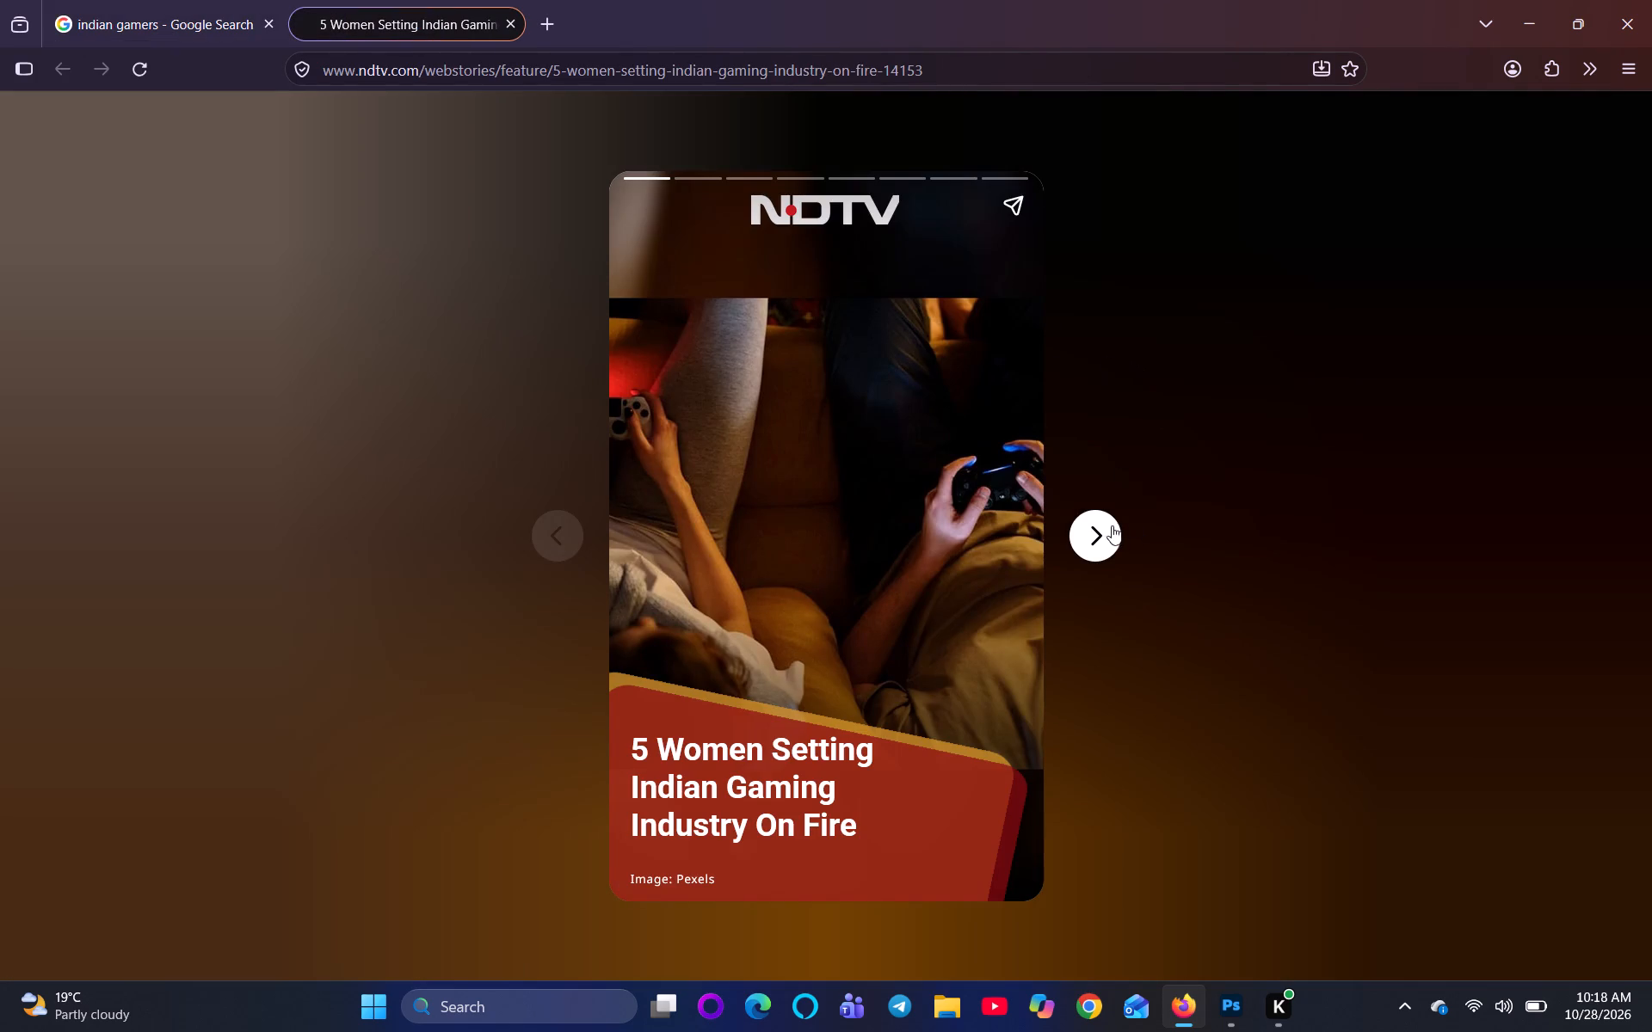
left_click(1110, 525)
triple_click(1106, 525)
left_click(1104, 529)
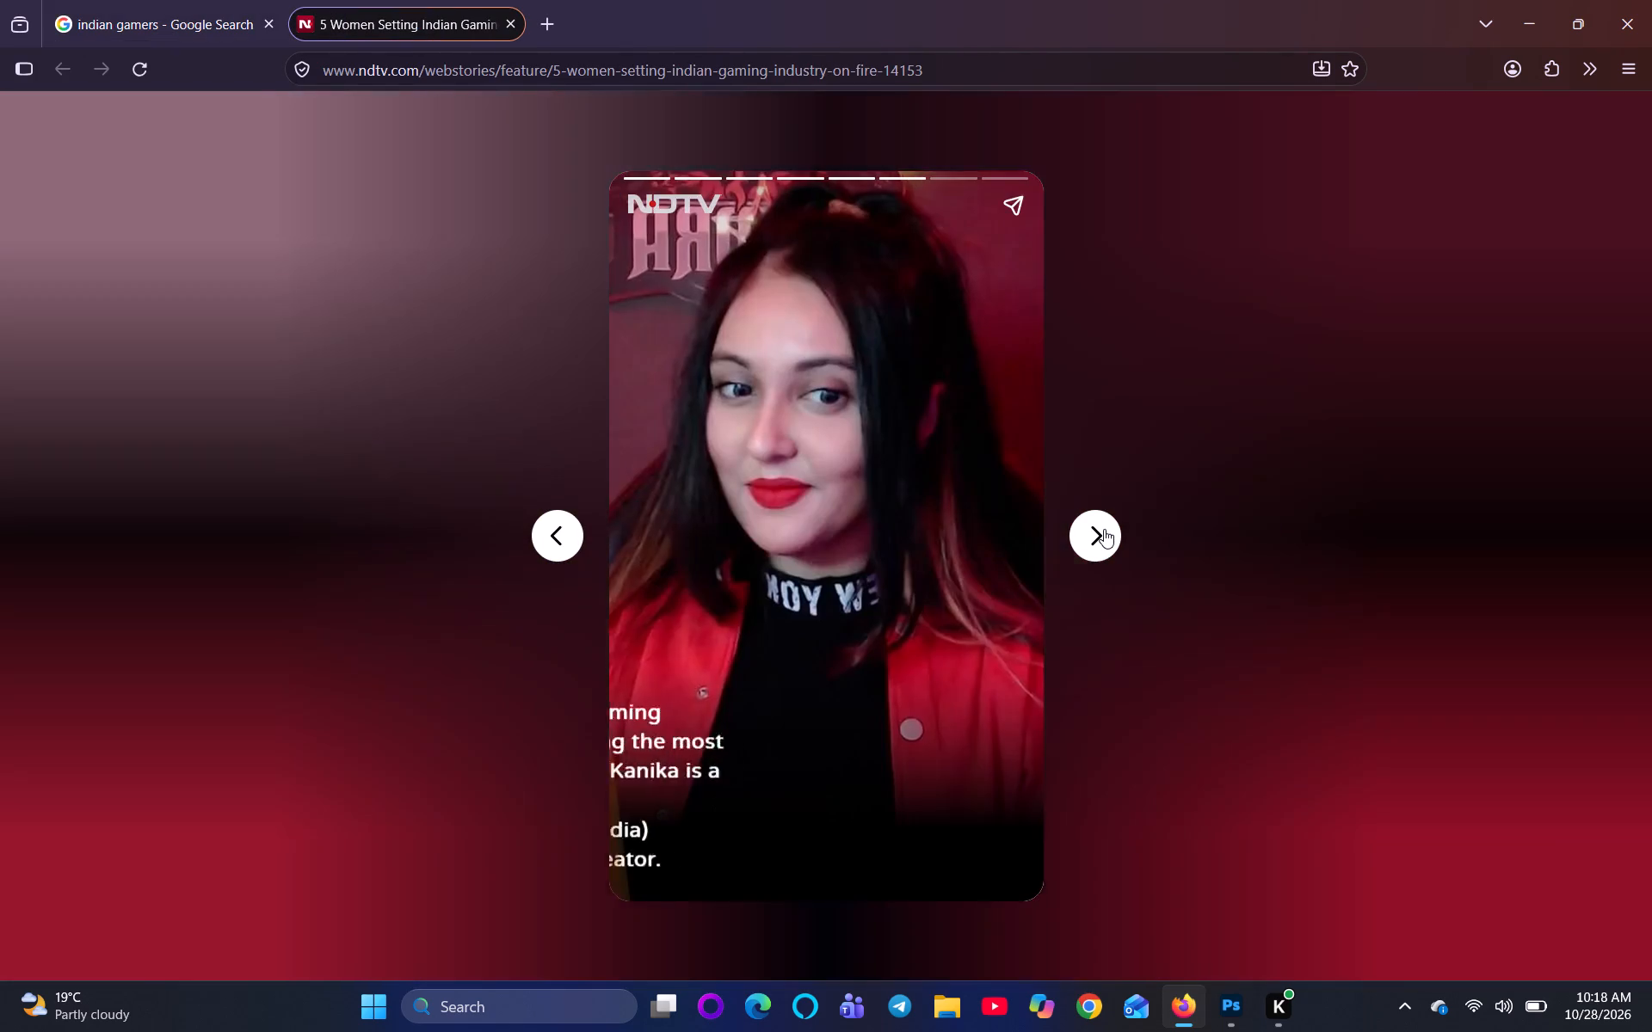
double_click(1104, 529)
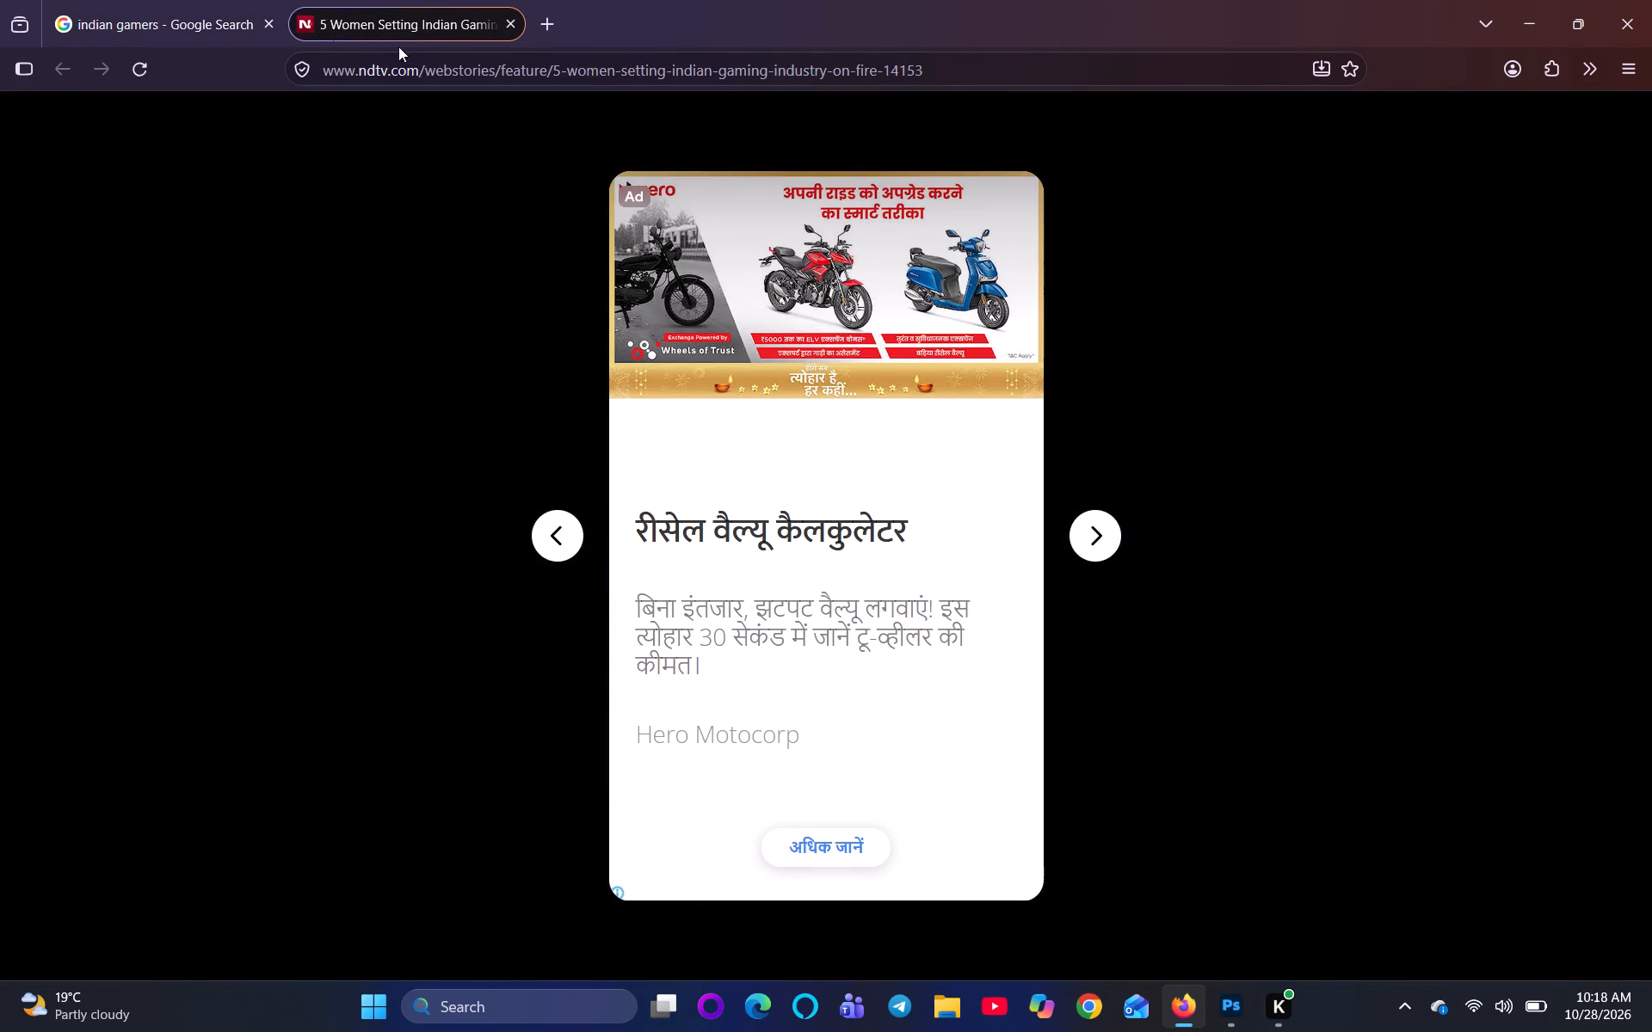
left_click(516, 17)
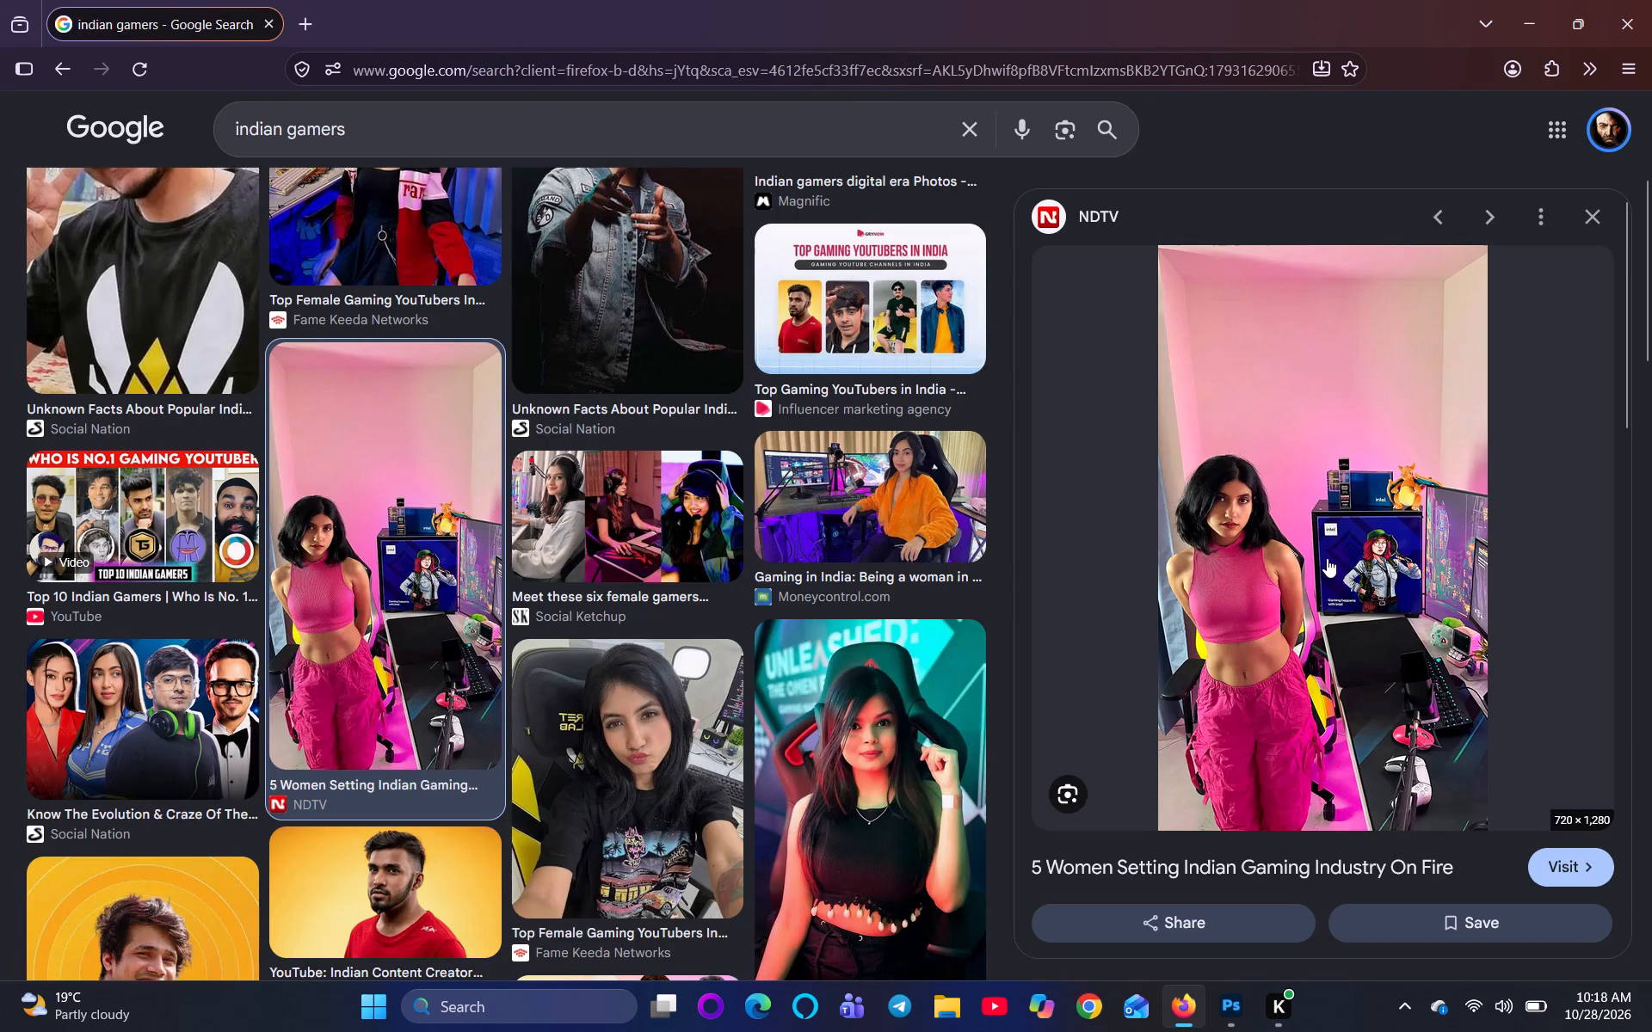
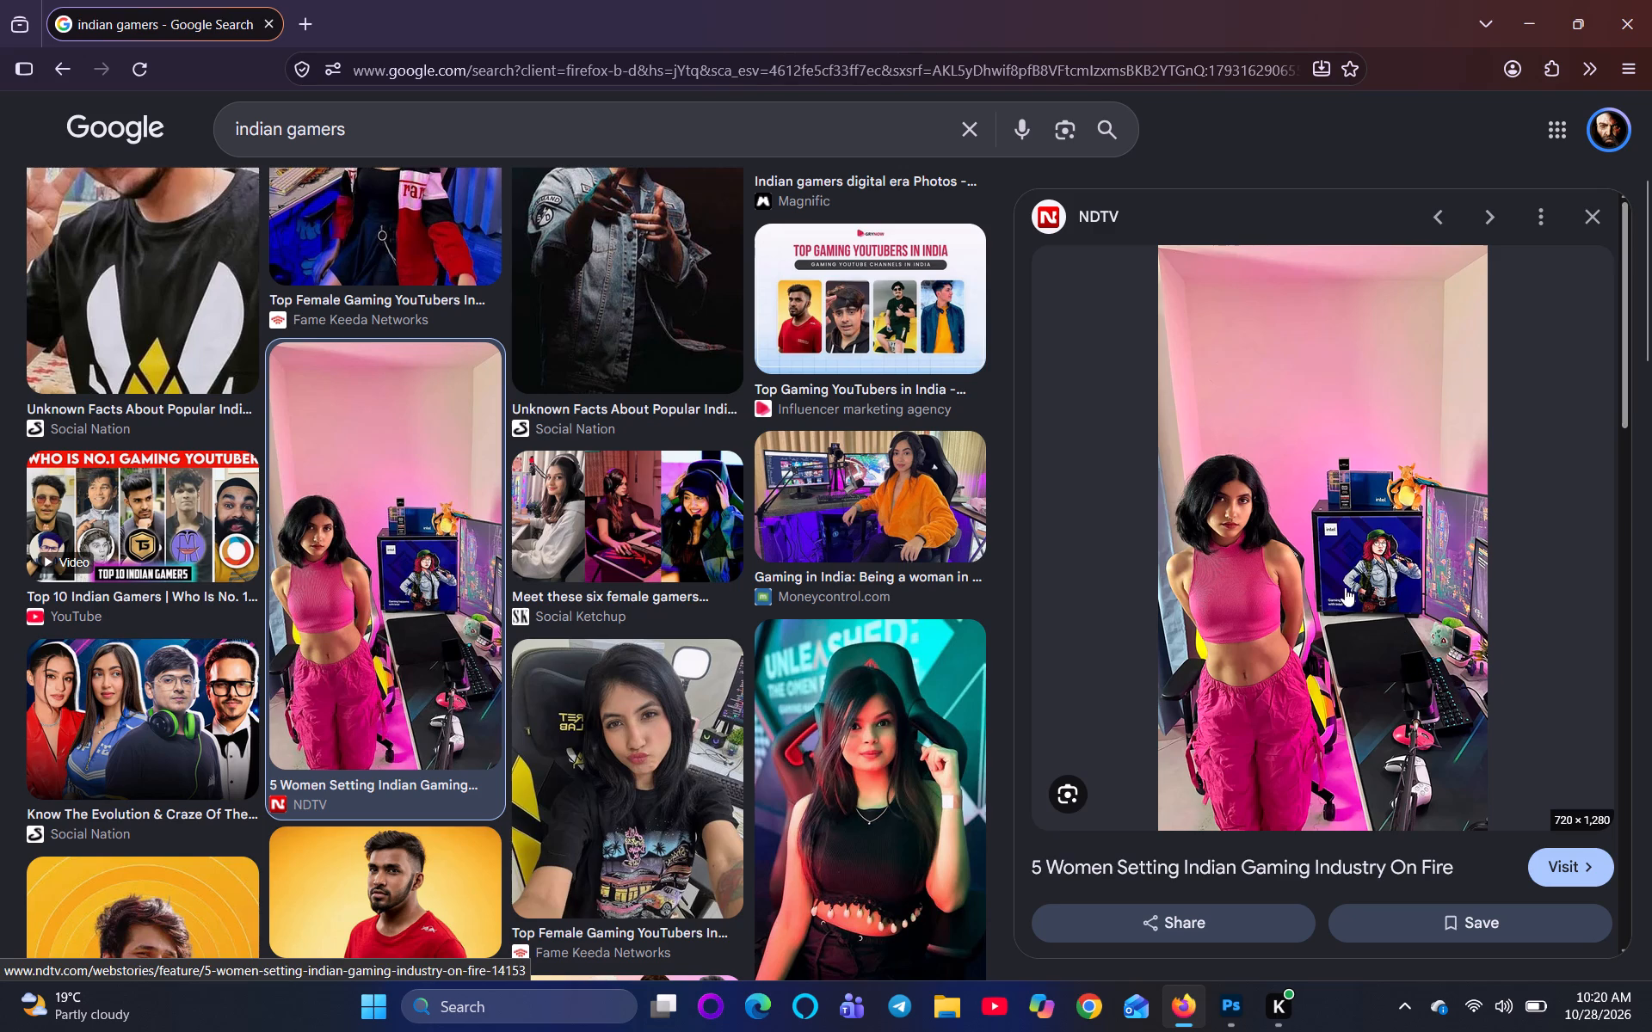
Preview the two Fame Keeda Networks "Top Female Gaming YouTubers In India" images among the NDTV image's related results, closing each preview.
scroll(971, 697, "down", 7)
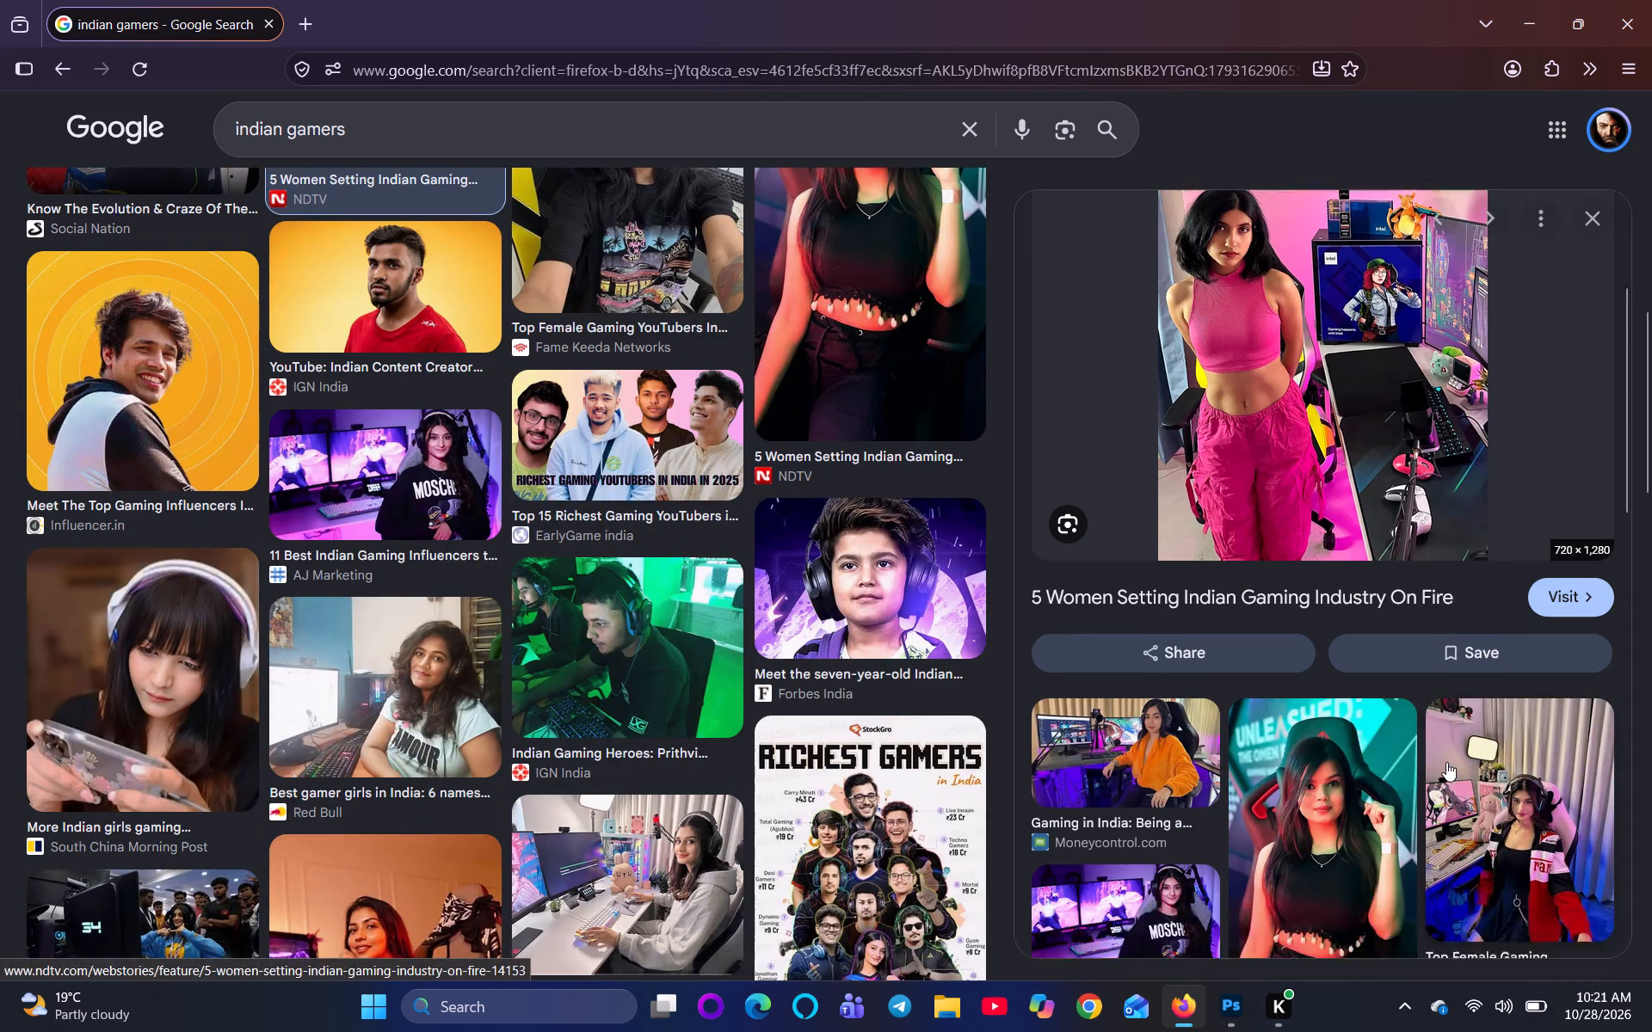
scroll(1477, 706, "down", 2)
left_click(1507, 469)
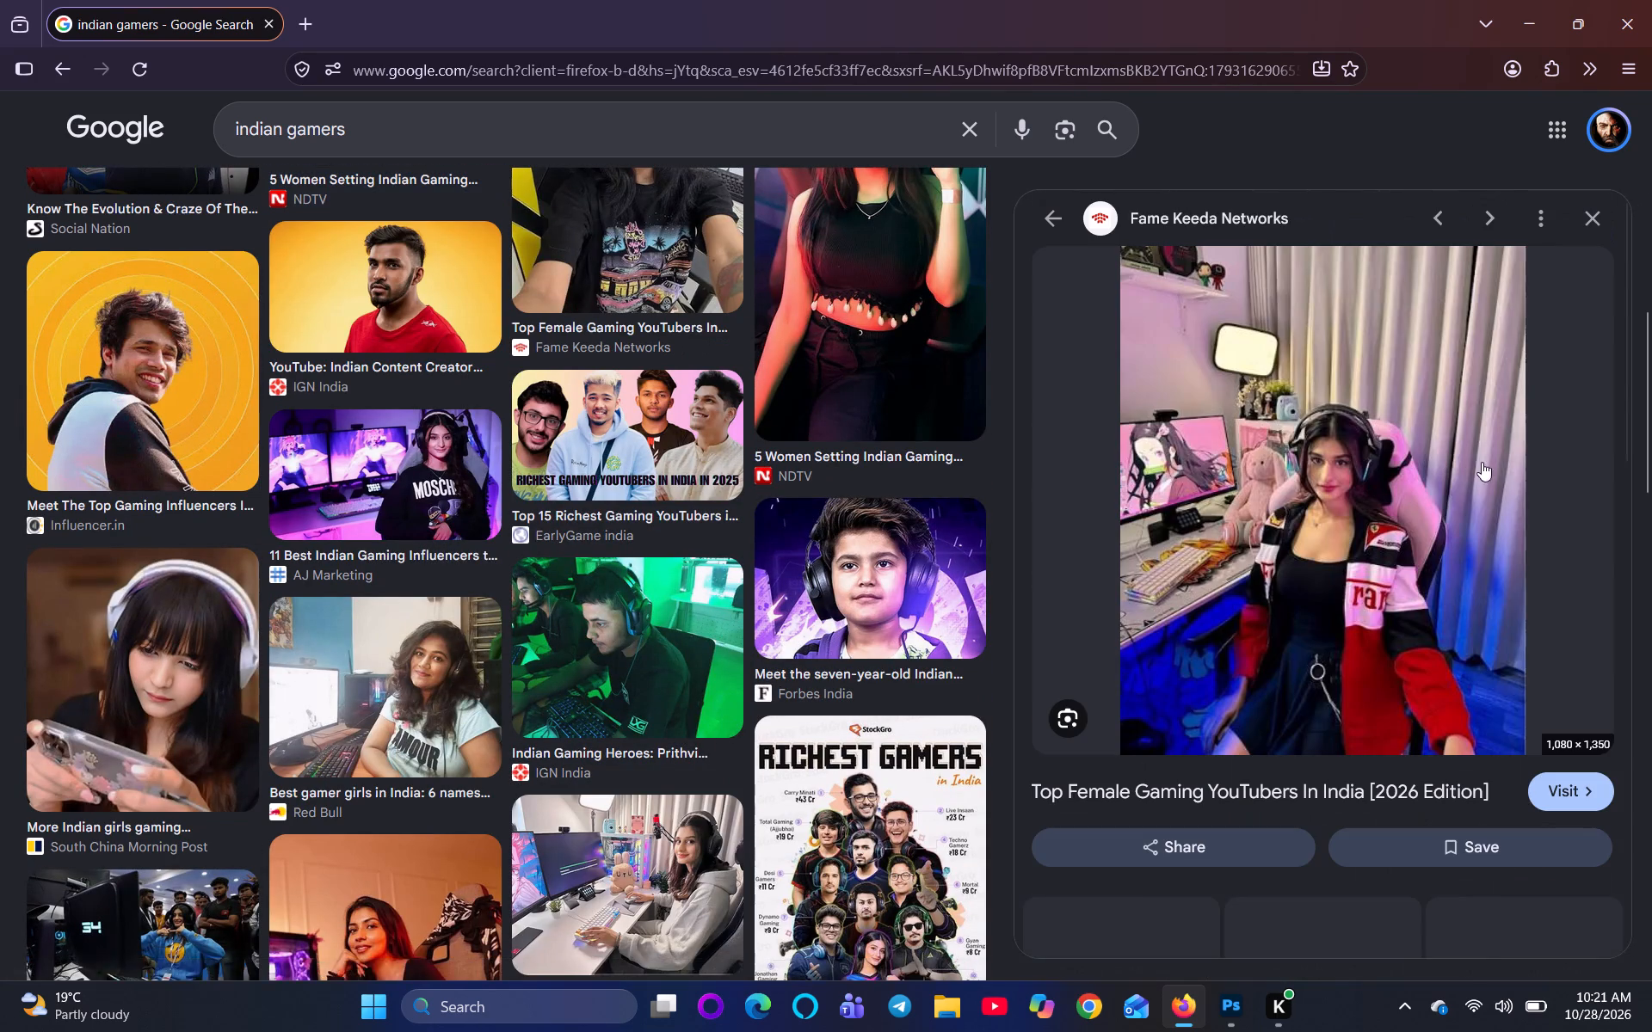
left_click(1579, 225)
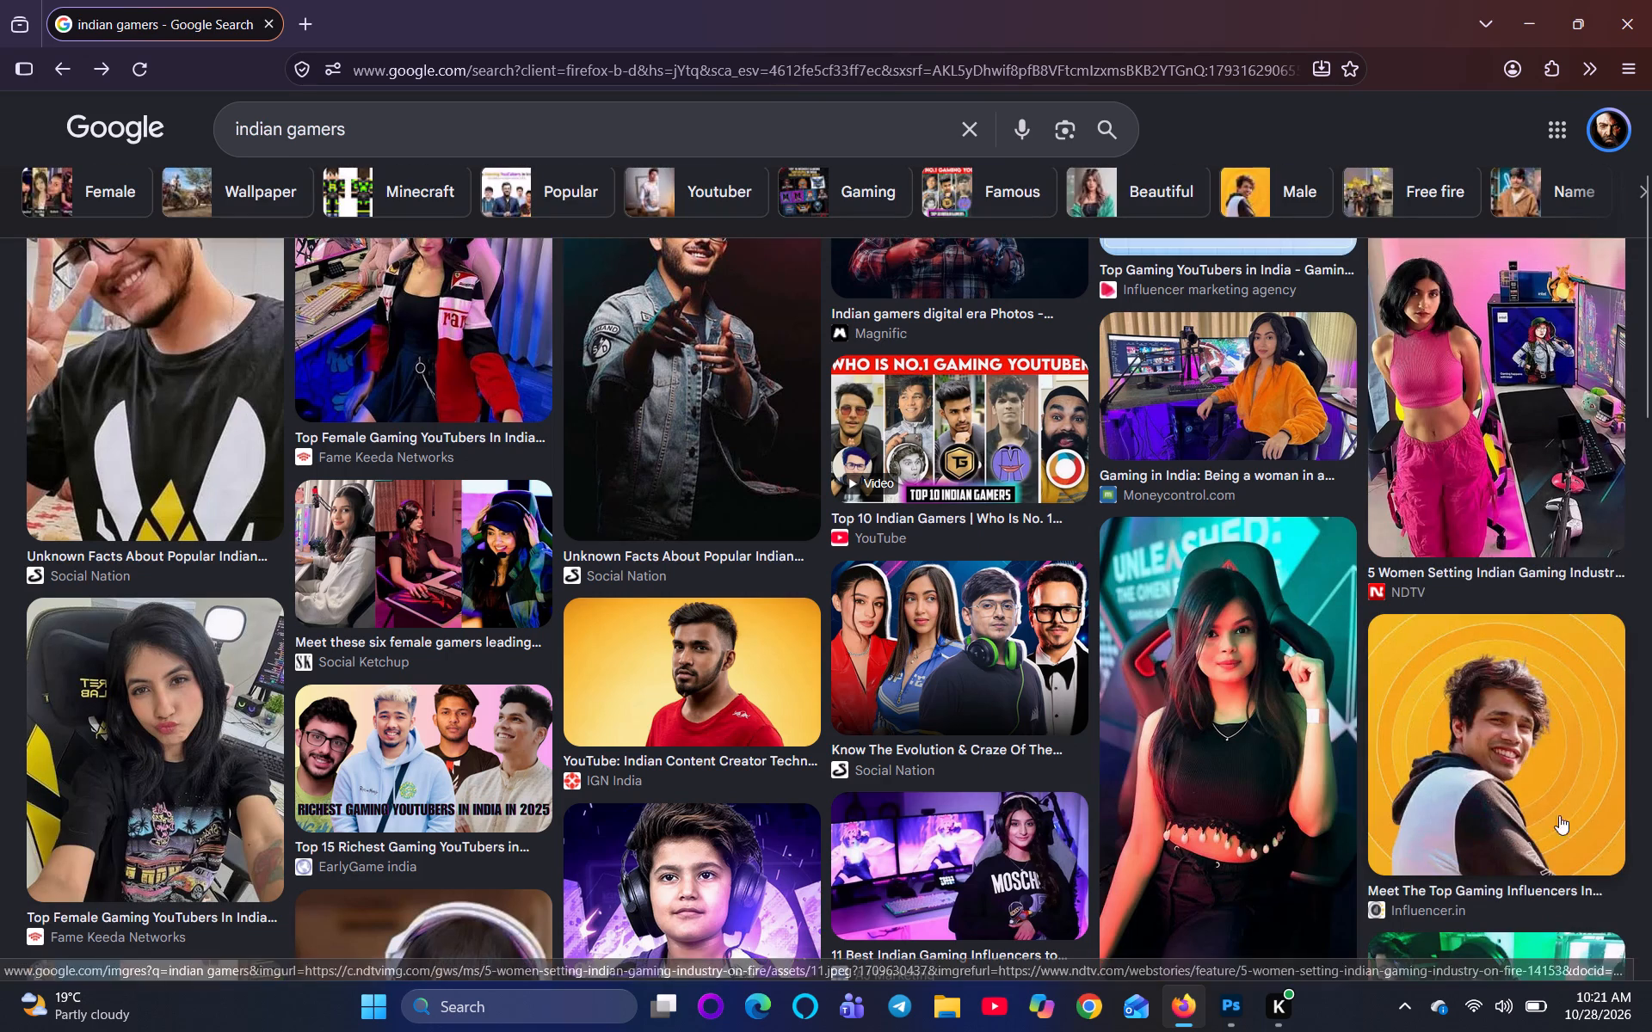
left_click(1468, 432)
scroll(1433, 637, "down", 2)
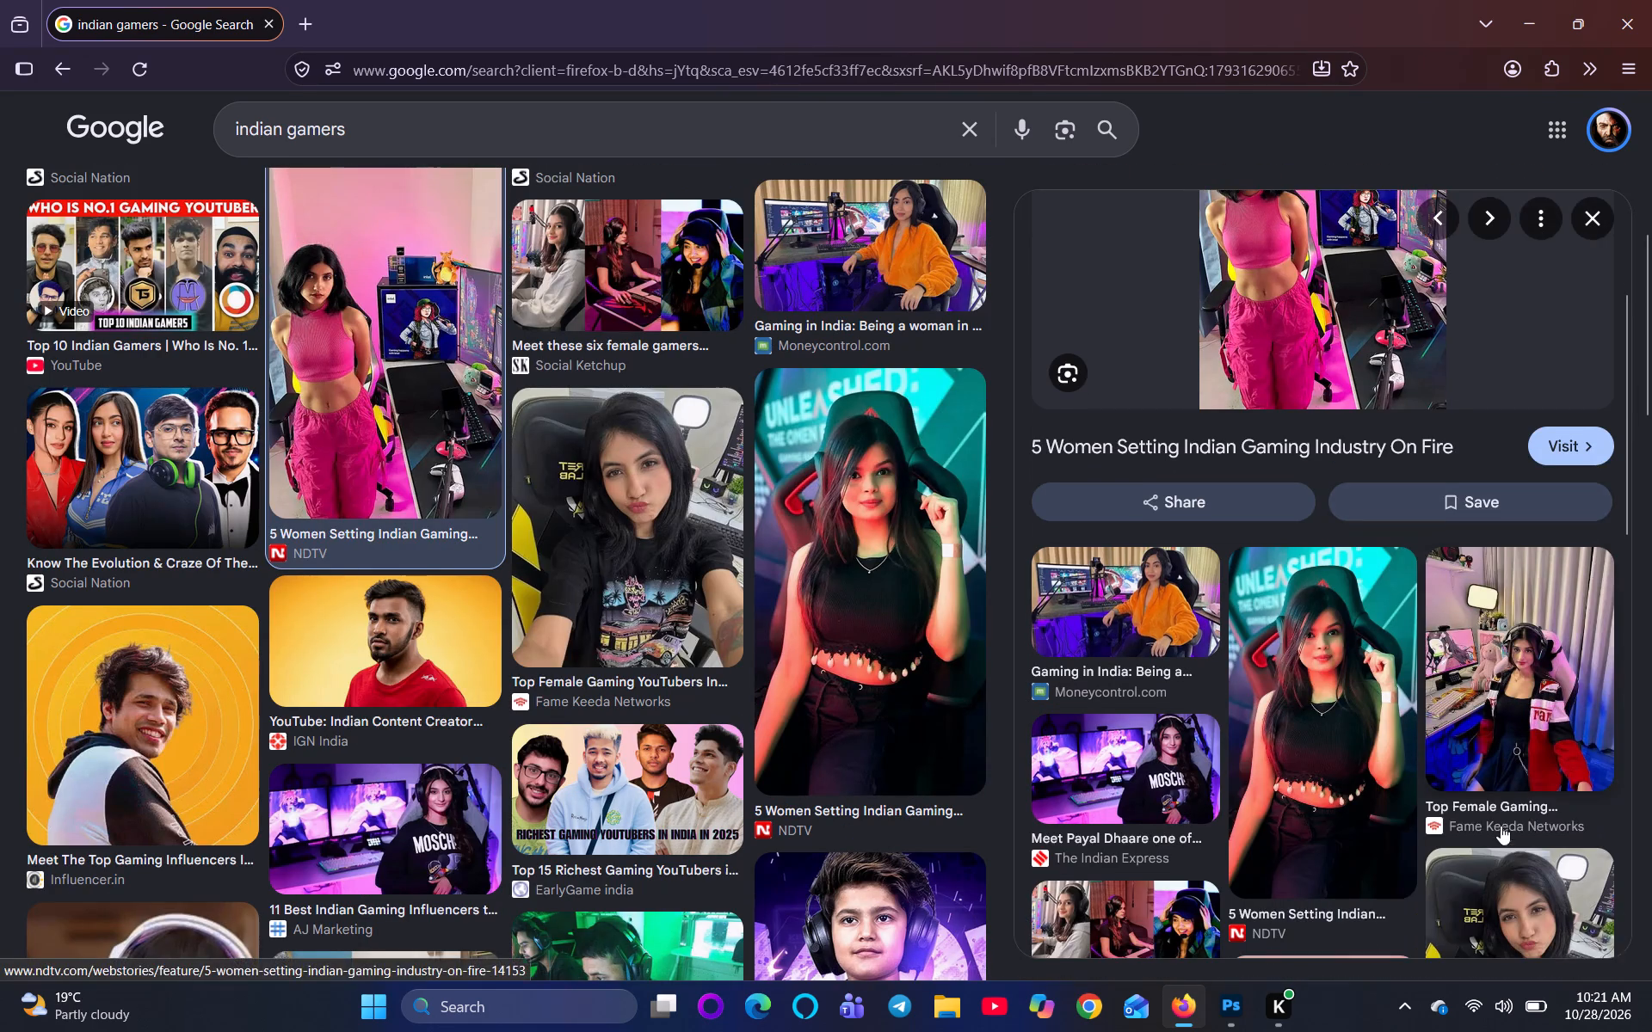
scroll(1508, 841, "down", 2)
left_click(1505, 755)
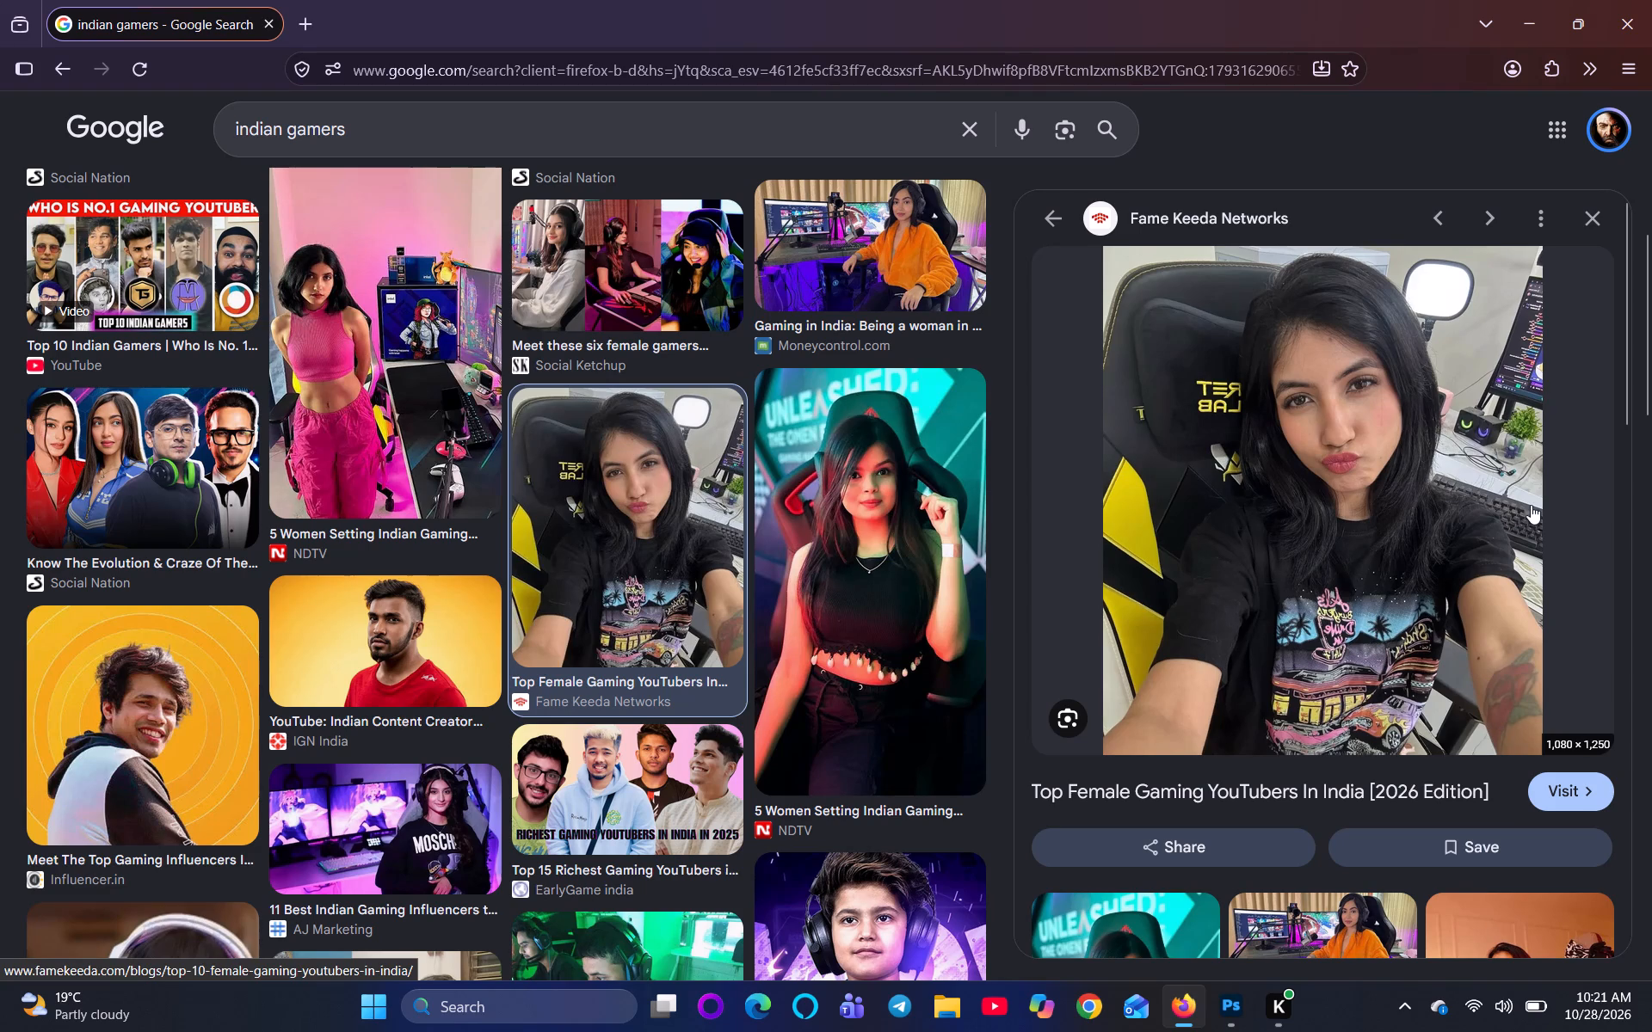
left_click(1589, 213)
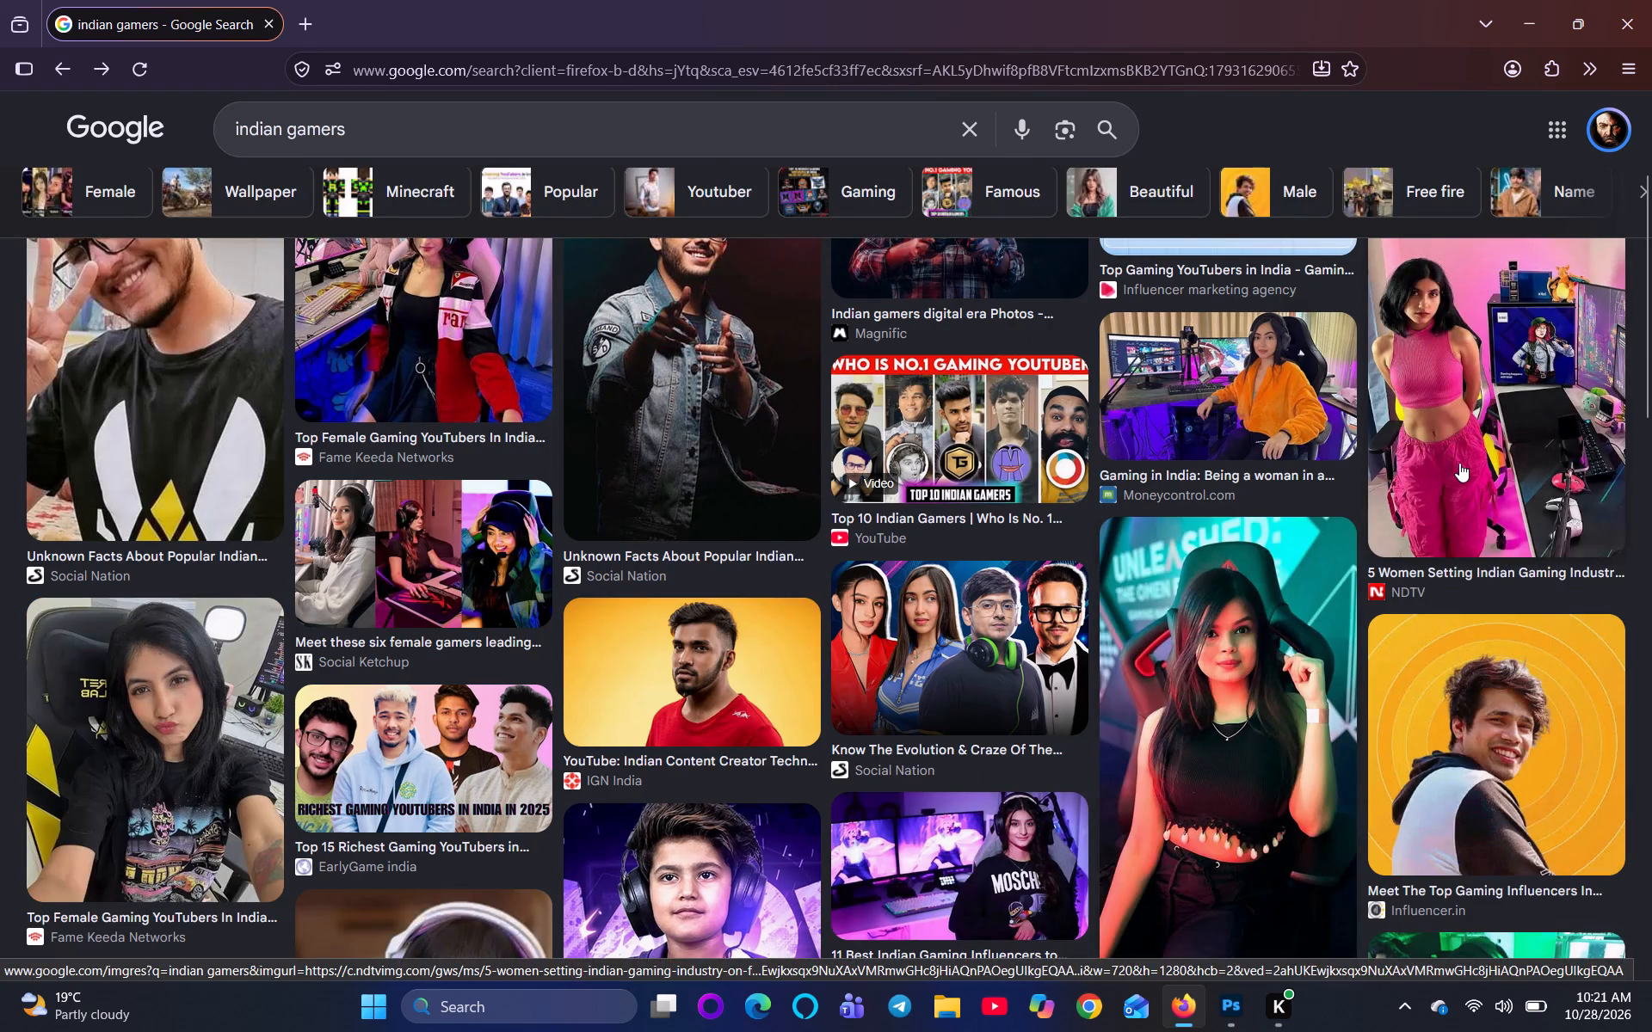
Reopen the NDTV "5 Women Setting Indian Gaming Industry On Fire" image and preview the related Instagram "We are GAMERS!" image.
left_click(1461, 463)
scroll(1335, 580, "down", 2)
scroll(1231, 618, "down", 3)
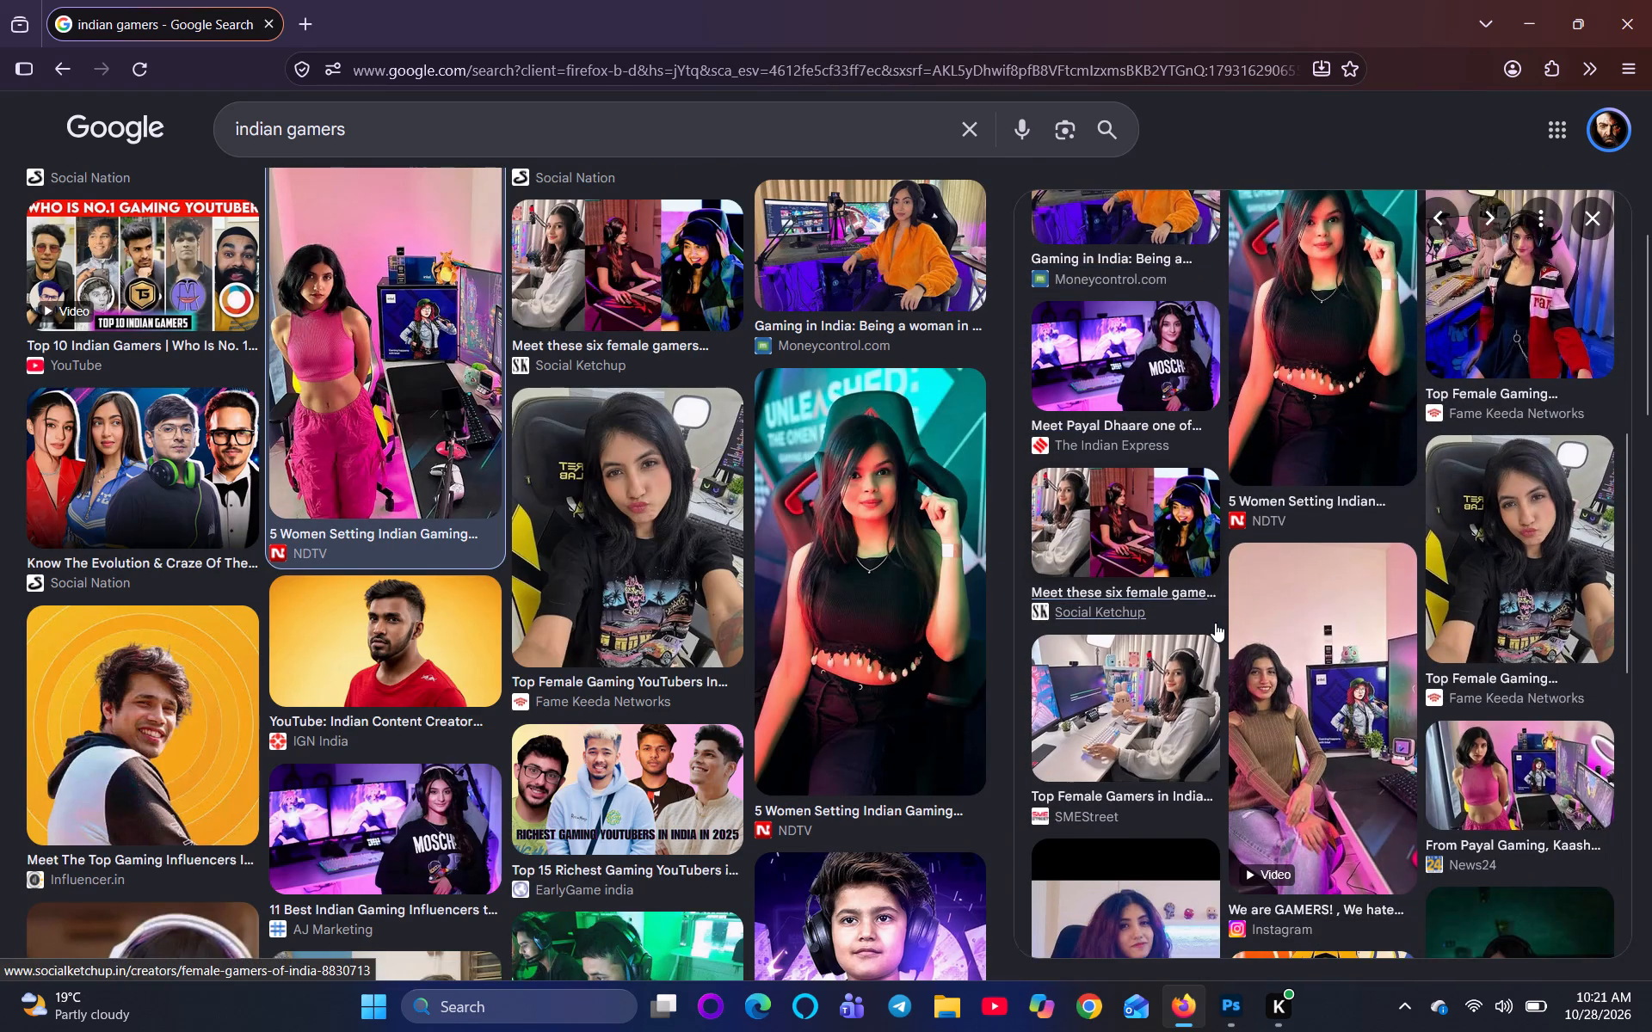
scroll(1215, 623, "down", 1)
left_click(1274, 666)
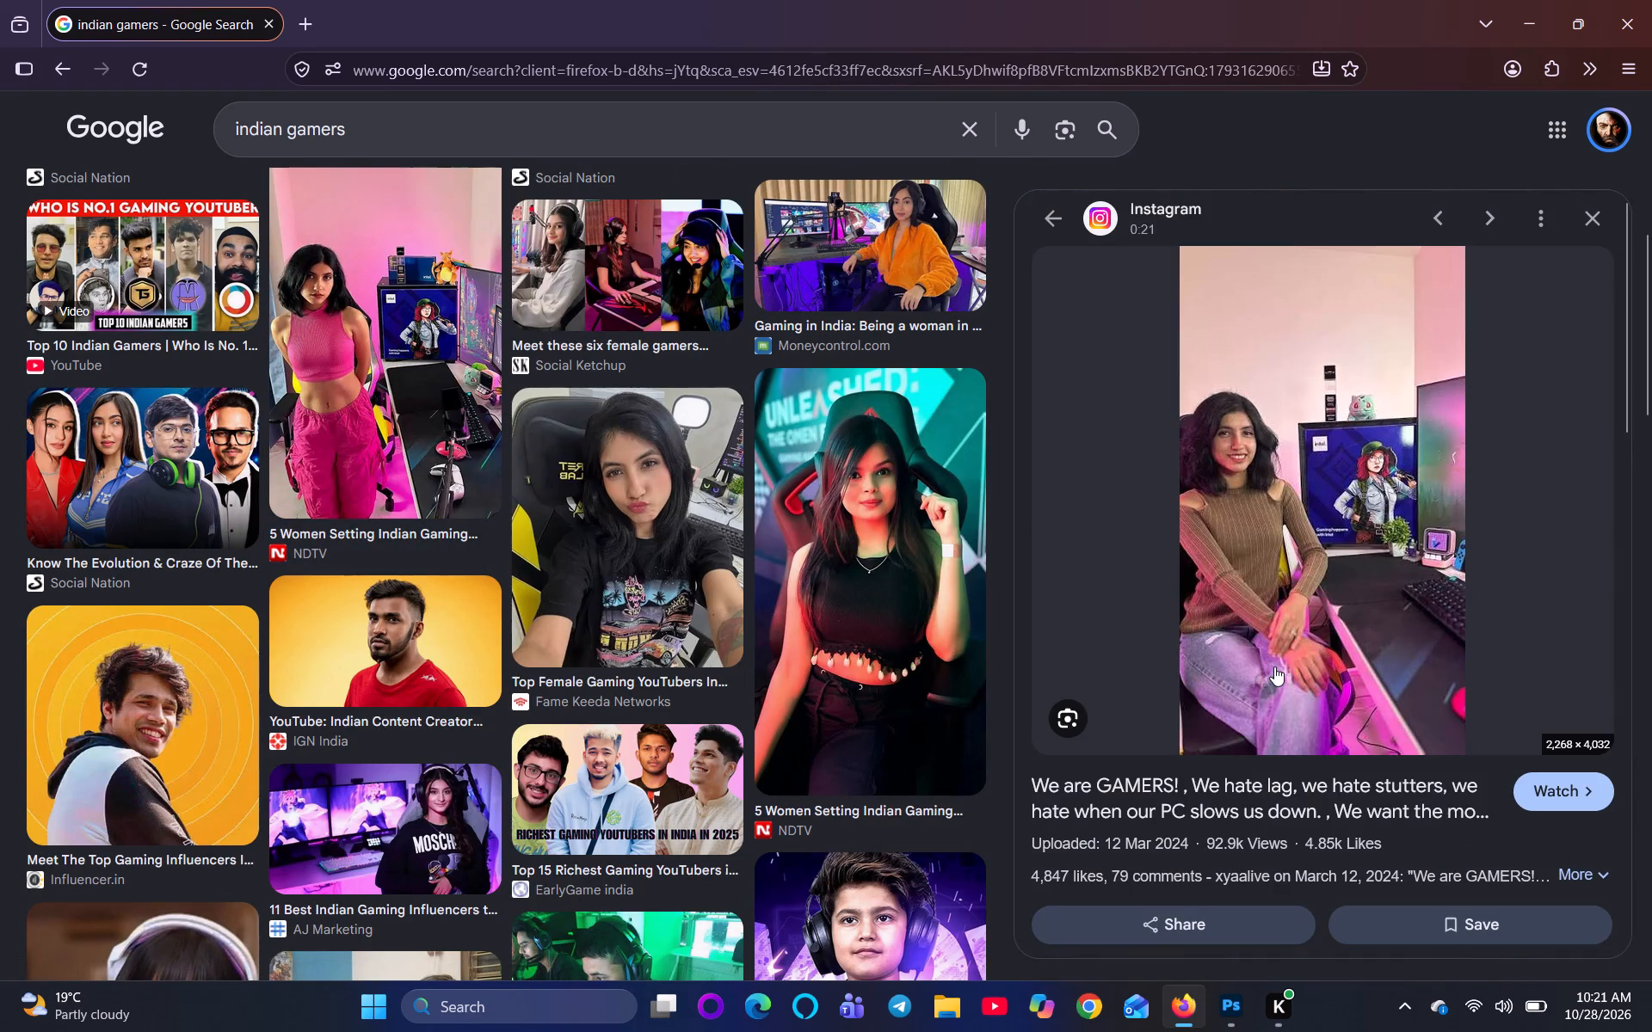
Preview the IGN India image of the gamer in a grey T-shirt from the related results and examine its own related images.
scroll(1356, 536, "down", 3)
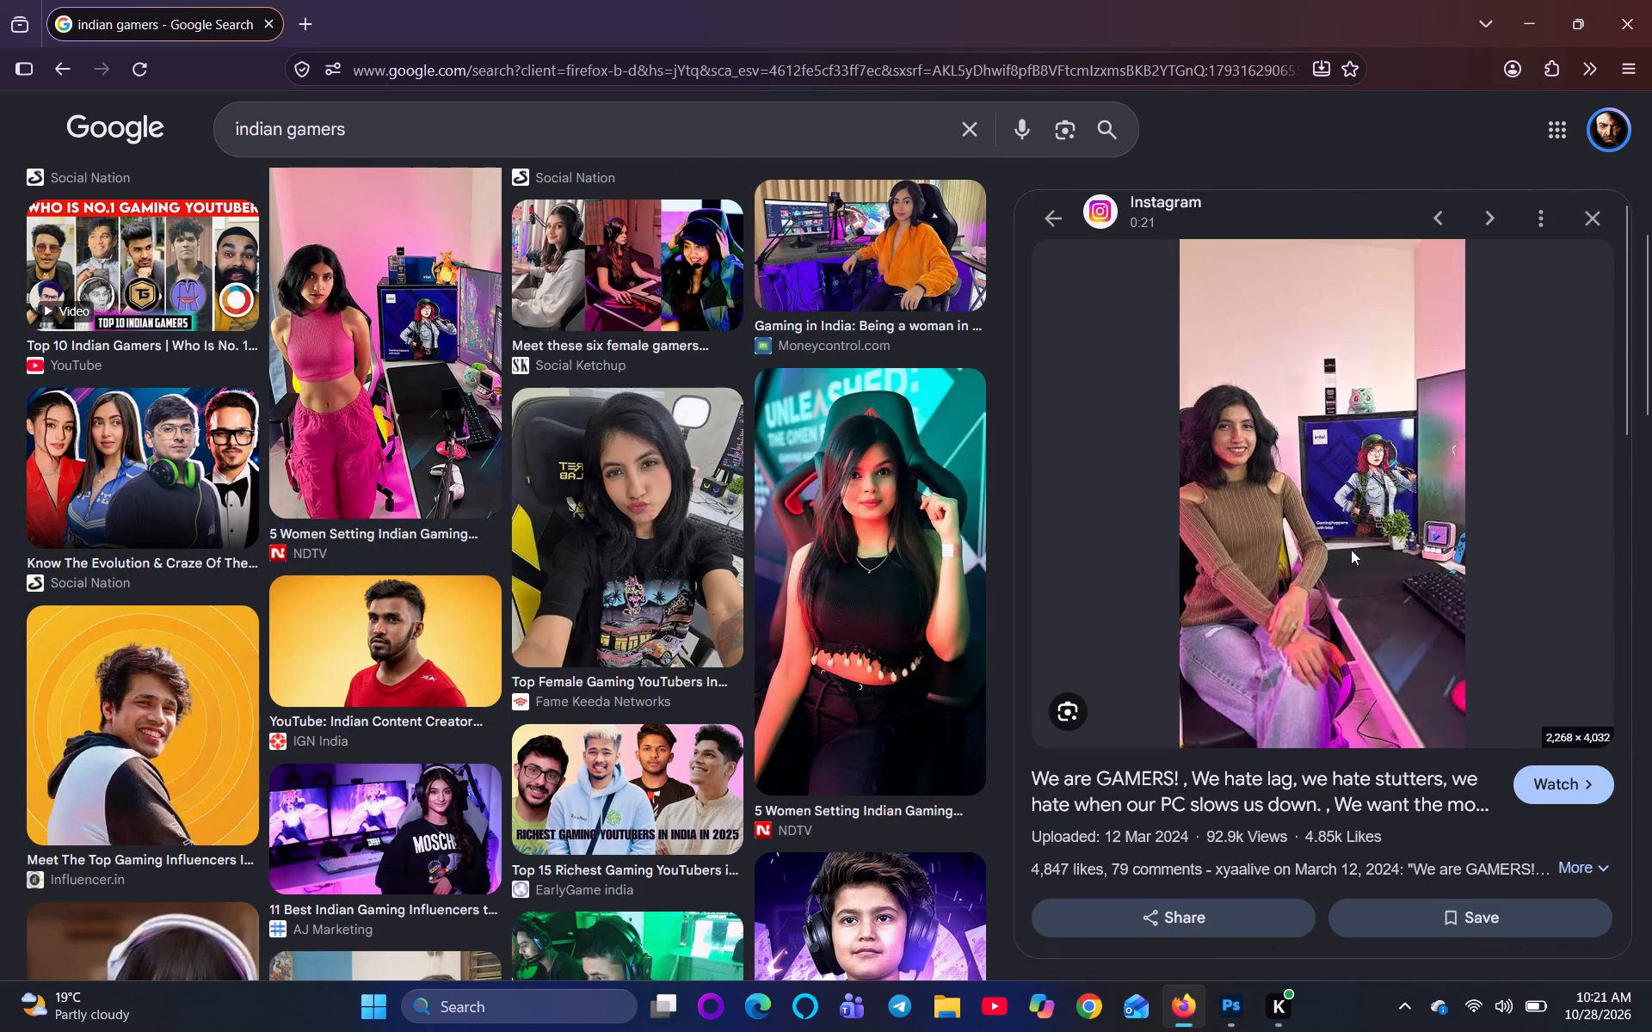
scroll(1351, 550, "down", 1)
scroll(1148, 512, "down", 3)
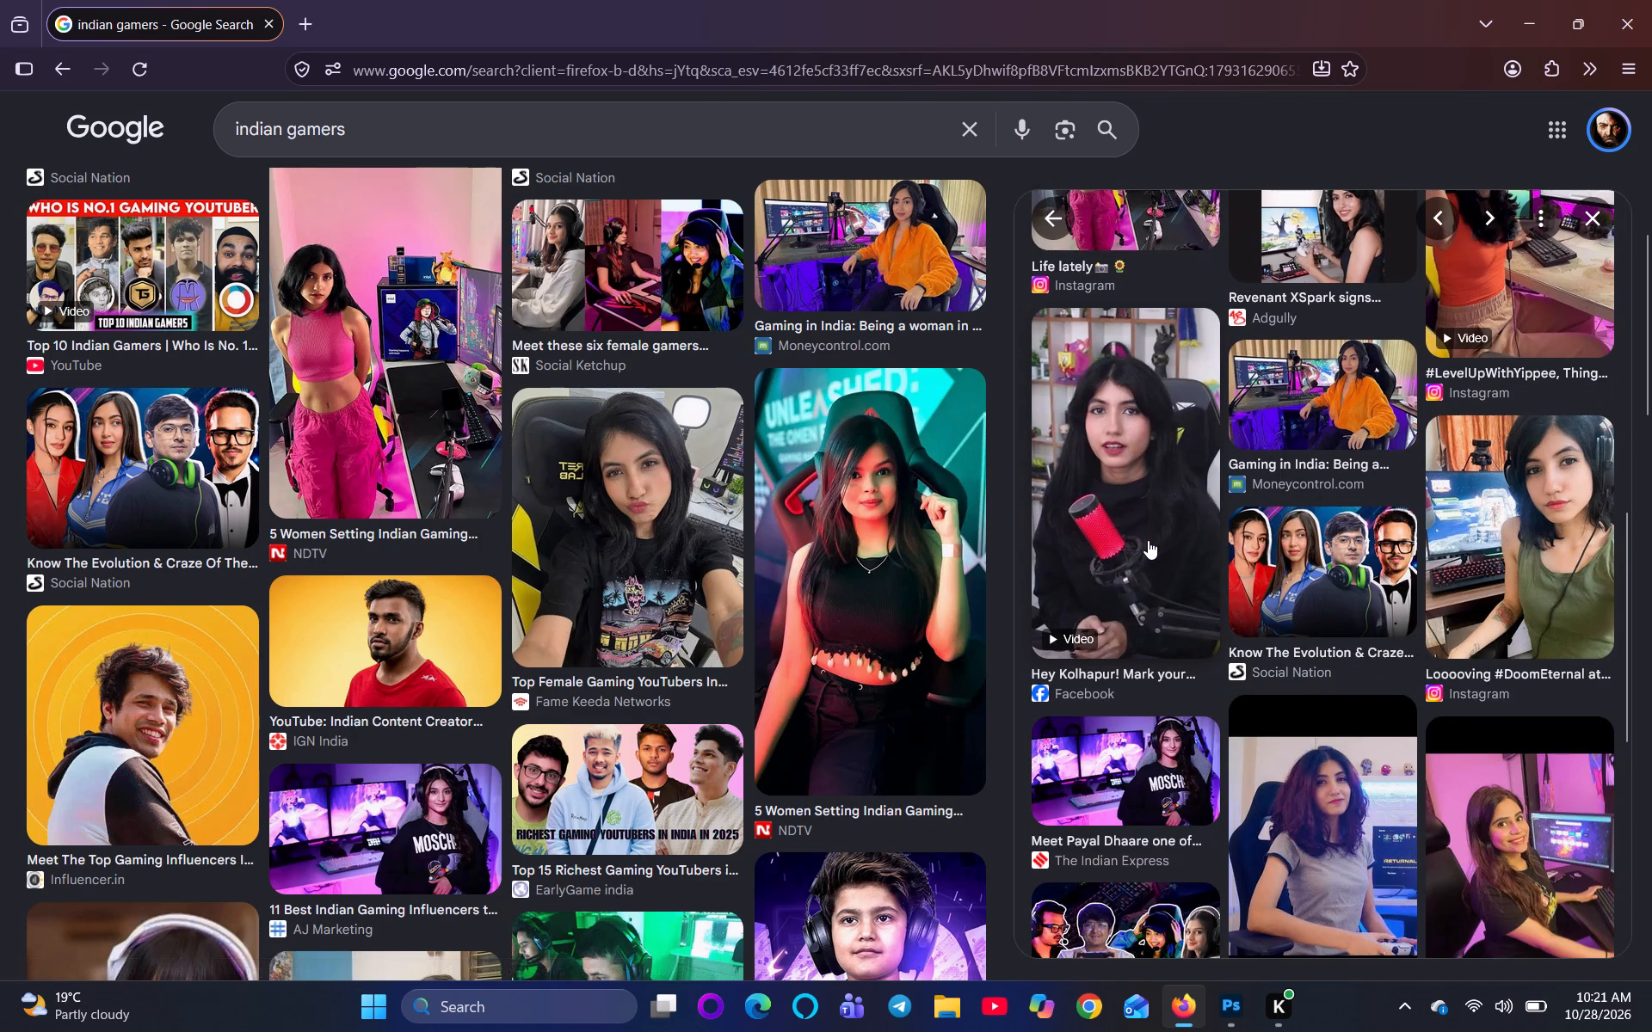
scroll(1151, 541, "down", 2)
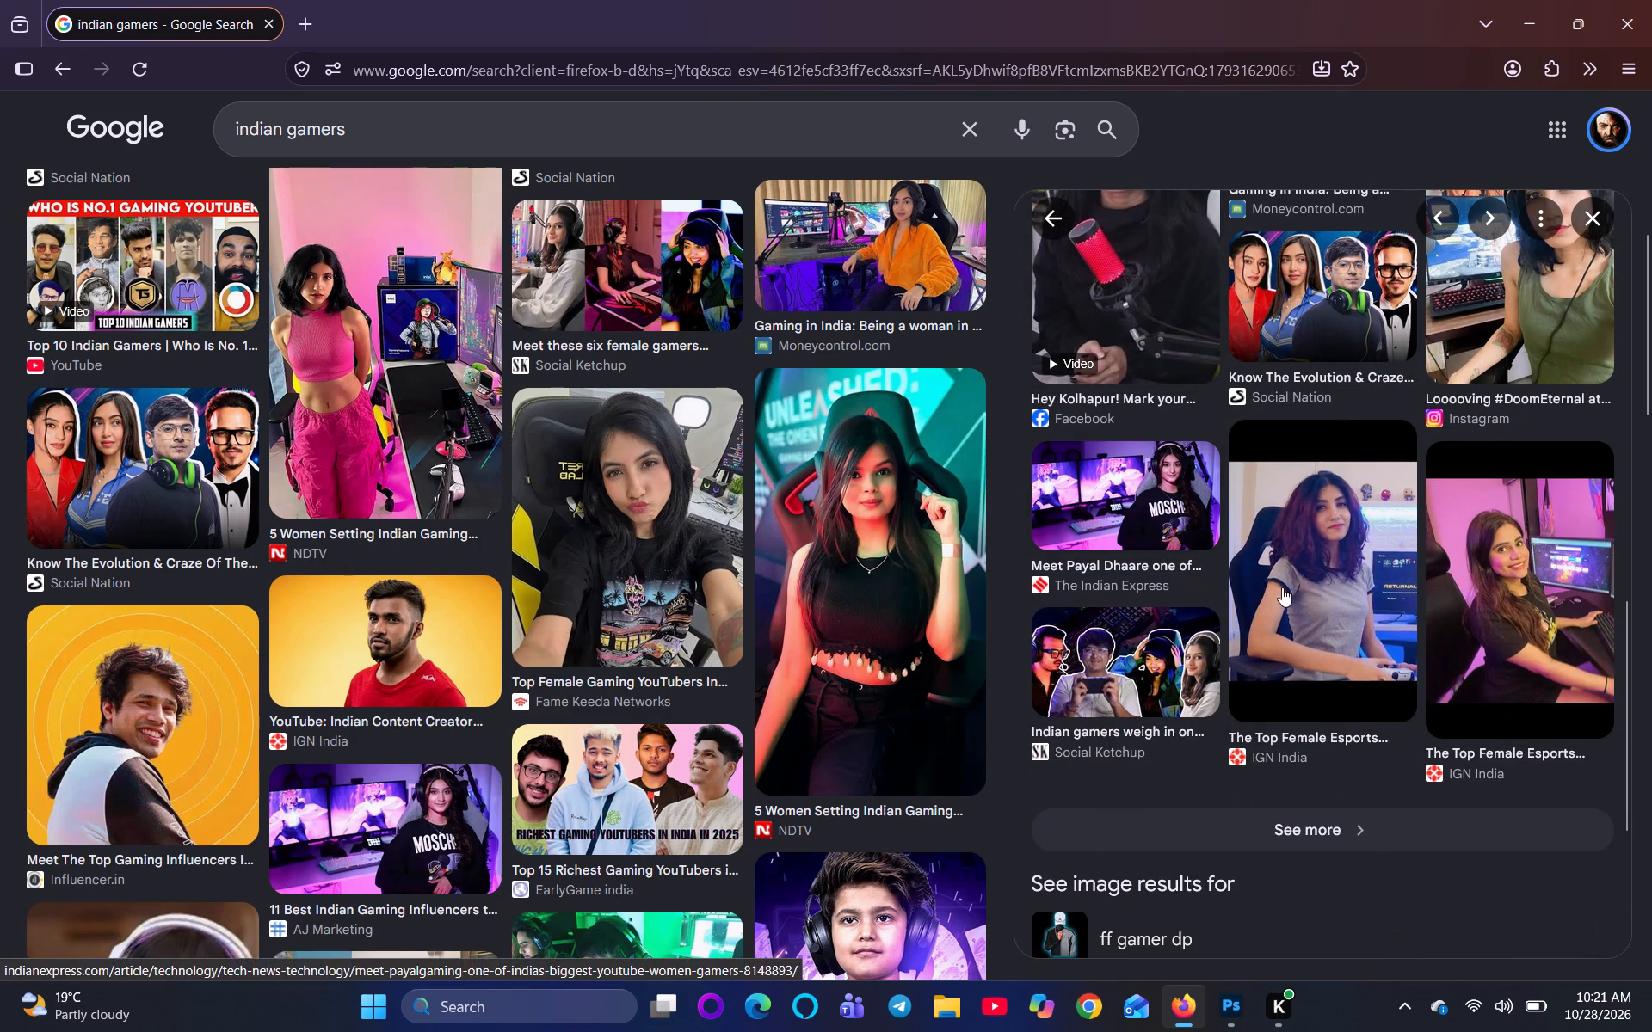
left_click(1310, 590)
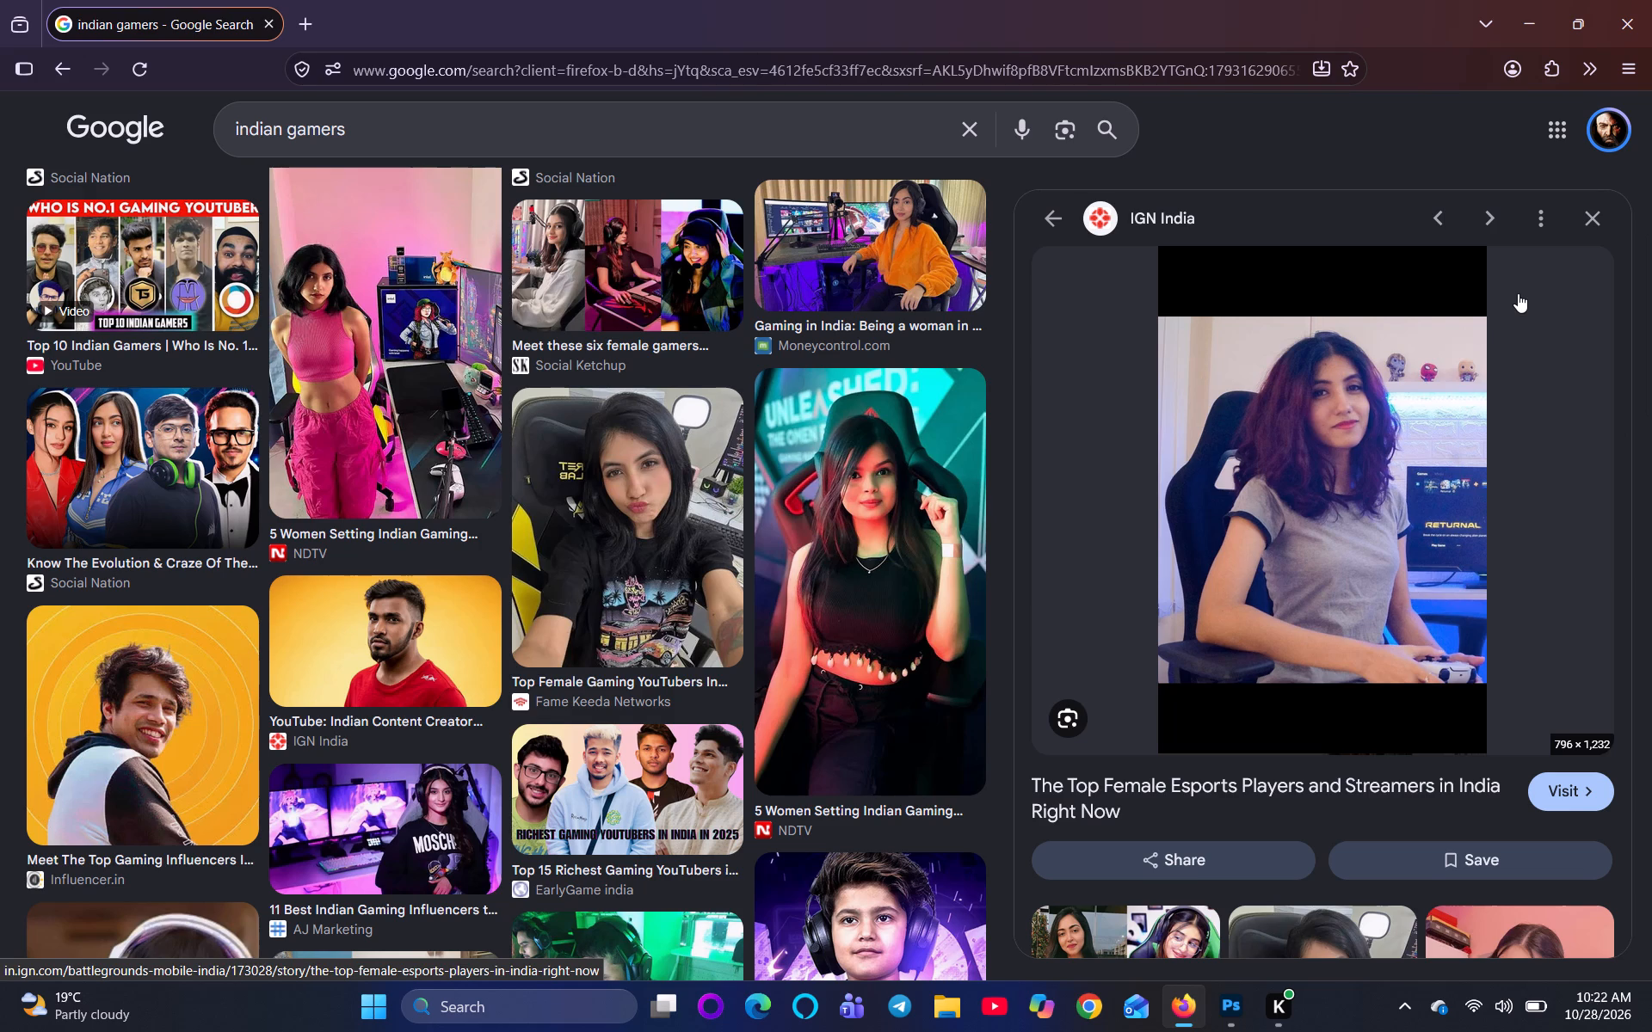
scroll(1386, 519, "down", 5)
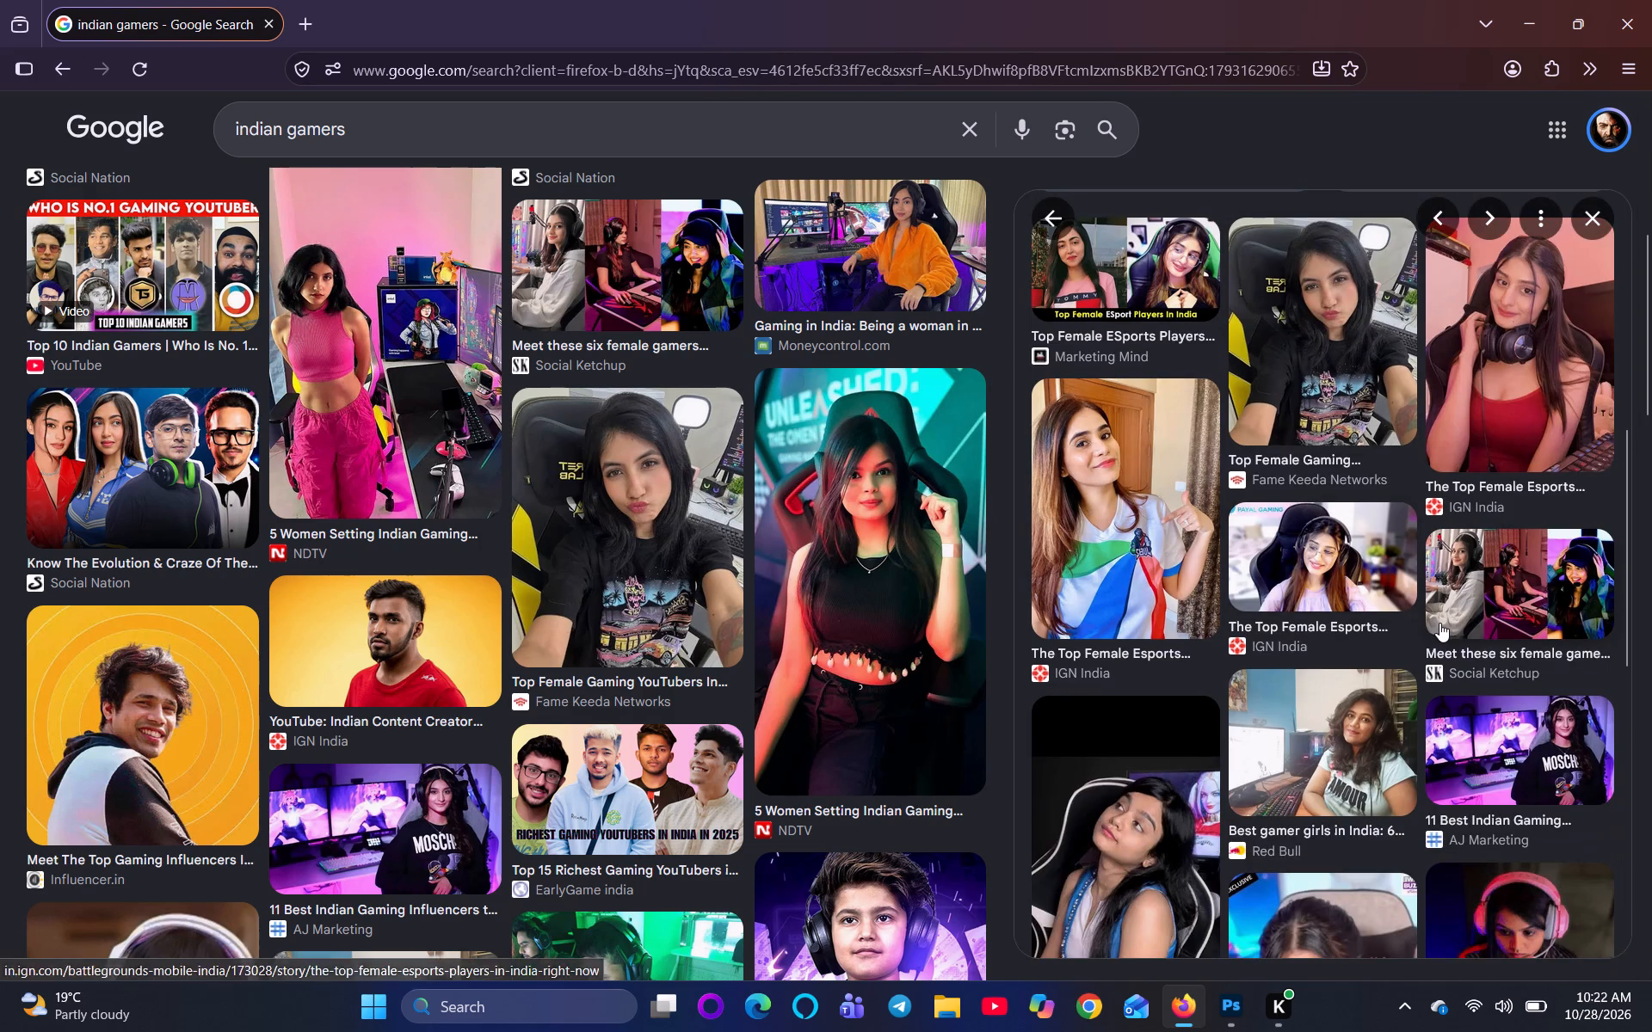
scroll(1424, 623, "down", 2)
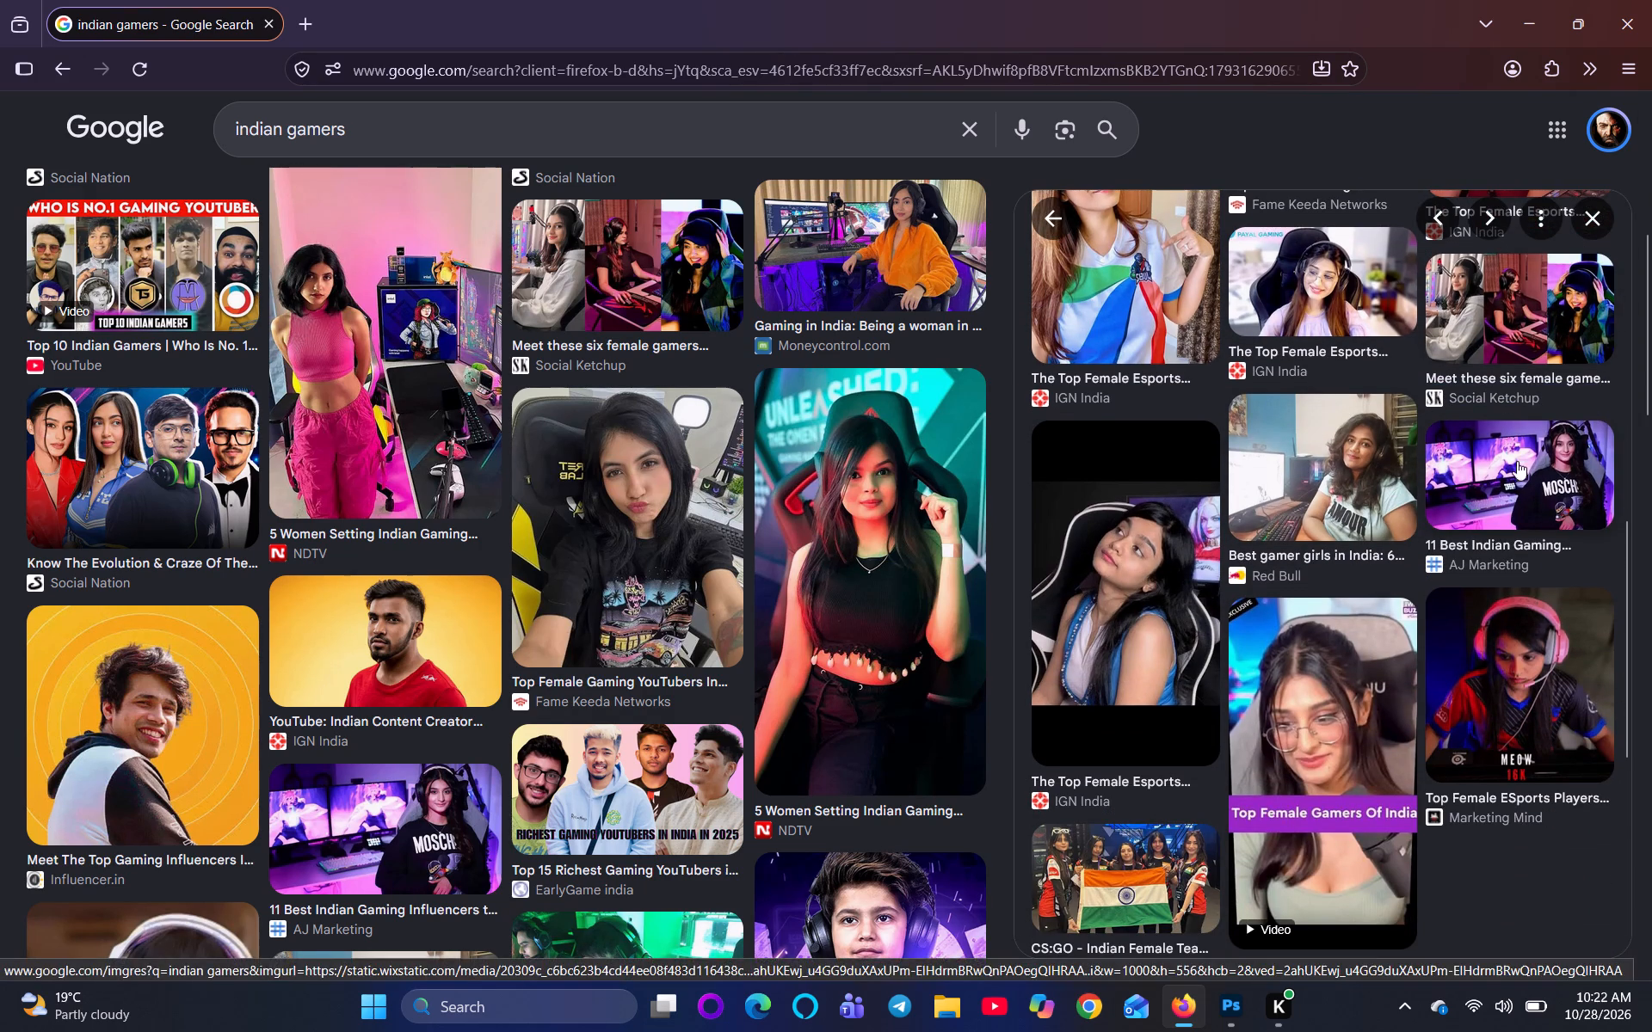
scroll(1476, 509, "down", 2)
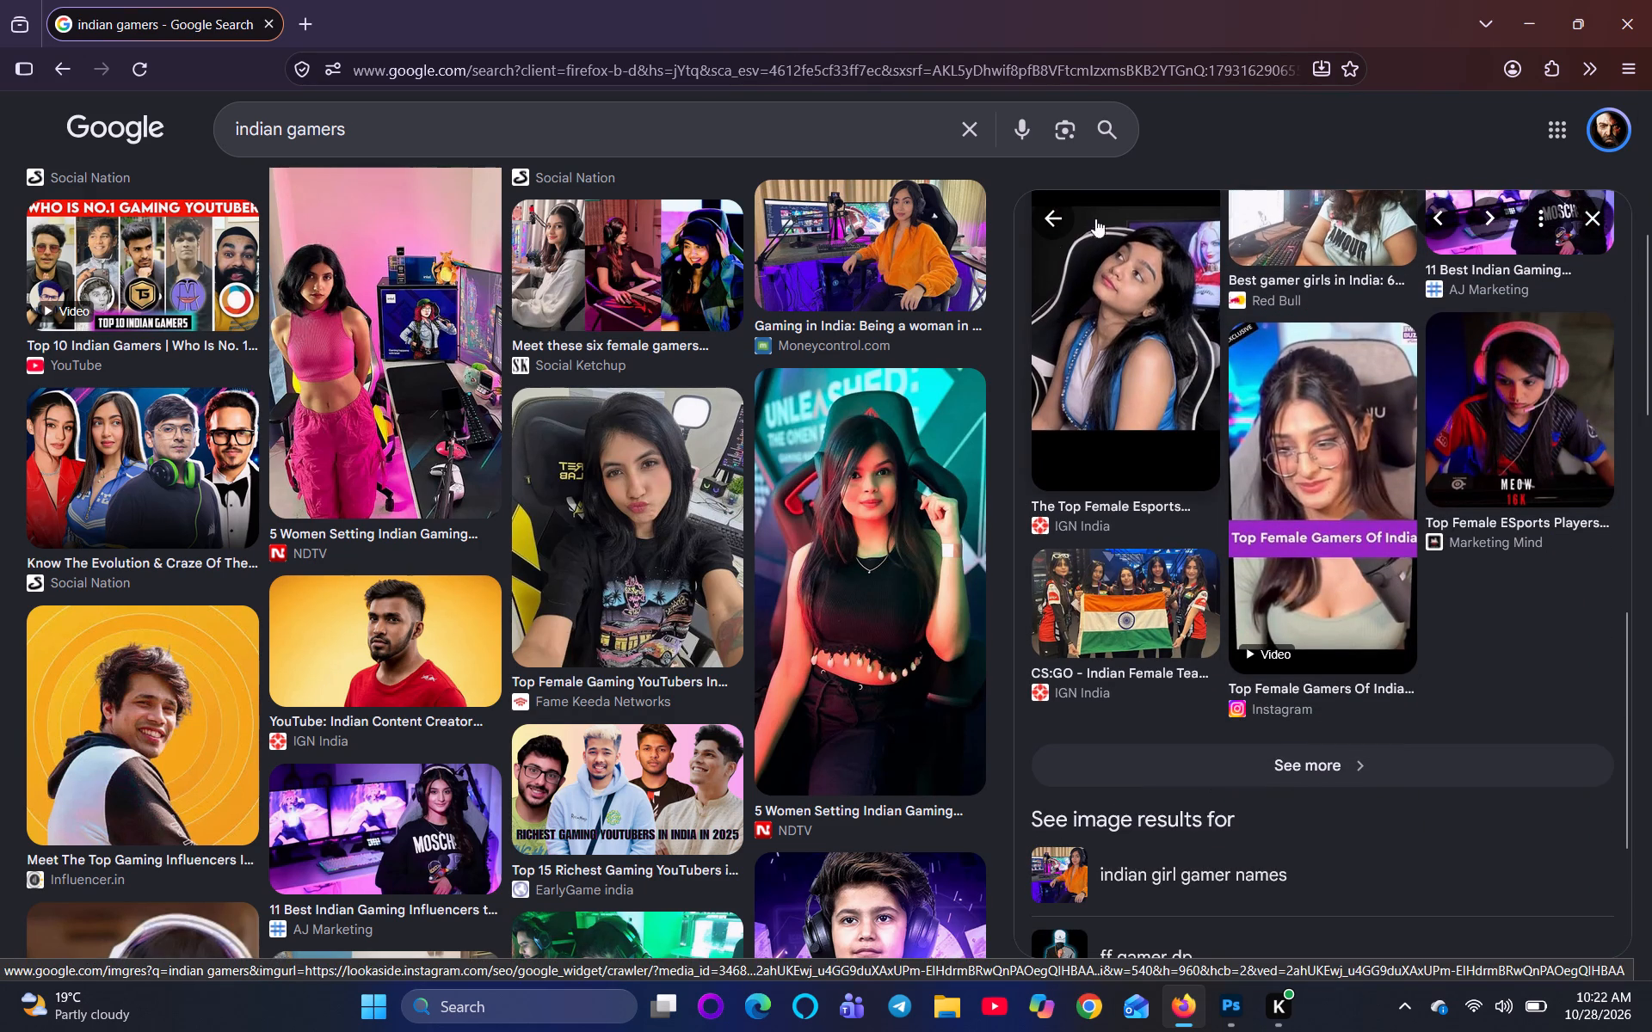
scroll(866, 576, "down", 4)
scroll(860, 578, "up", 5)
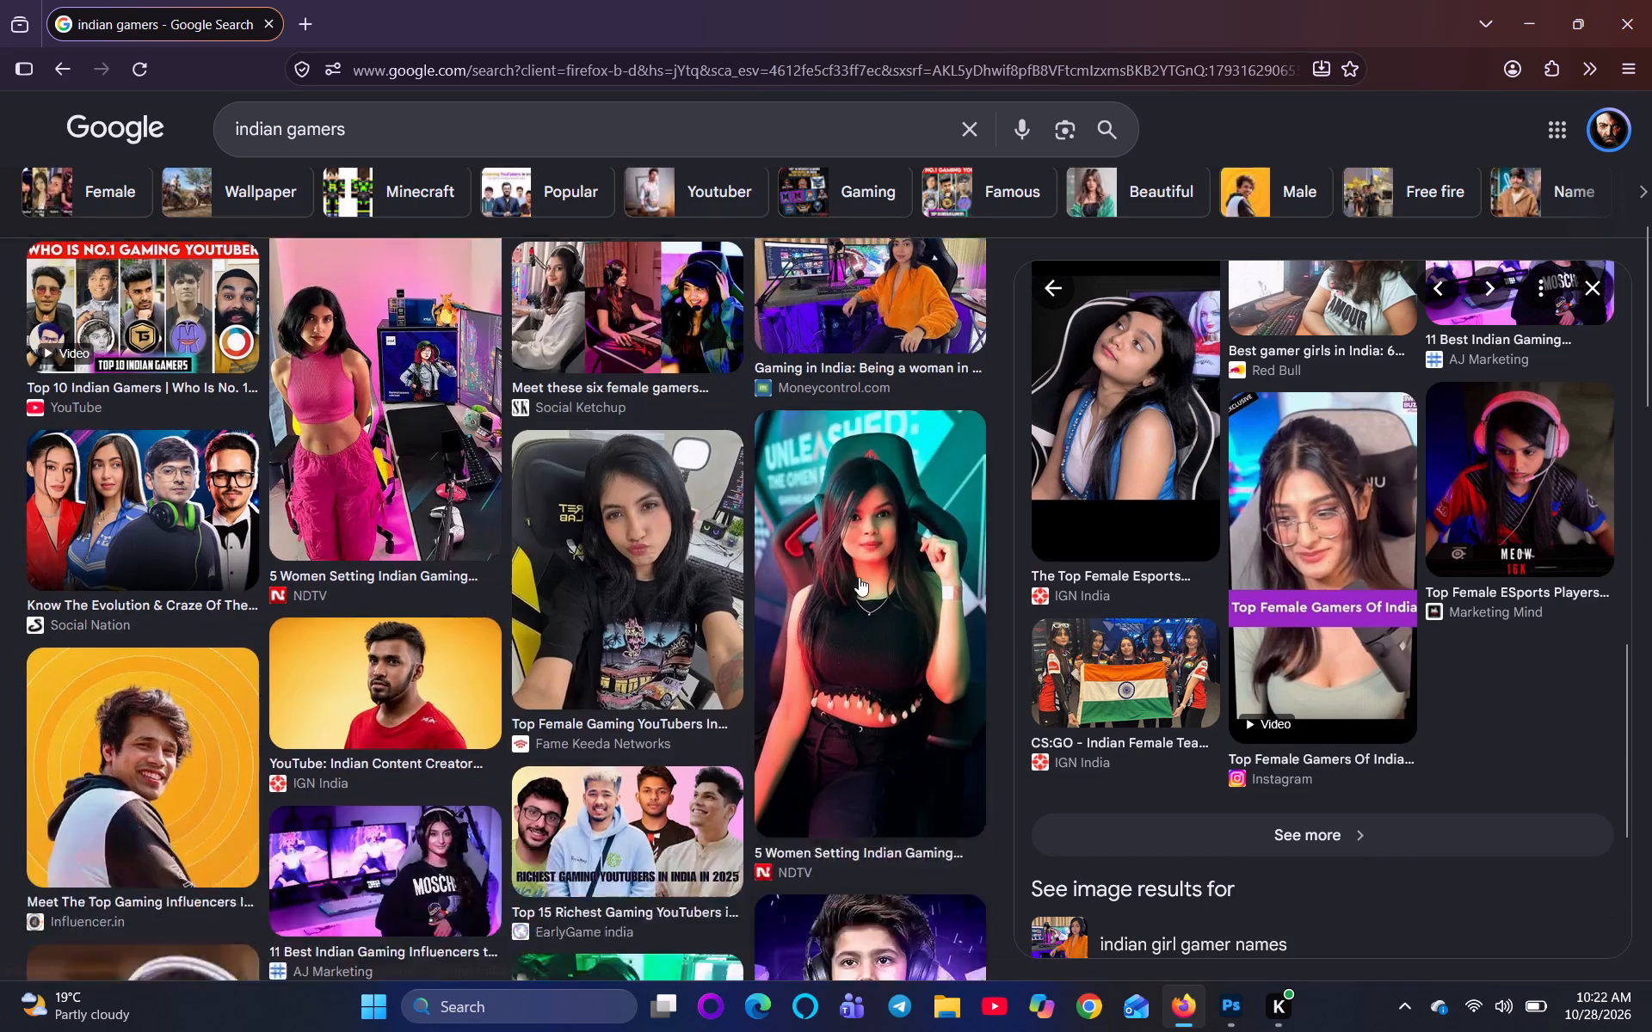
Preview the Moneycontrol "Gaming in India: Being a woman in a largely male world" image and examine its related and surrounding results.
scroll(858, 577, "up", 1)
left_click(900, 536)
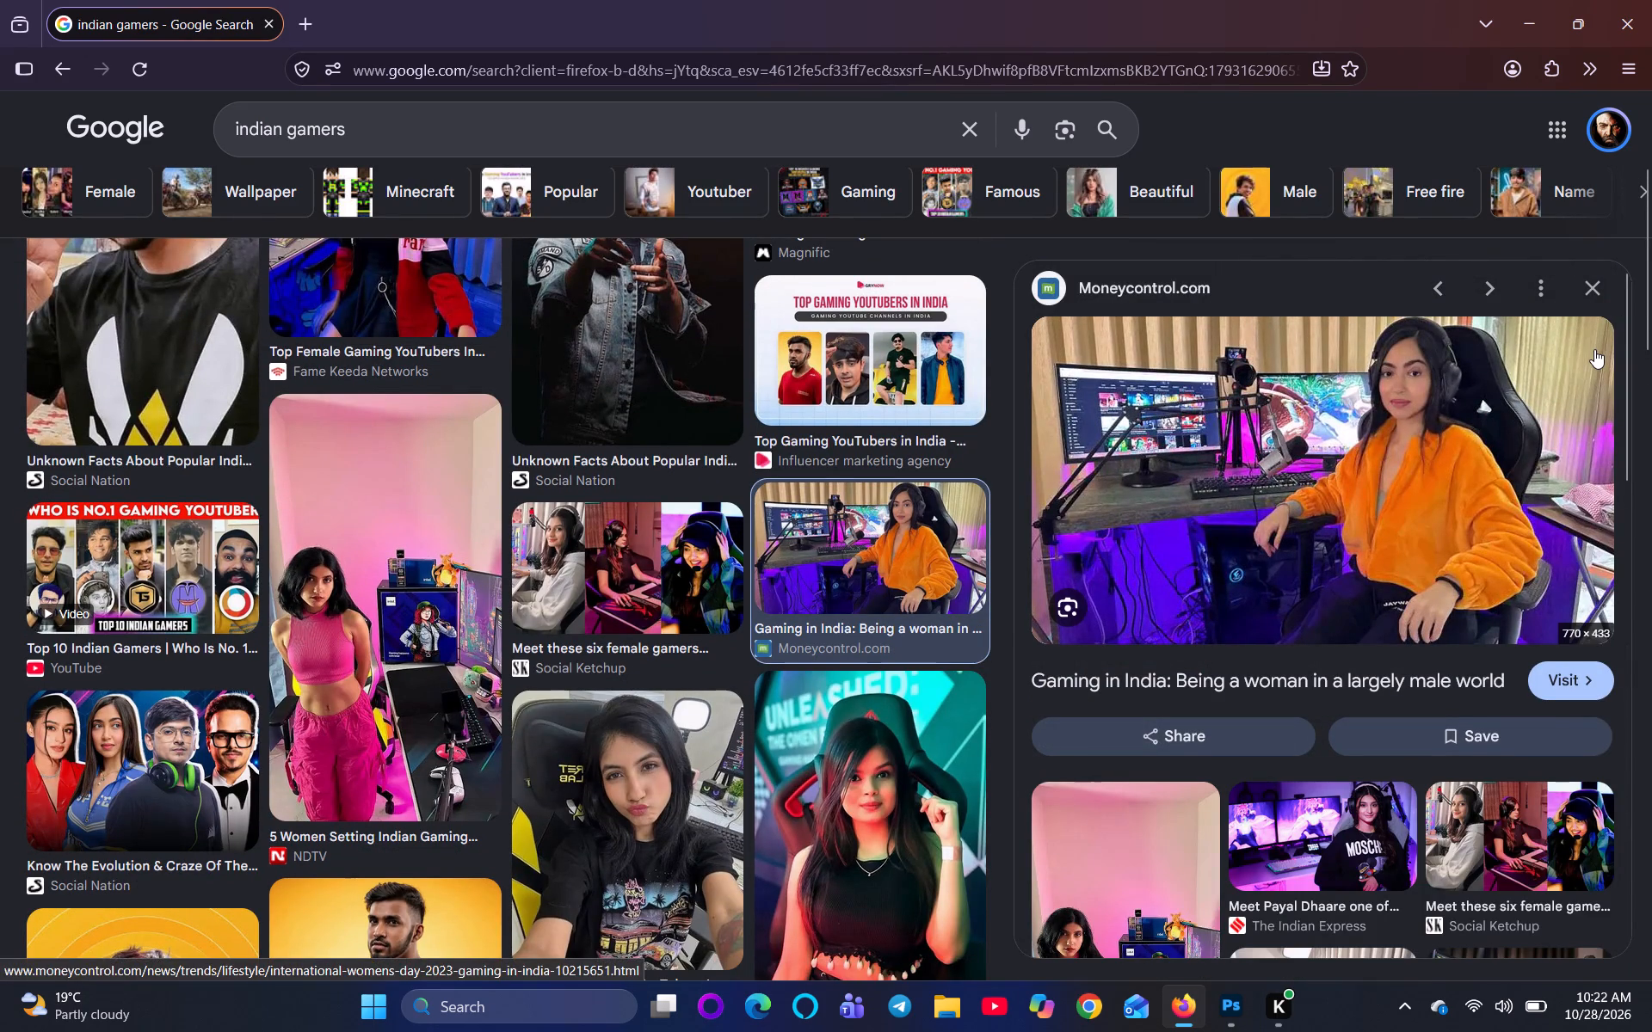
scroll(1544, 441, "down", 1)
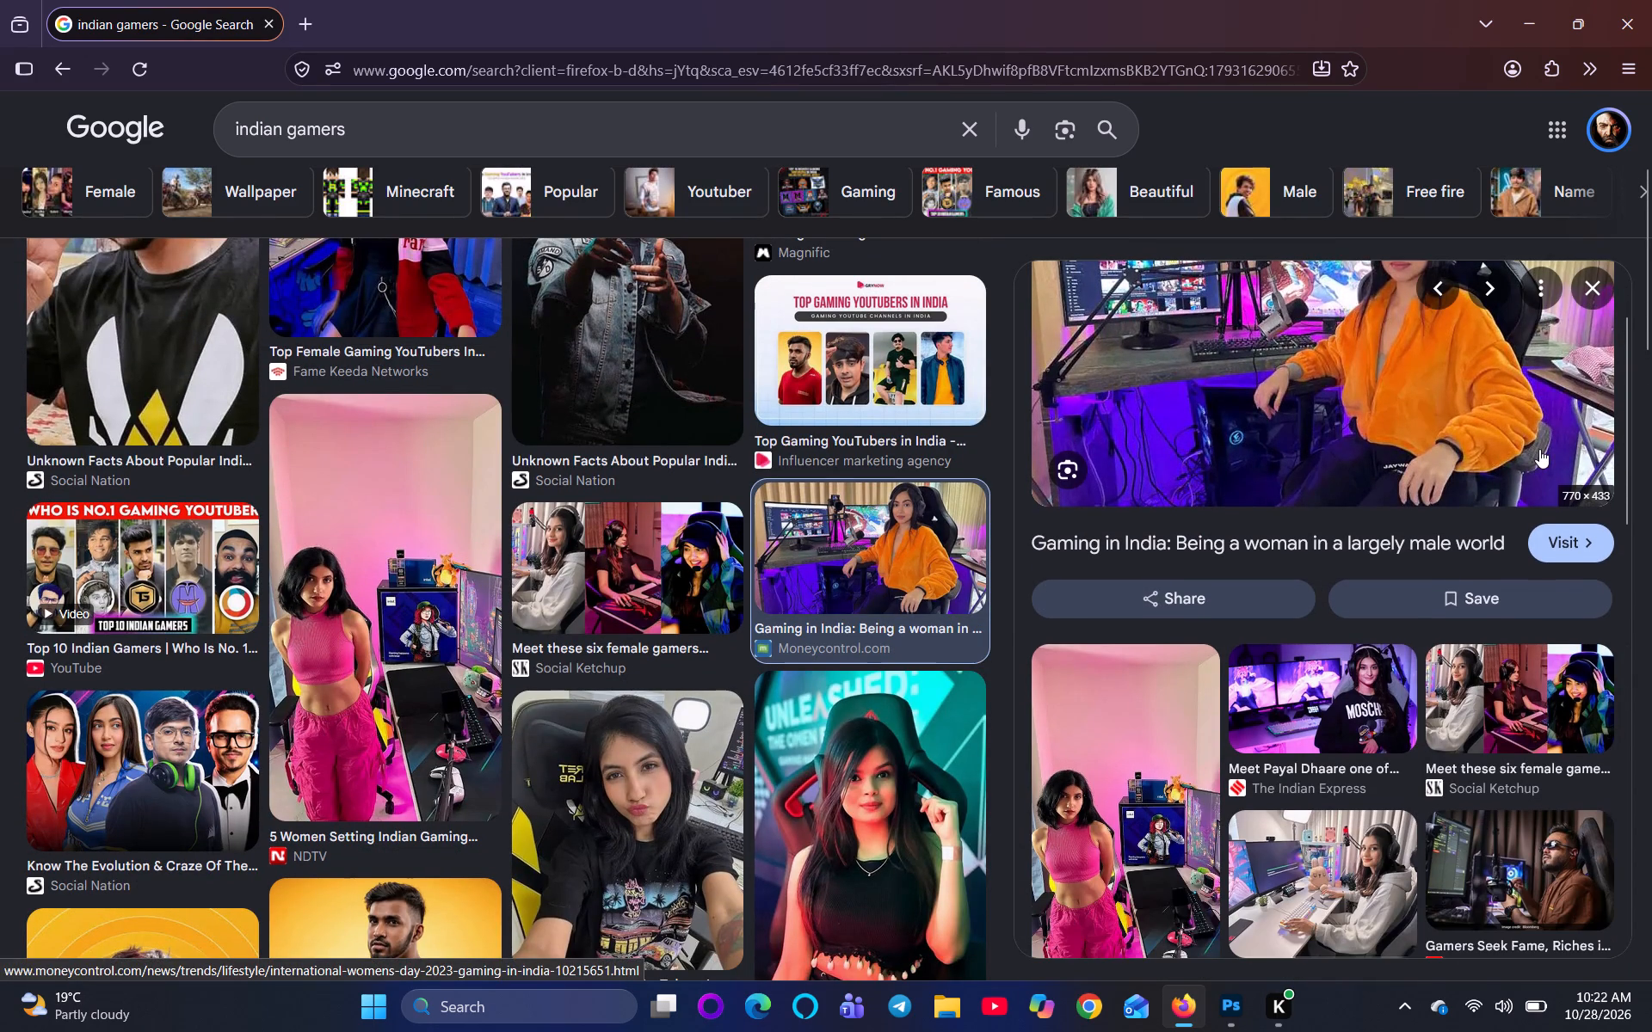
scroll(1539, 449, "down", 2)
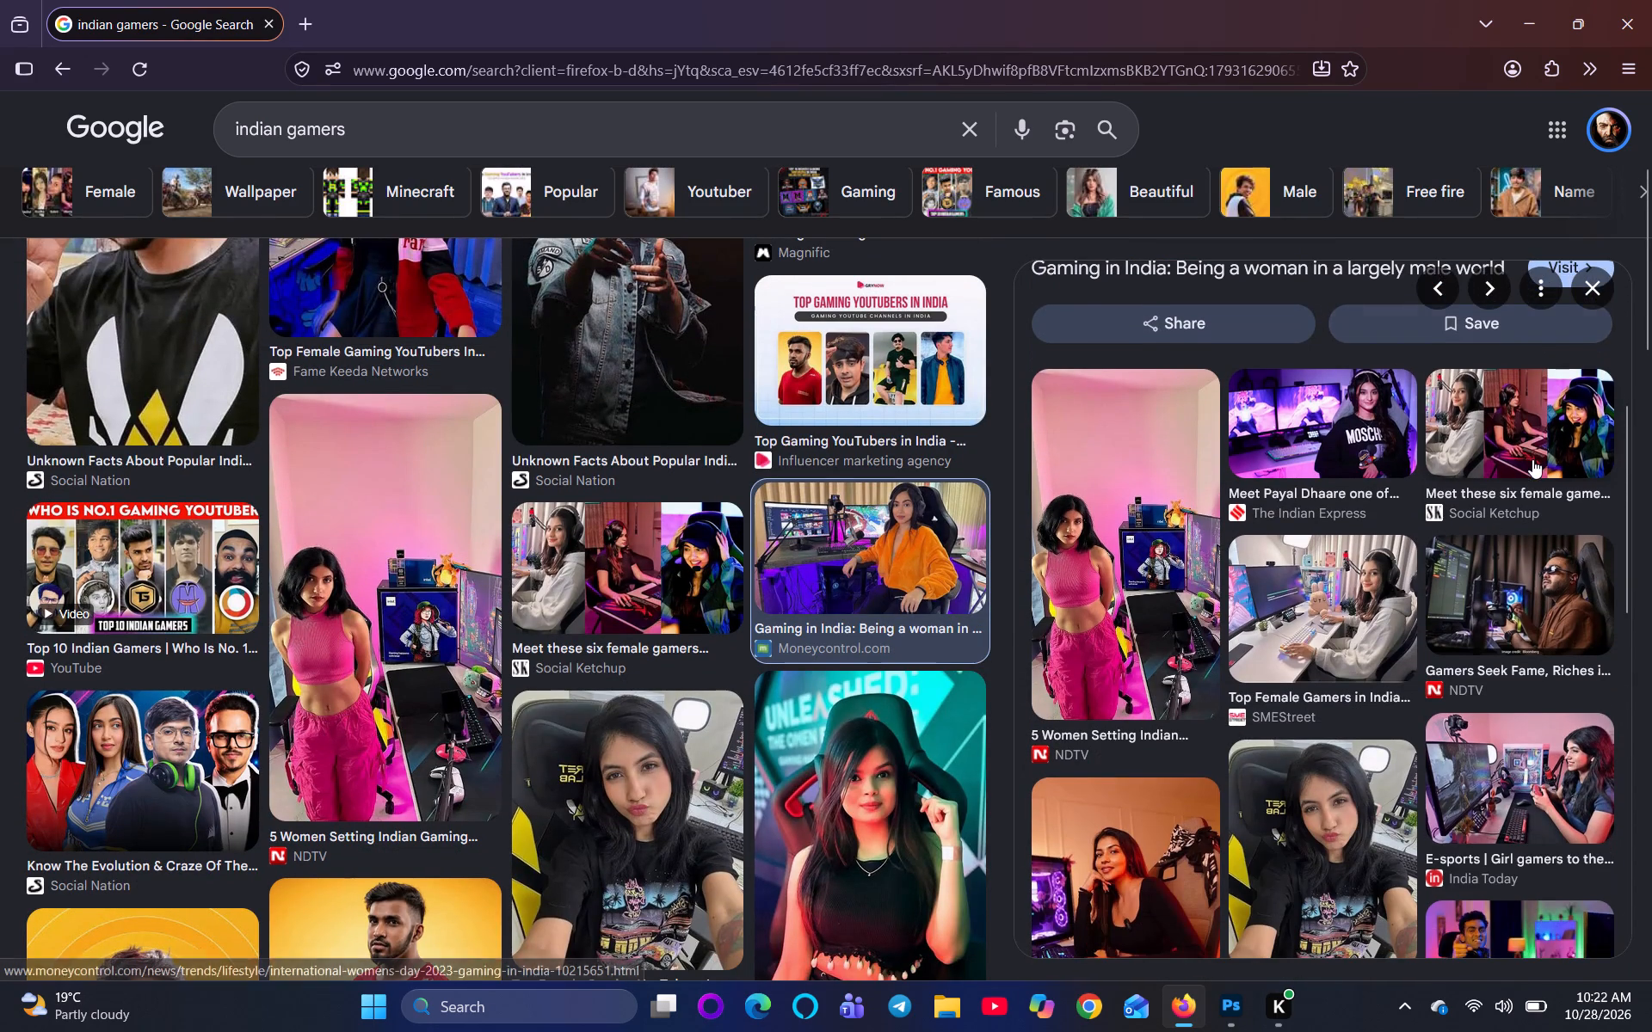
scroll(1532, 459, "down", 1)
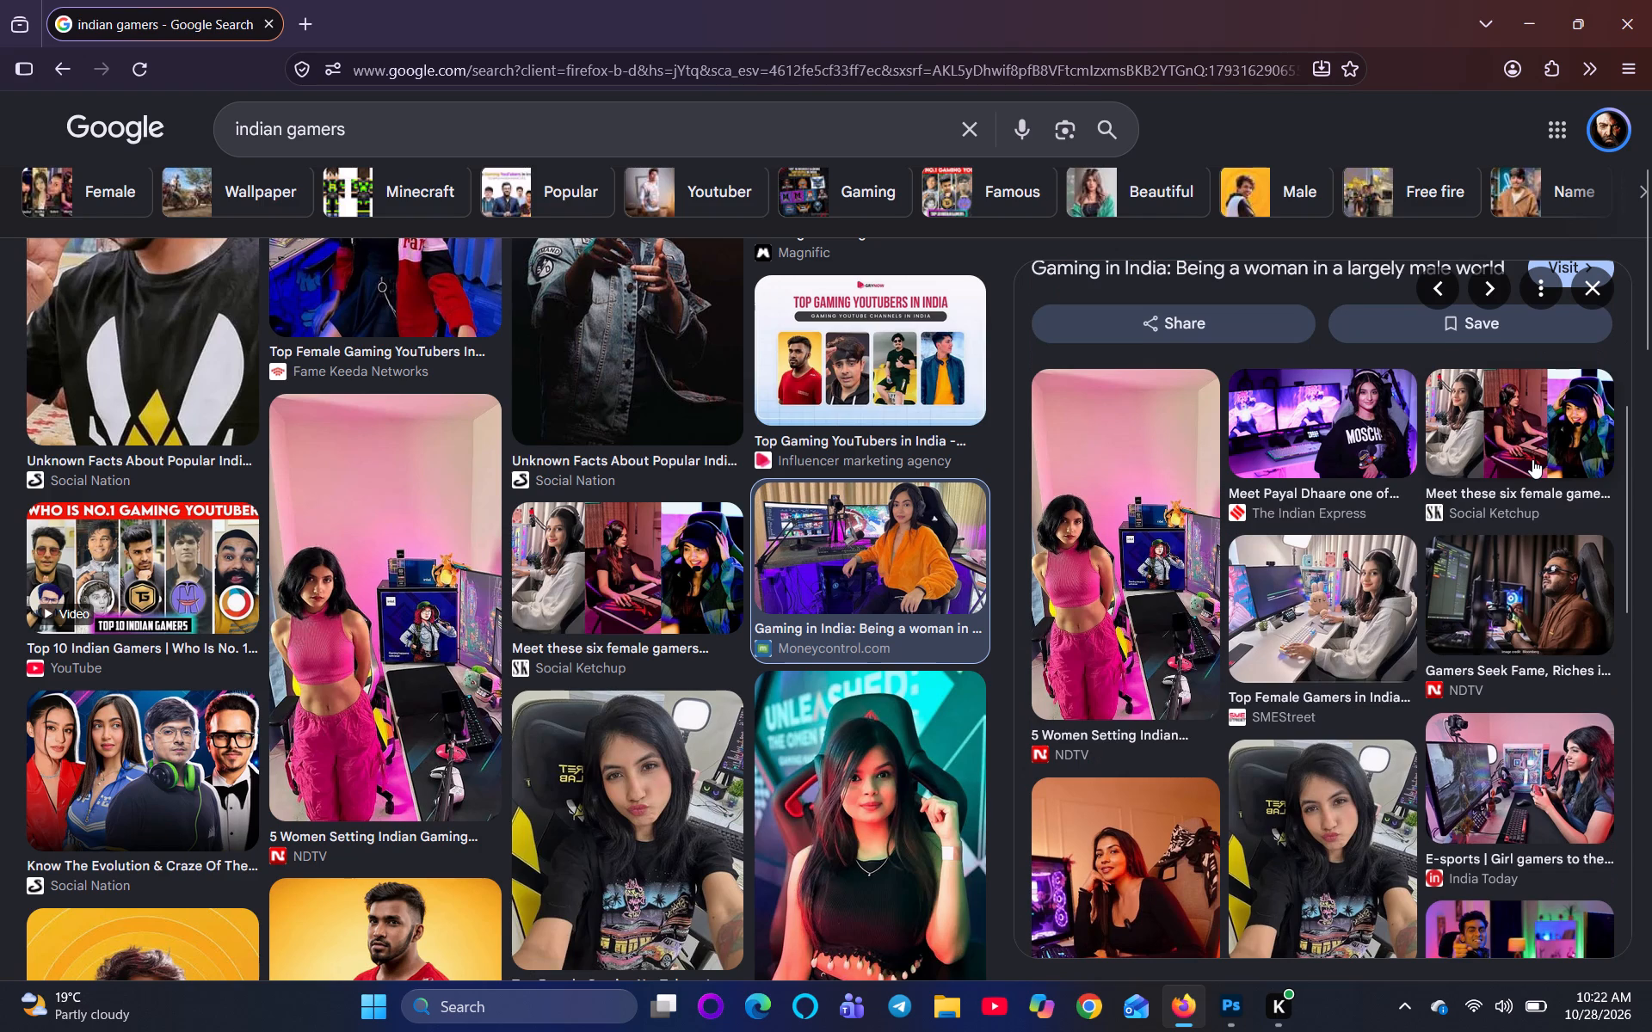
scroll(1426, 353, "up", 5)
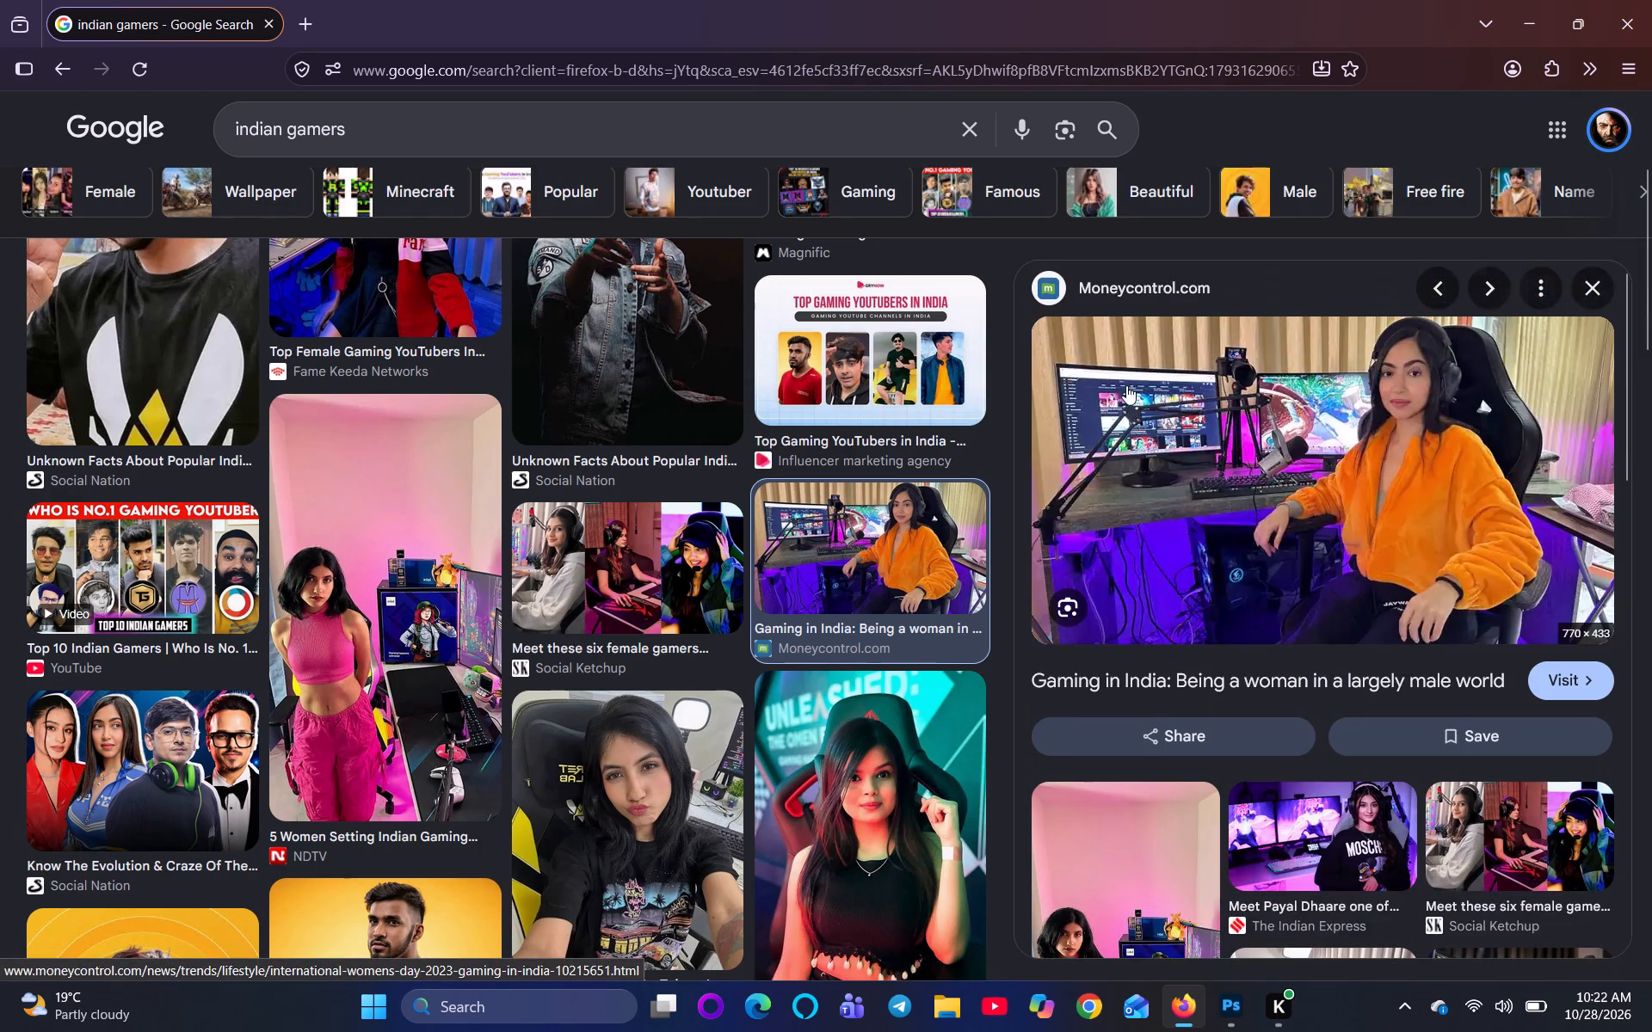
scroll(1126, 385, "up", 2)
scroll(398, 321, "up", 1)
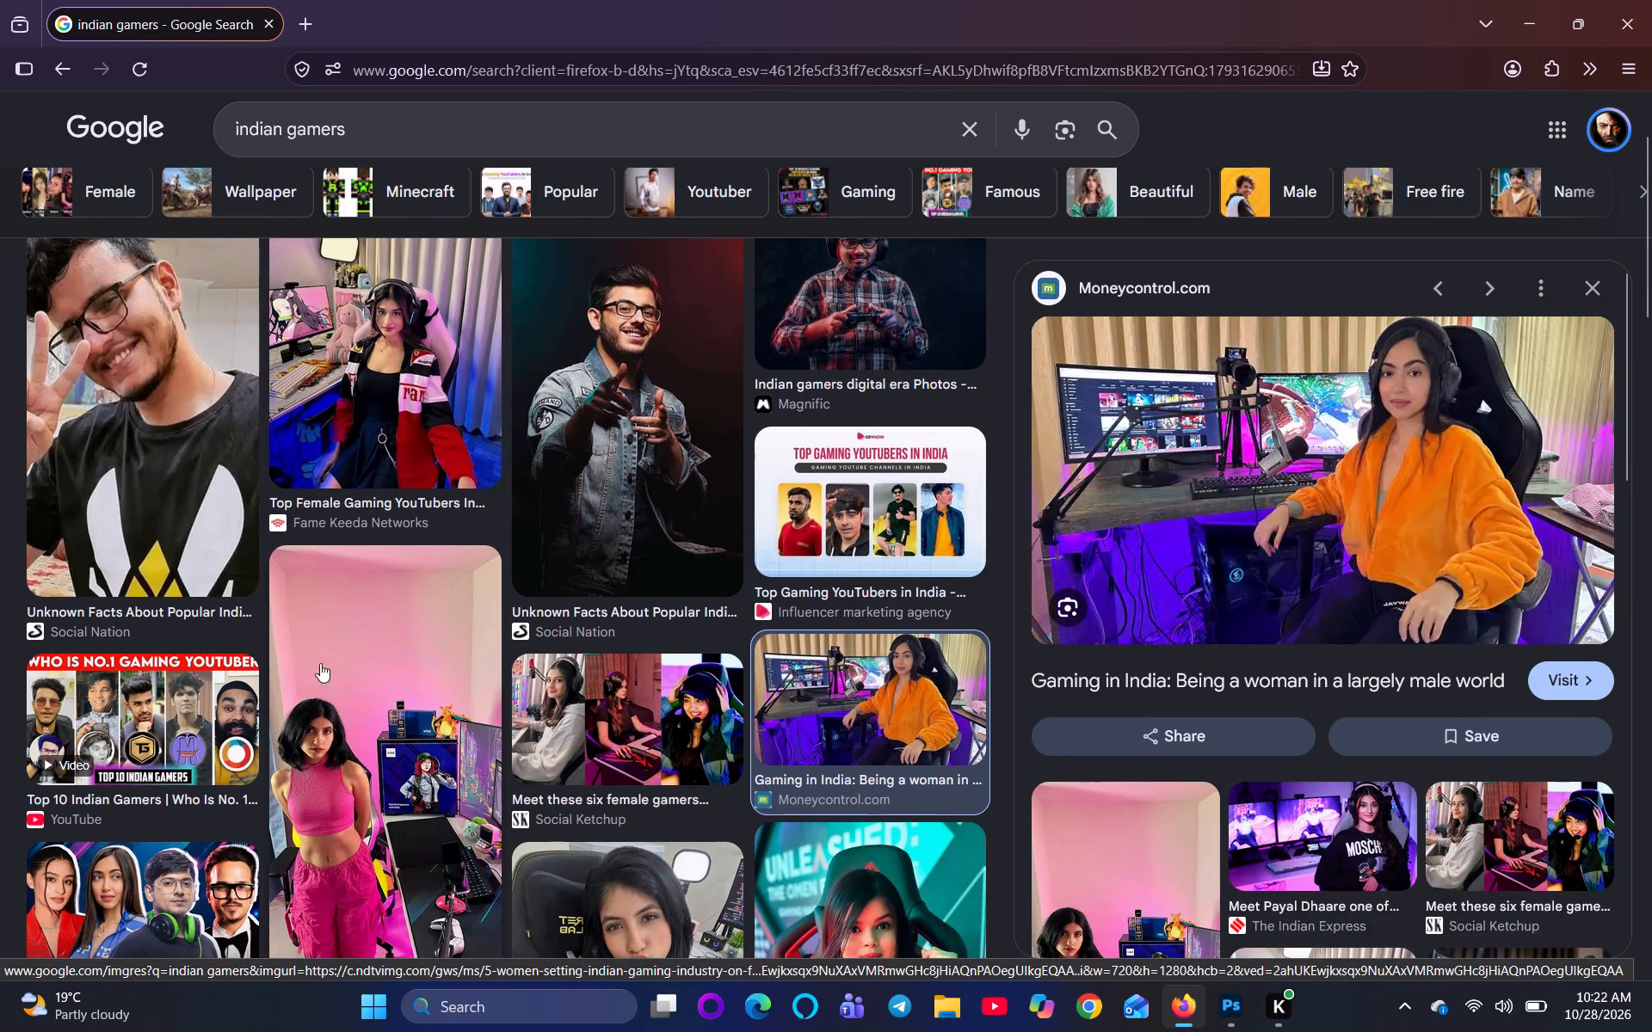
scroll(166, 675, "down", 5)
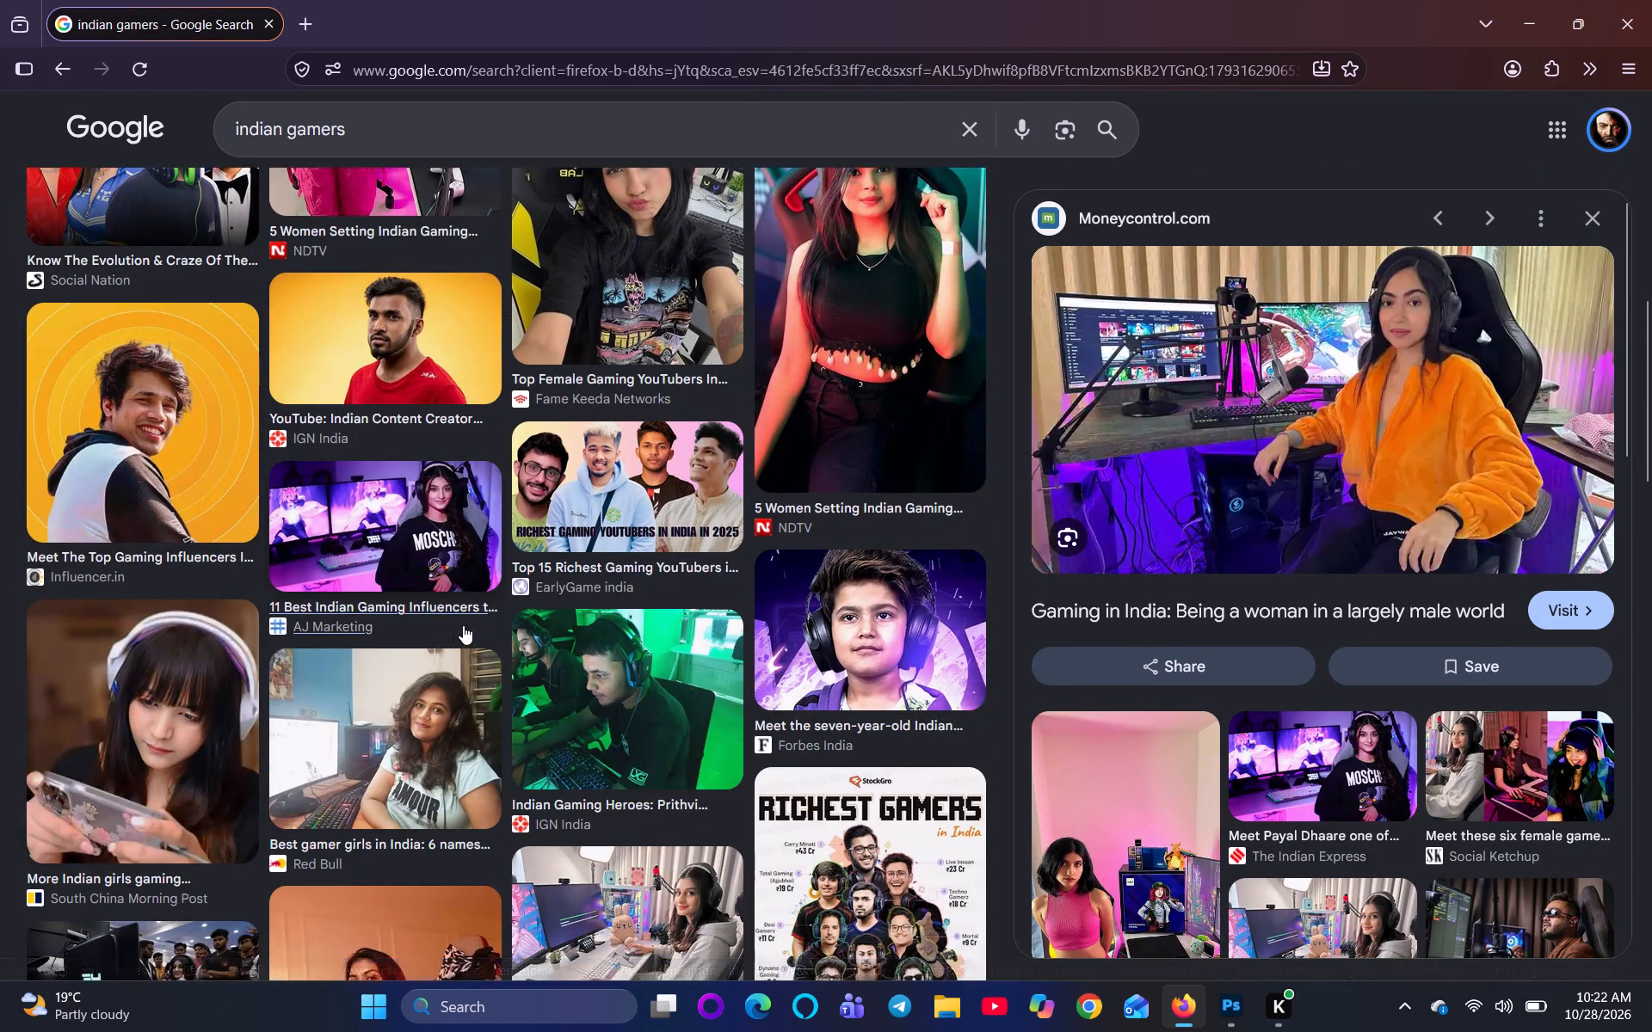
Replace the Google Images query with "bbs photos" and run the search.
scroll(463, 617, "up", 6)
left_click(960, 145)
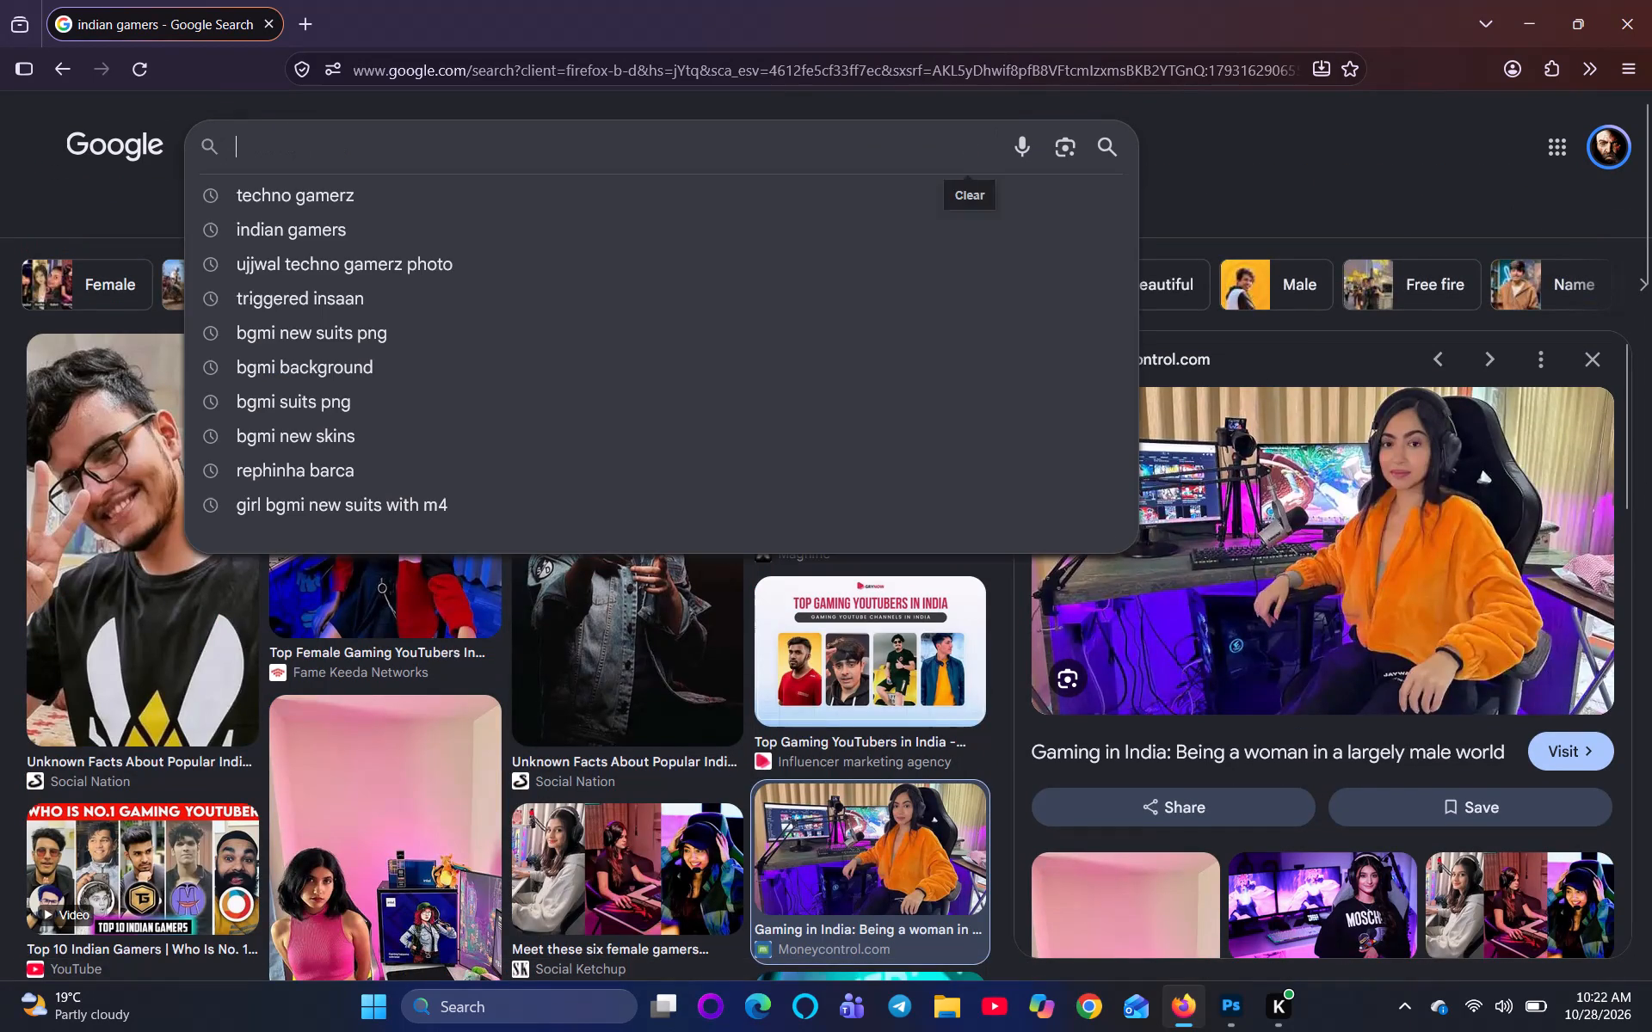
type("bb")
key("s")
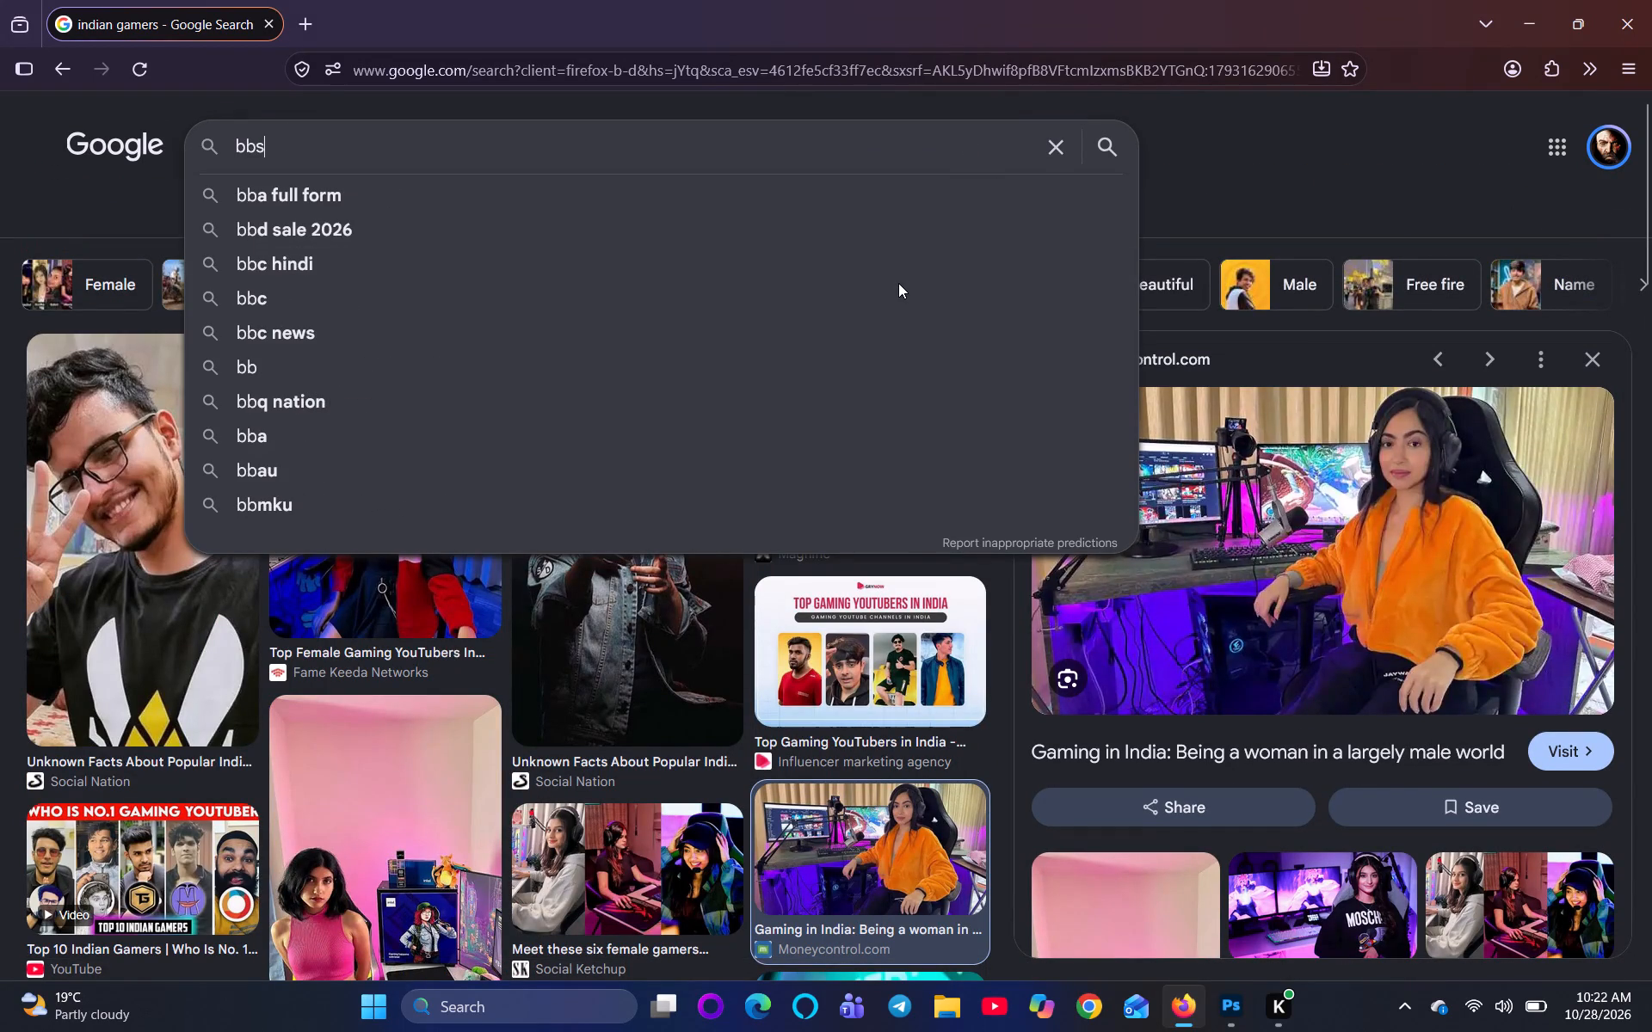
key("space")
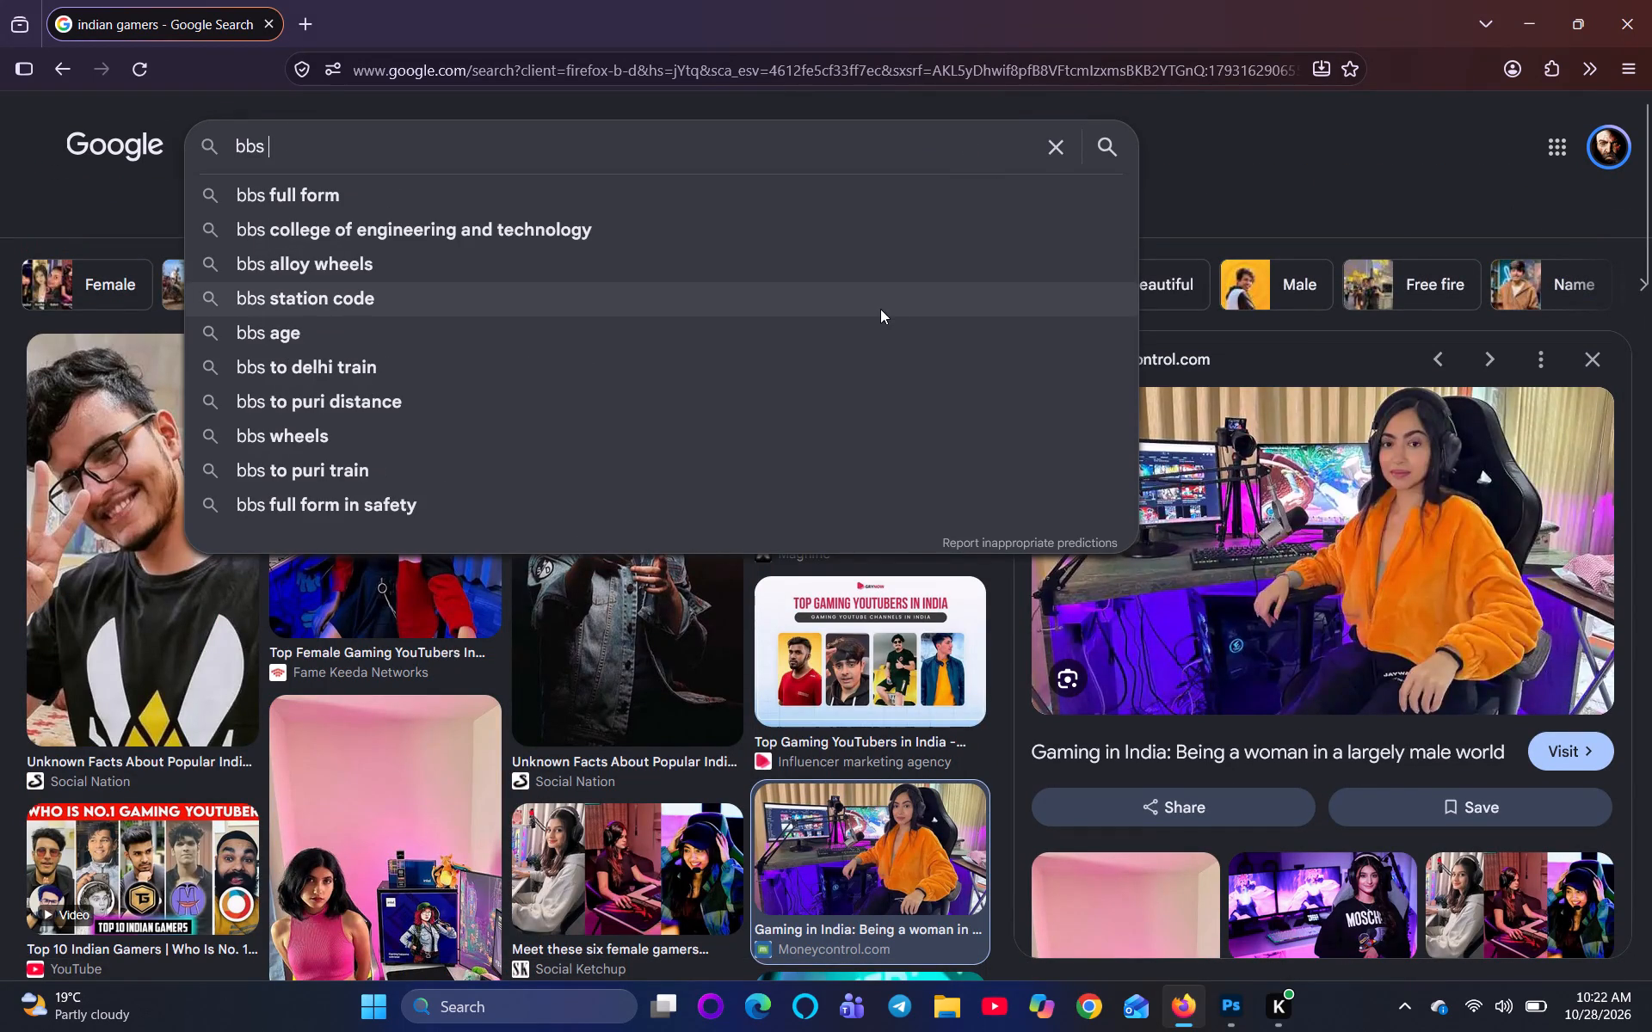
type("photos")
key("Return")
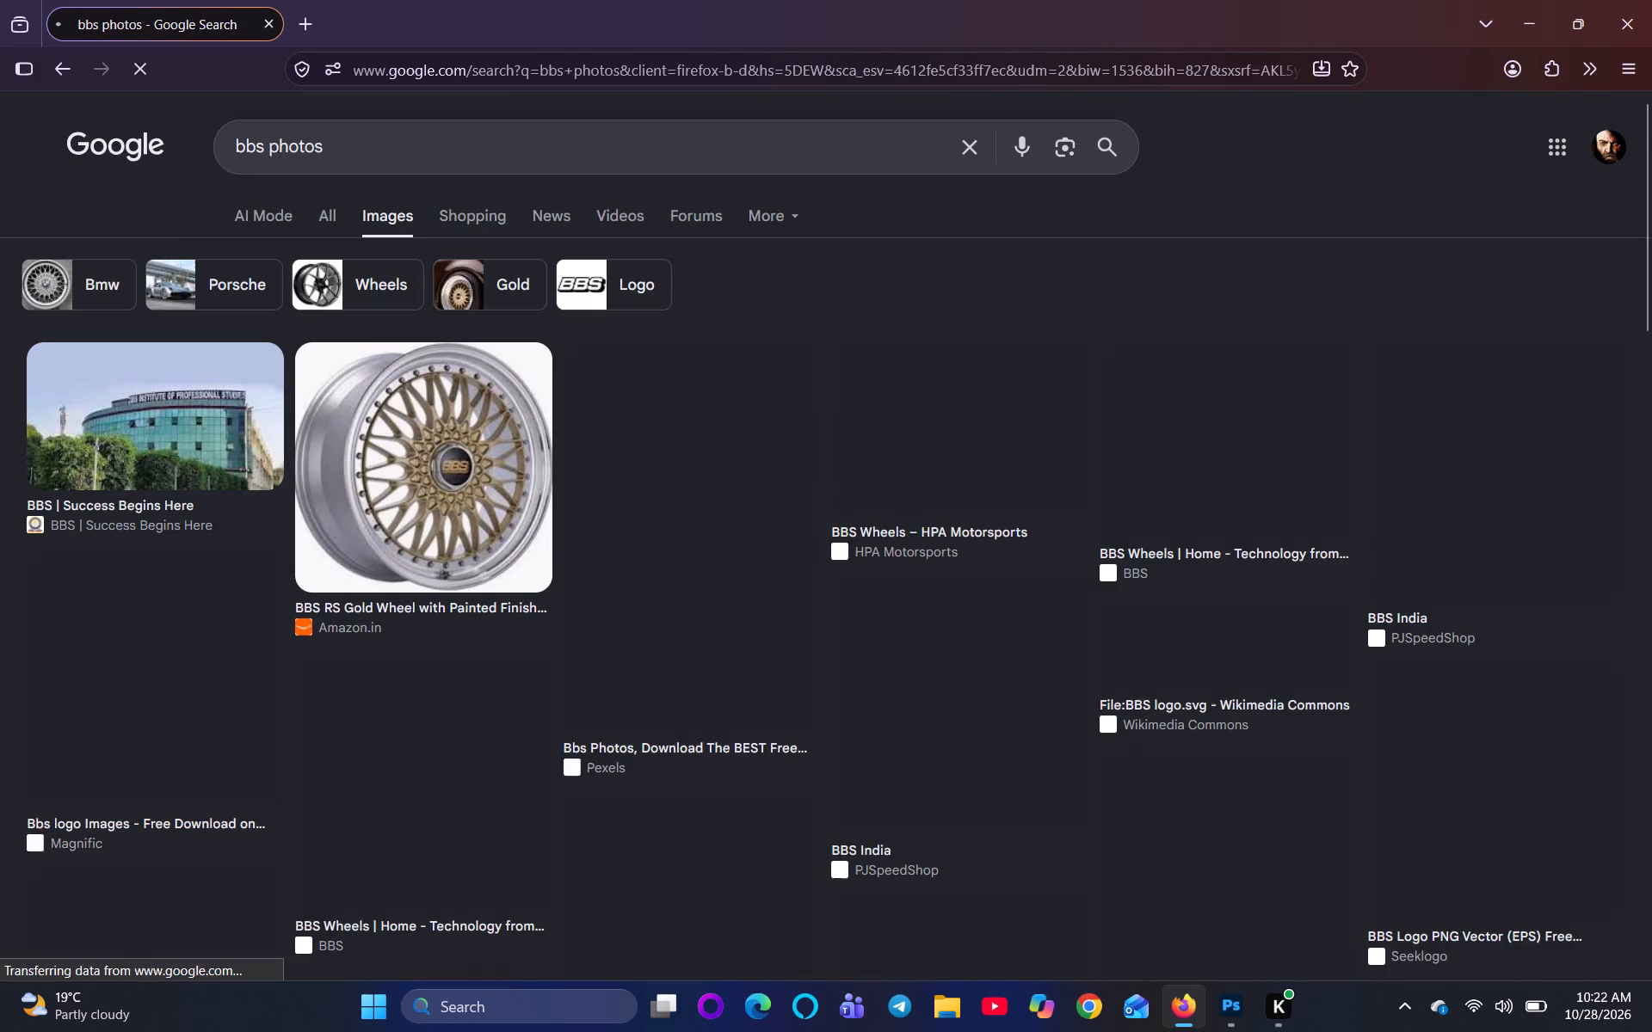
Replace "bbs" in the query with "beast boy" and search the suggested "beast boy shub photos".
left_click(265, 147)
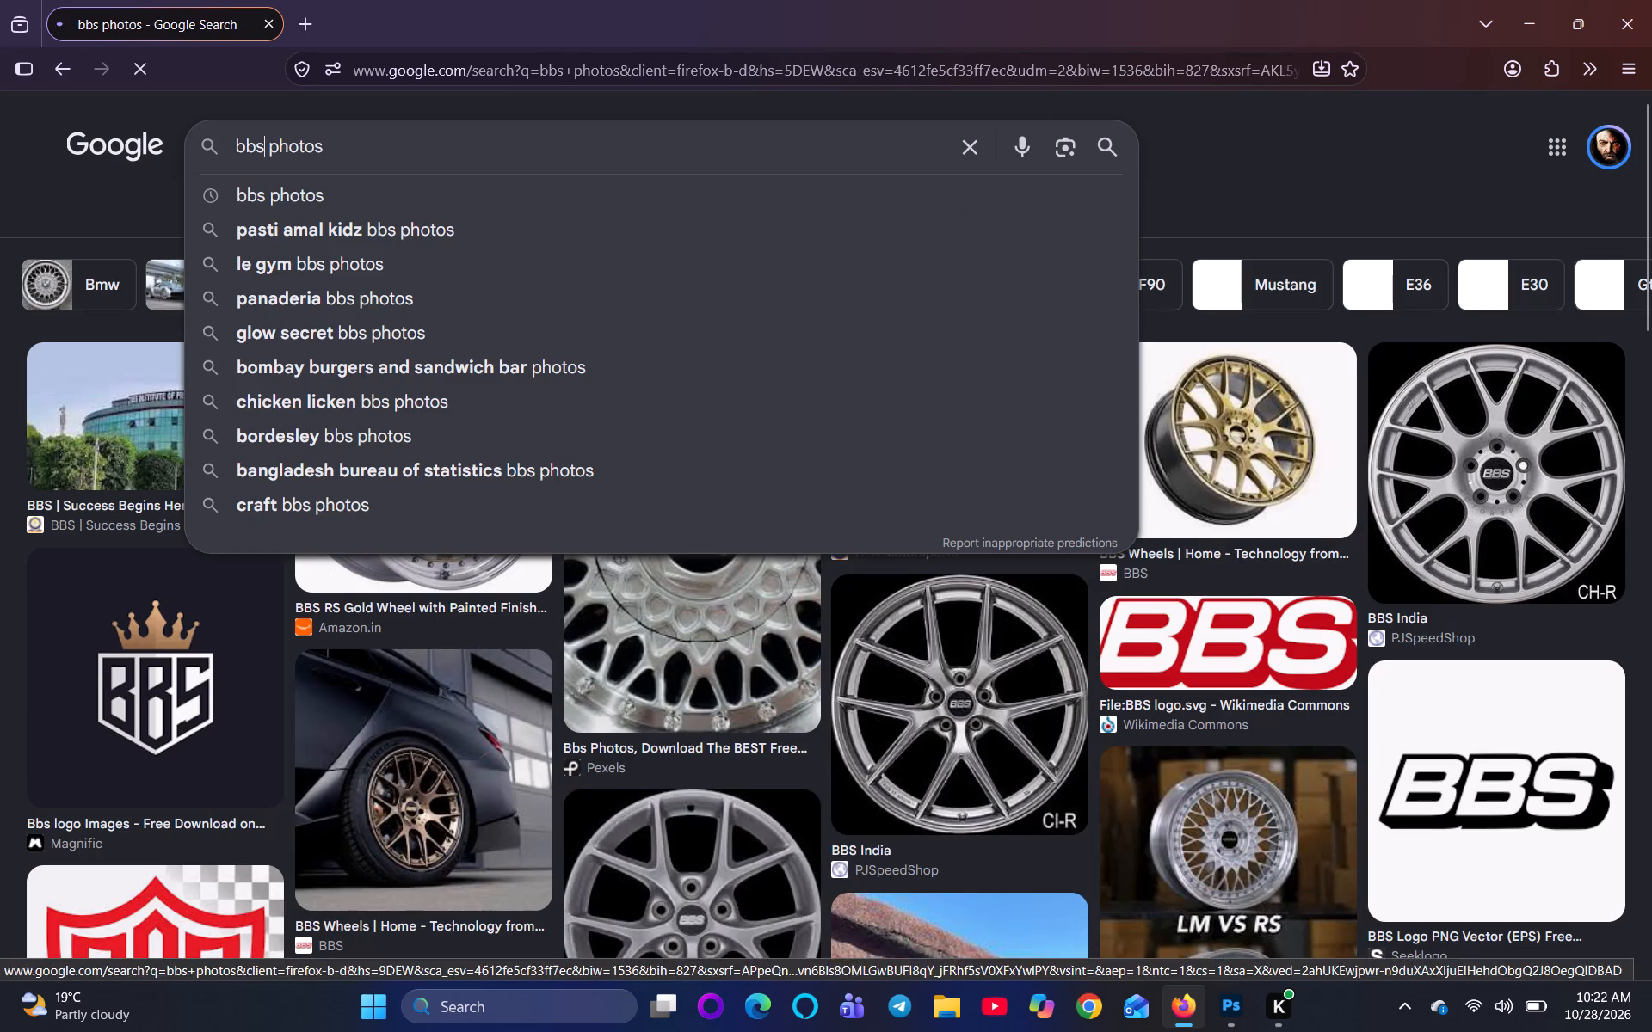
key("BackSpace")
key("BackSpace")
key("BackSpace")
key("BackSpace")
key("BackSpace")
key("BackSpace")
key("BackSpace")
key("BackSpace")
key("BackSpace")
key("BackSpace")
key("BackSpace")
key("BackSpace")
key("BackSpace")
key("BackSpace")
key("BackSpace")
key("BackSpace")
key("BackSpace")
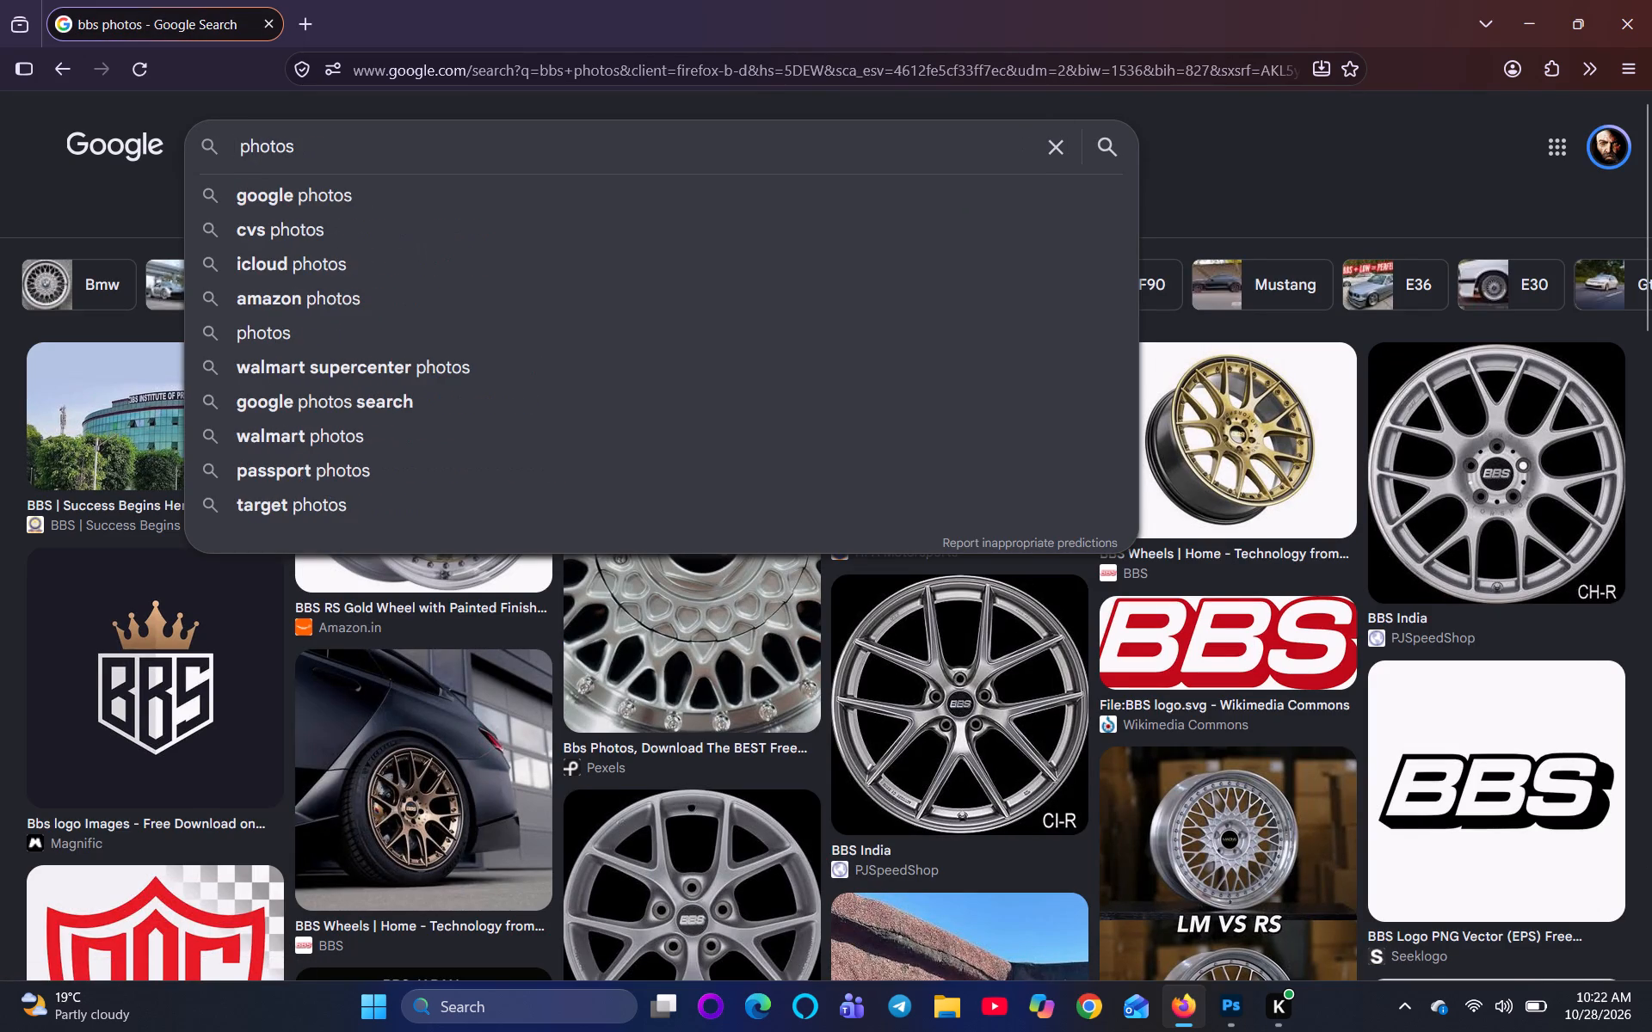
type("beast boy")
key("space")
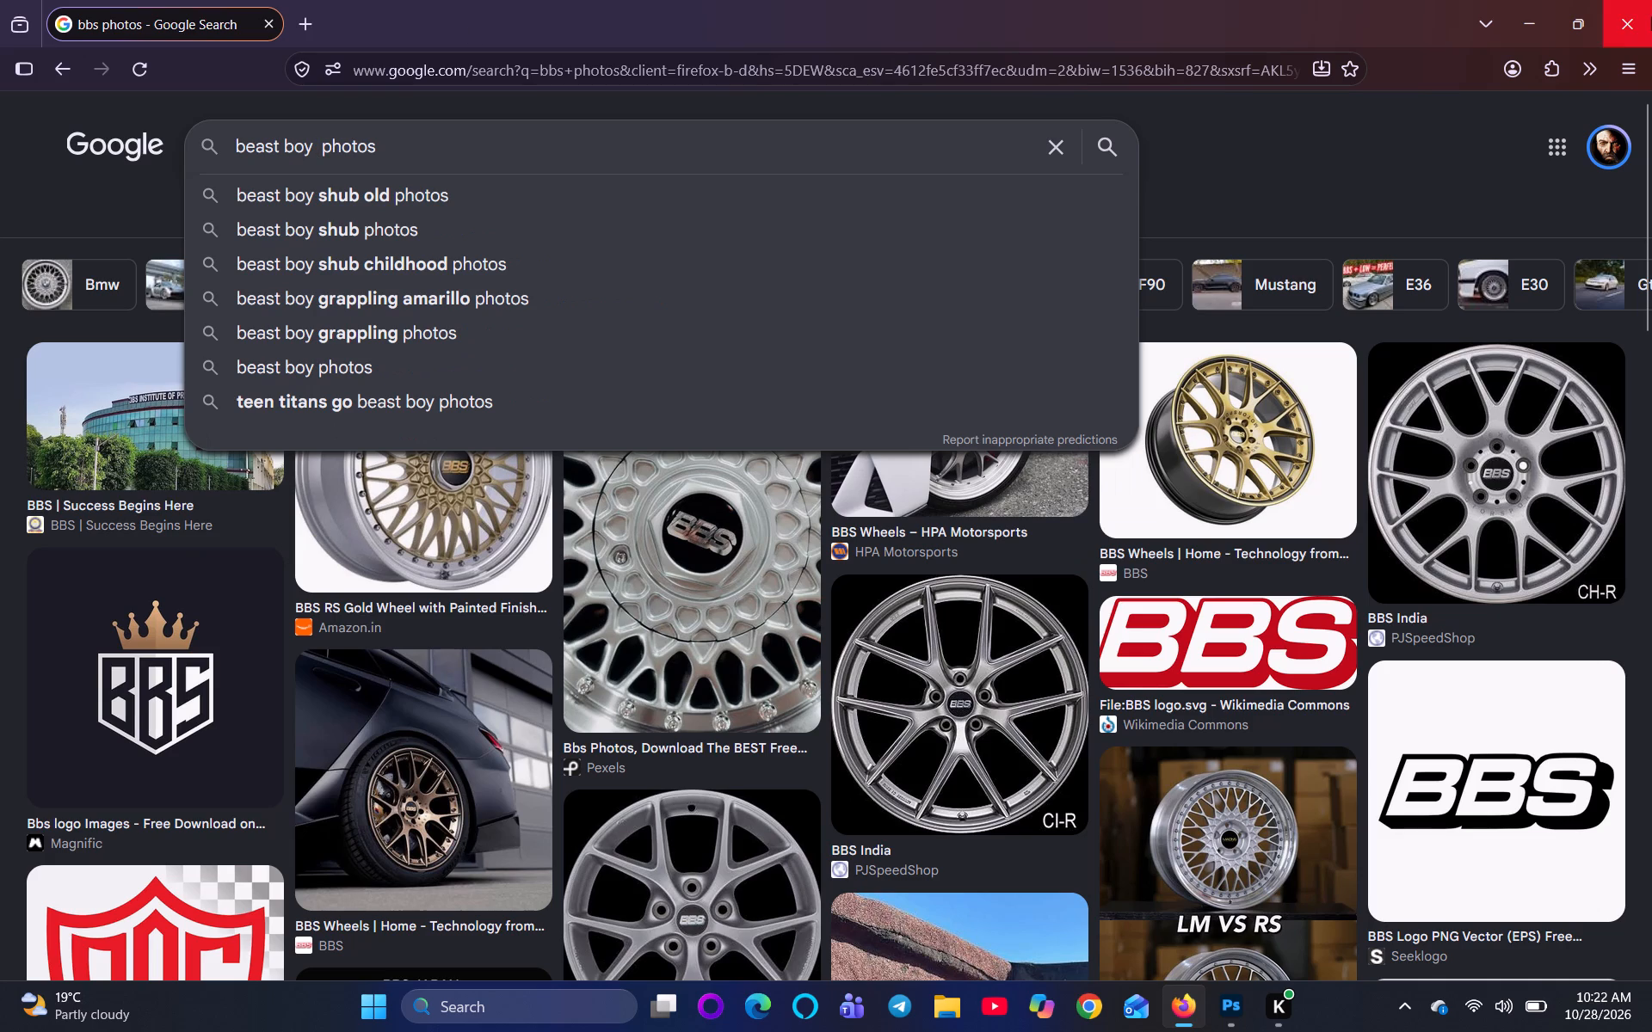
left_click(428, 238)
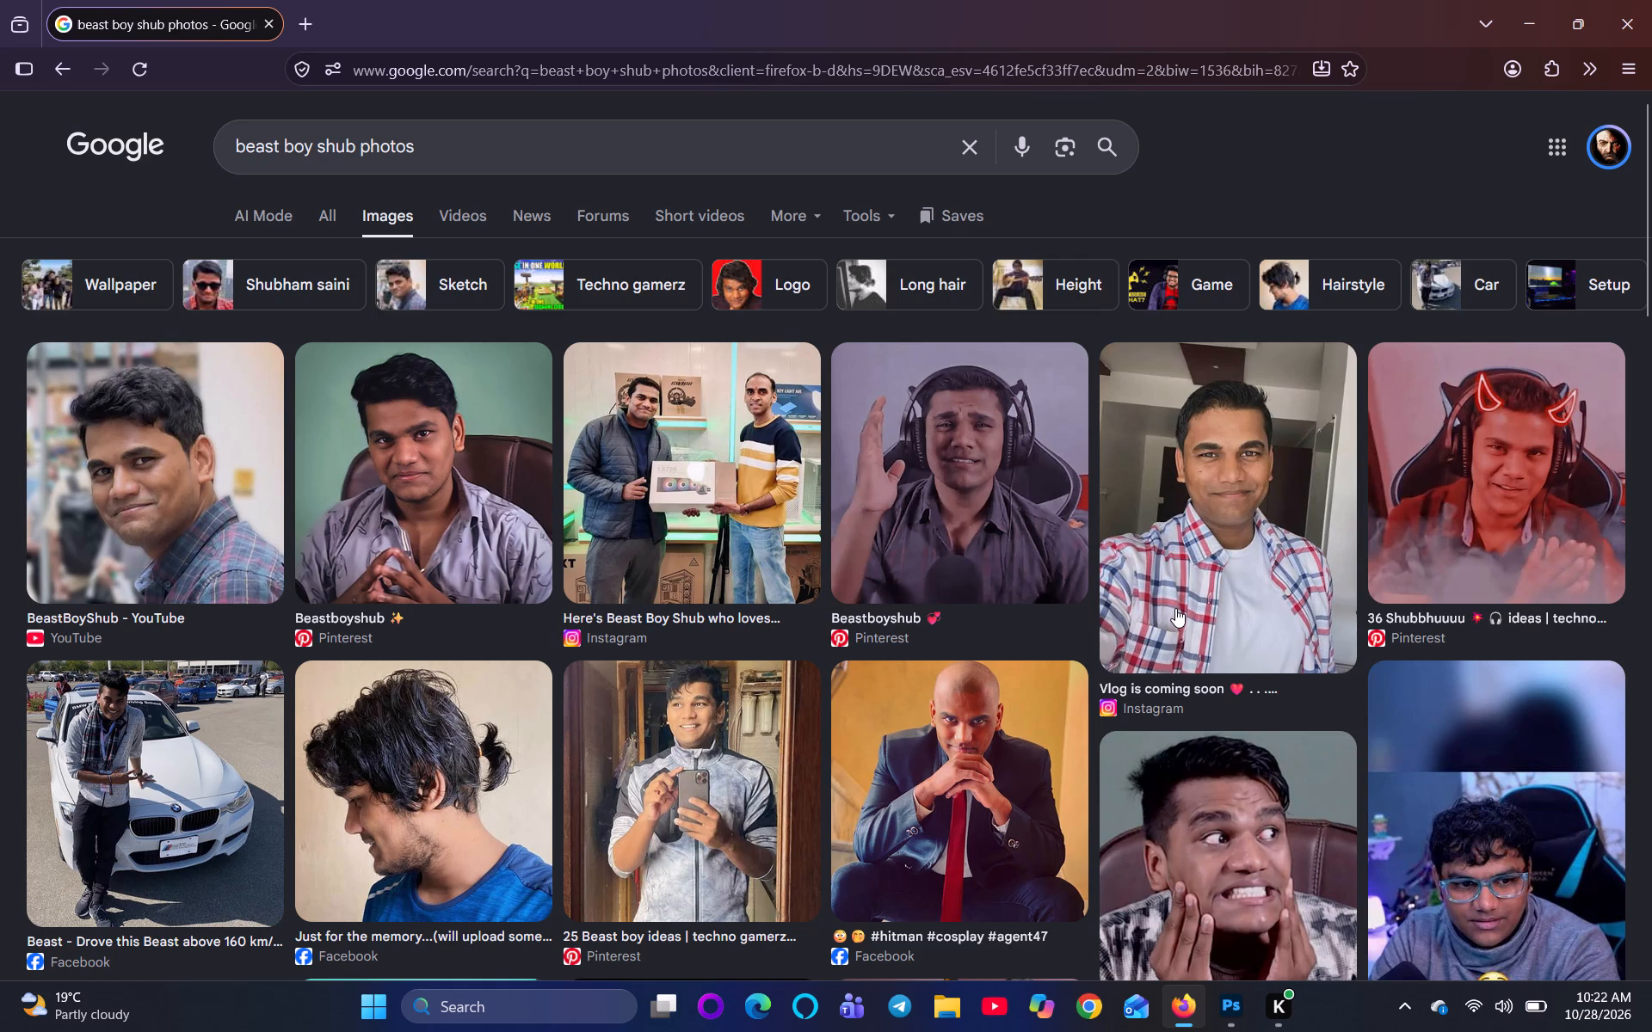
Skim the image results, extend the query to "beast boy shub photos for thumbnail", and run the search.
scroll(876, 638, "down", 2)
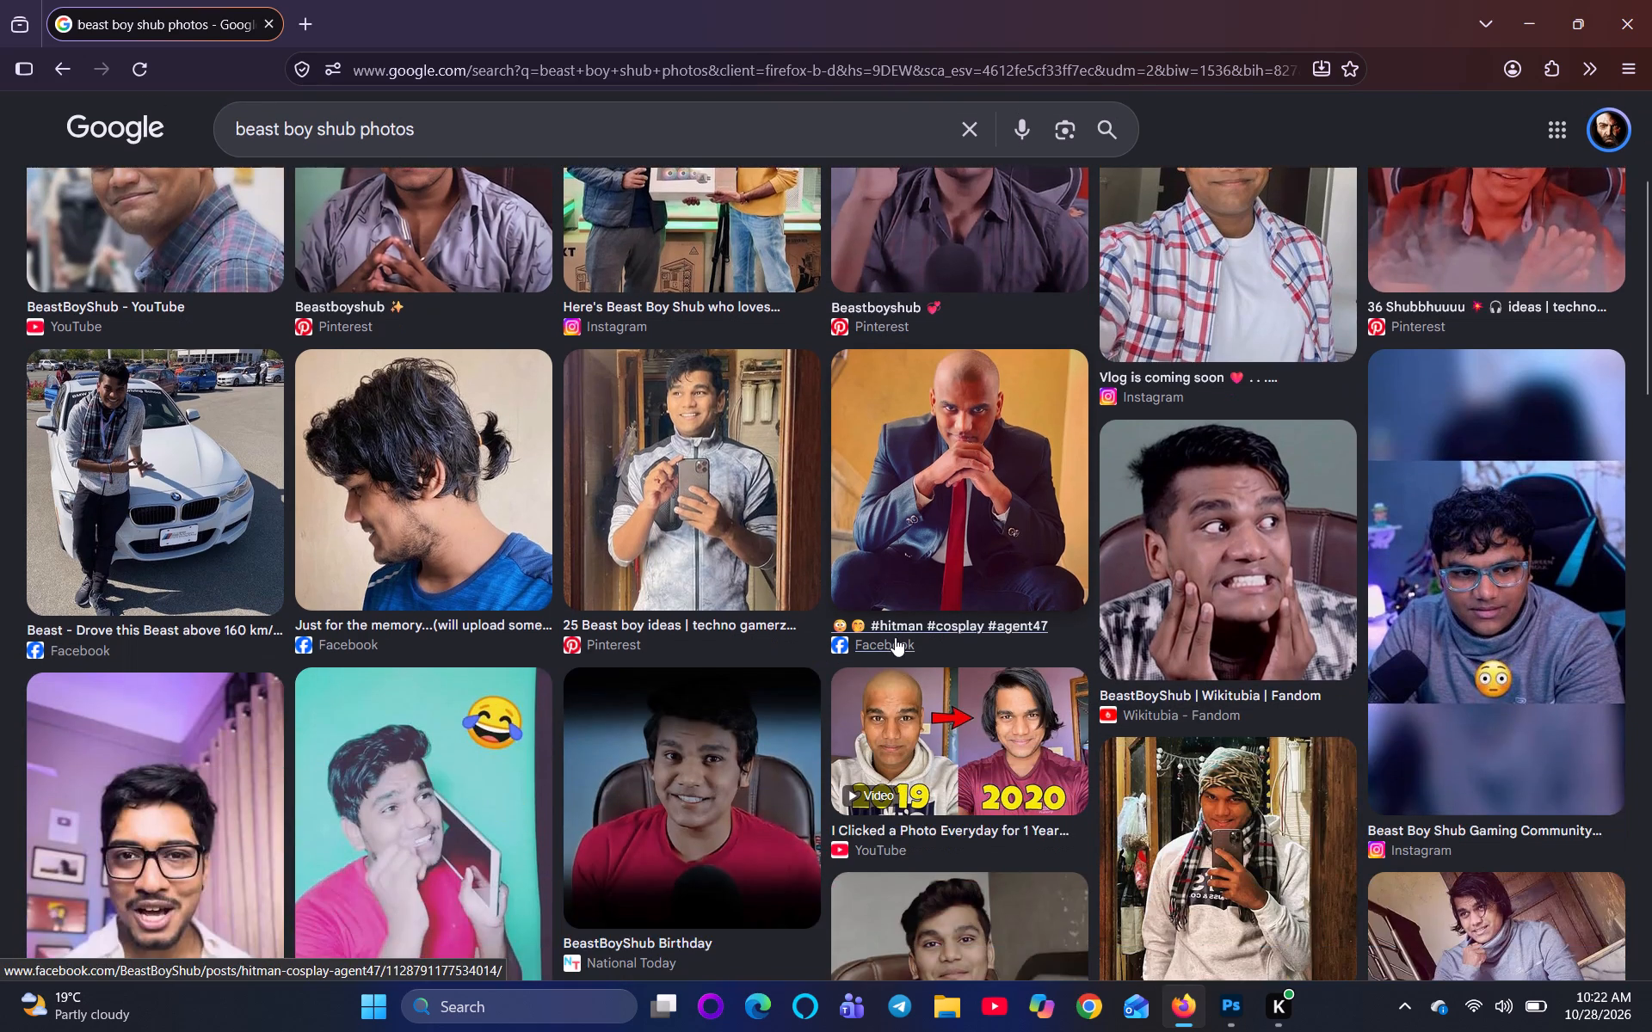
scroll(895, 637, "up", 5)
left_click(445, 154)
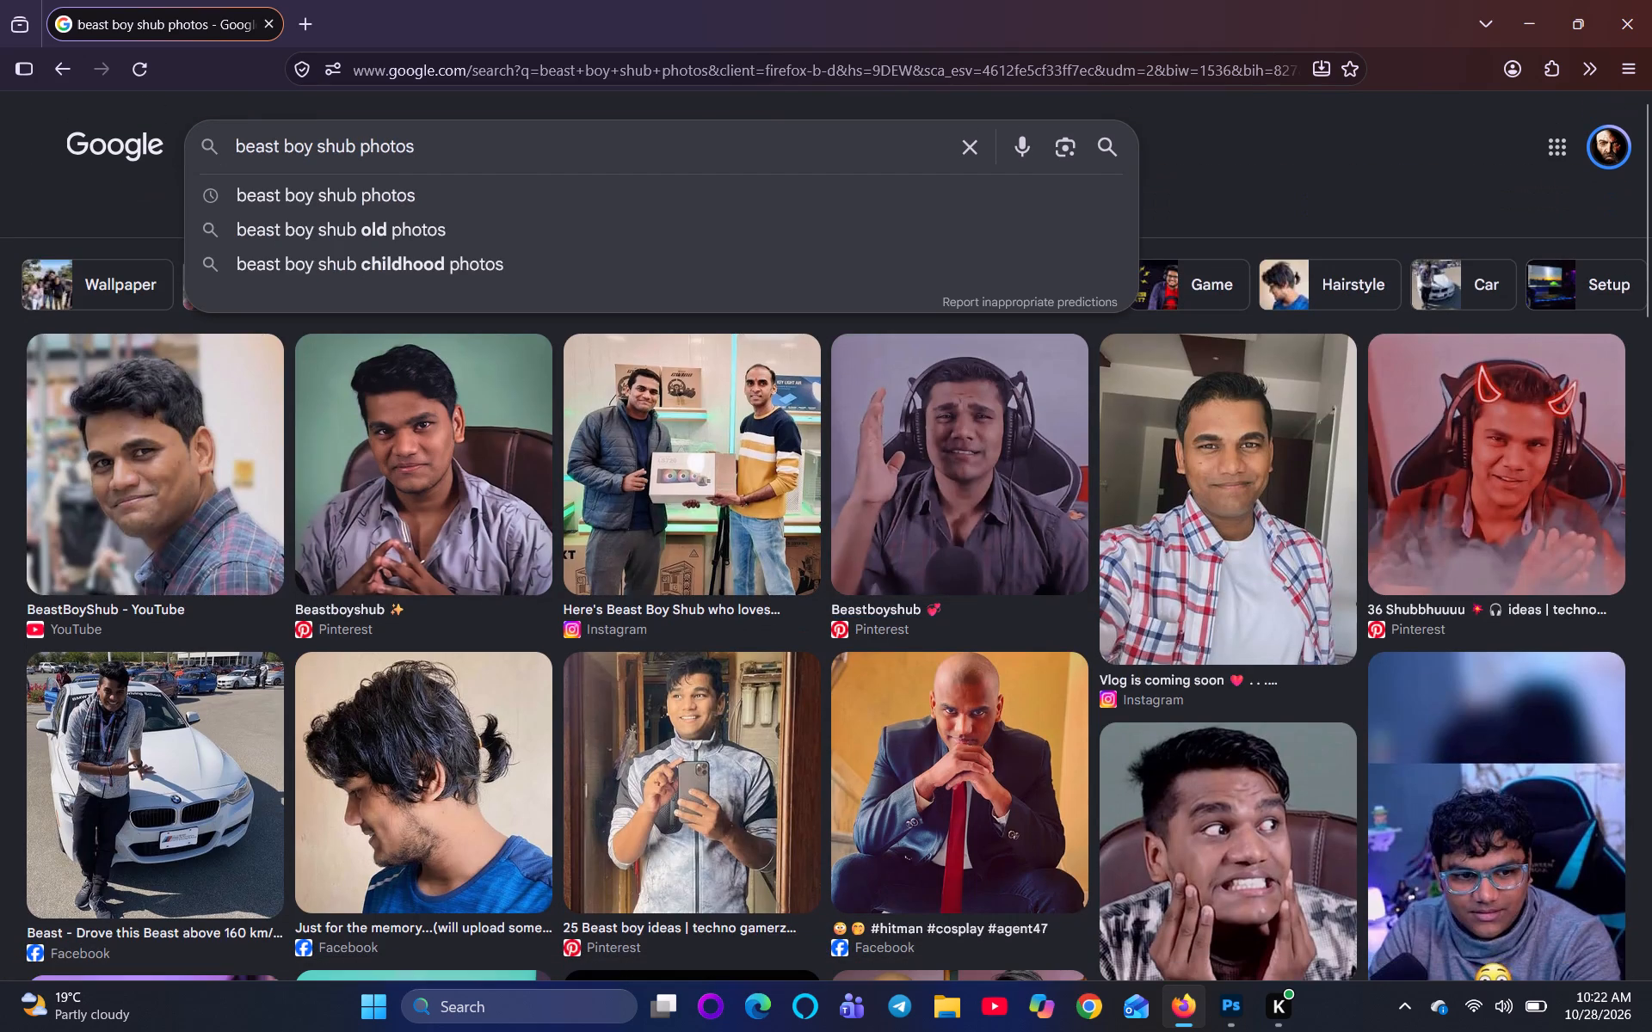
key("space")
type("fort")
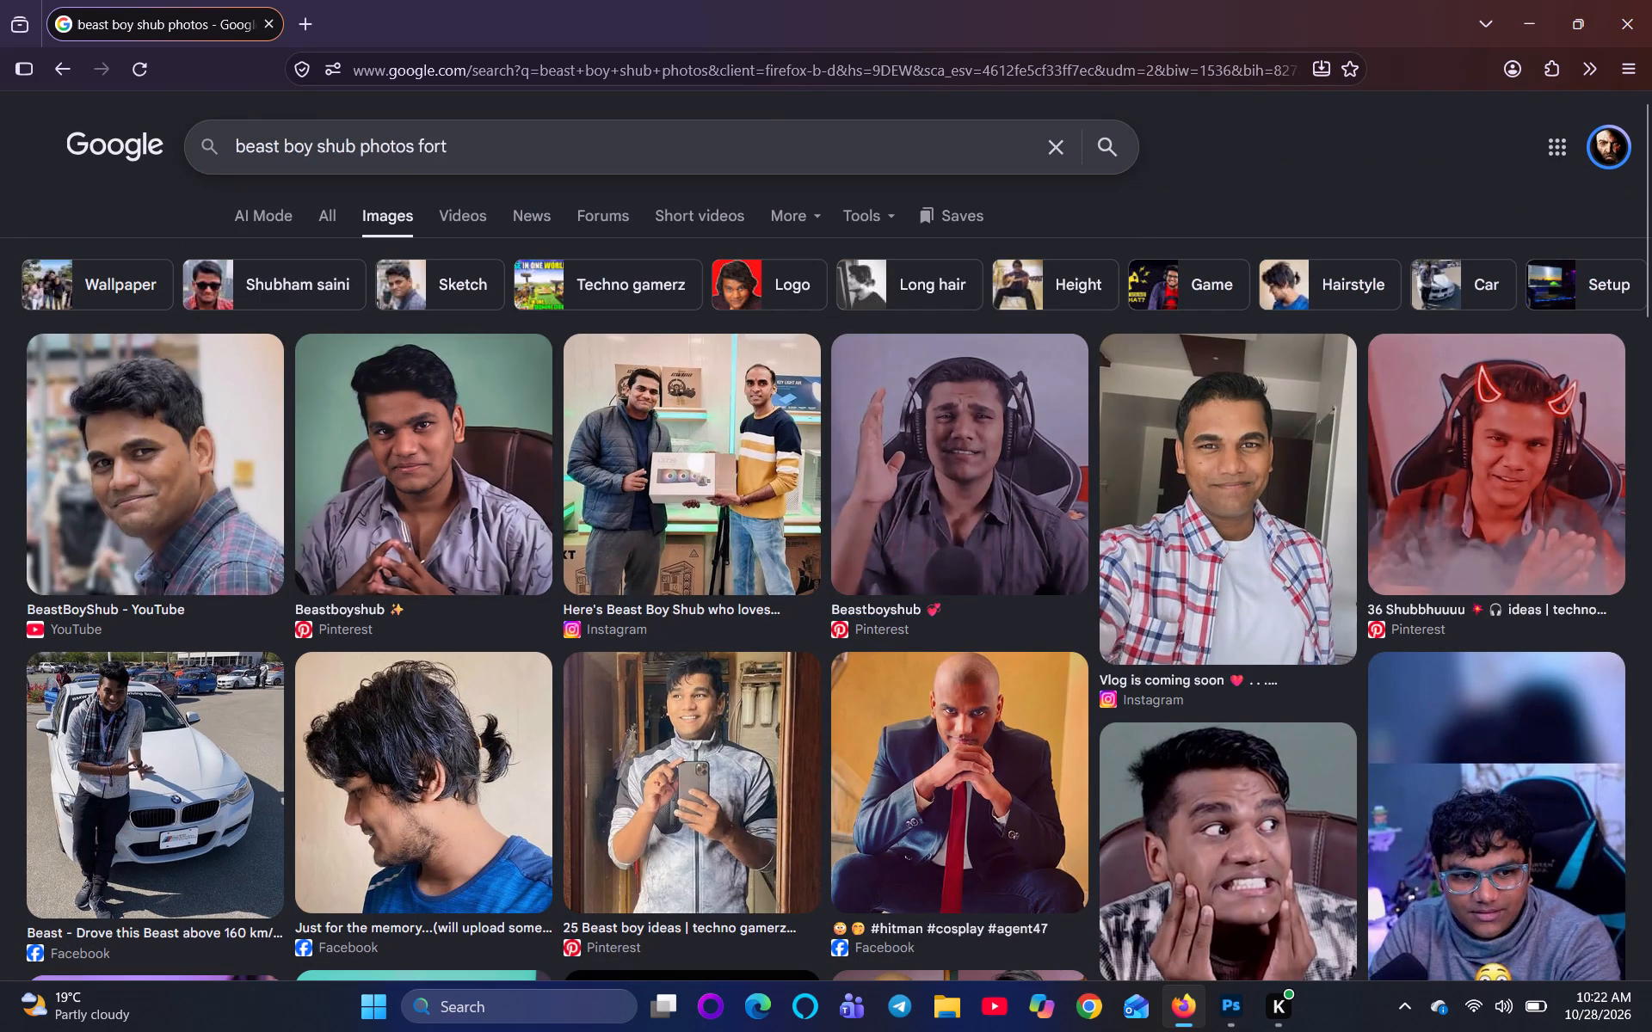
key("BackSpace")
key("space")
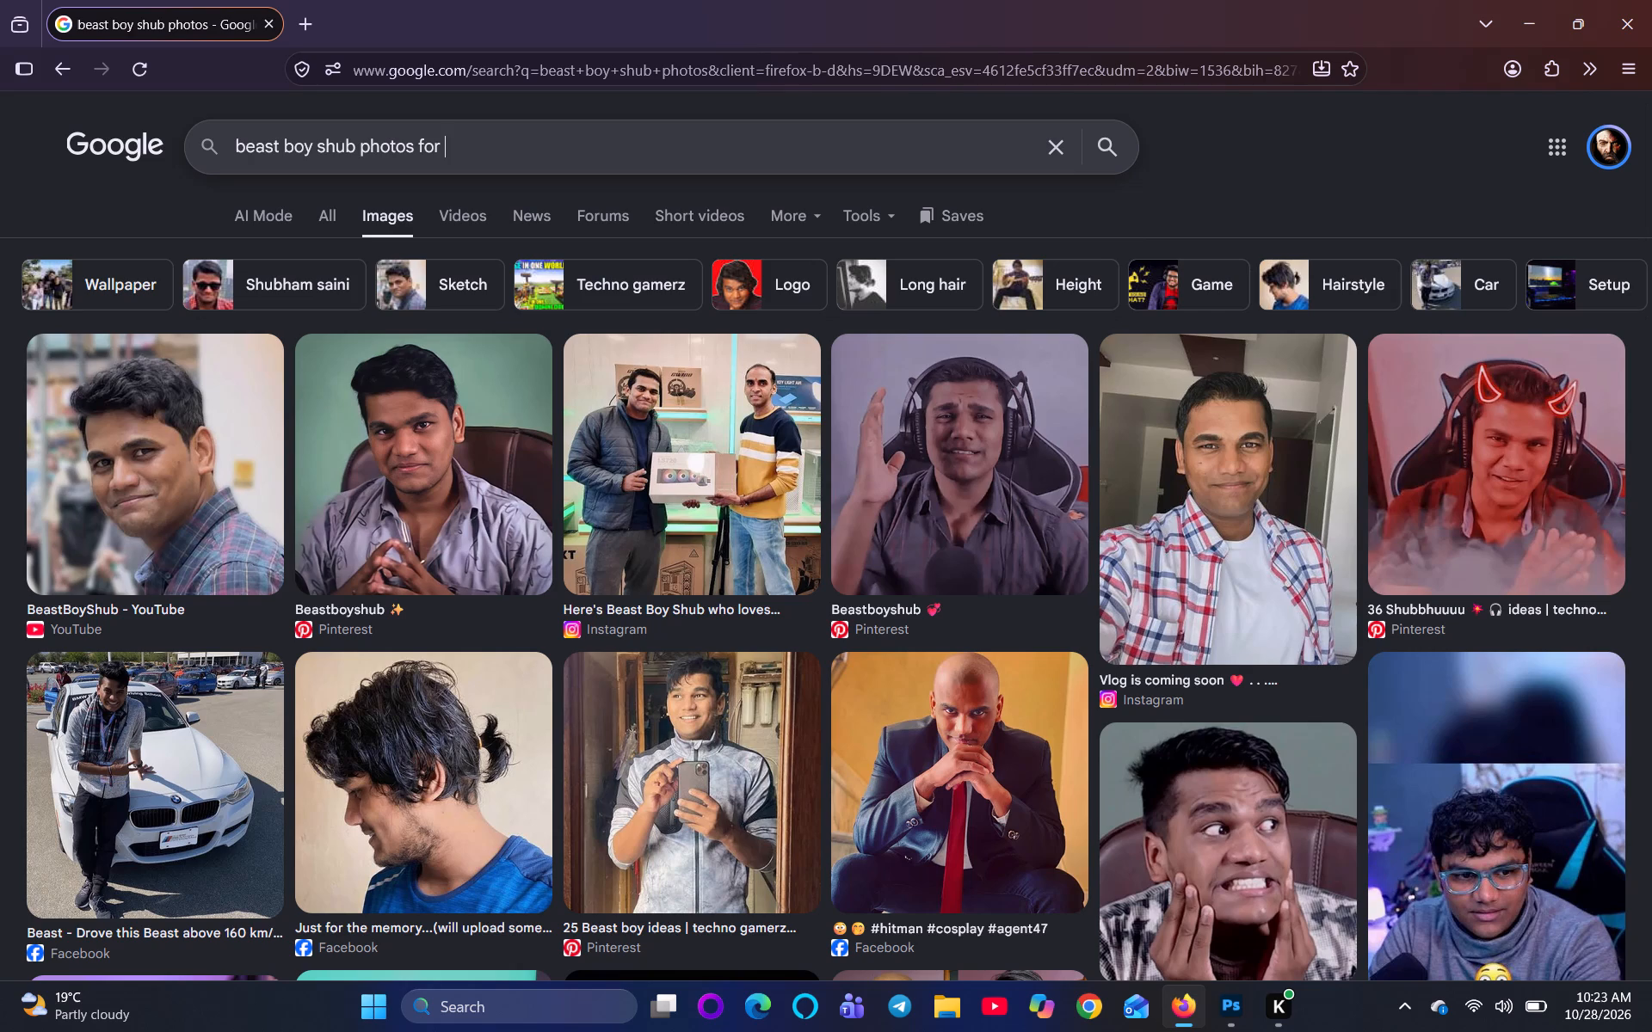
type("thumbnail")
key("Return")
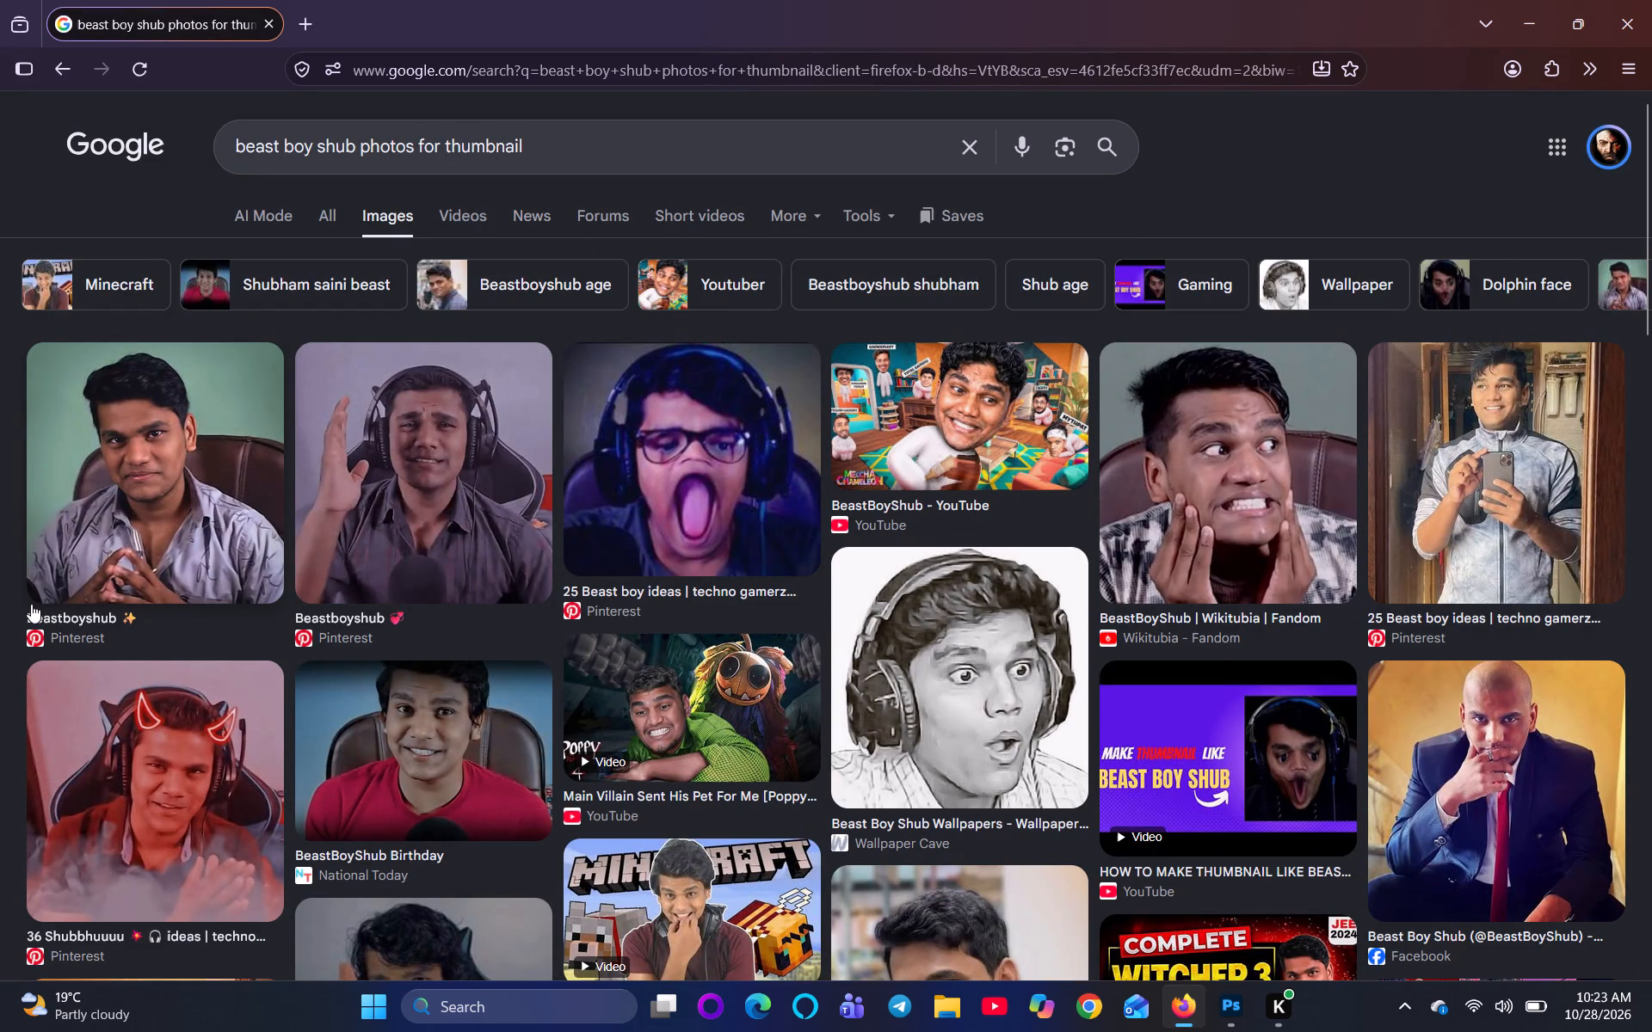
Examine the "beast boy shub photos for thumbnail" image results for a portrait suitable for the composite.
scroll(797, 703, "down", 3)
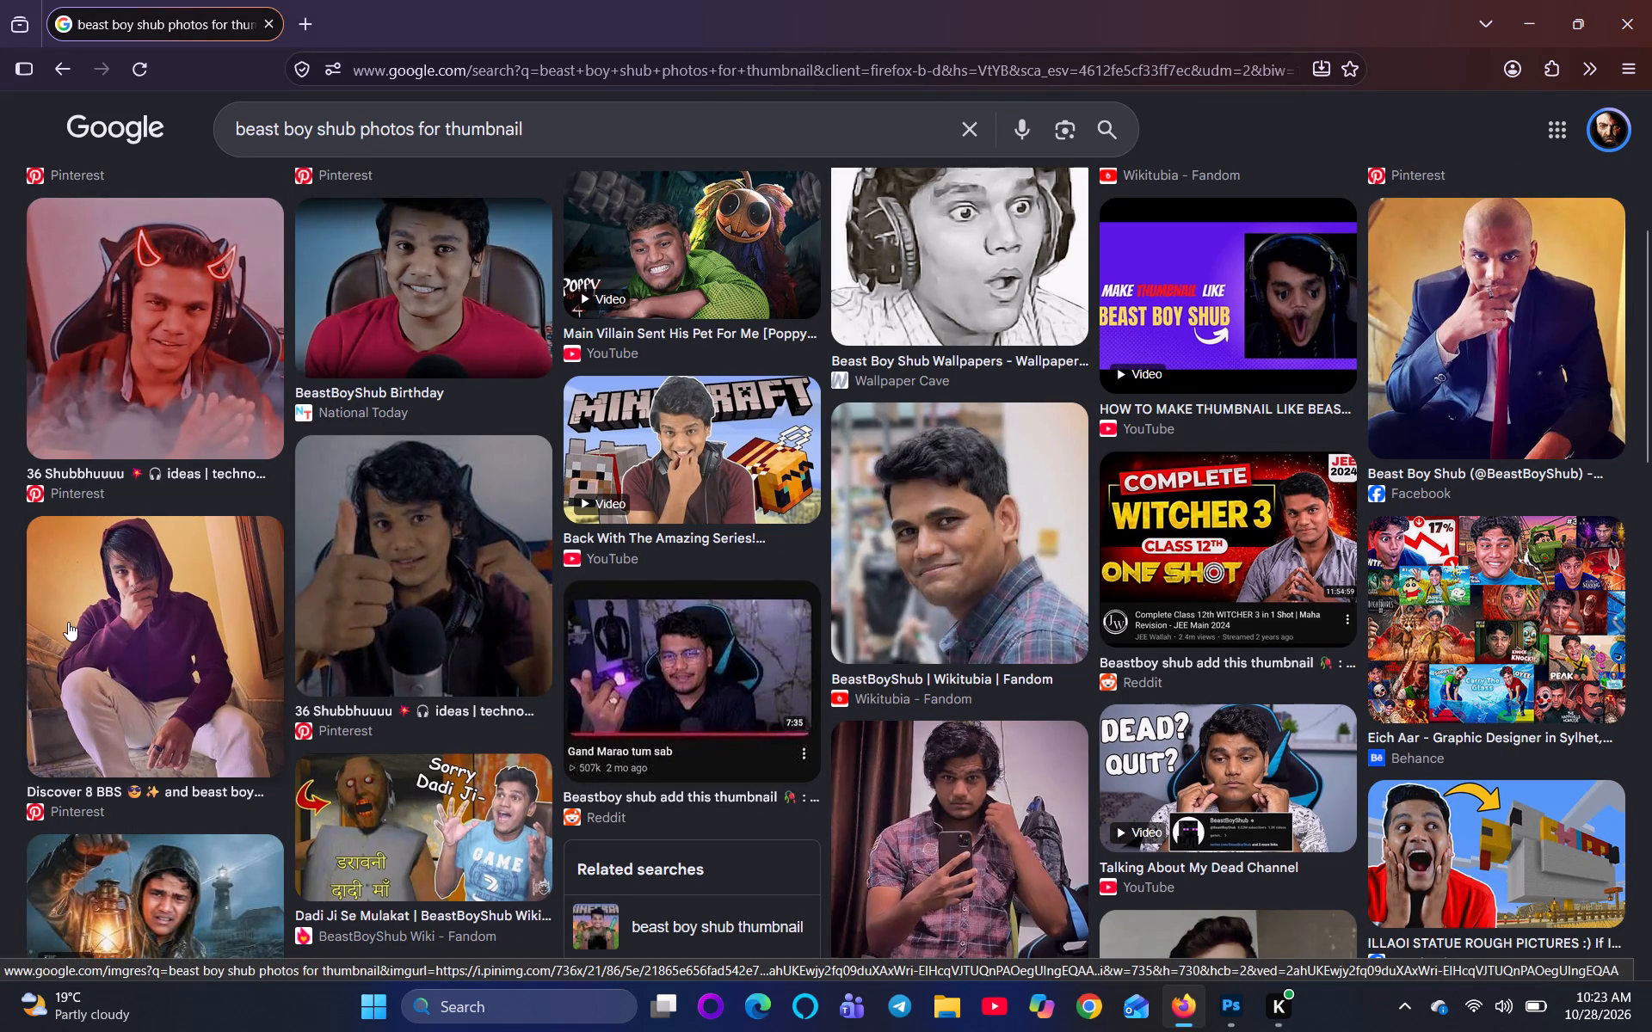
scroll(108, 629, "down", 2)
scroll(1308, 692, "down", 3)
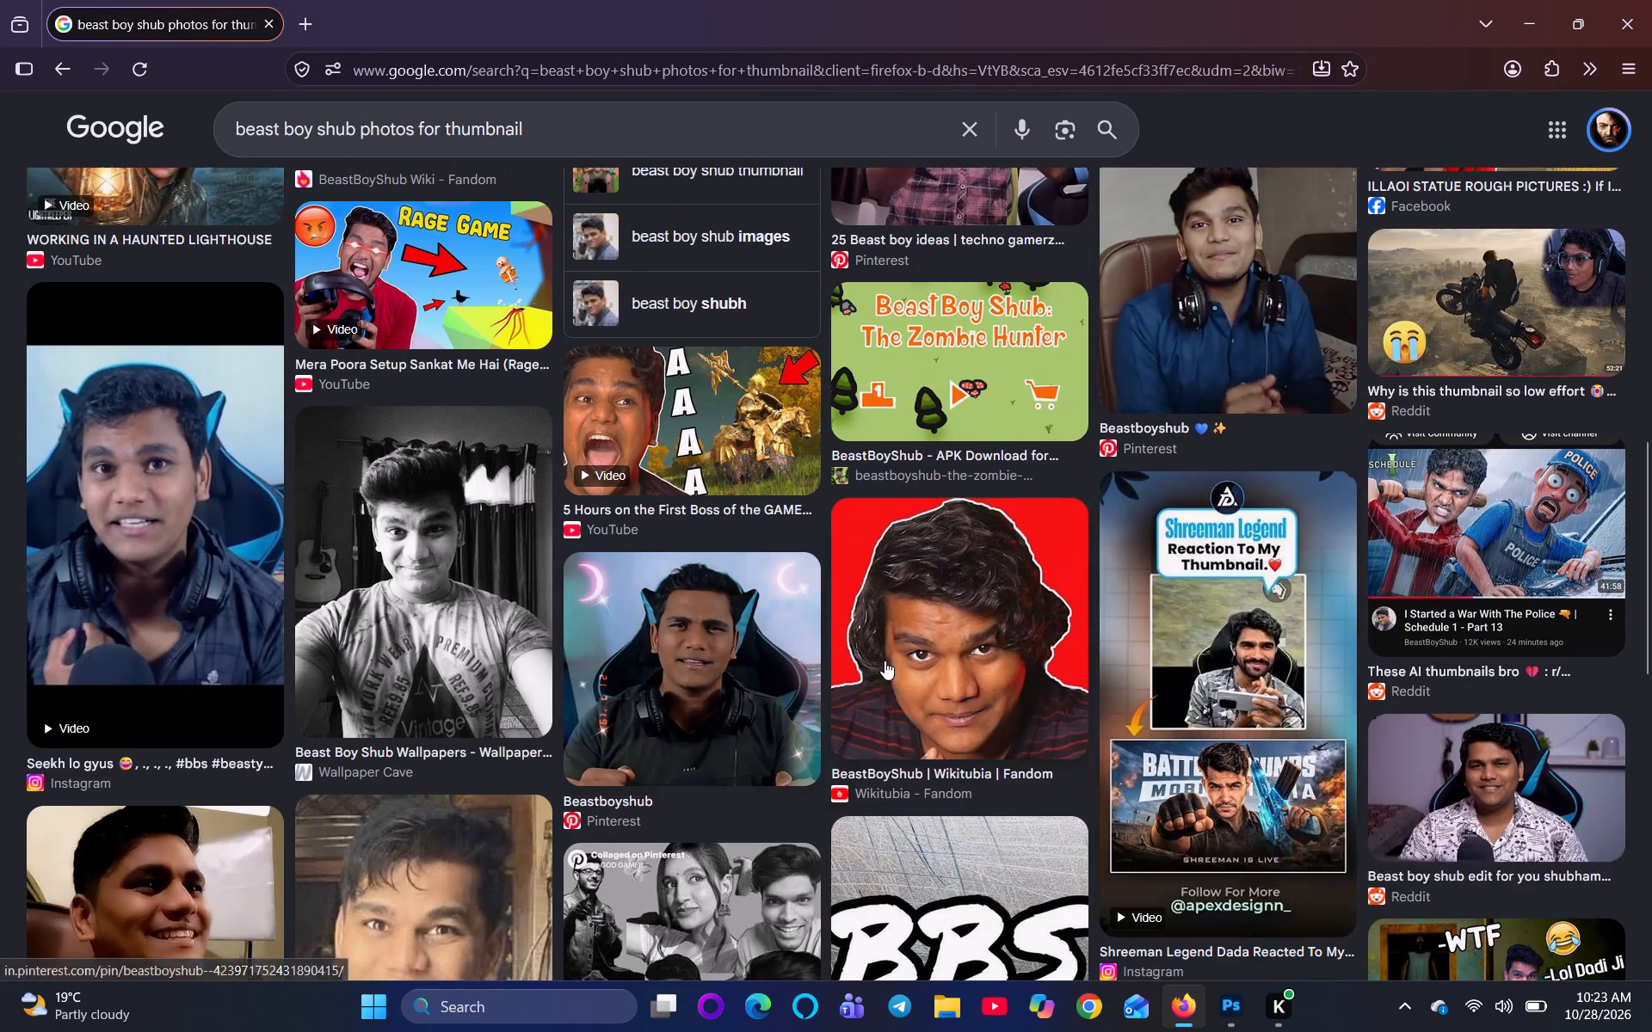
scroll(132, 630, "down", 1)
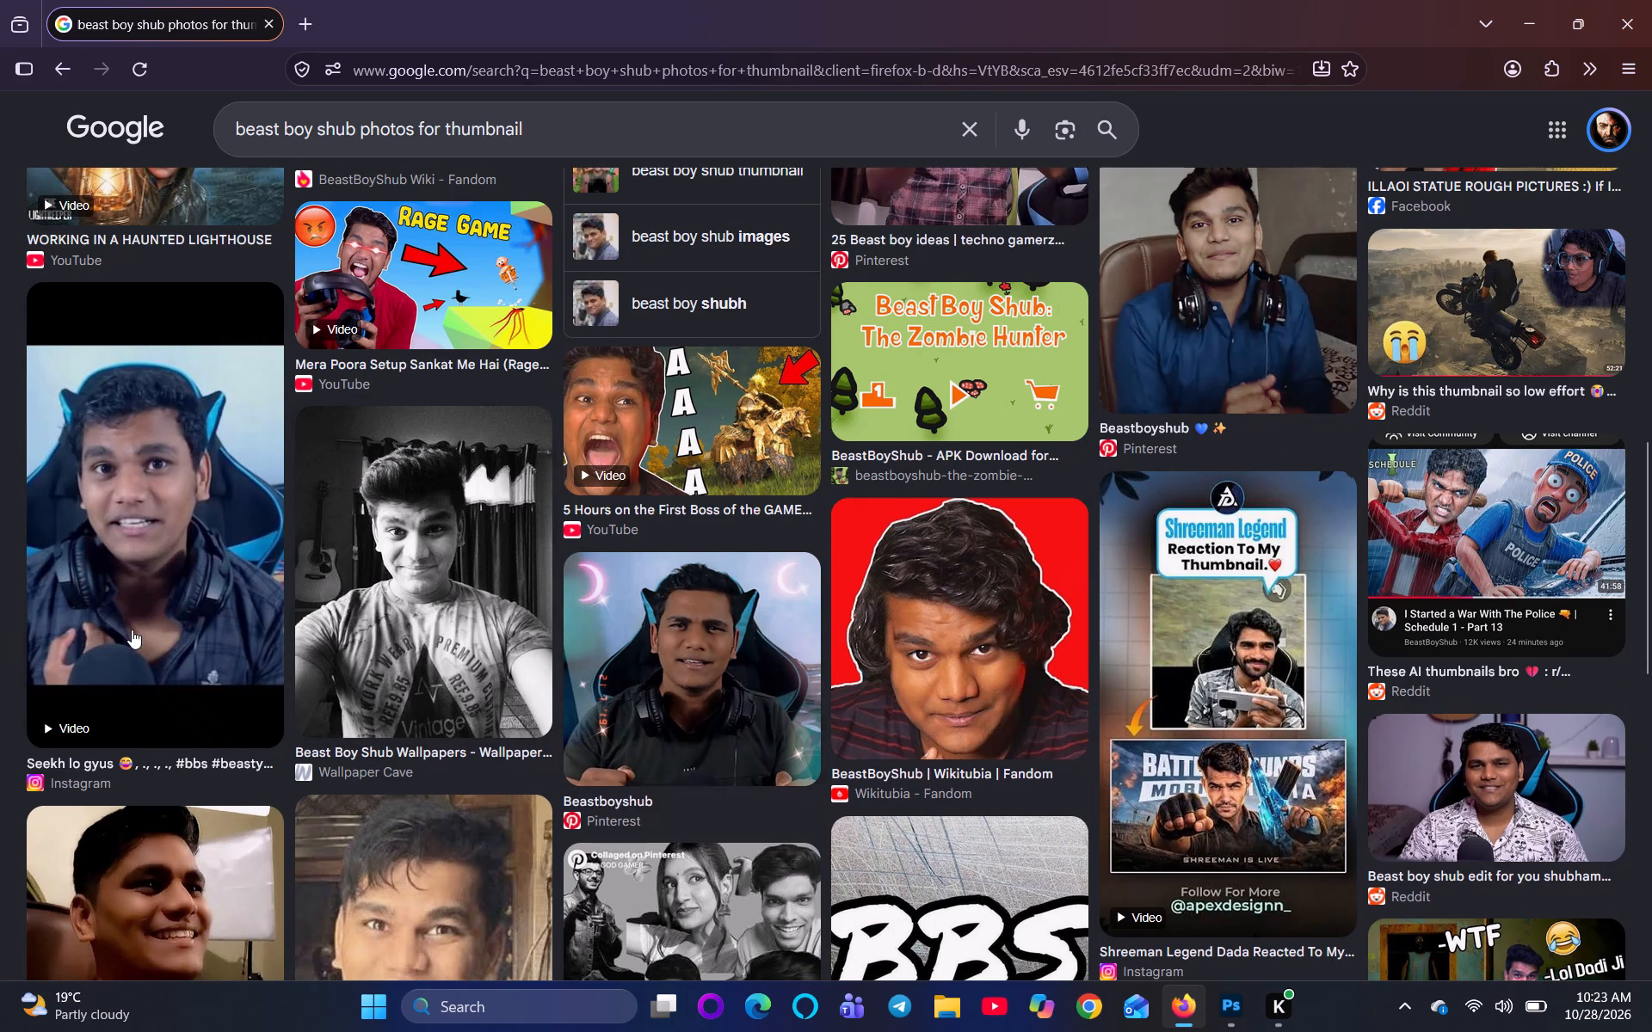
scroll(132, 630, "down", 2)
scroll(403, 708, "up", 7)
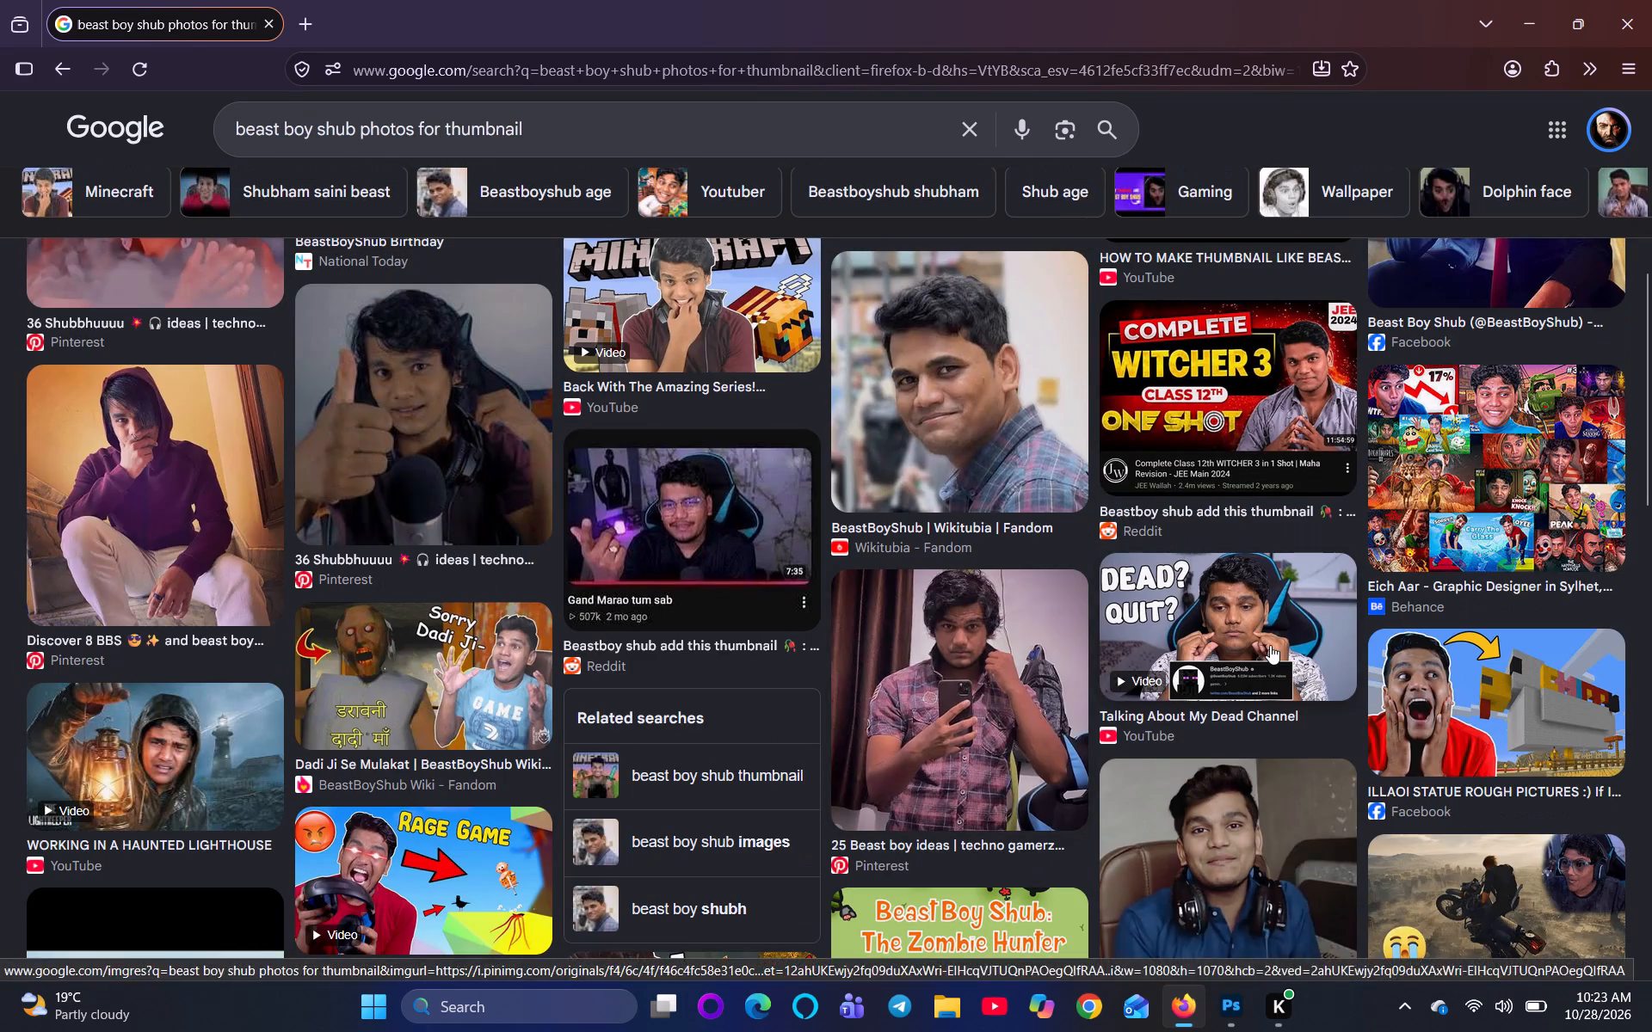
scroll(1596, 733, "up", 4)
scroll(1388, 673, "up", 2)
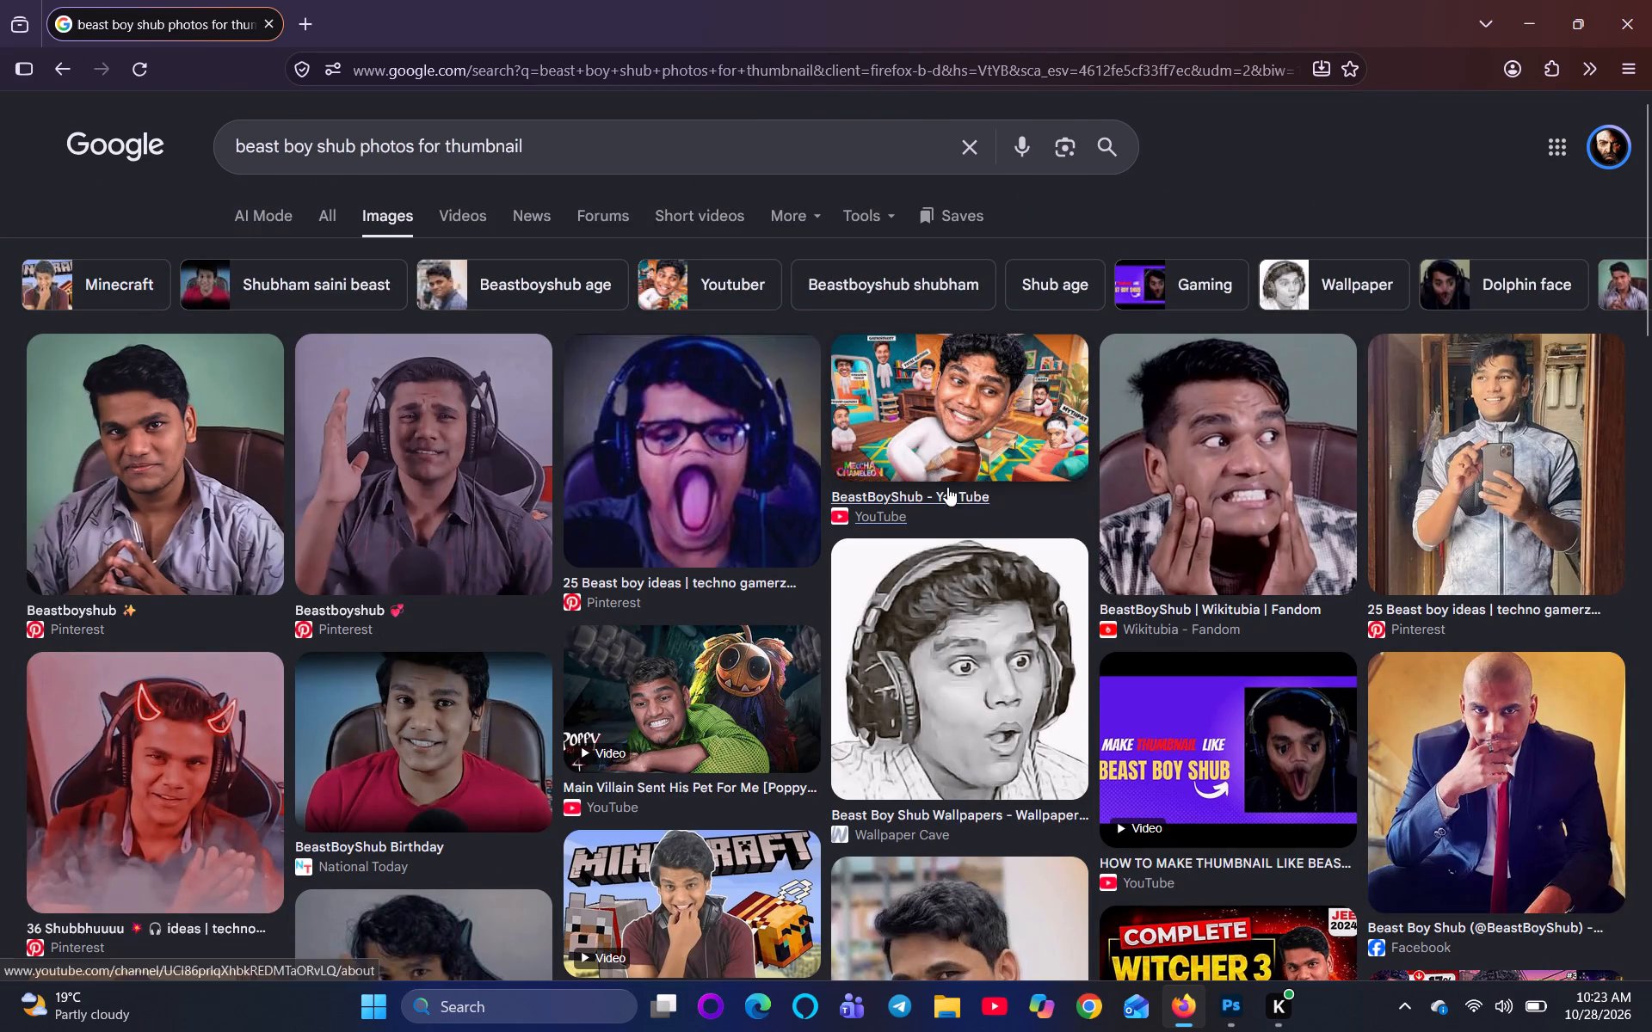
Preview the BeastBoyShub YouTube thumbnail and the Beastboyshub Pinterest portrait with clasped hands, closing each preview.
left_click(953, 434)
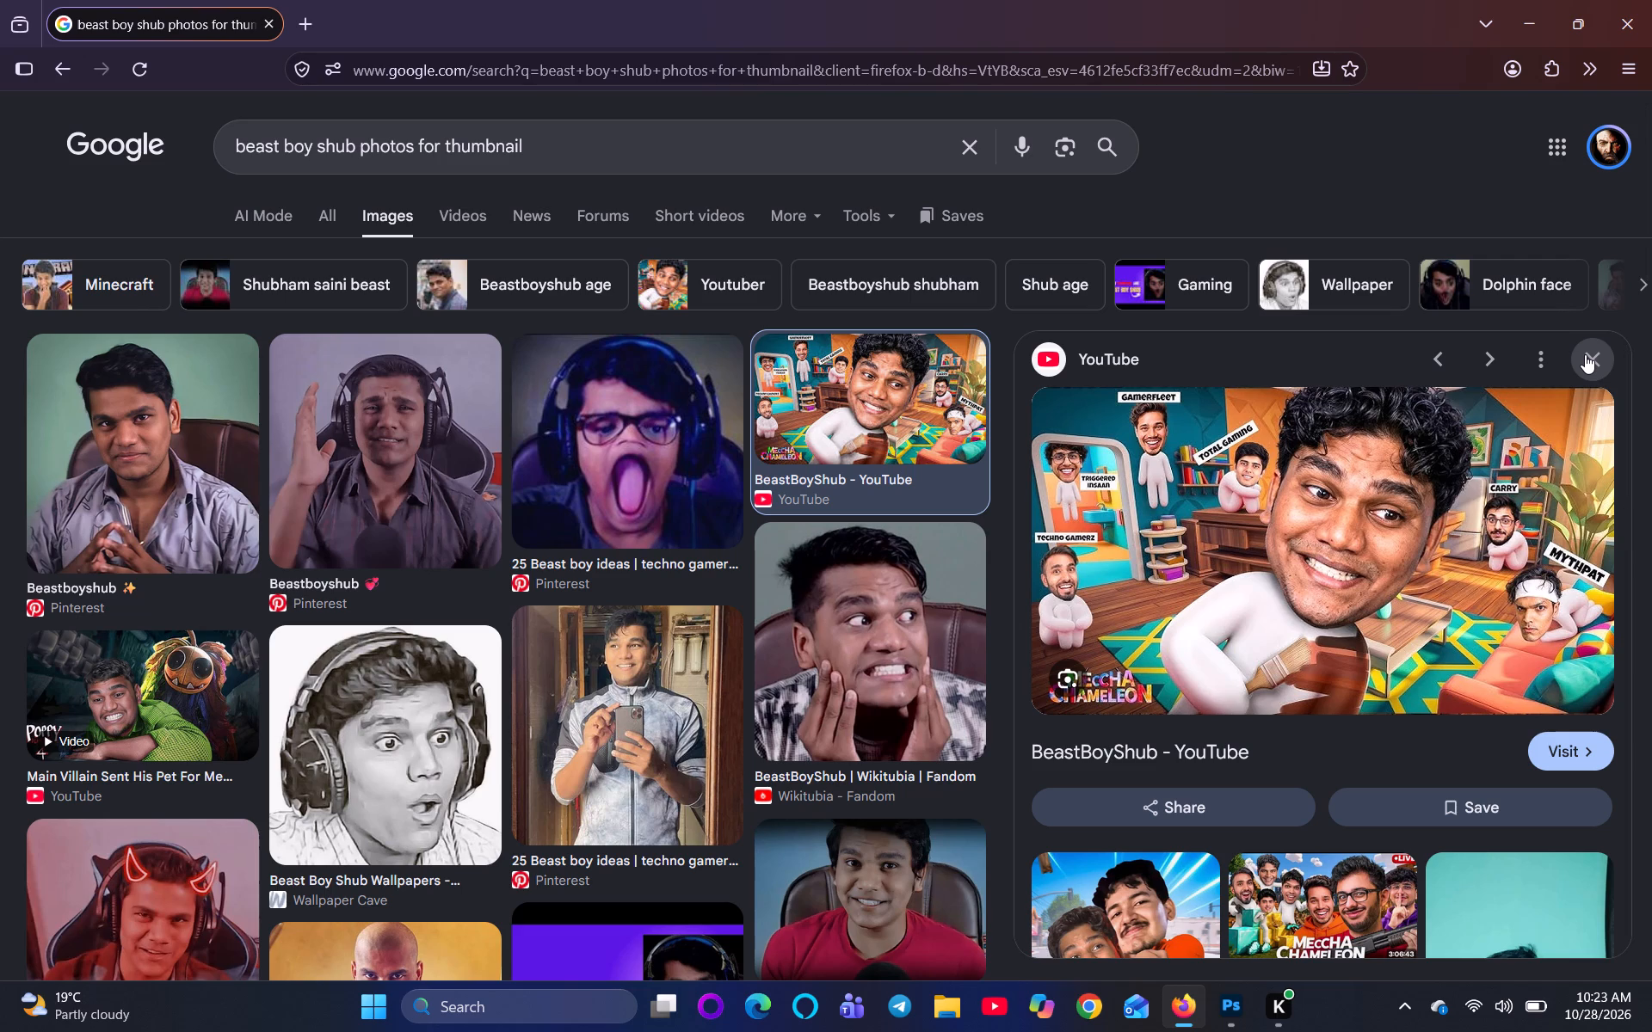
left_click(1585, 354)
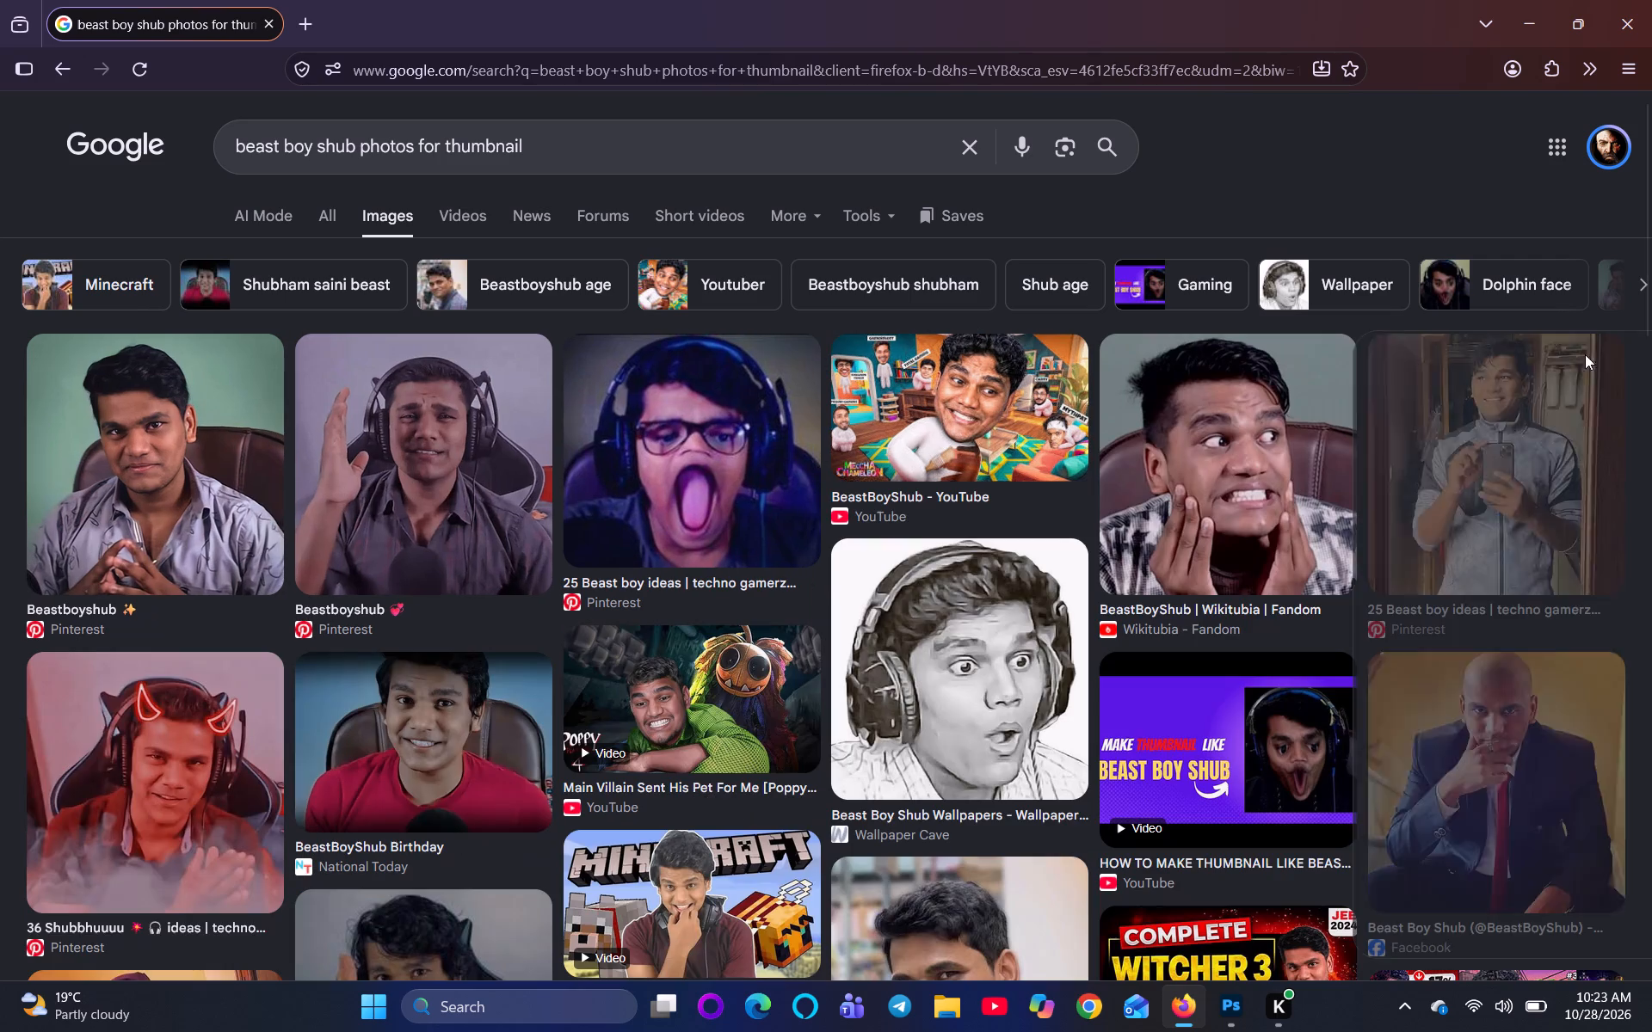
left_click(96, 482)
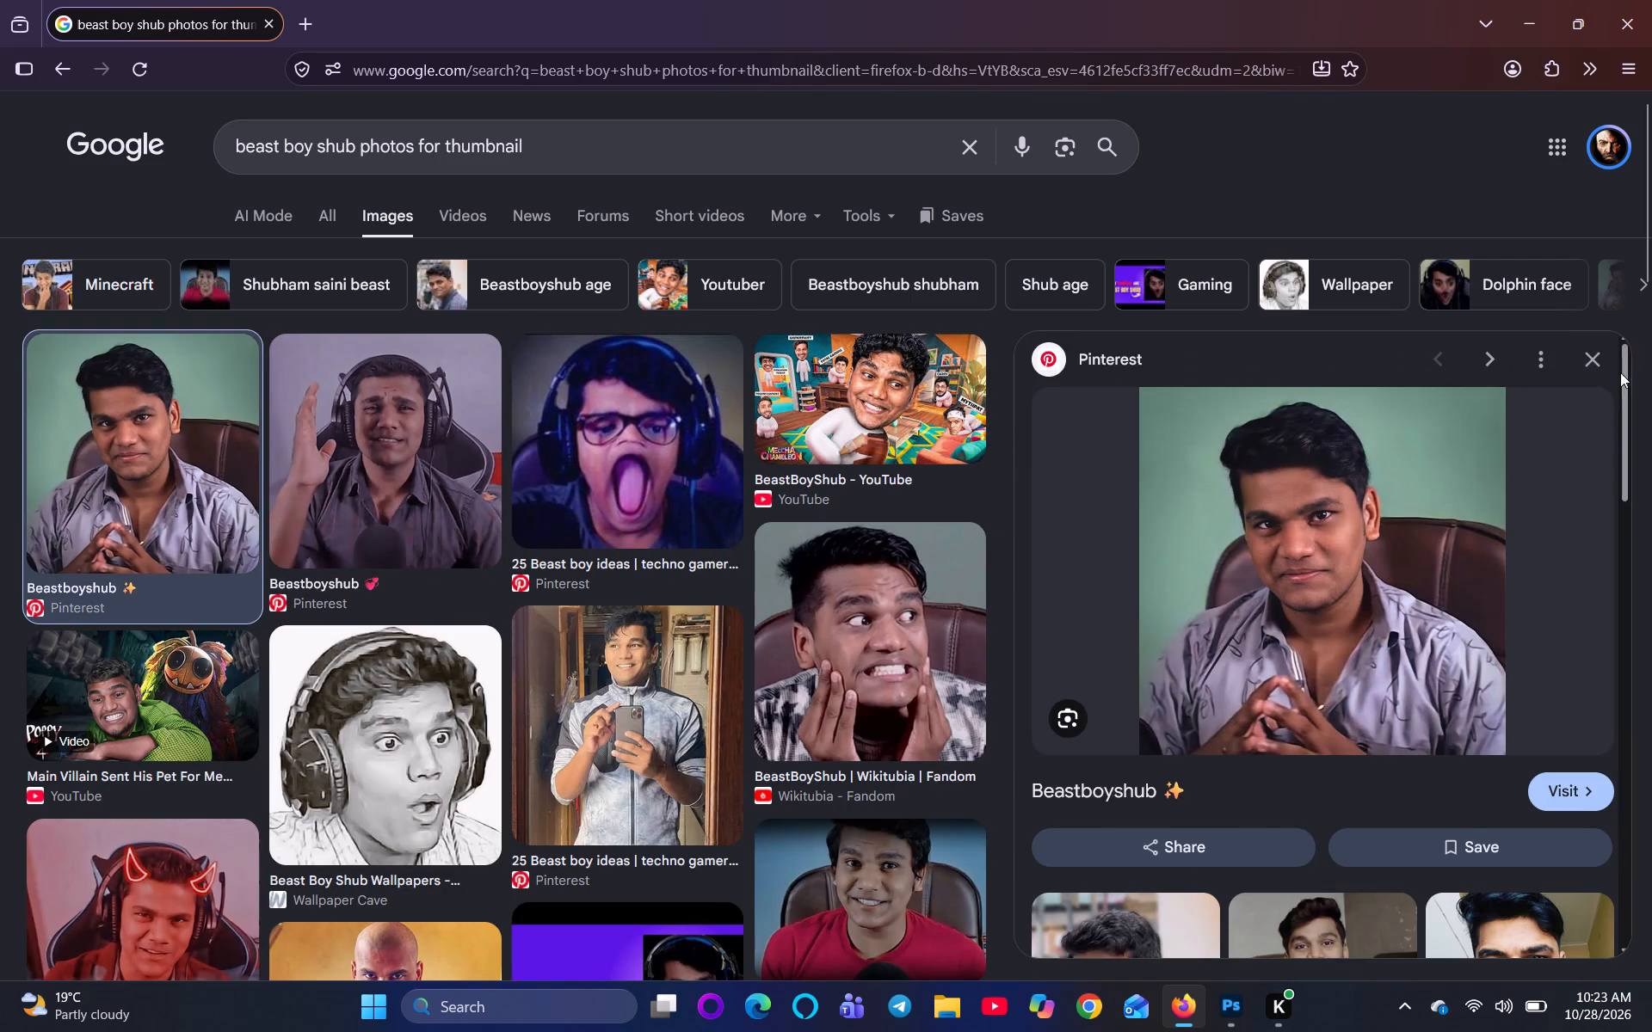
left_click(1601, 357)
Skim the current image results, change the query to "beast boy shub new photos for thumbnail", and run the search.
scroll(1184, 560, "down", 2)
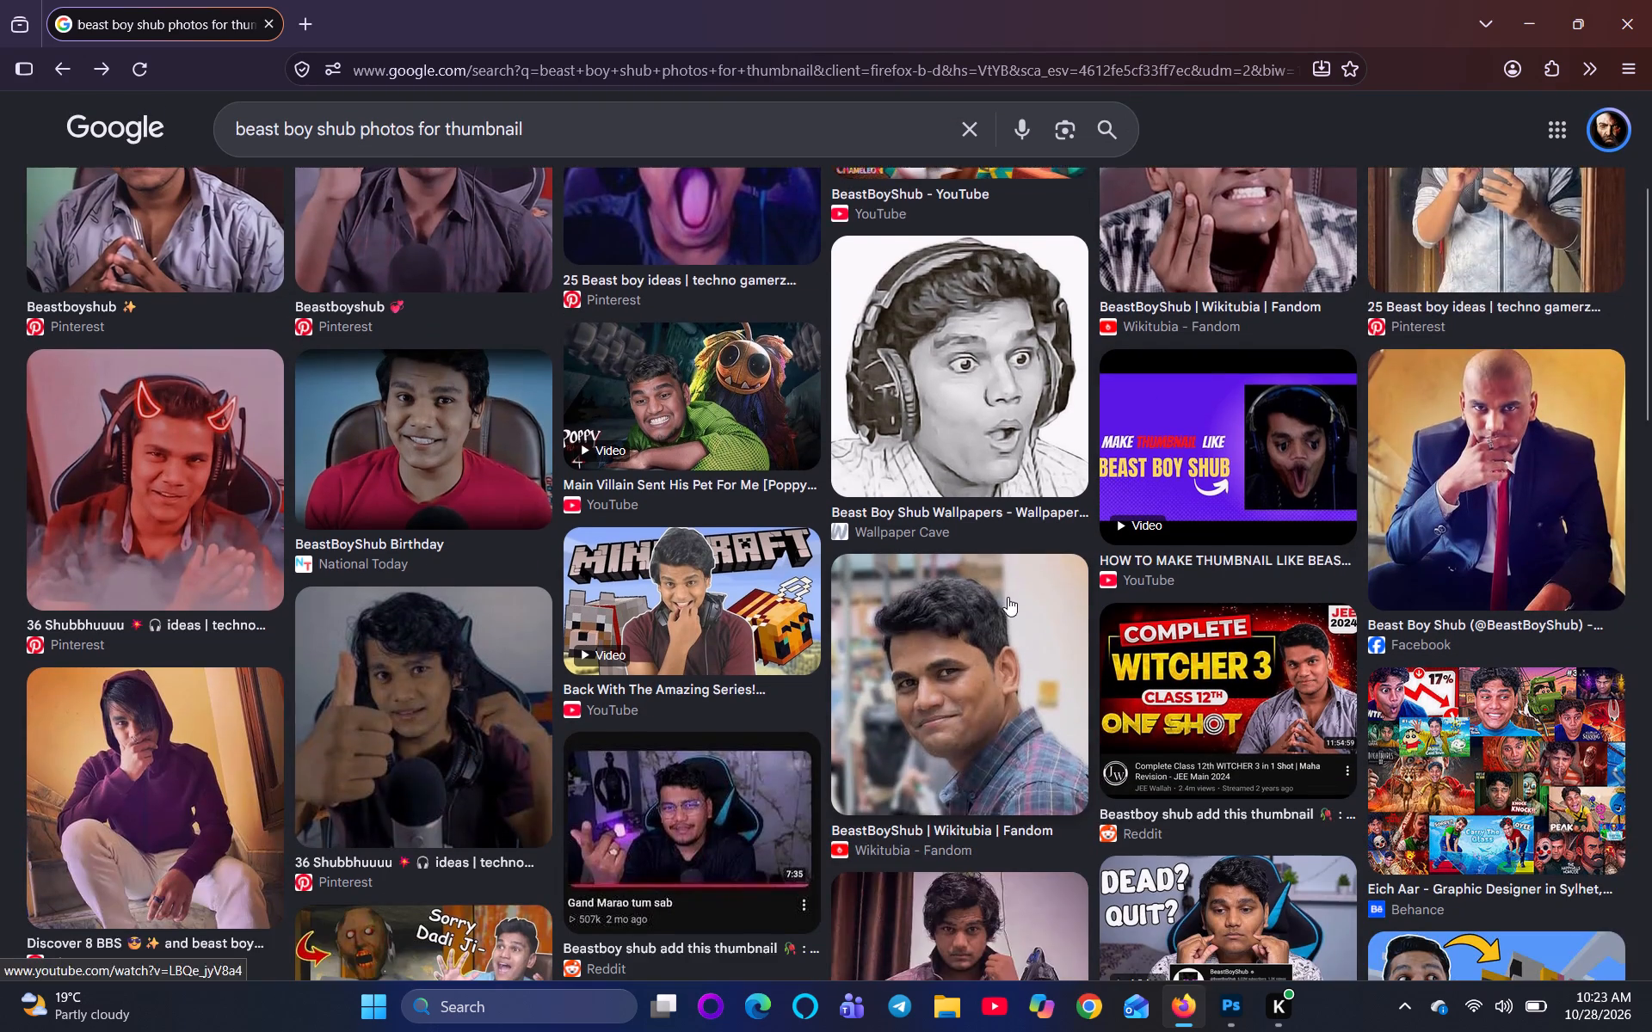
scroll(999, 607, "down", 5)
scroll(825, 627, "up", 7)
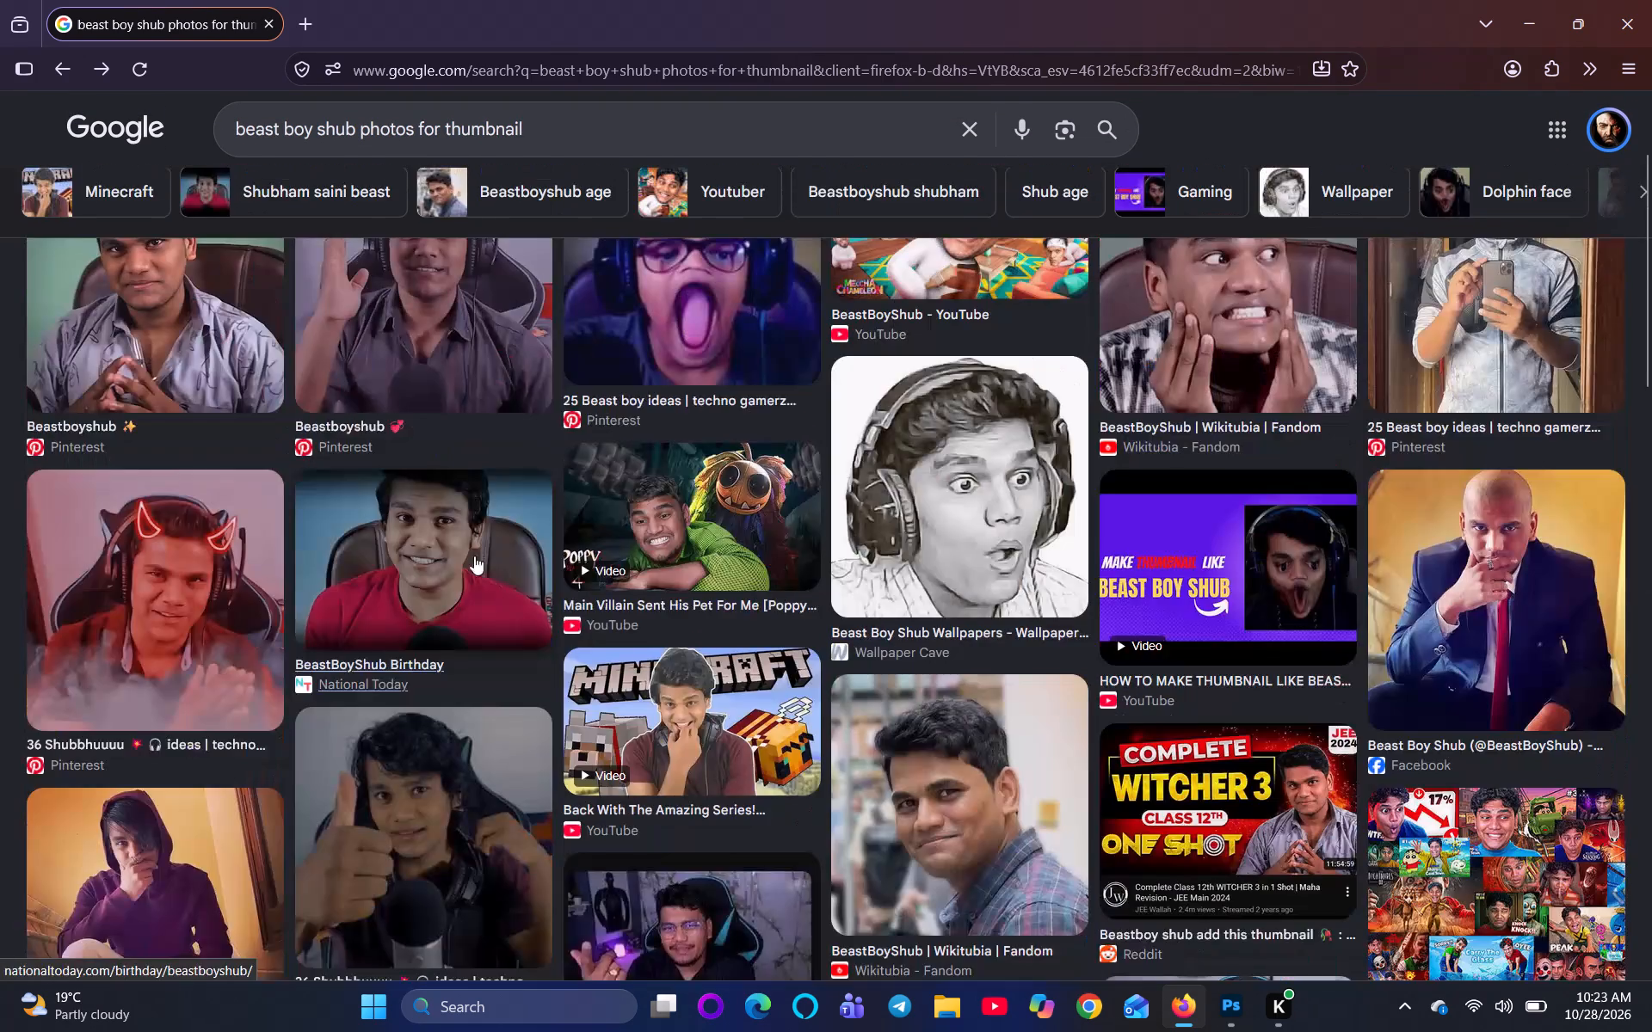
scroll(474, 556, "up", 2)
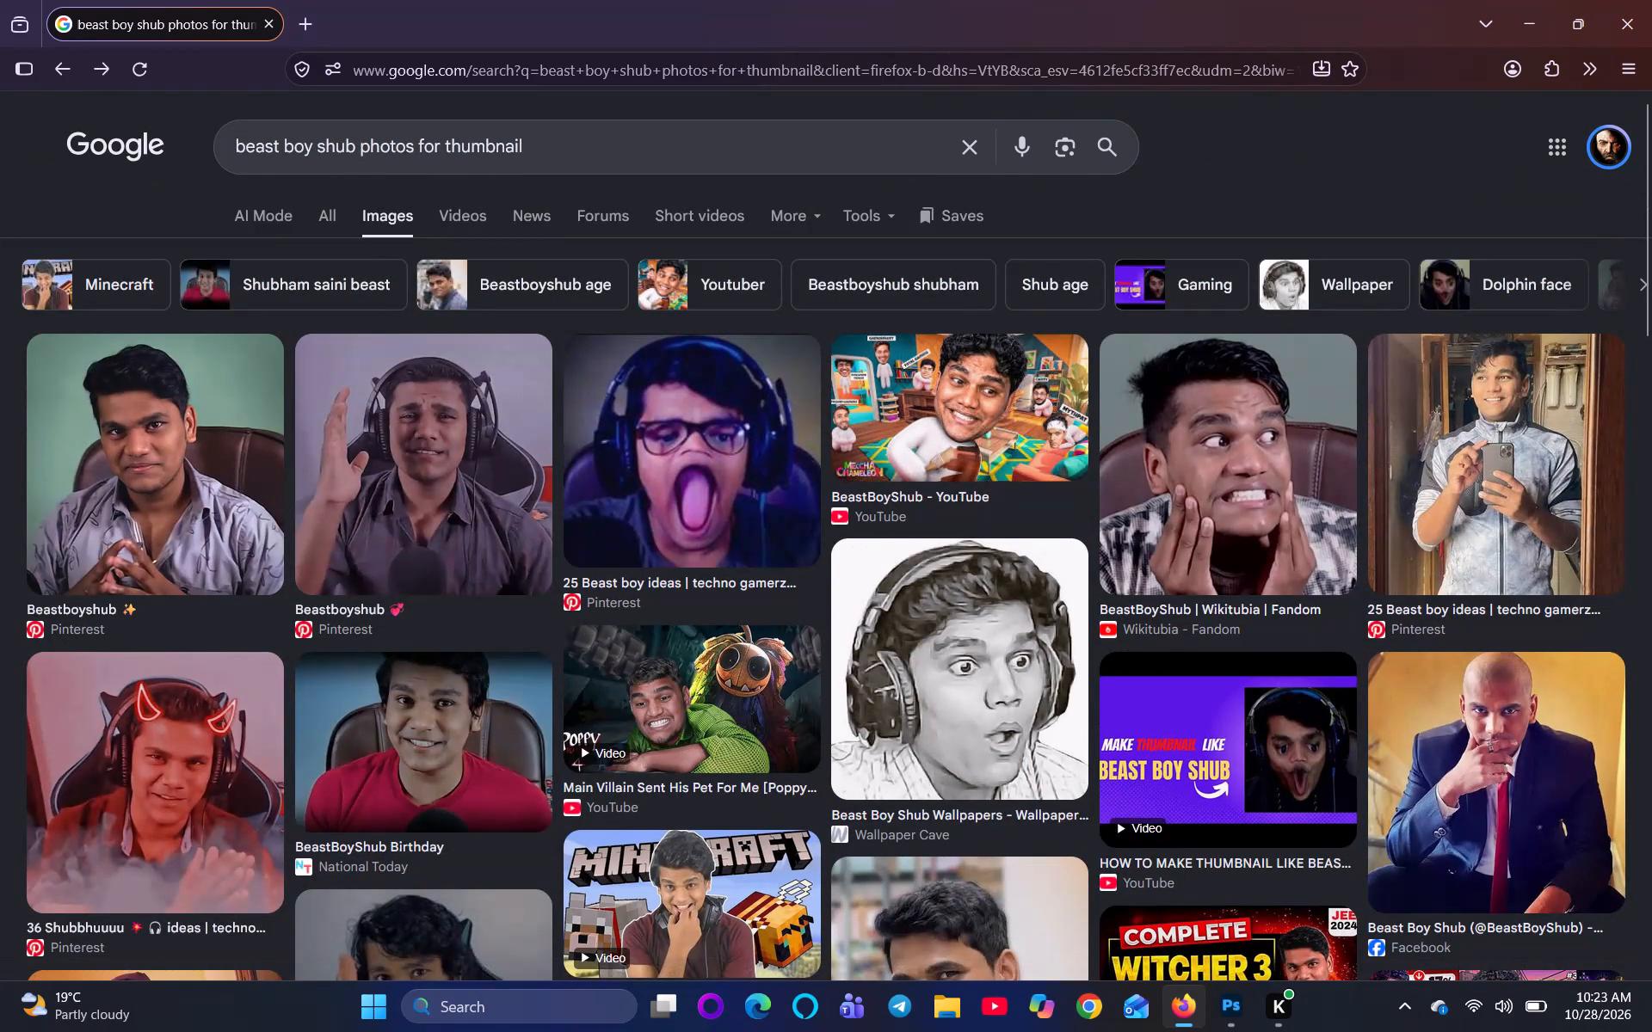
left_click(353, 144)
key("space")
key("n")
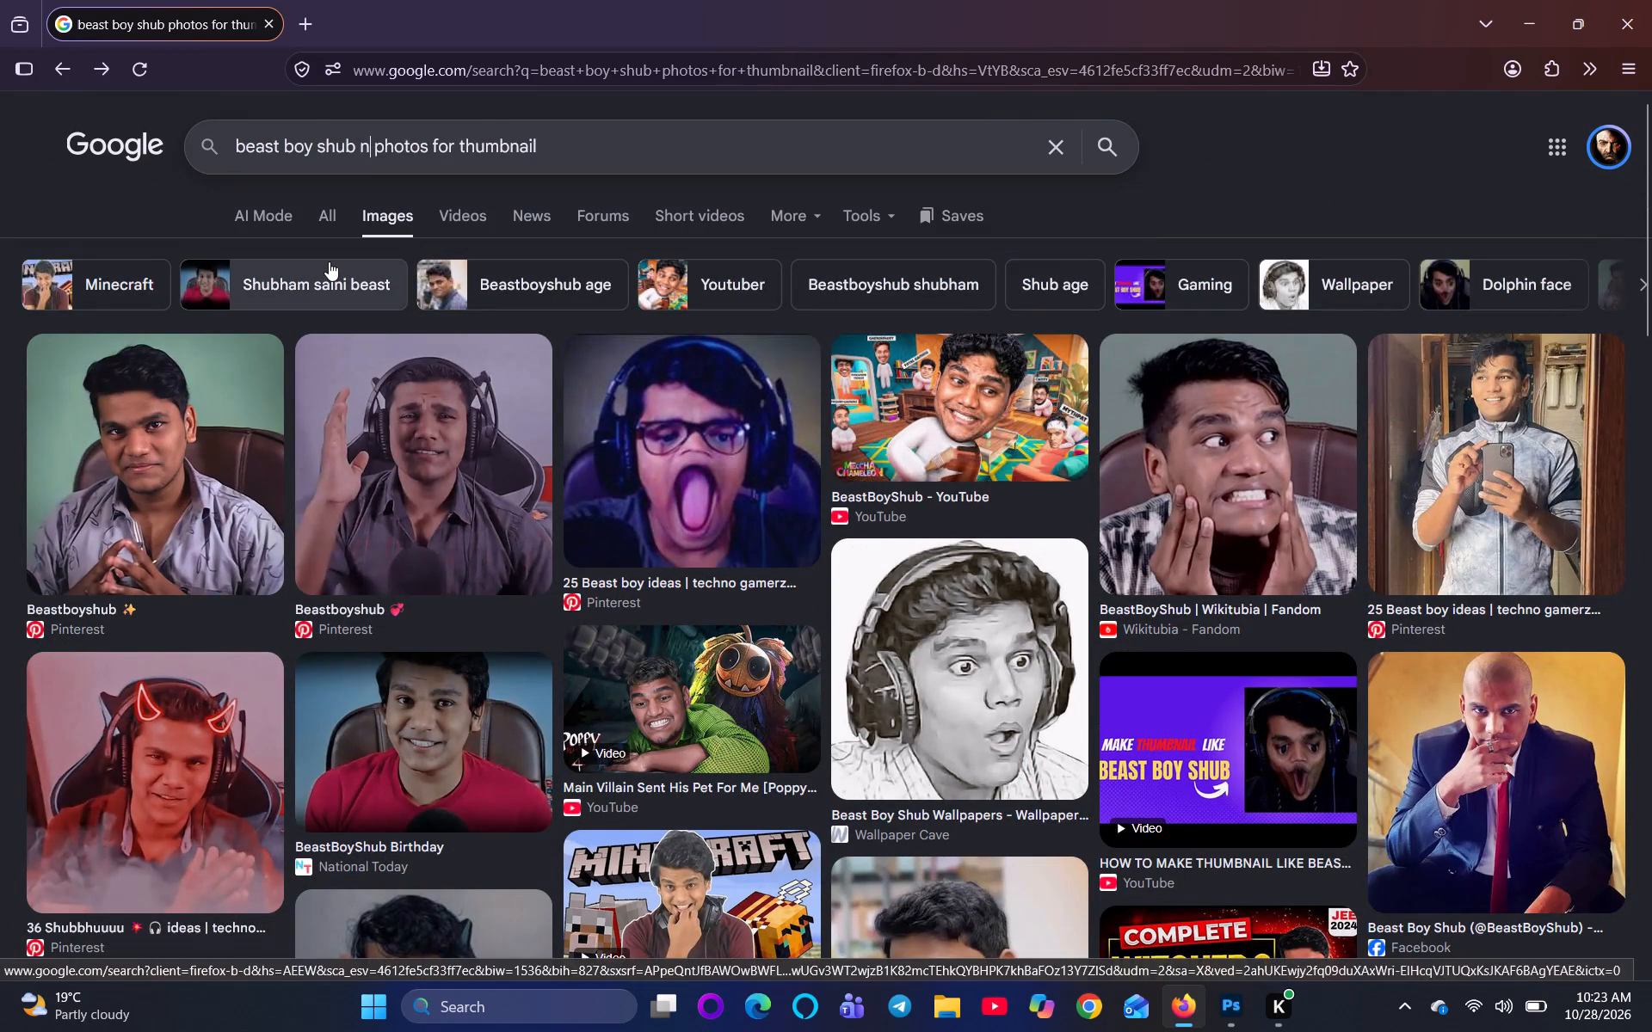
type("ew")
key("Return")
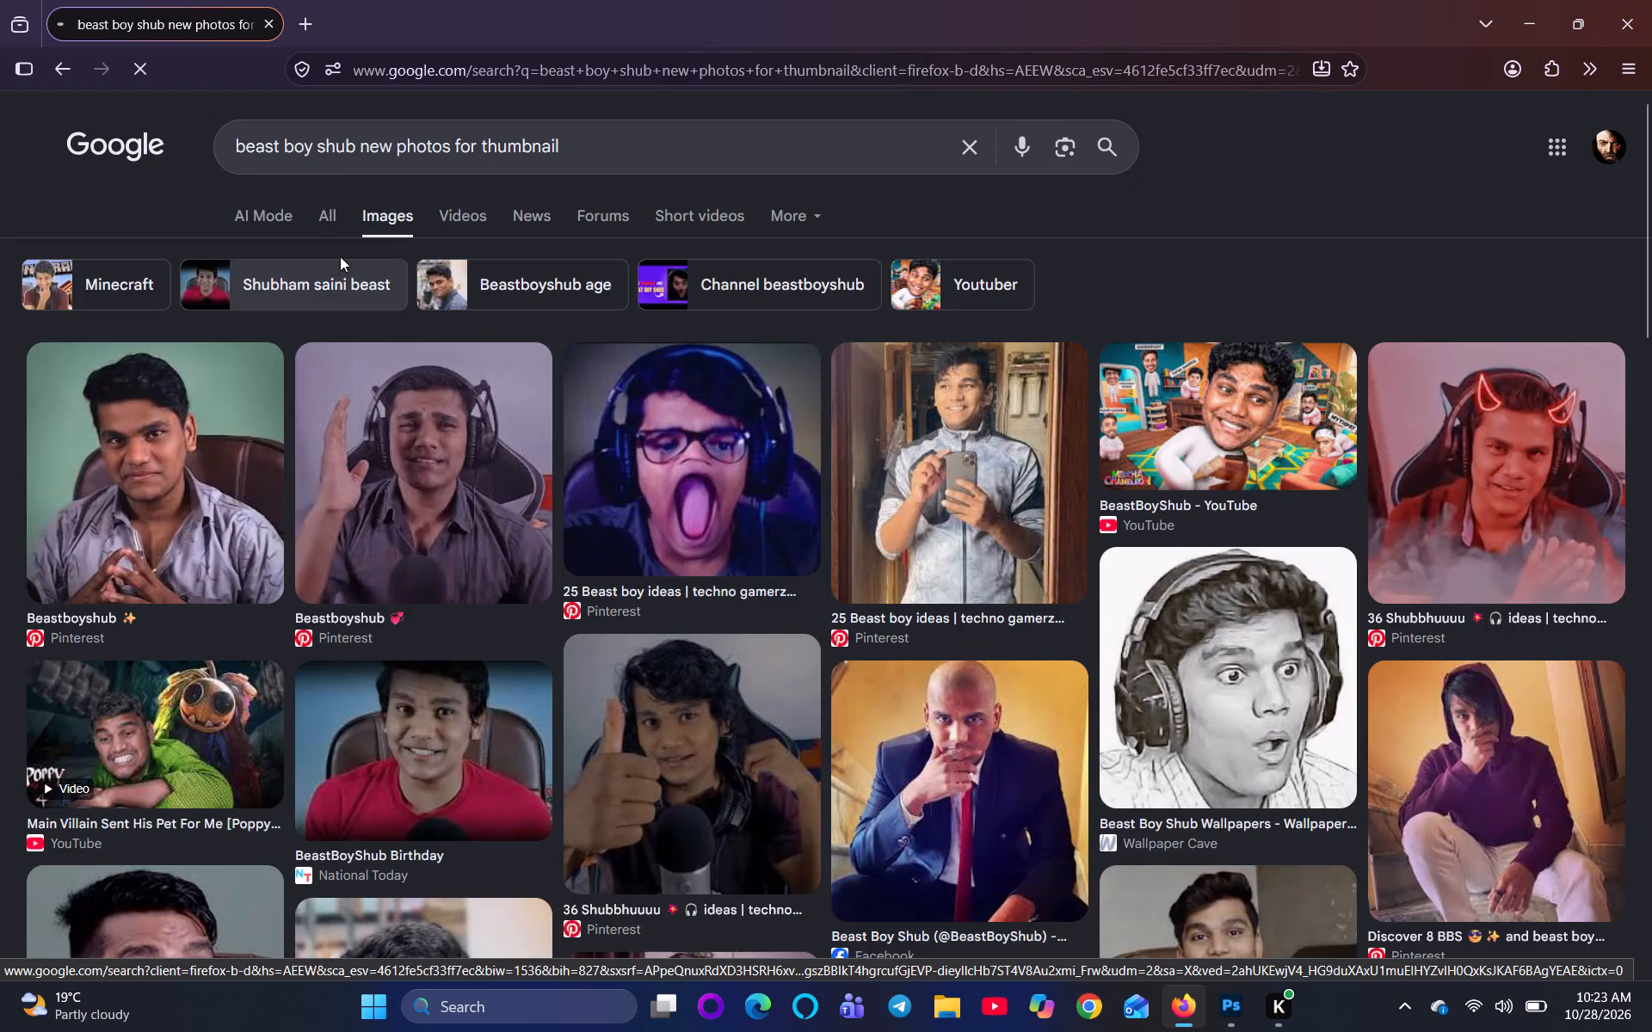
scroll(812, 523, "down", 2)
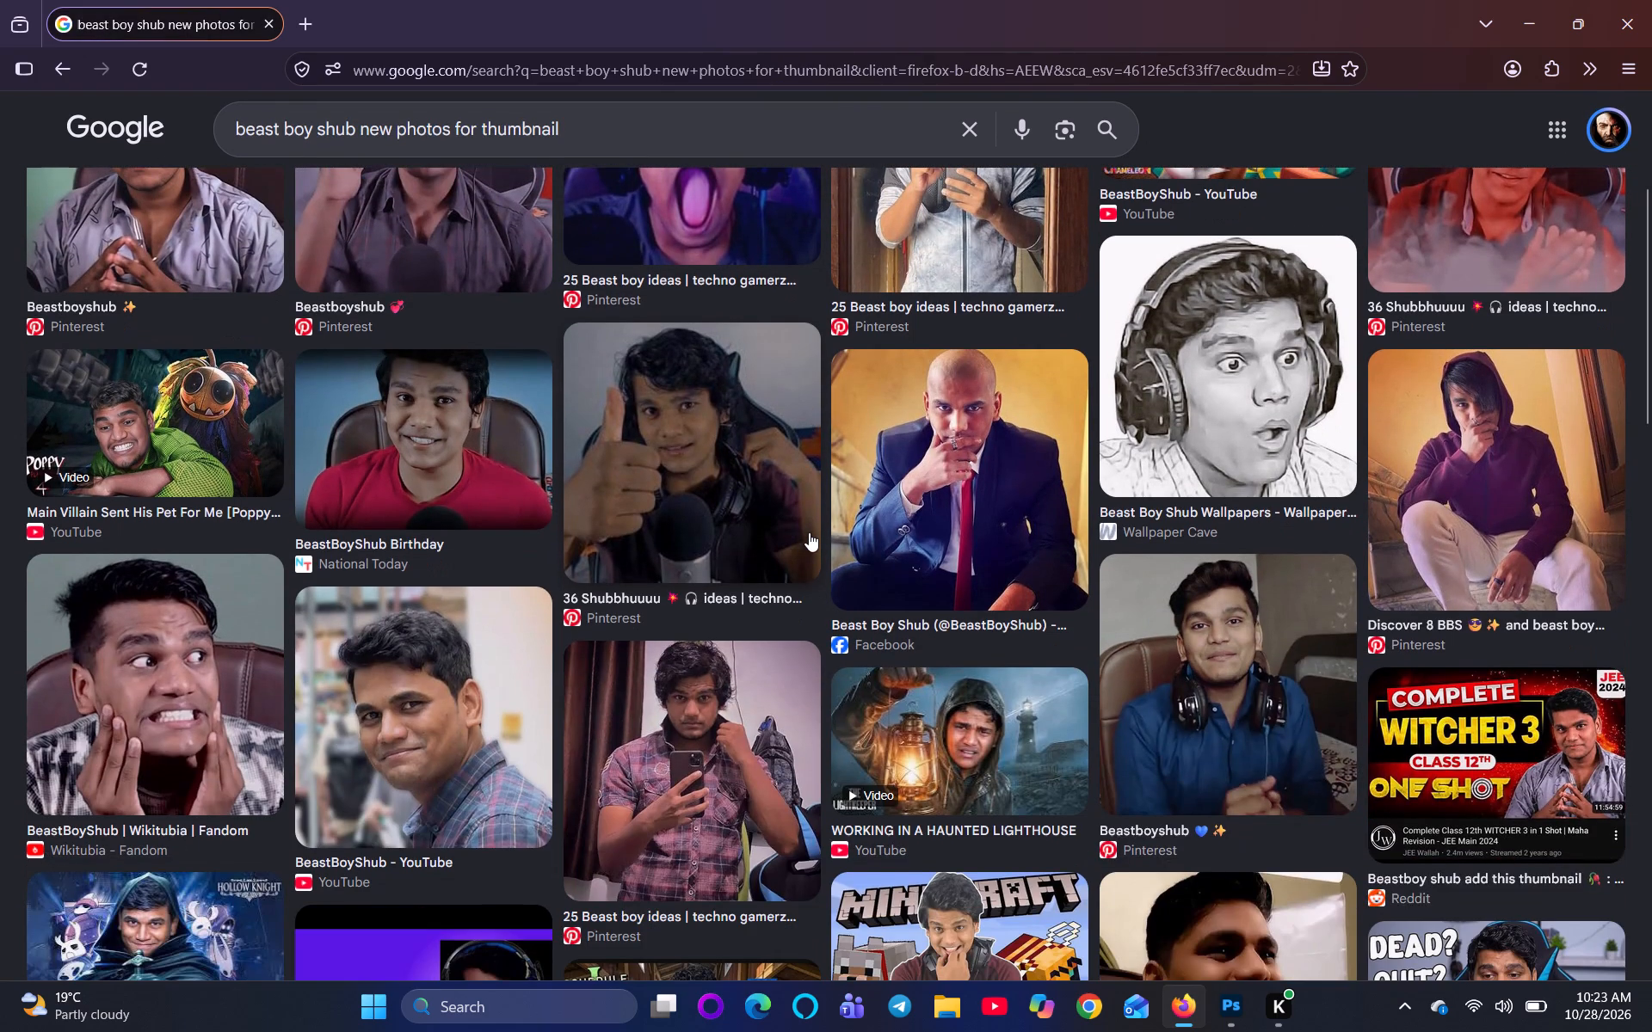
Examine the "beast boy shub new photos for thumbnail" image results for a portrait suitable for the driver's head.
scroll(792, 544, "down", 3)
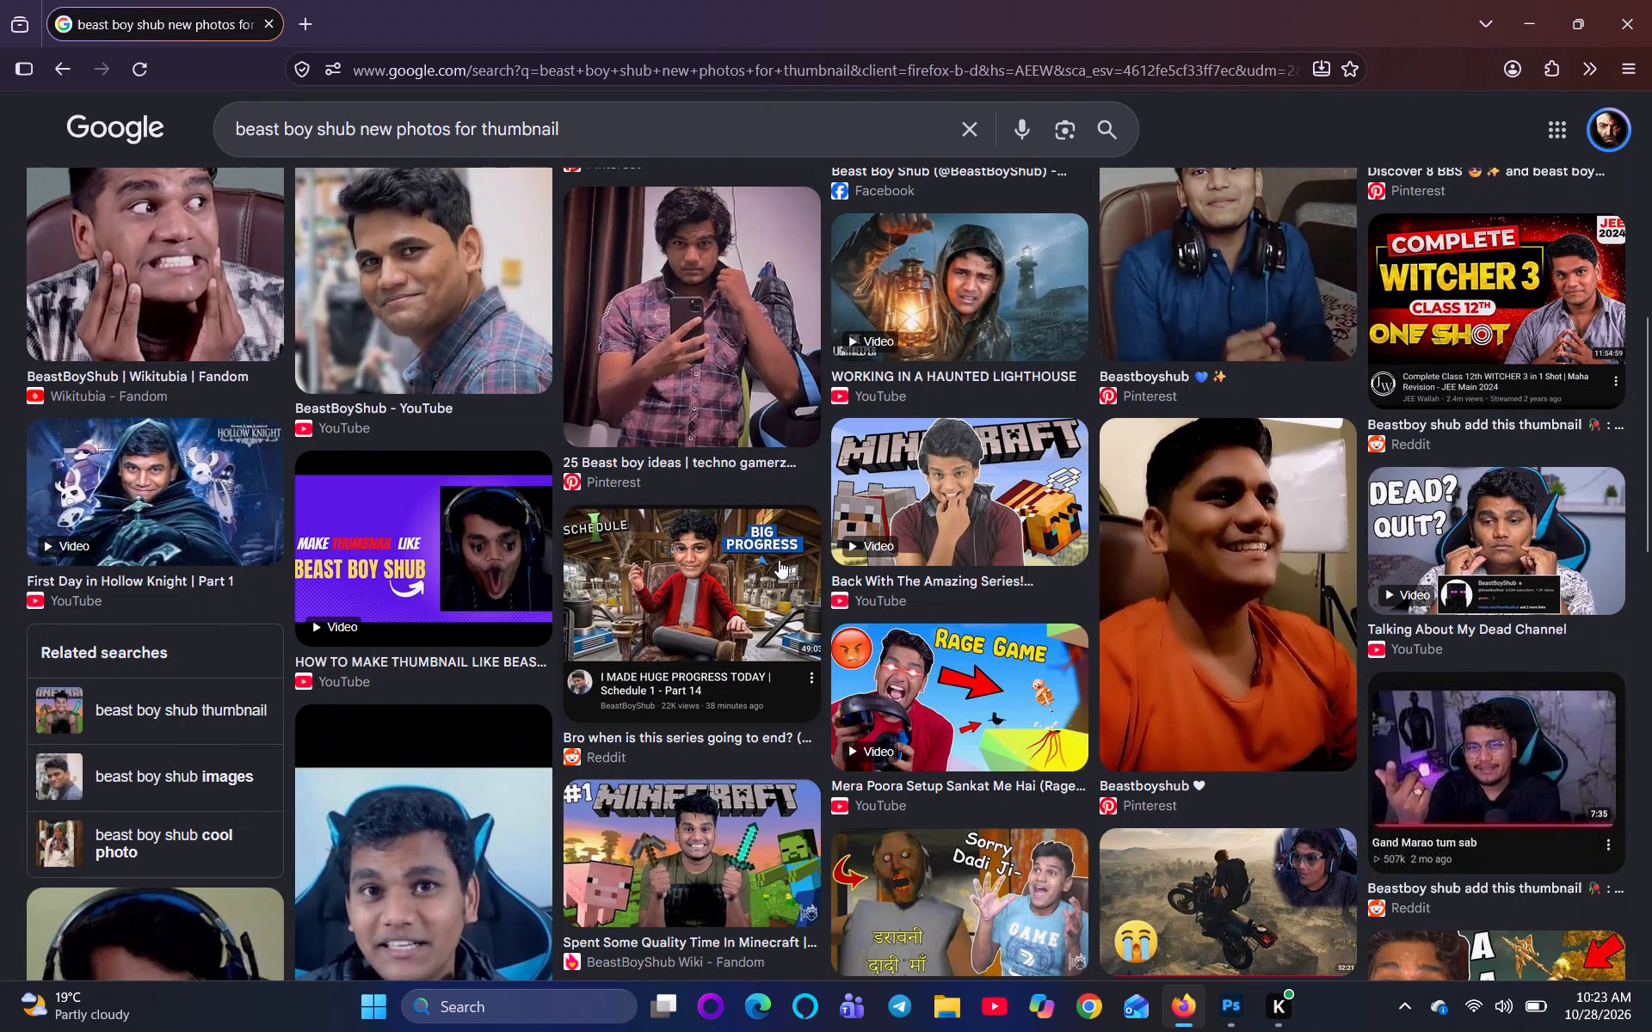
scroll(779, 560, "down", 2)
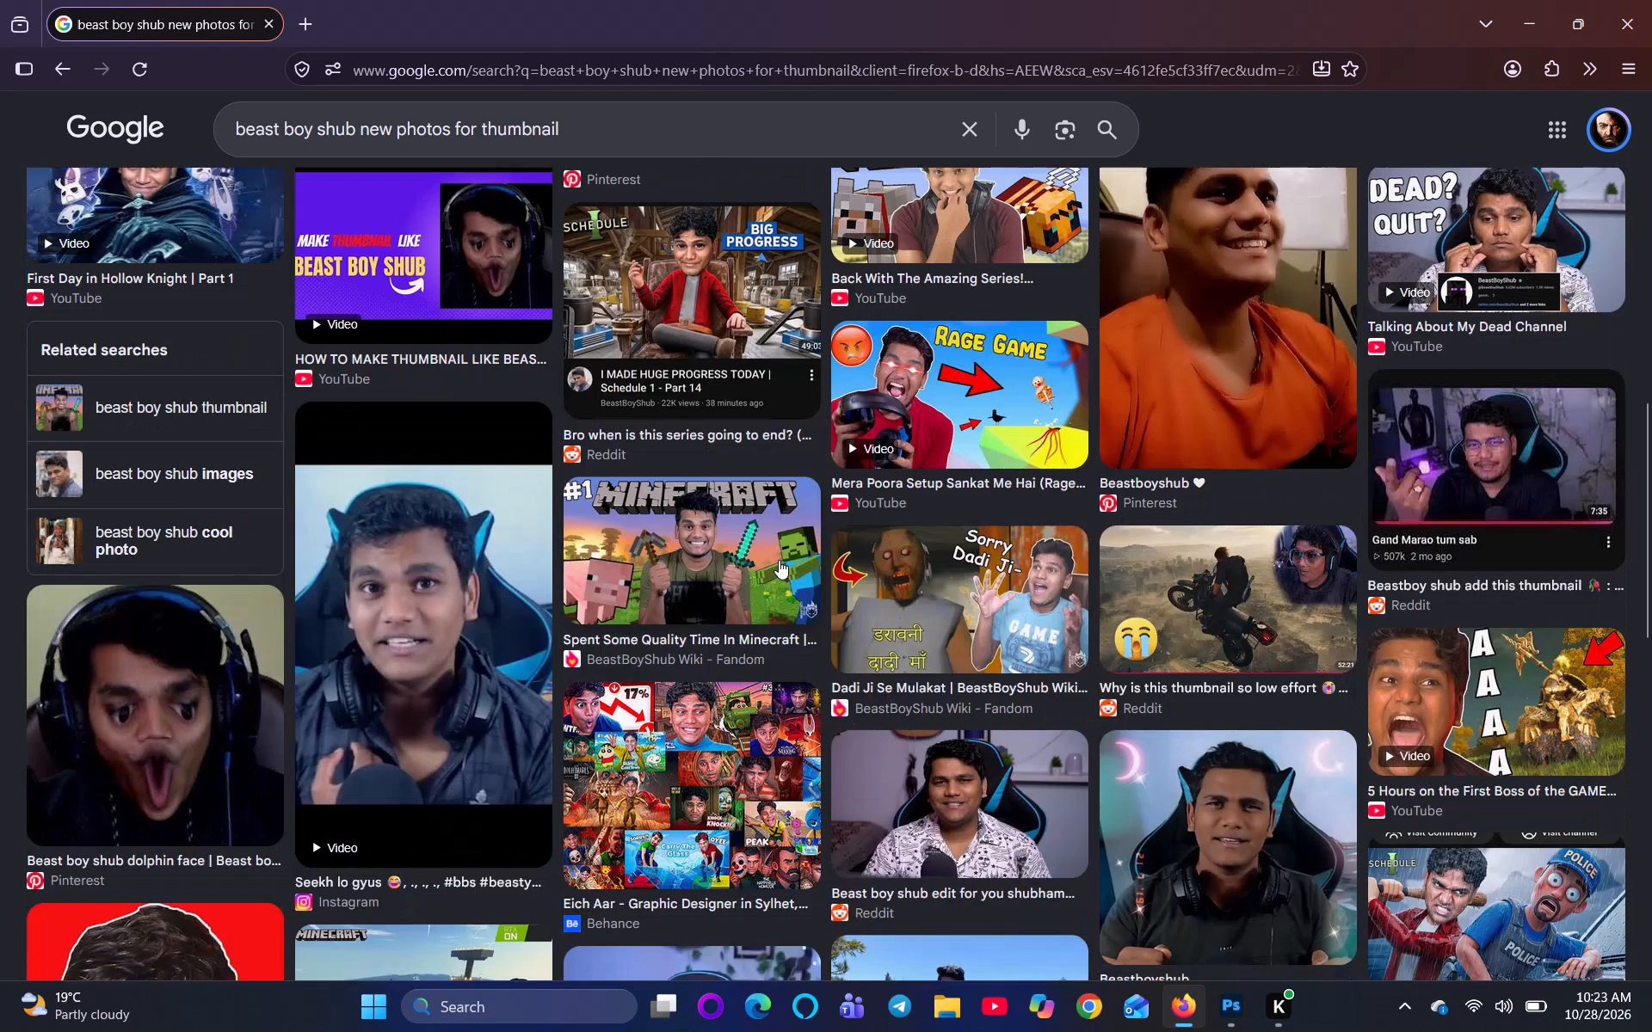
scroll(779, 560, "down", 4)
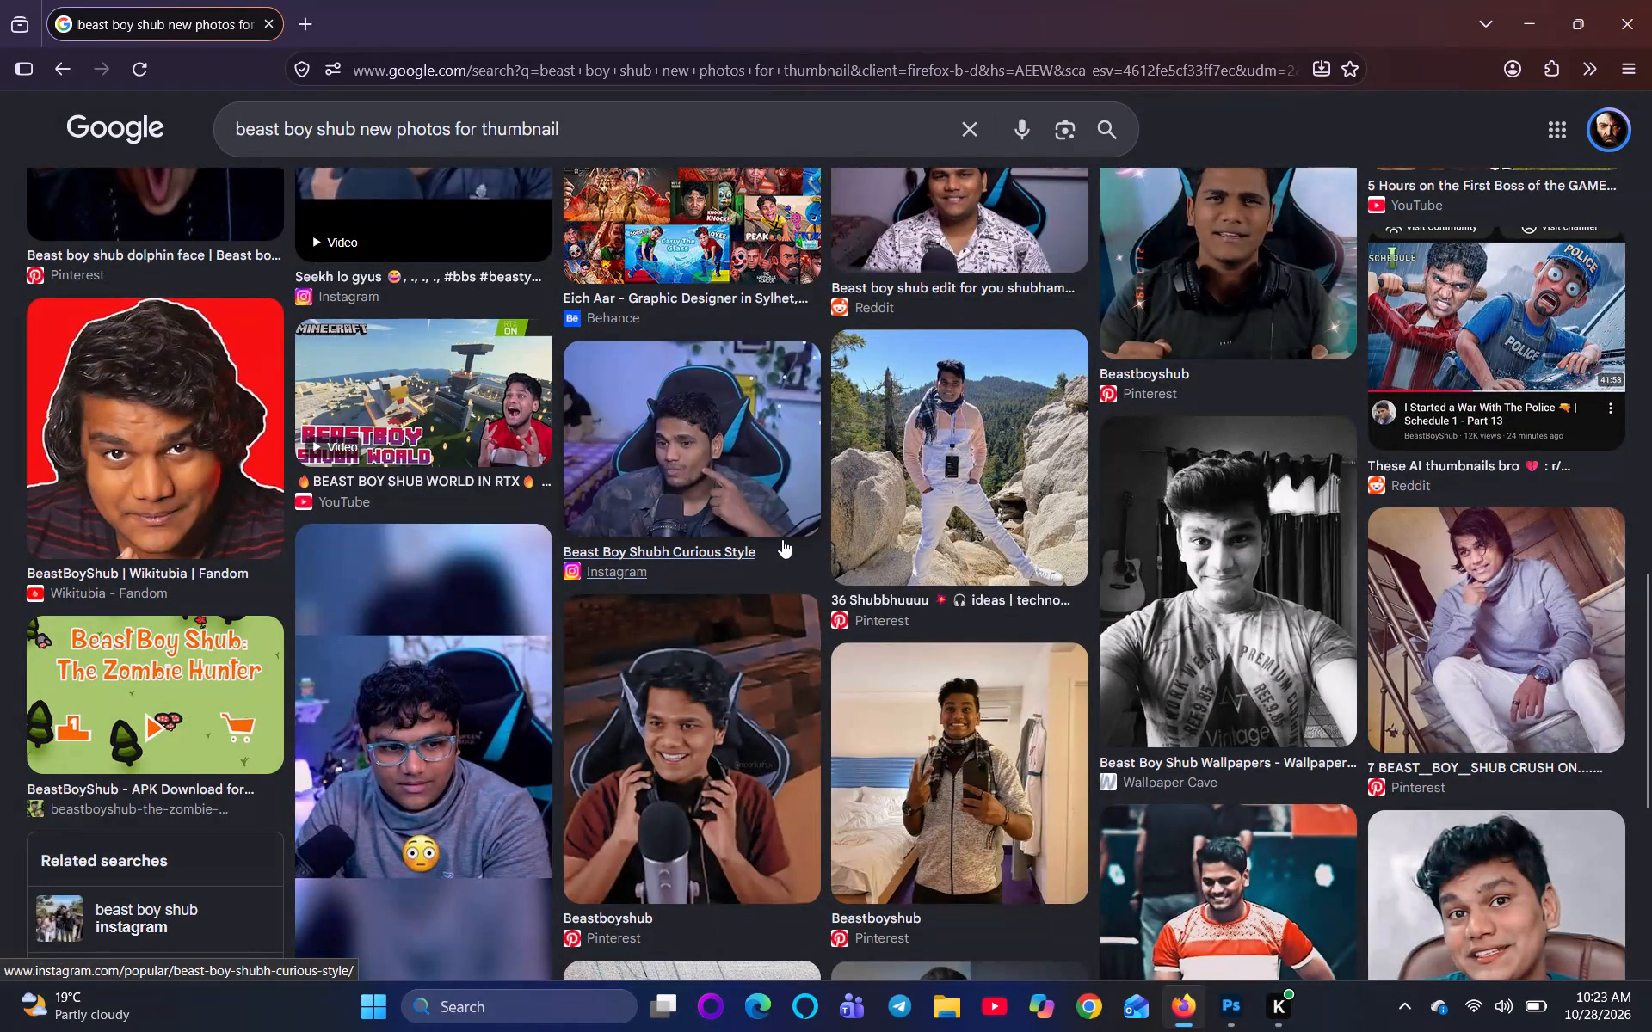
scroll(782, 539, "down", 4)
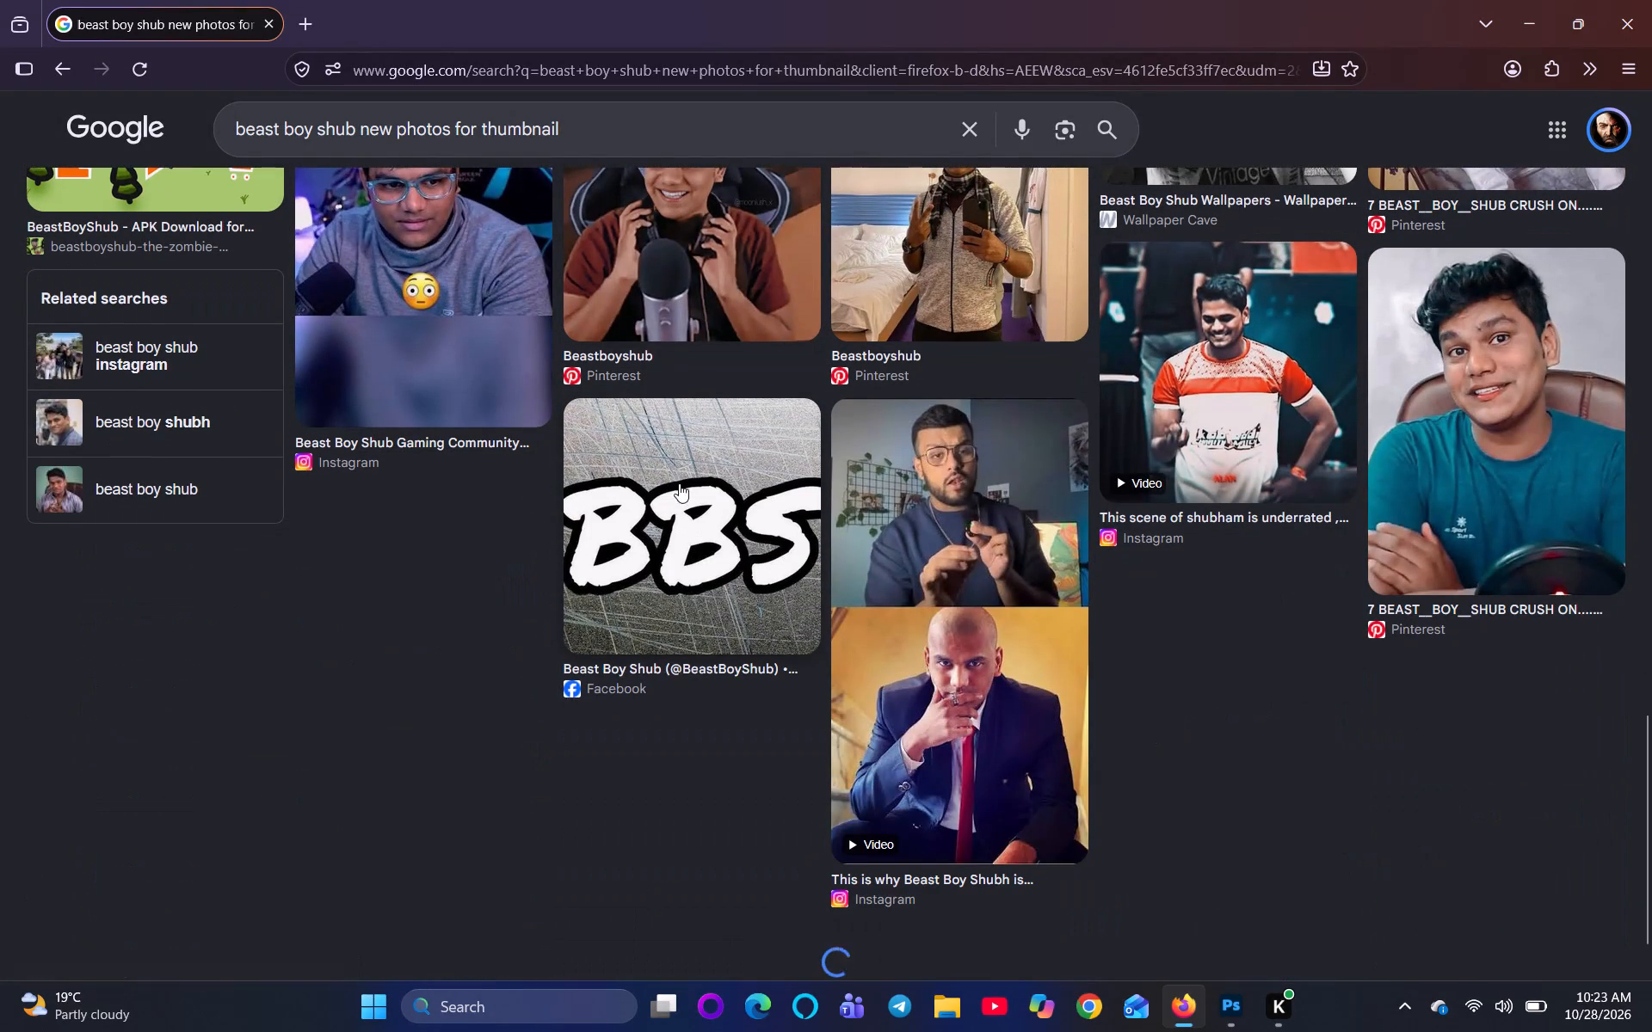
scroll(803, 396, "up", 2)
scroll(506, 411, "up", 2)
scroll(507, 430, "down", 4)
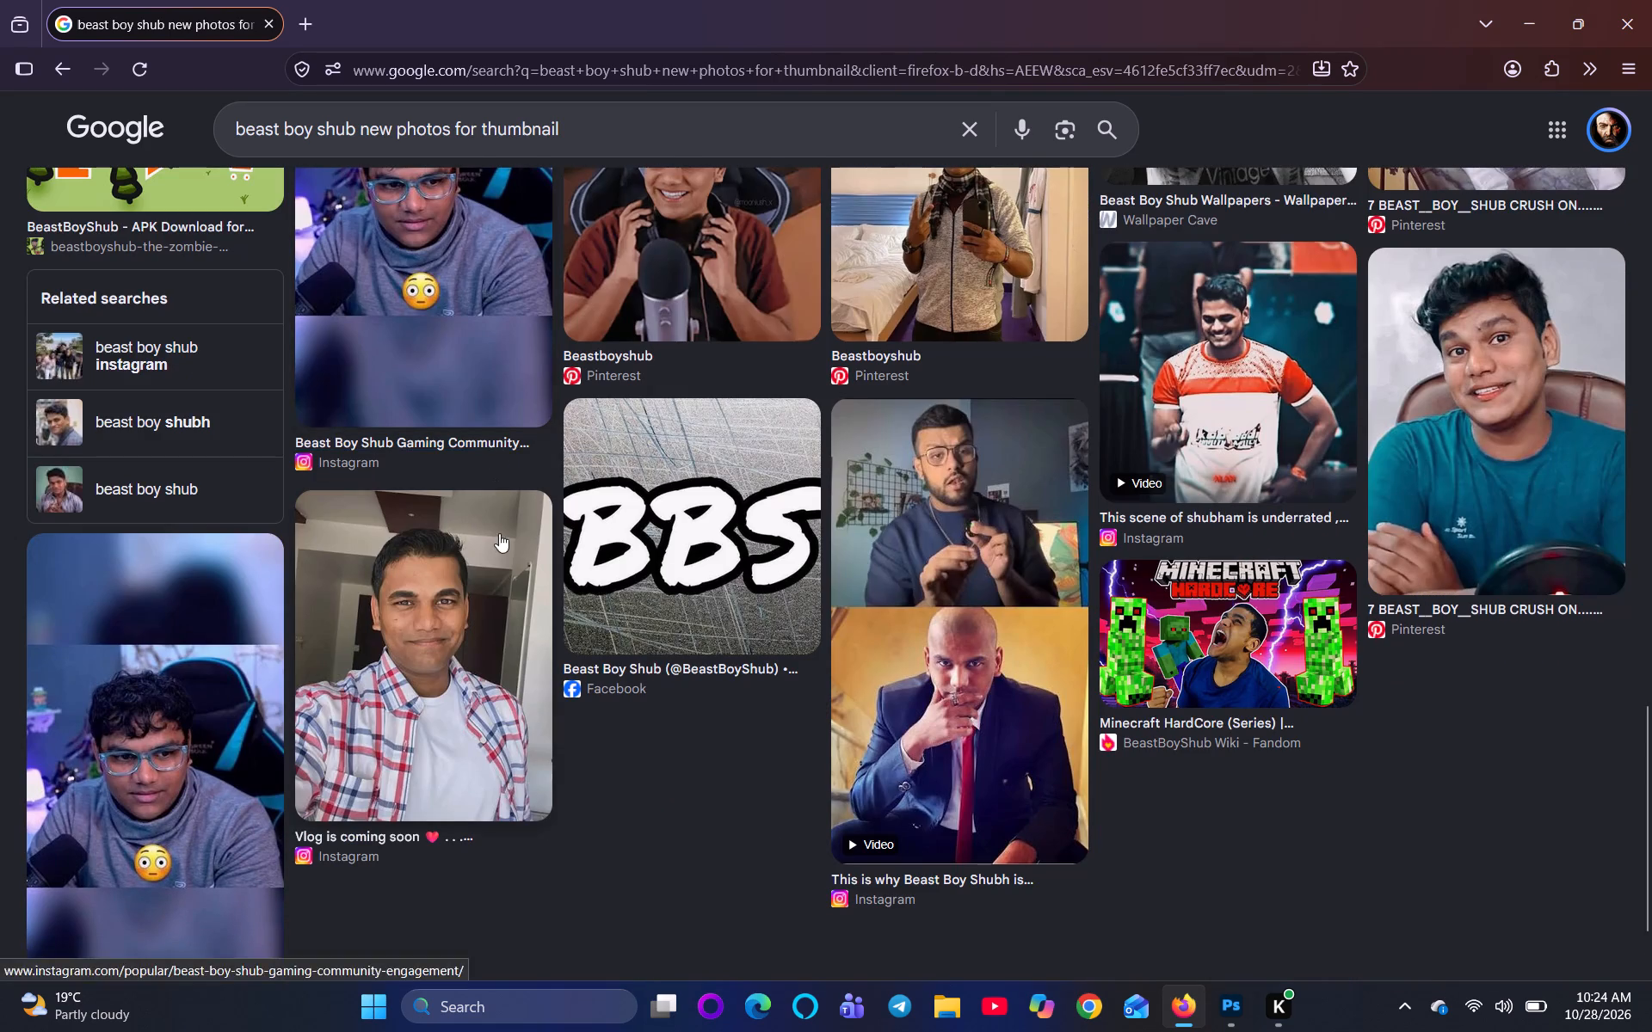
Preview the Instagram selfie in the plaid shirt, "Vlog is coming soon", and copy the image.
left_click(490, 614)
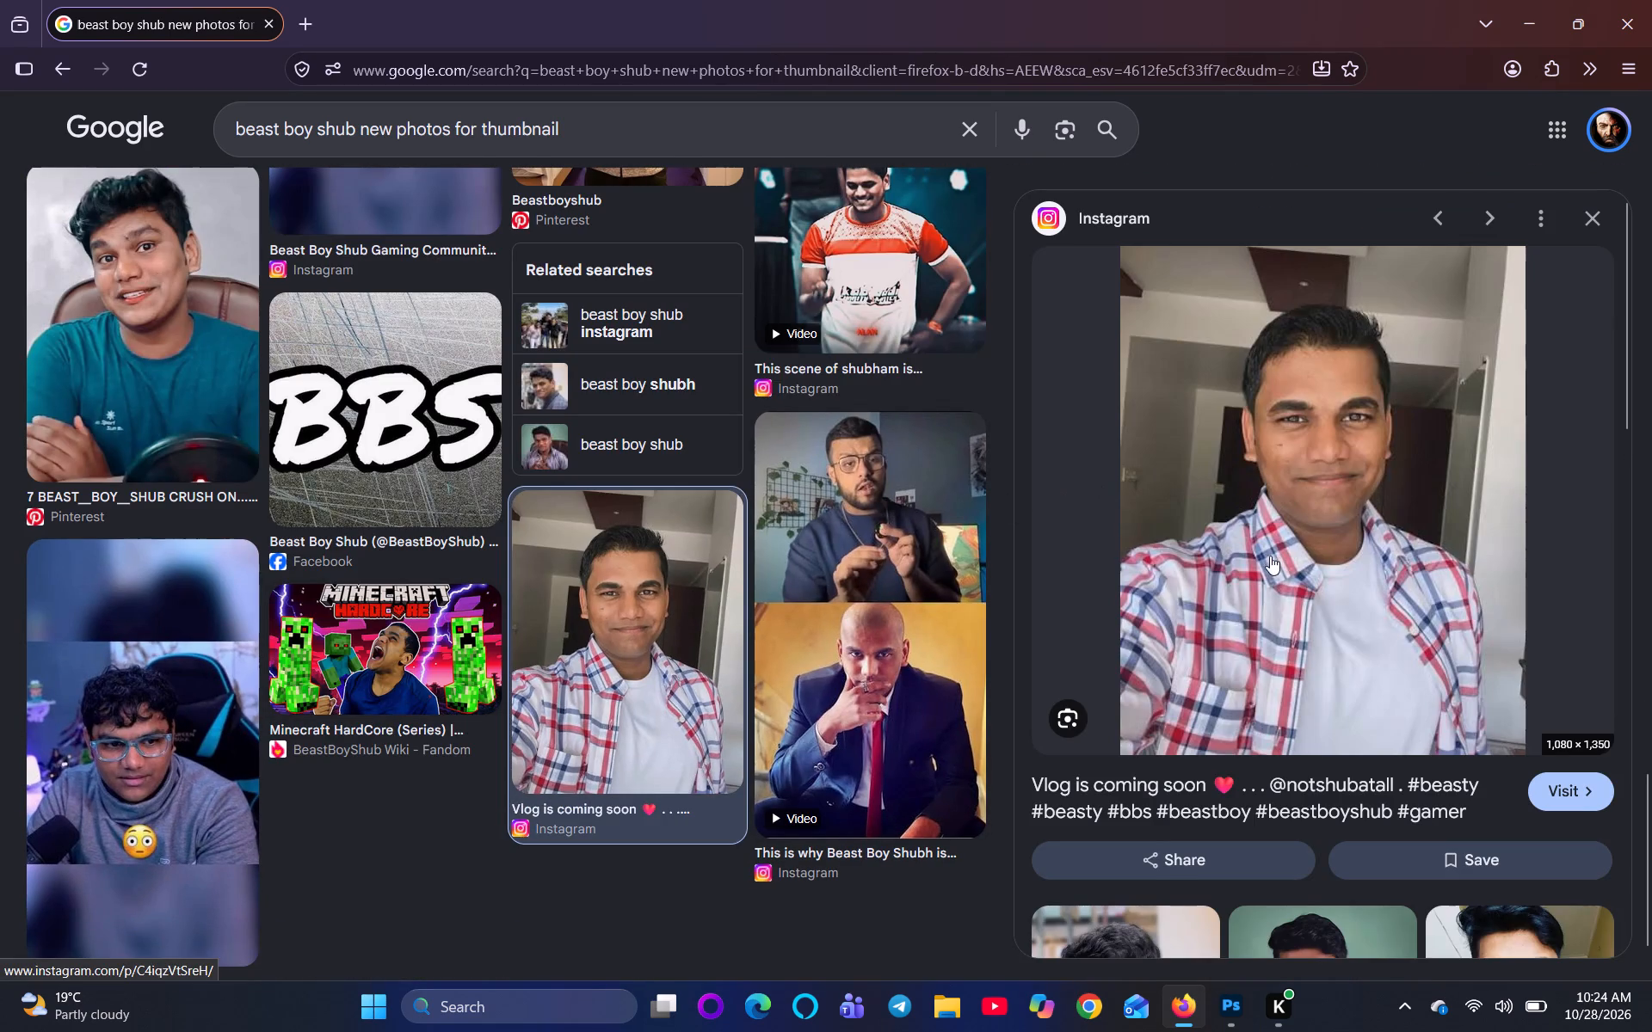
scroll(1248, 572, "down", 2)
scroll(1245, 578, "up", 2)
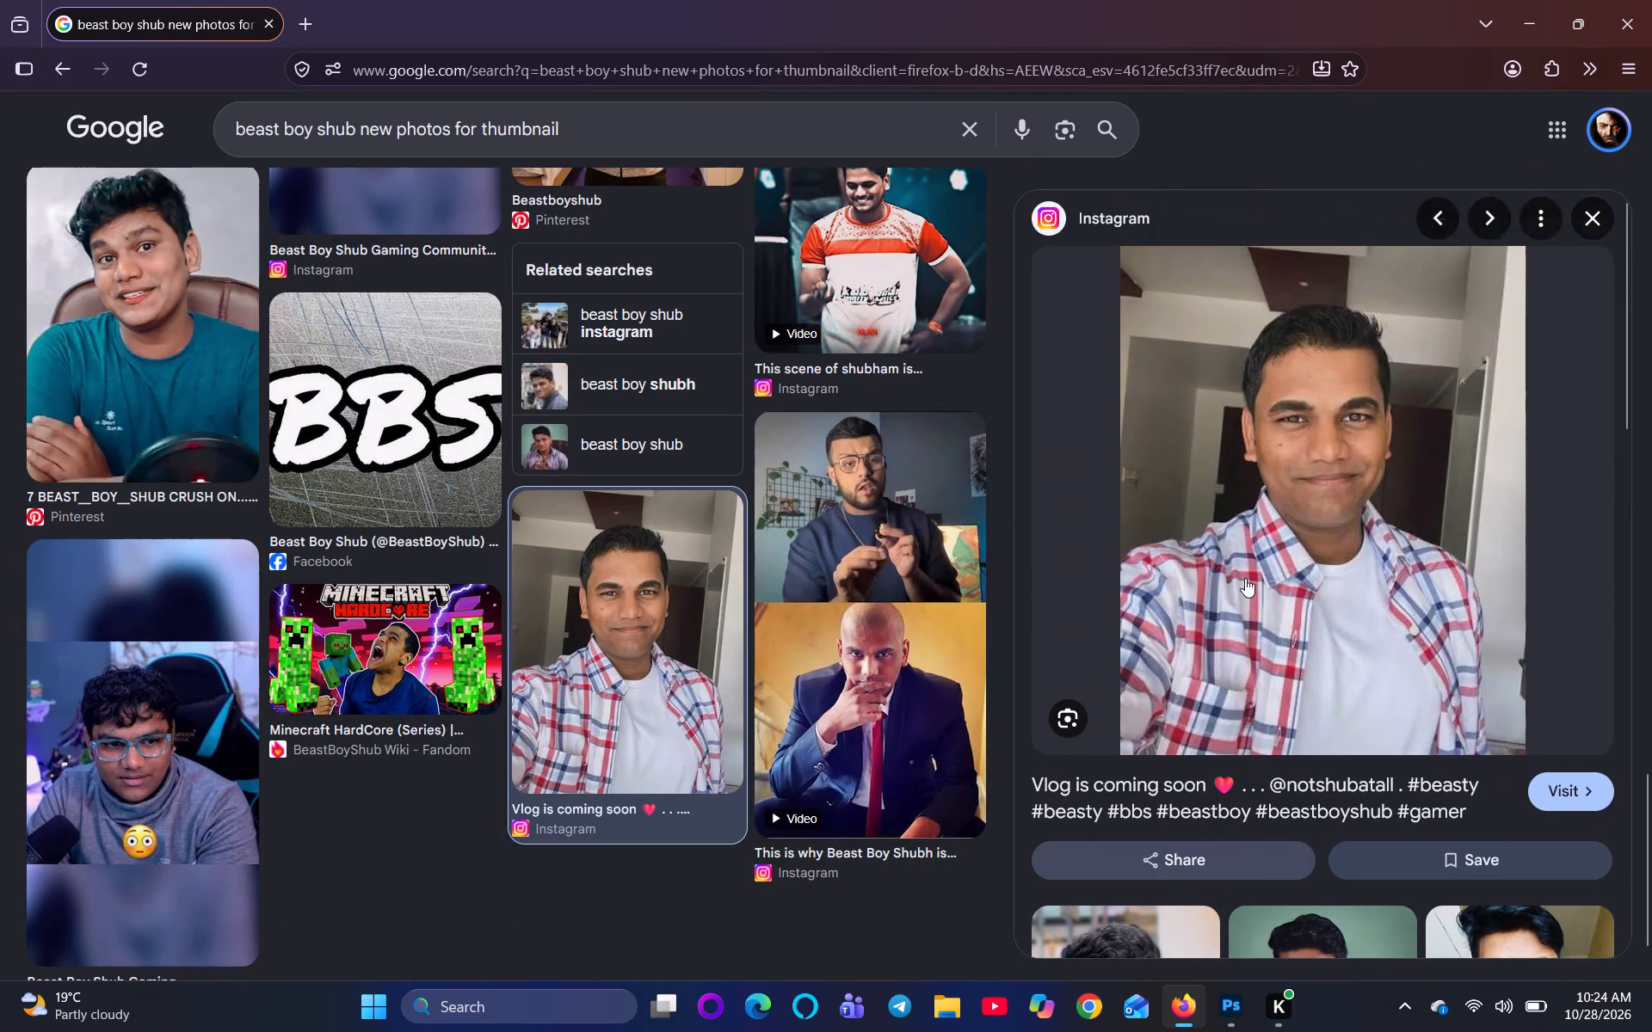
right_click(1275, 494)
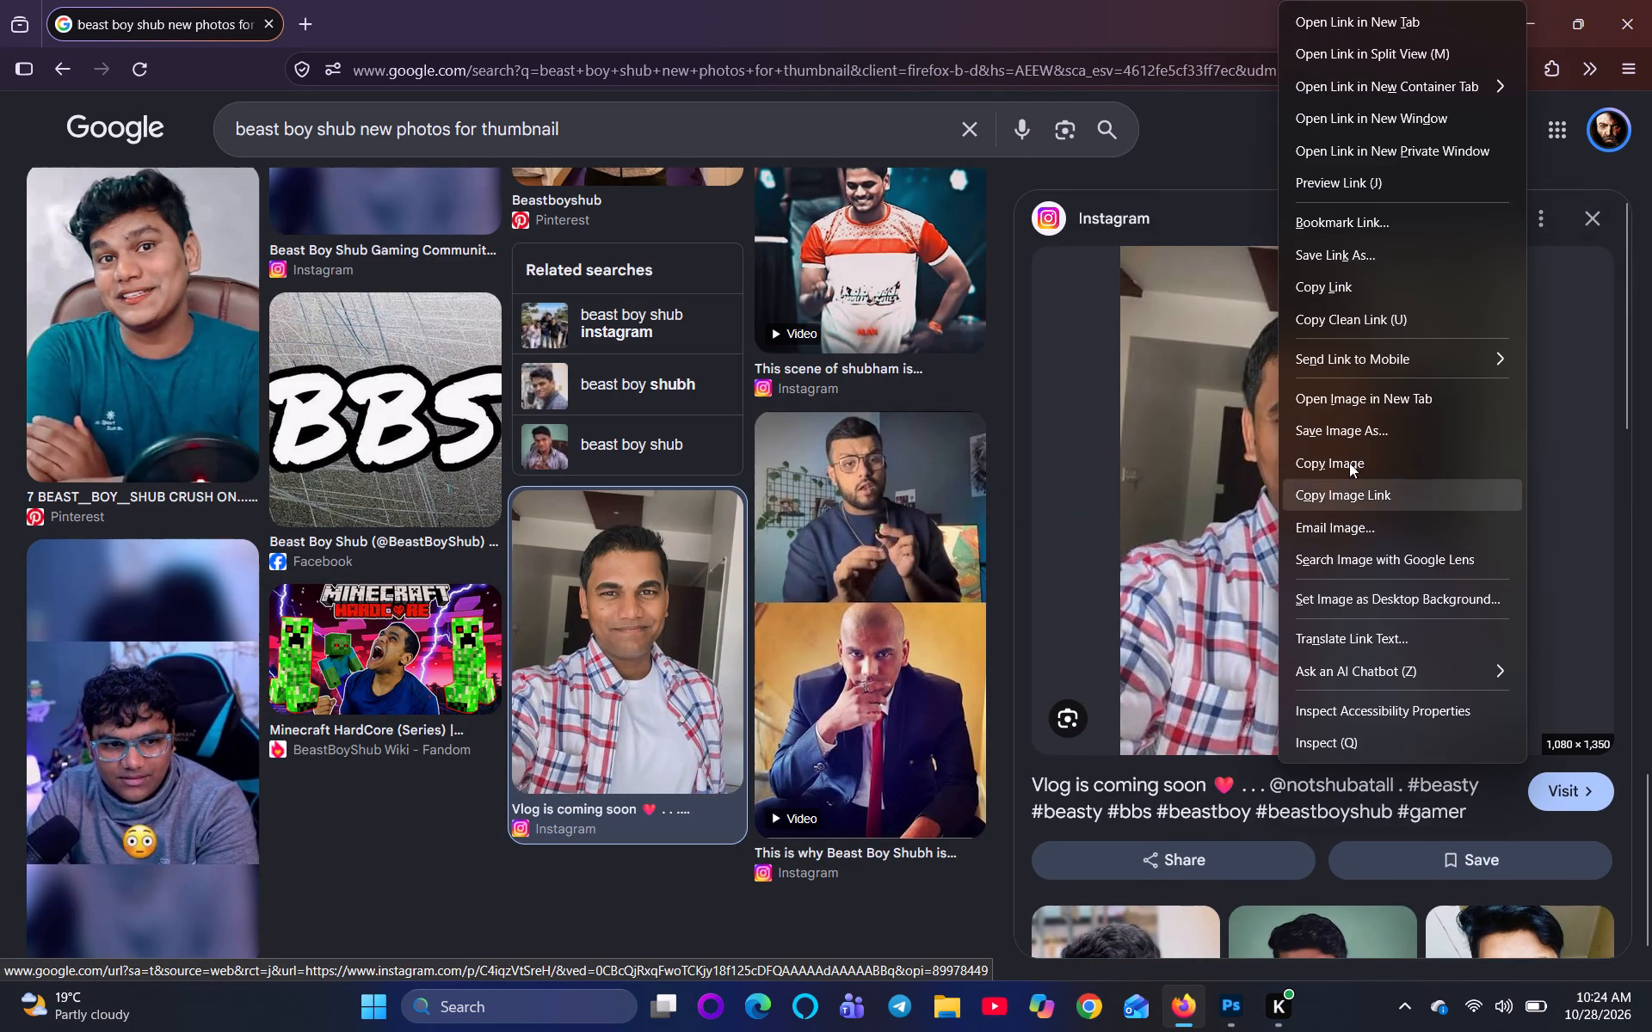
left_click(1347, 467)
Switch to Photoshop, hide Layer 3 with the bespectacled head over the driver, and delete it with its mask.
left_click(1238, 998)
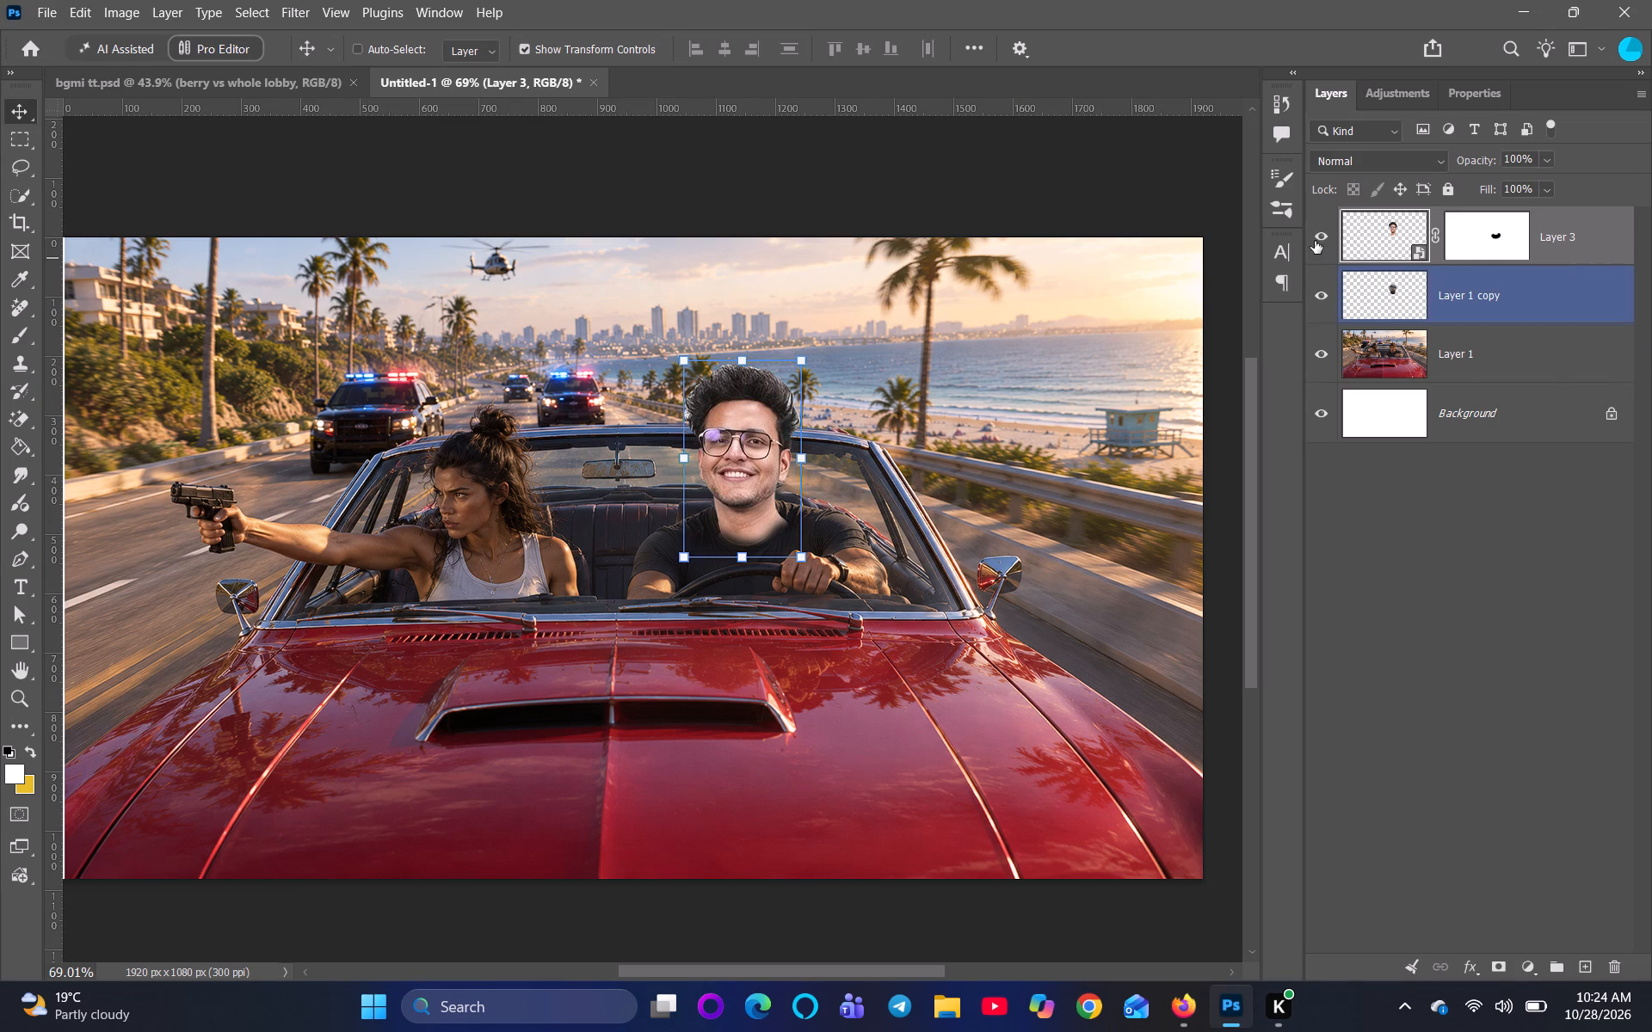
left_click(1315, 241)
left_click_drag(1364, 234, 1630, 955)
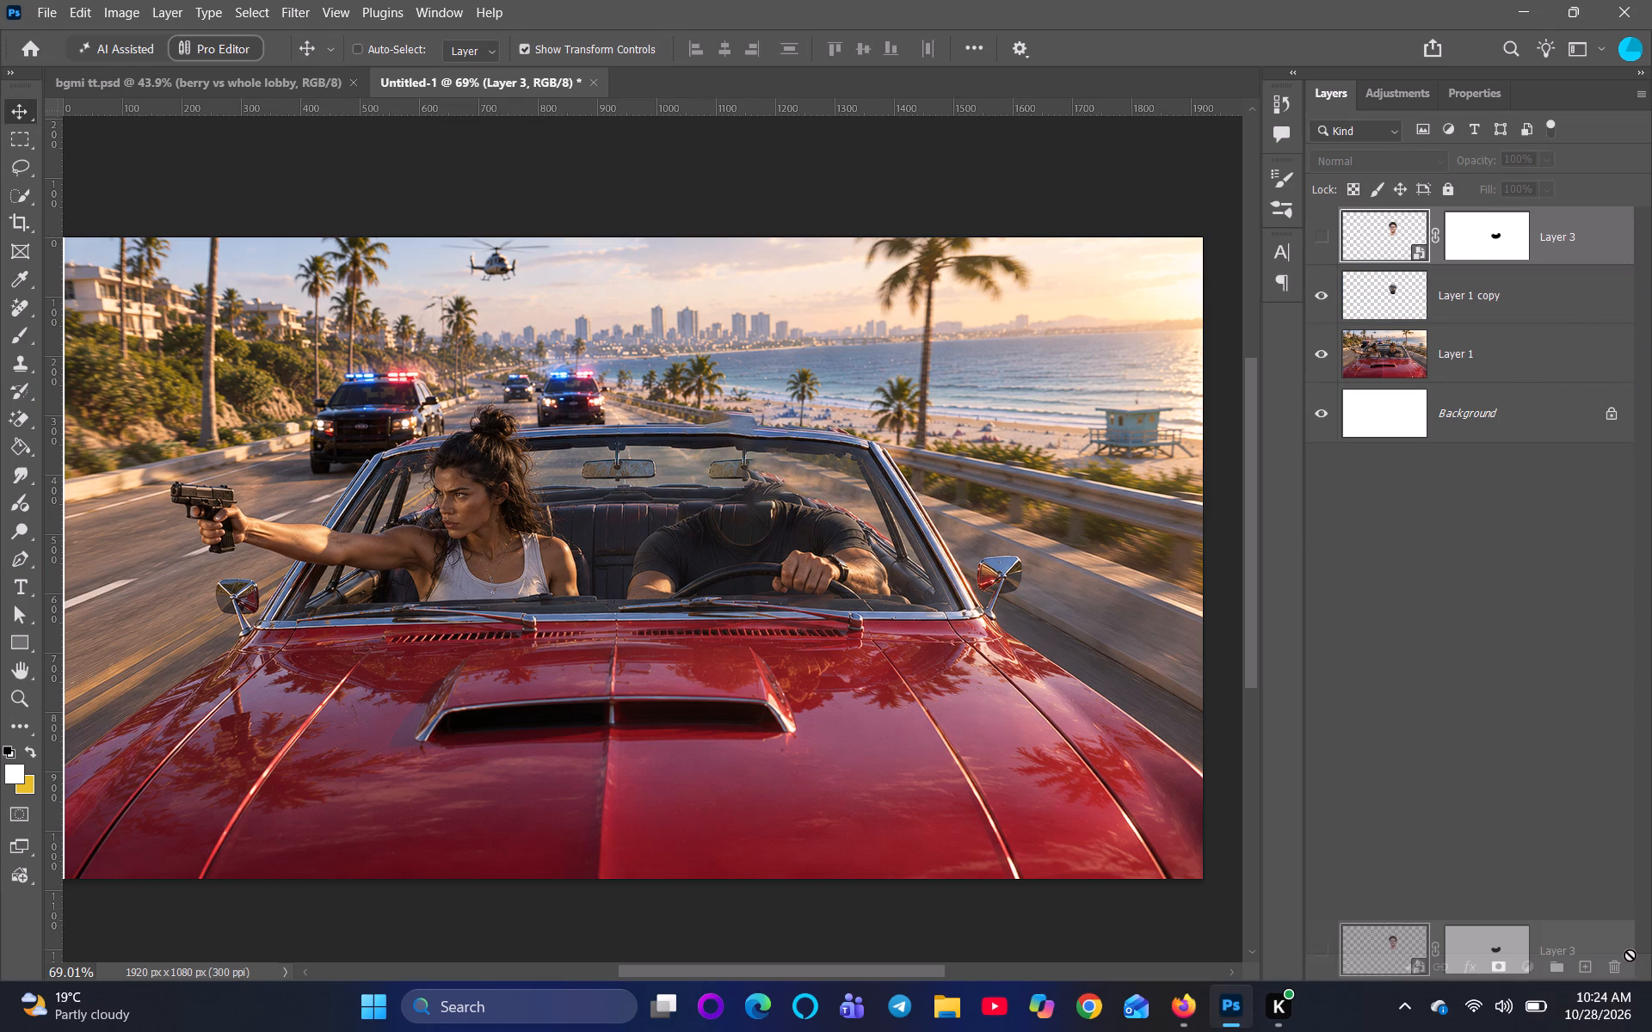
left_click_drag(1630, 955, 1621, 962)
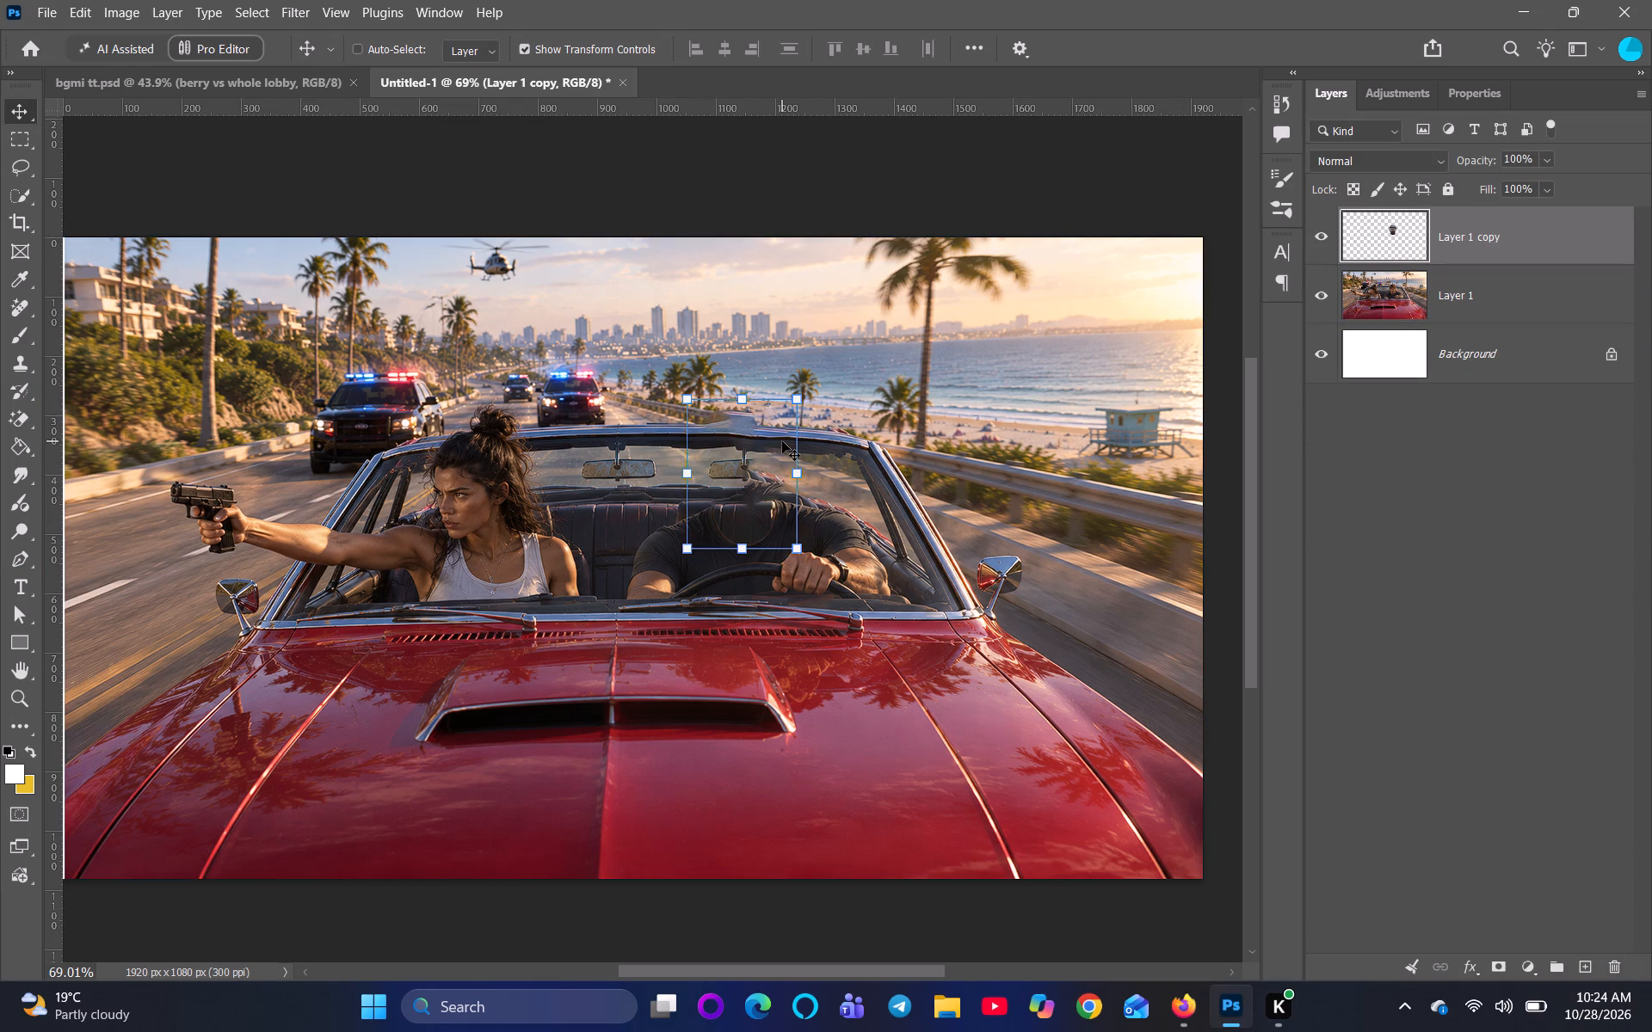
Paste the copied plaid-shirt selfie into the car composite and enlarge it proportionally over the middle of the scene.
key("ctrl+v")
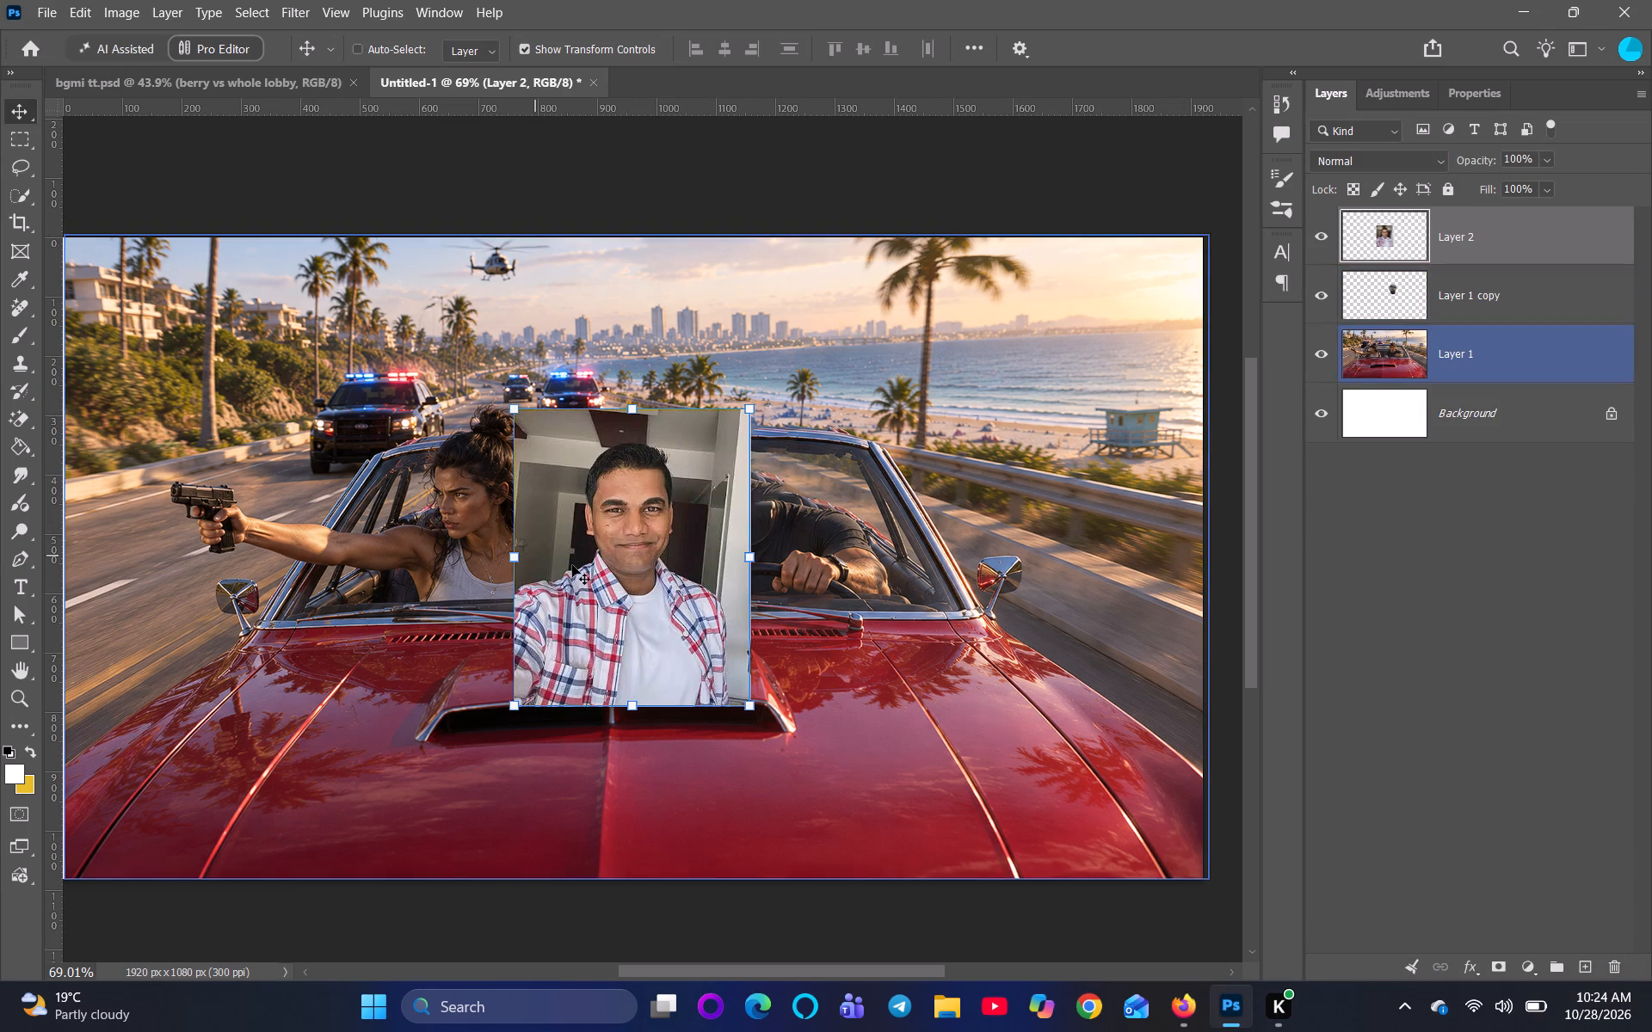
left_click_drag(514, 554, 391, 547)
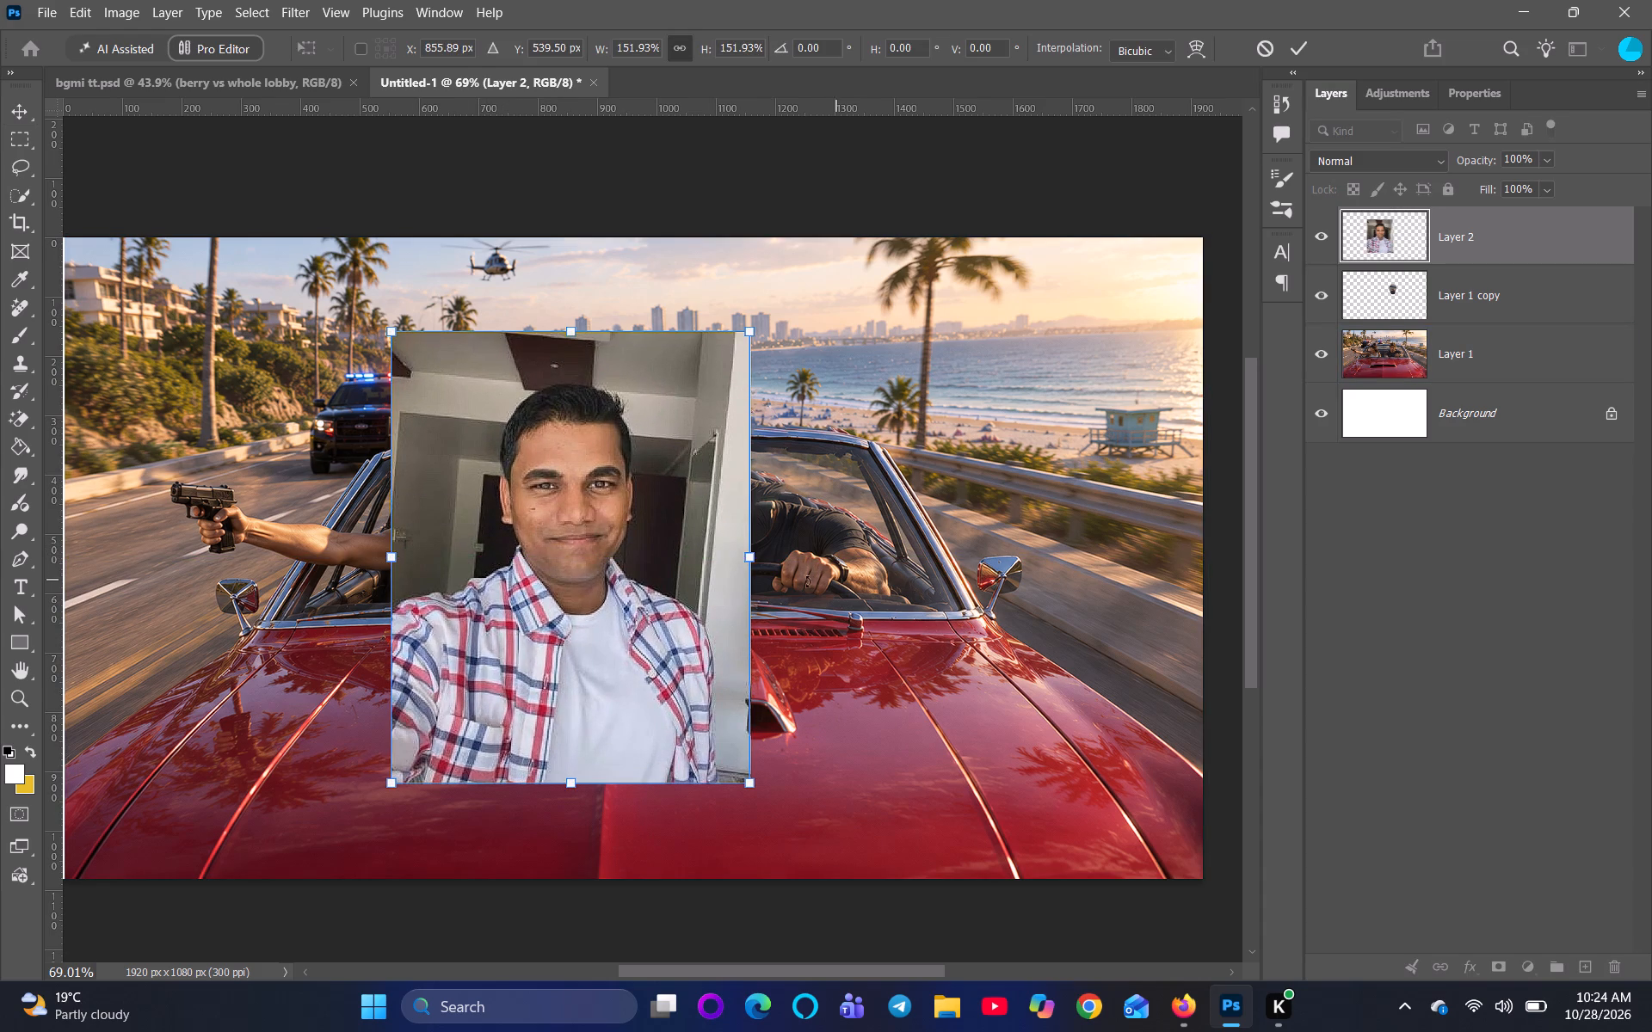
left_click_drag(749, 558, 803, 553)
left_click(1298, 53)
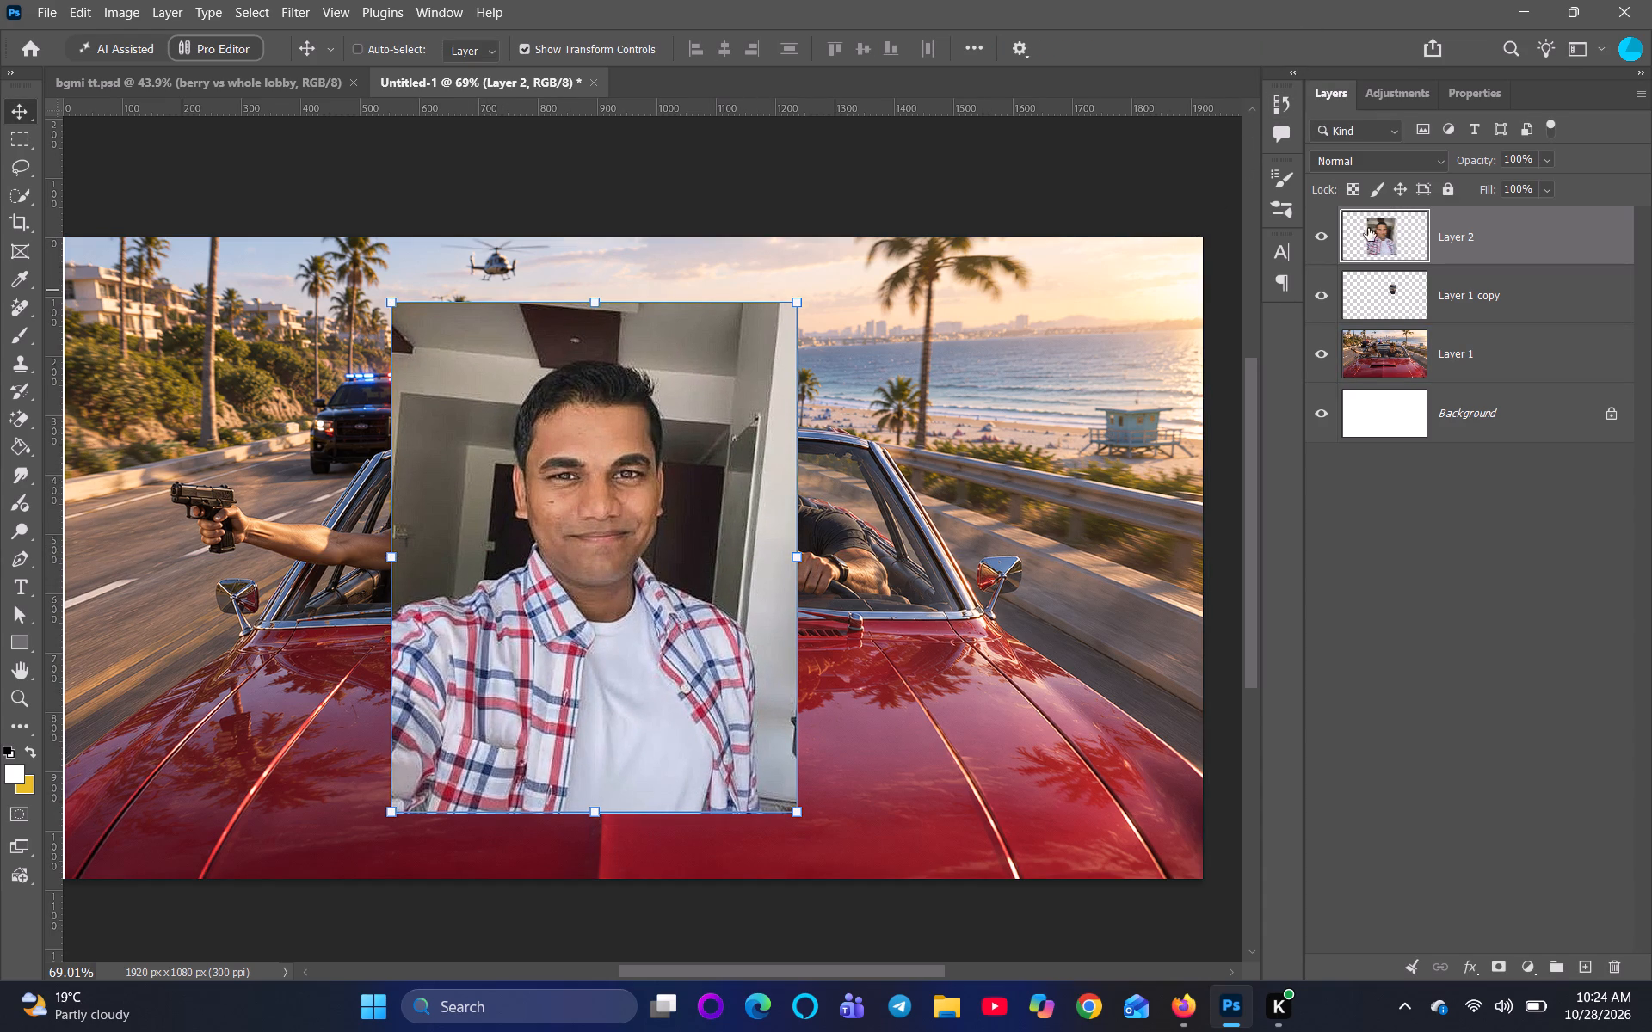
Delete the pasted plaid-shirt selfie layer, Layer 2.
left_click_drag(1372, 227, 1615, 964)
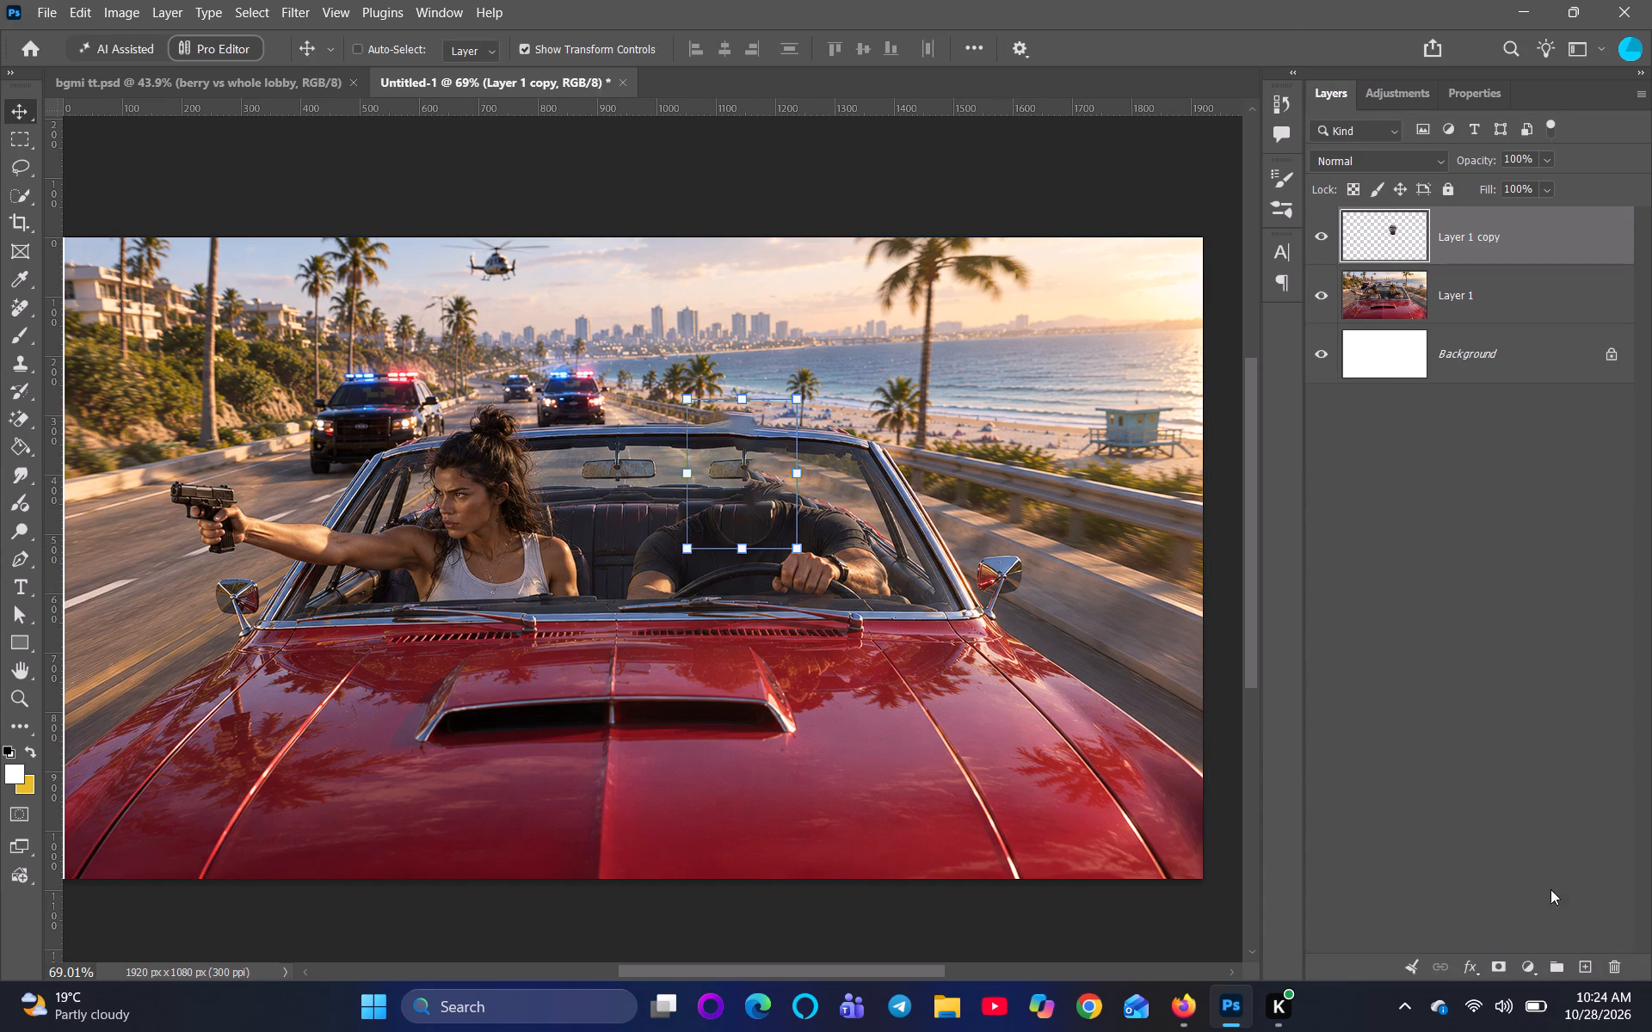
Switch to Firefox and skim the "beast boy shub new photos for thumbnail" results again for another portrait.
left_click(1185, 1010)
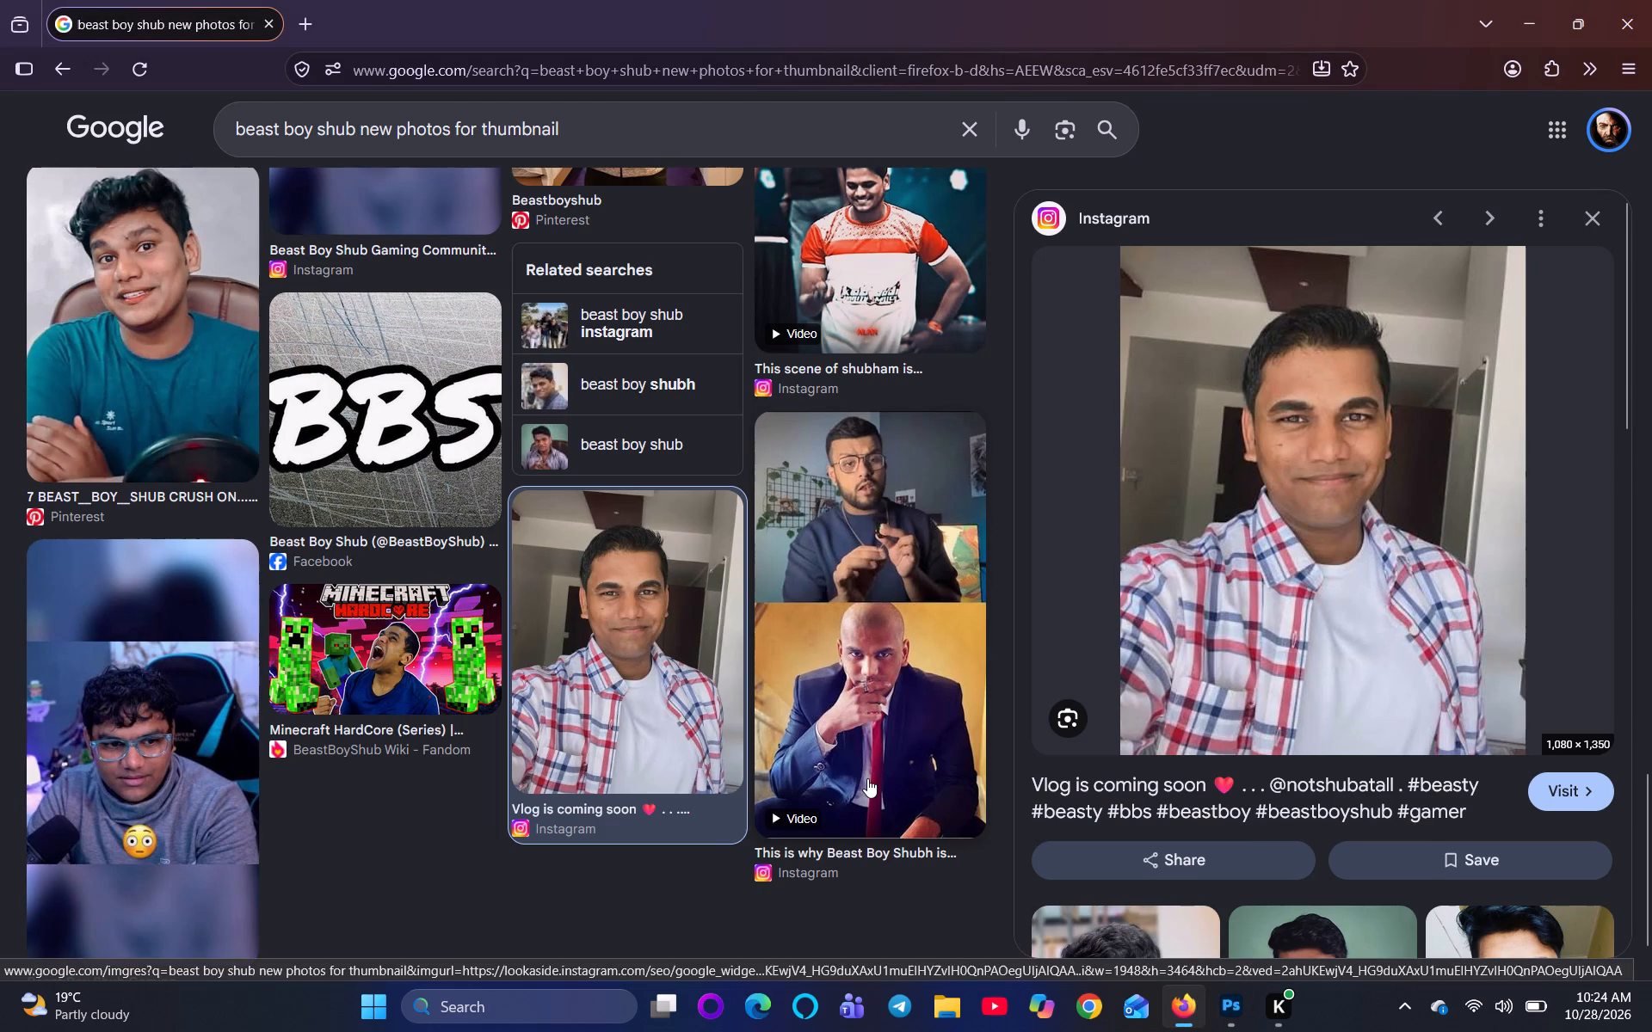
scroll(506, 678, "up", 7)
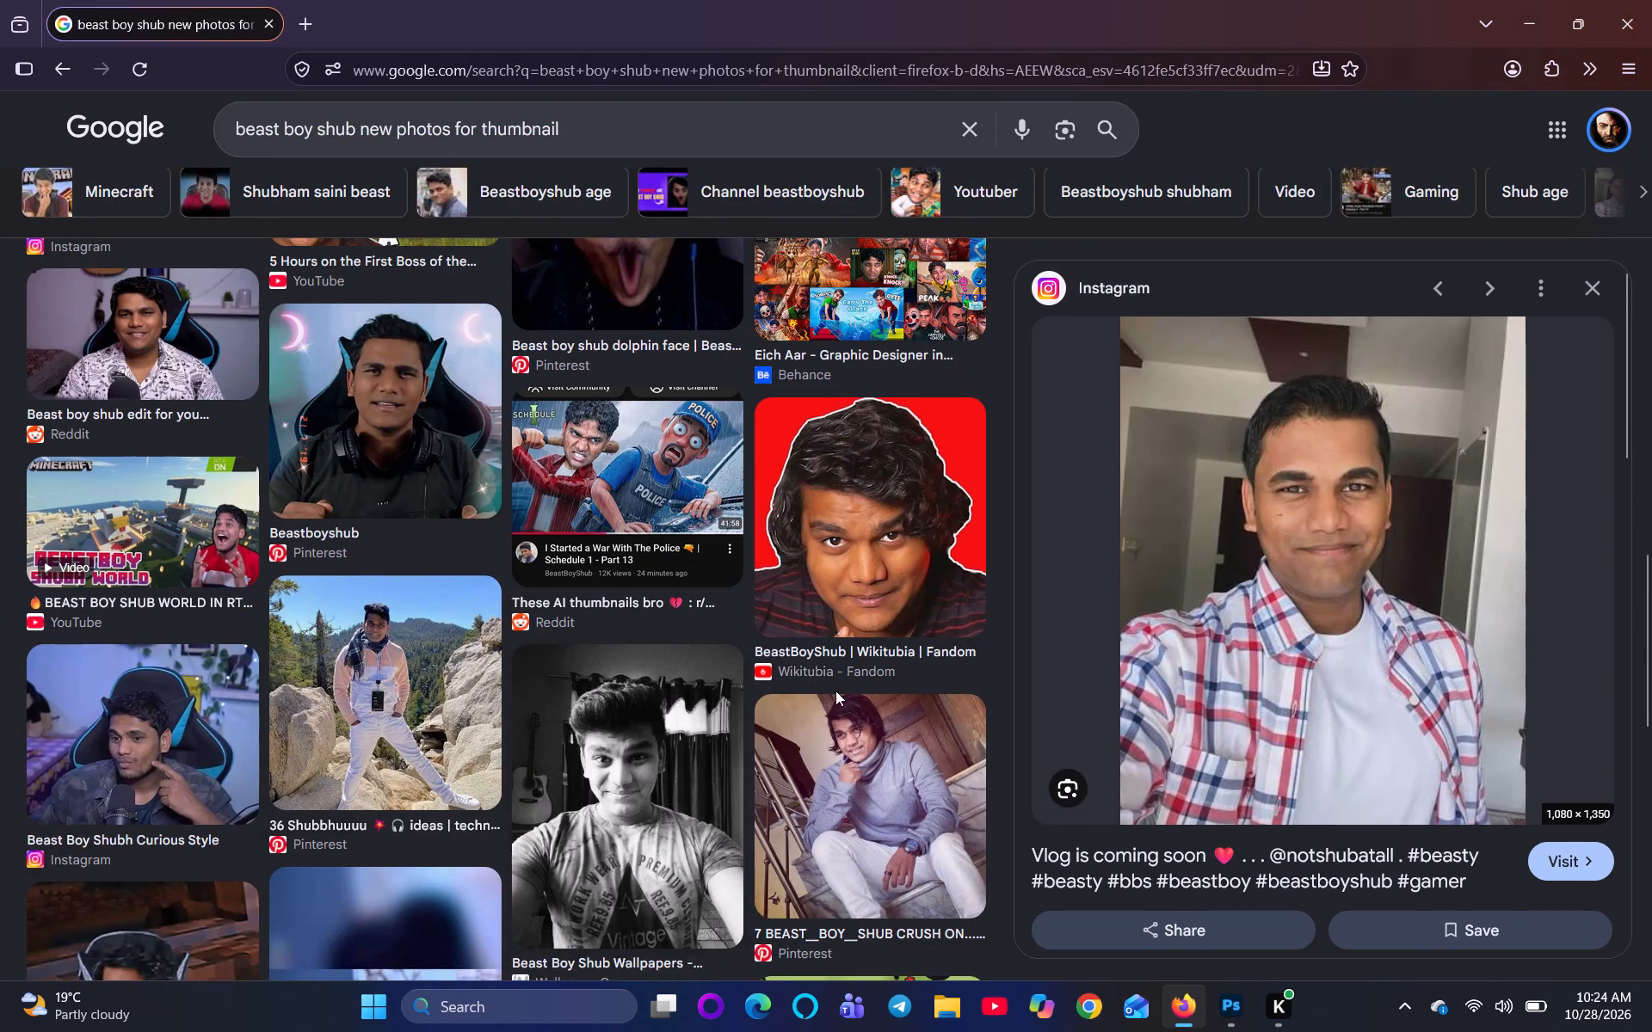
scroll(878, 701, "up", 13)
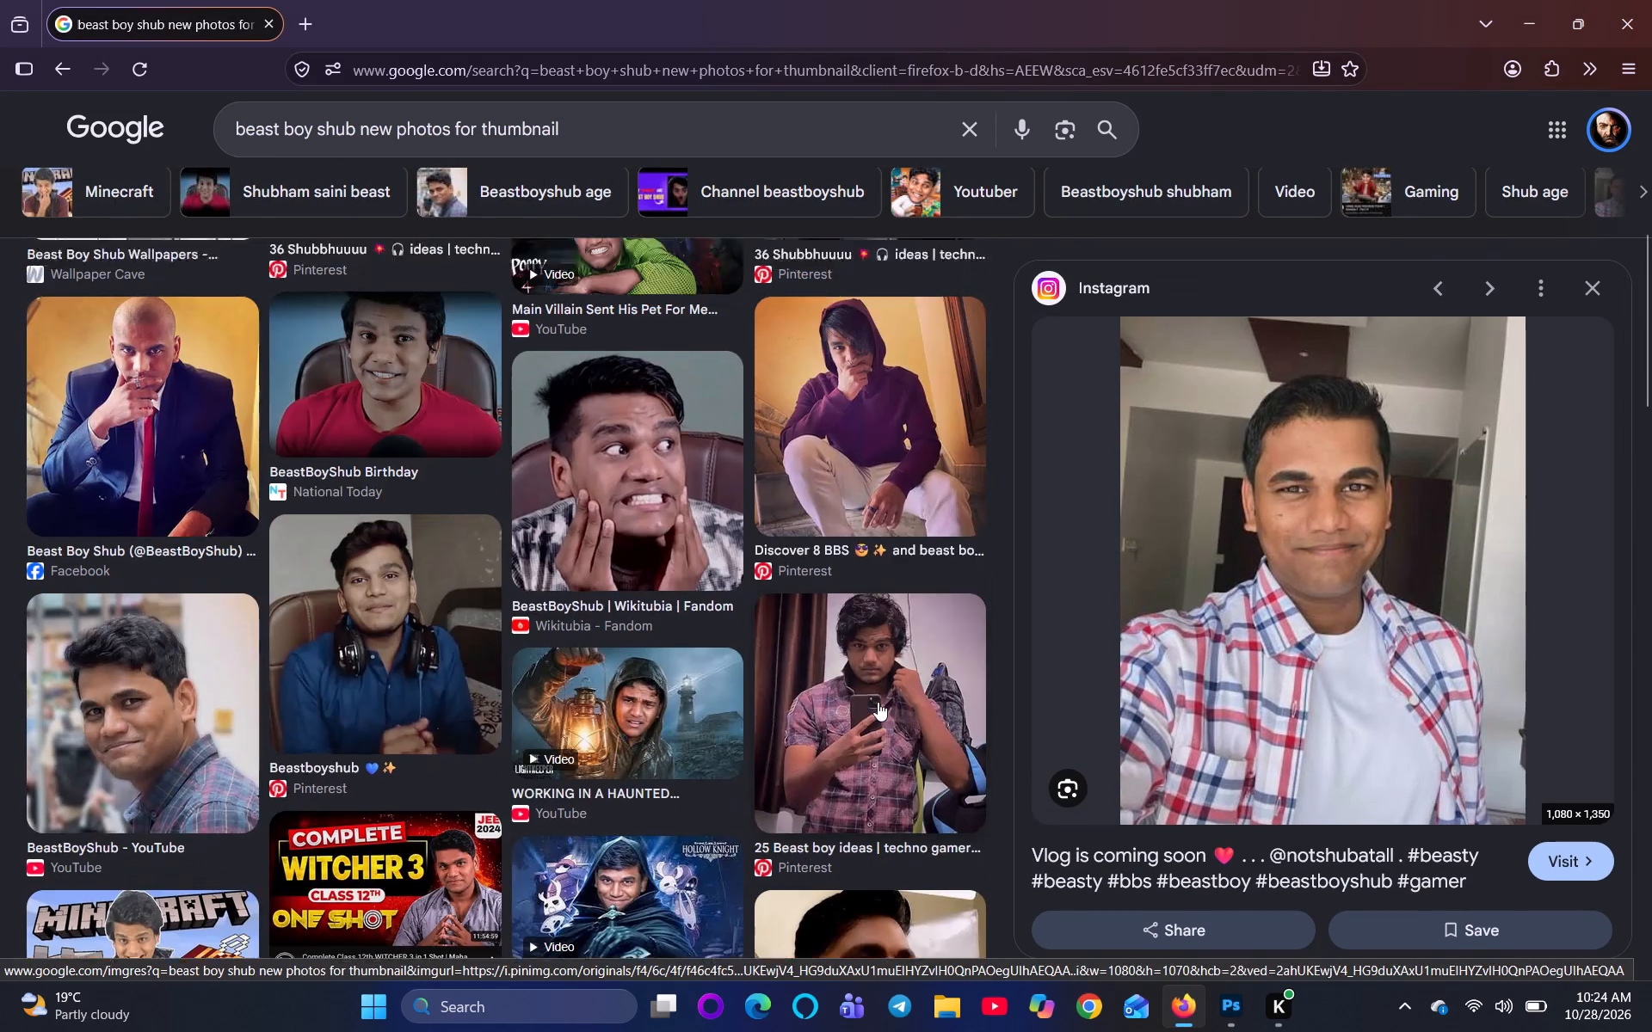
scroll(878, 702, "up", 7)
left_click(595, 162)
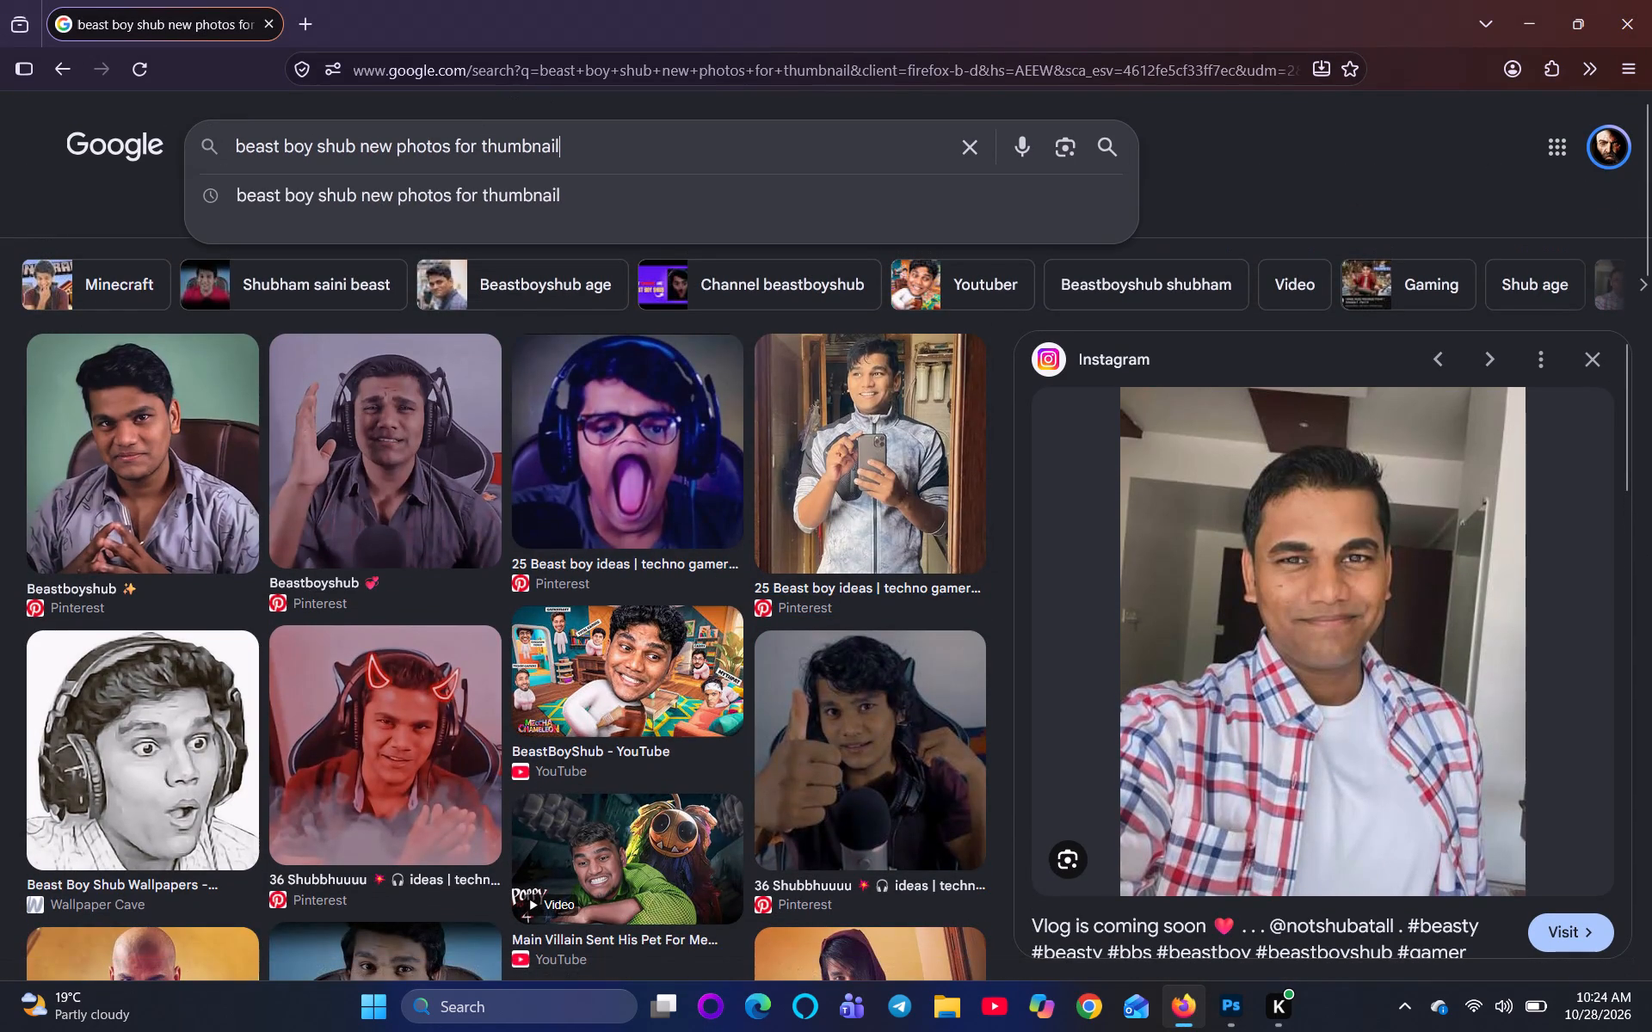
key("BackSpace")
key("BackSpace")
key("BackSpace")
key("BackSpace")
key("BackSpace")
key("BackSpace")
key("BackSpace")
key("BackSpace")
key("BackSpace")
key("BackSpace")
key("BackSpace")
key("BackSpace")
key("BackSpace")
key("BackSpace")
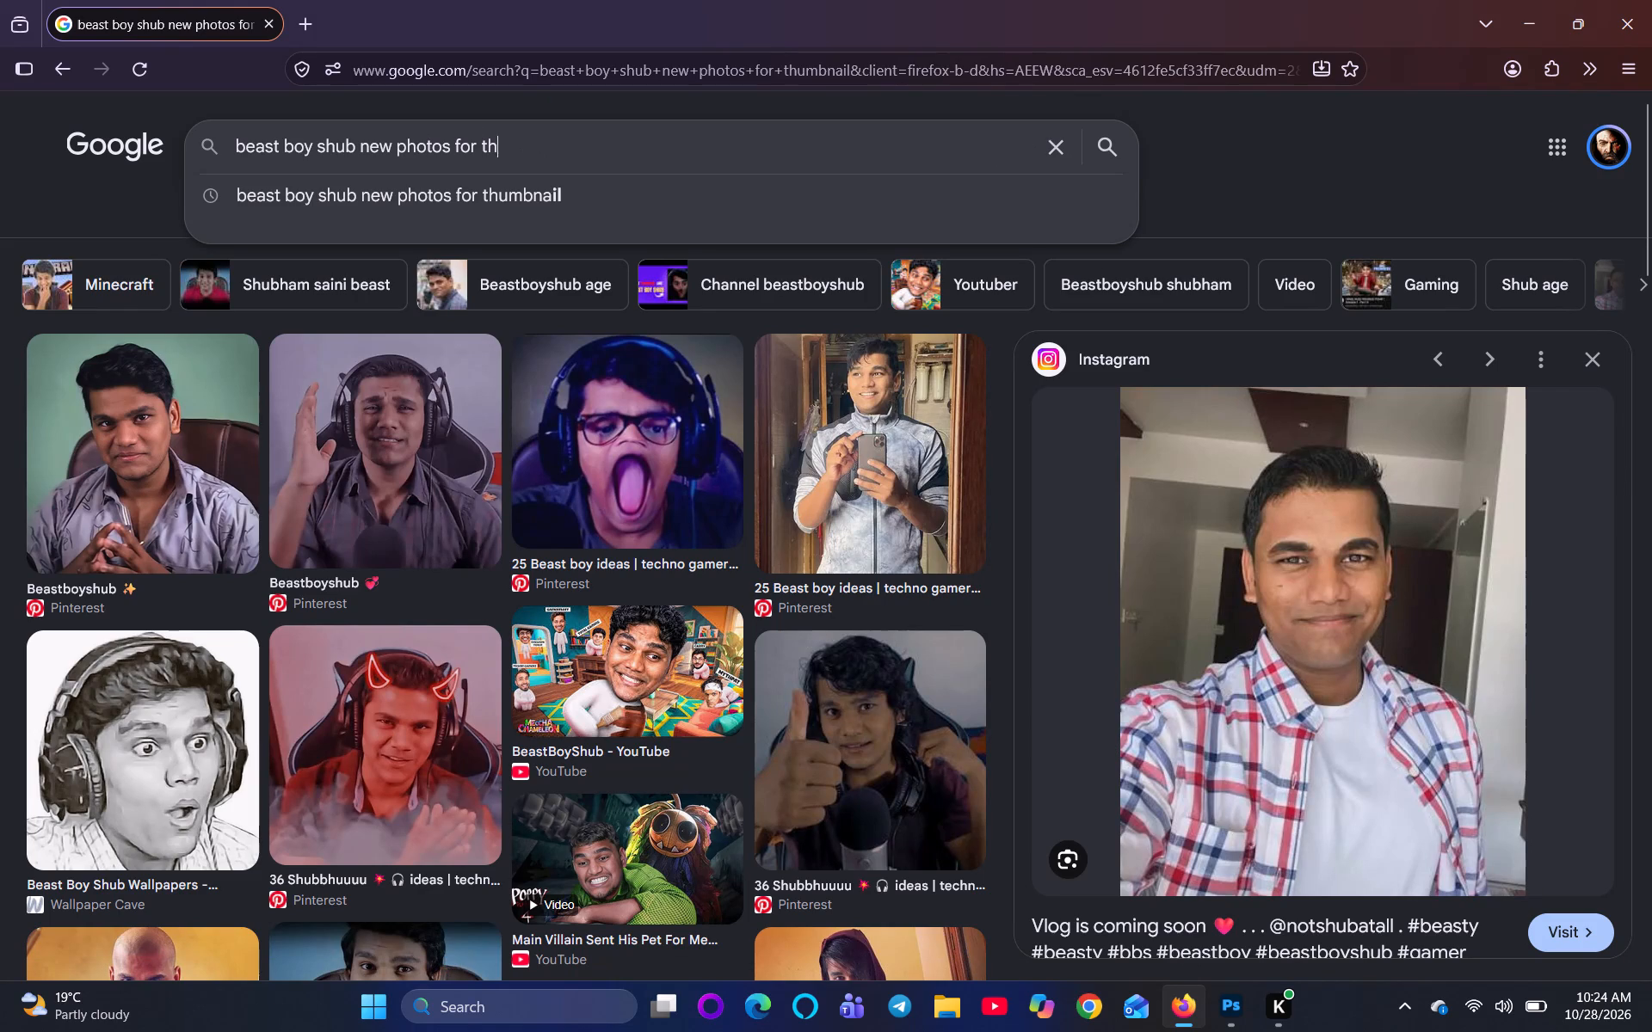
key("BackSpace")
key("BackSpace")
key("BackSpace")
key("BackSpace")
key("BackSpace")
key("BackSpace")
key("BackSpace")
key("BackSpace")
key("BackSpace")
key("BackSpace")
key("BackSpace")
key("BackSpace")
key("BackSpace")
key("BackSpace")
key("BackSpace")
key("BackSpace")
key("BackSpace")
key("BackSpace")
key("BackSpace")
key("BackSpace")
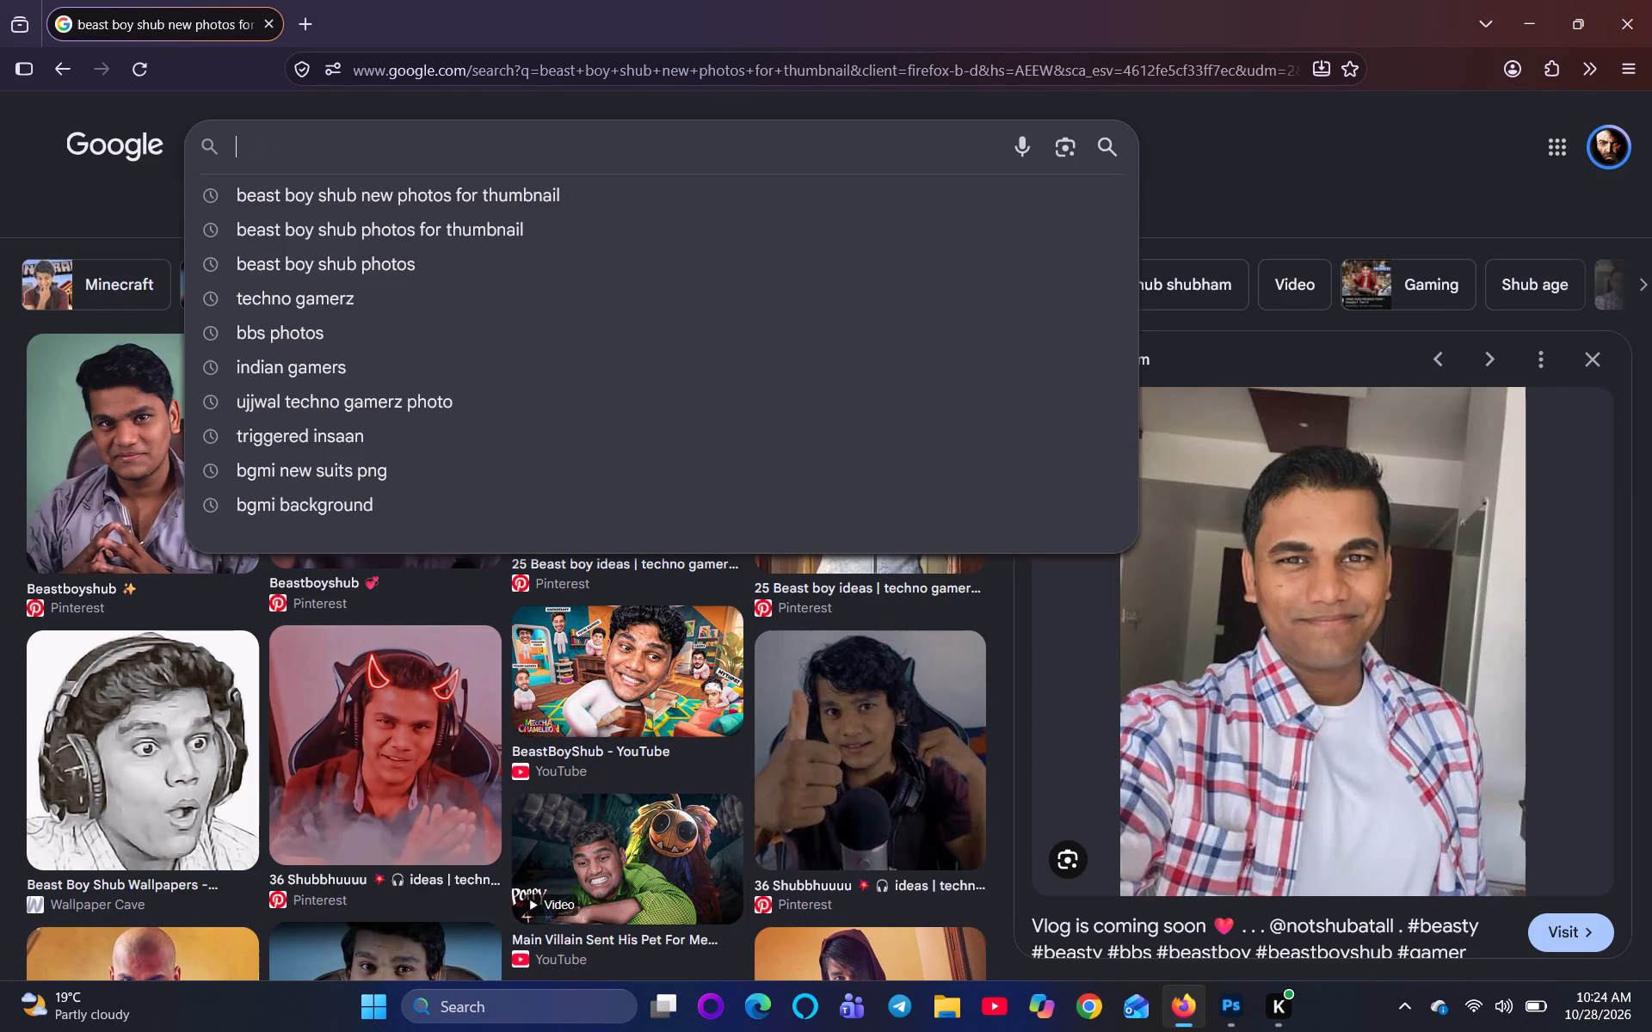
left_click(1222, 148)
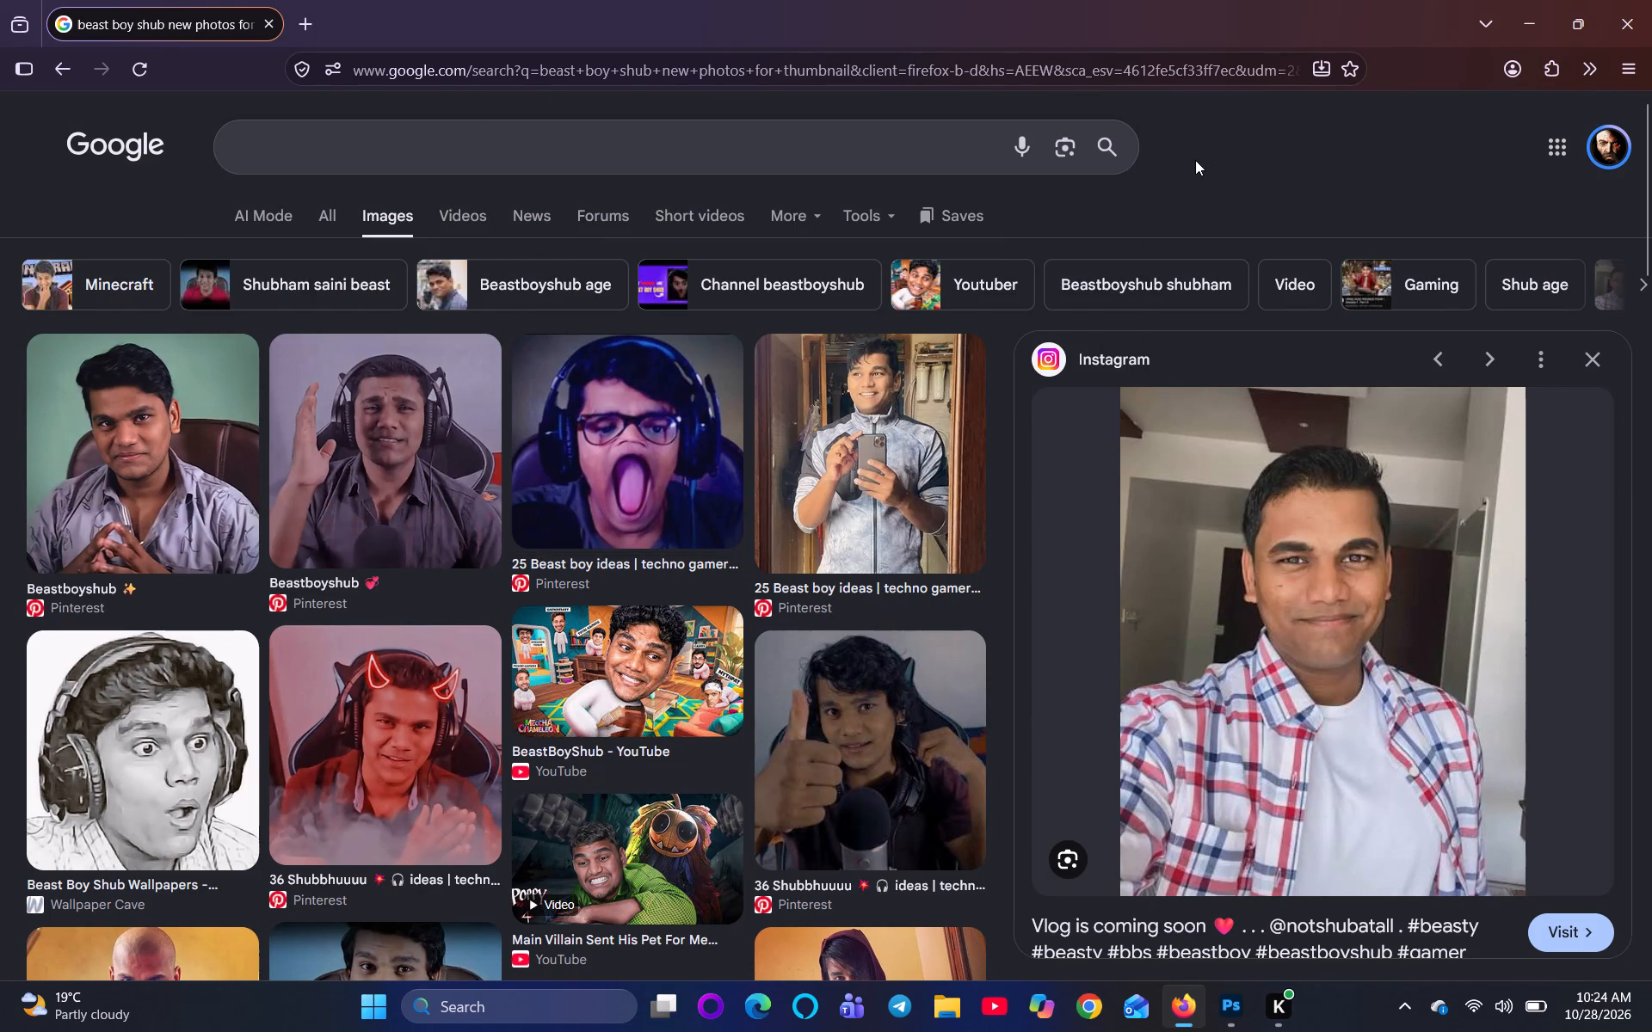
Go back through the earlier searches to the "indian gamers" image results and narrow them to Popular.
left_click(58, 79)
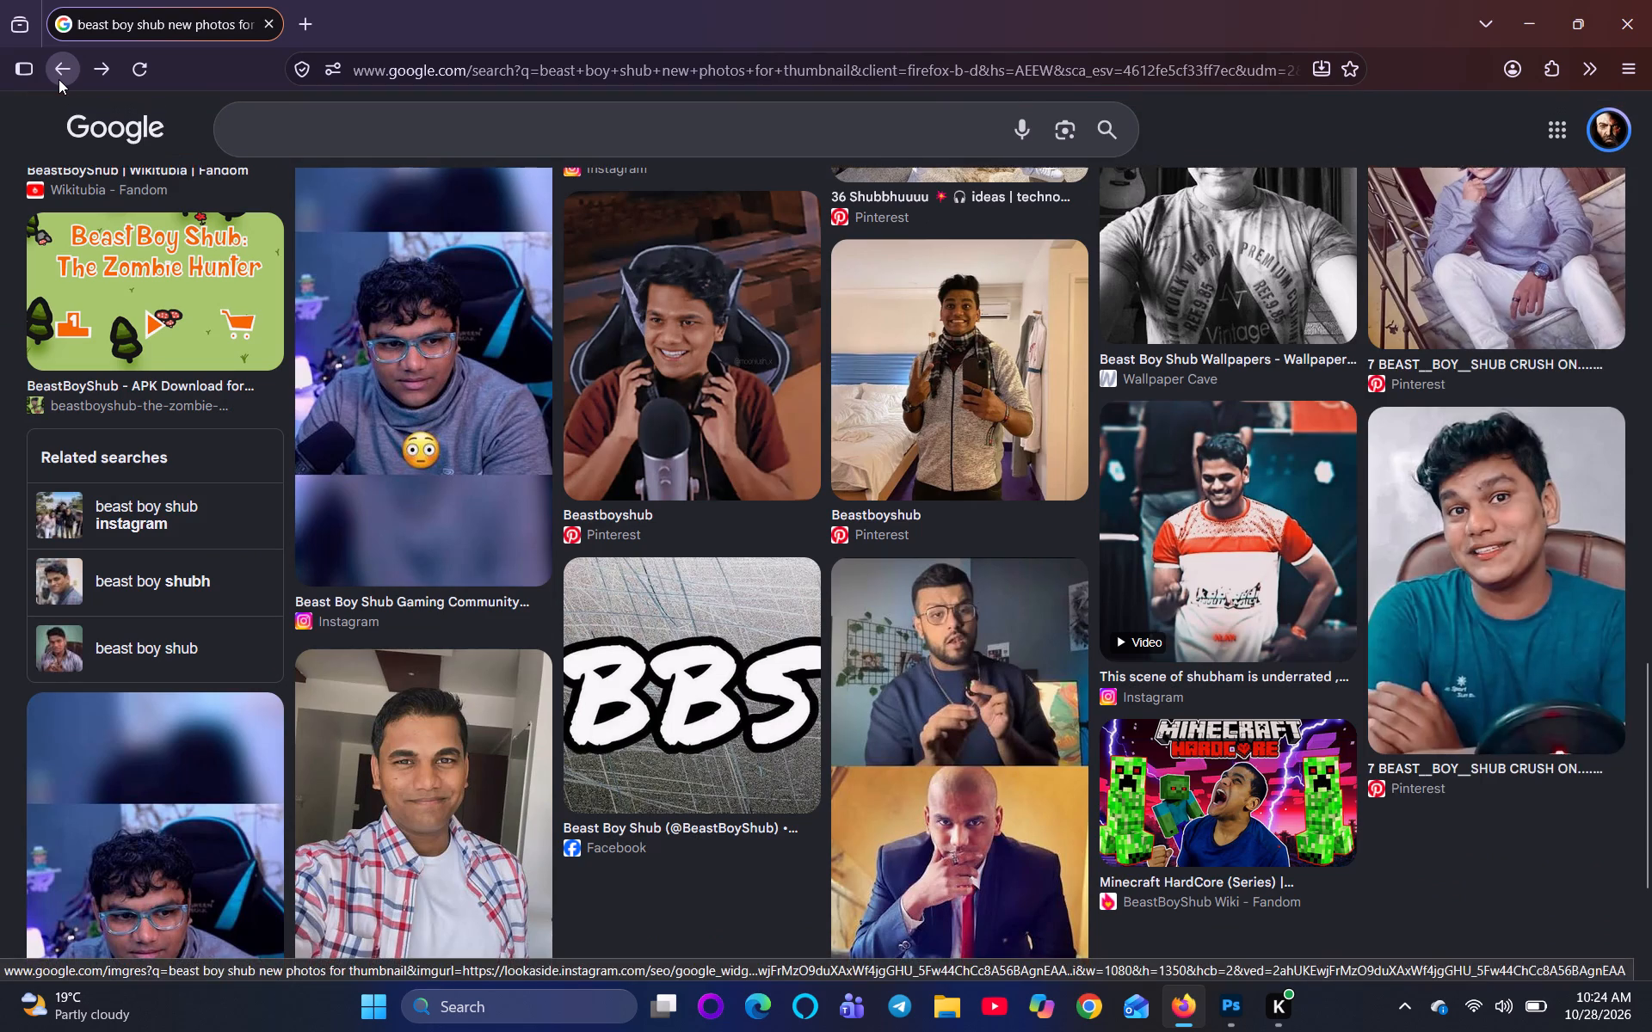
scroll(538, 430, "up", 8)
left_click(71, 69)
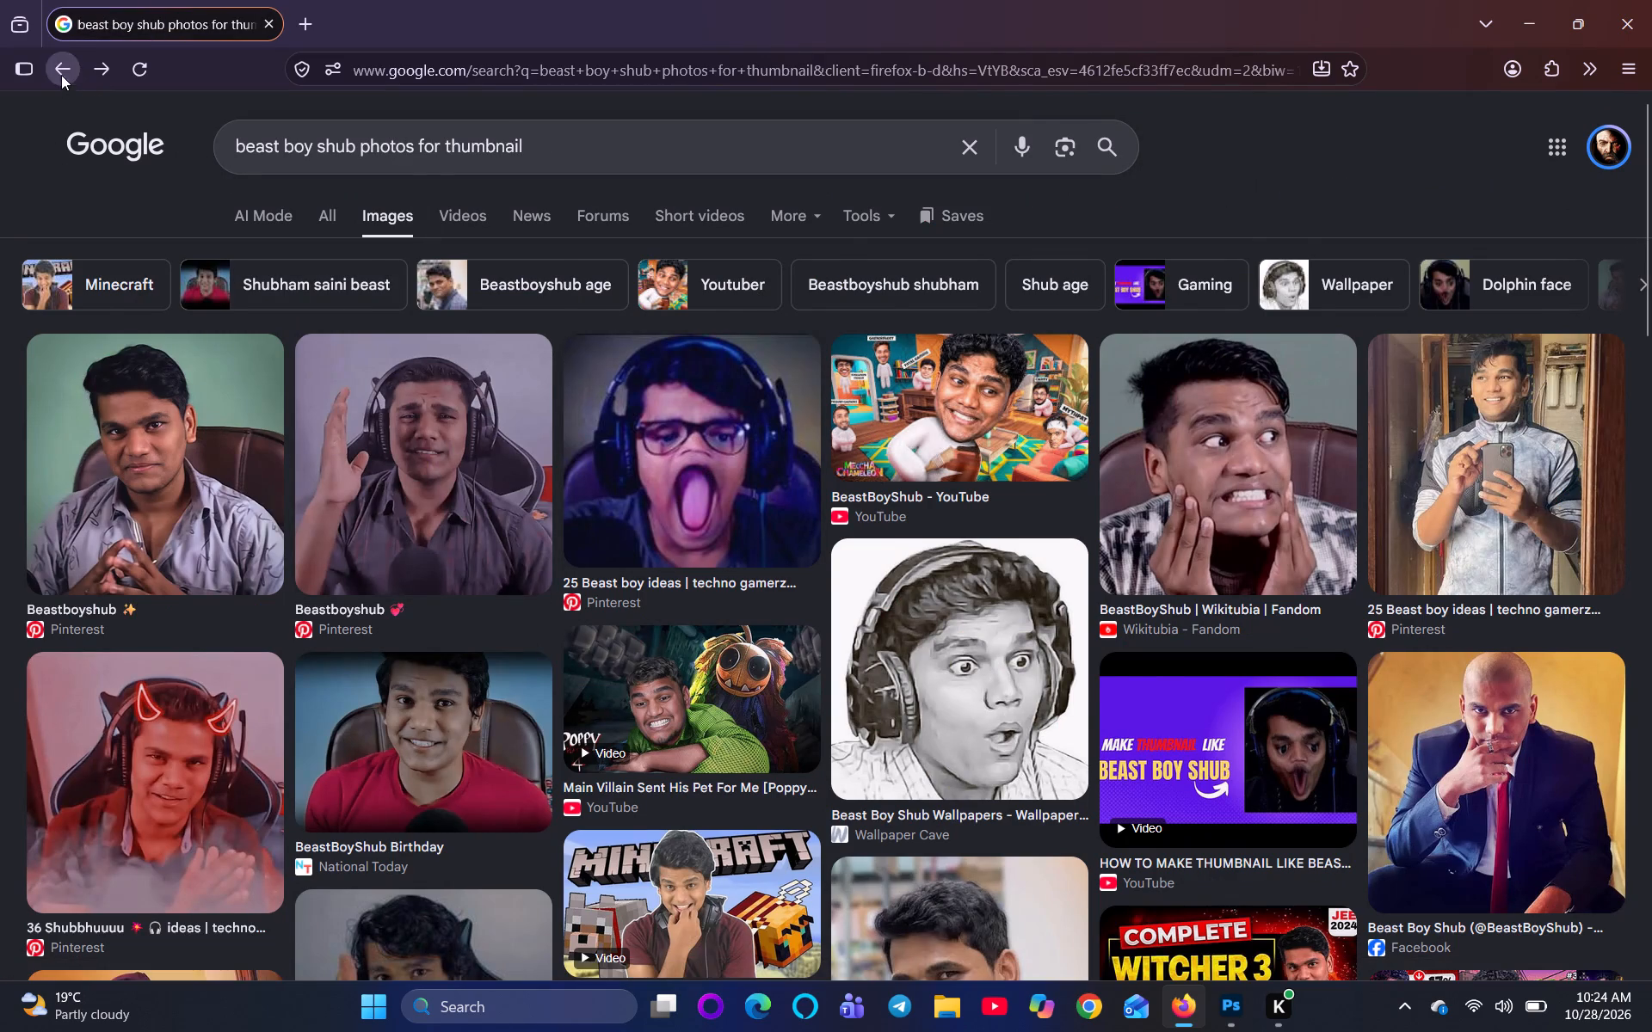
left_click(61, 72)
left_click(62, 72)
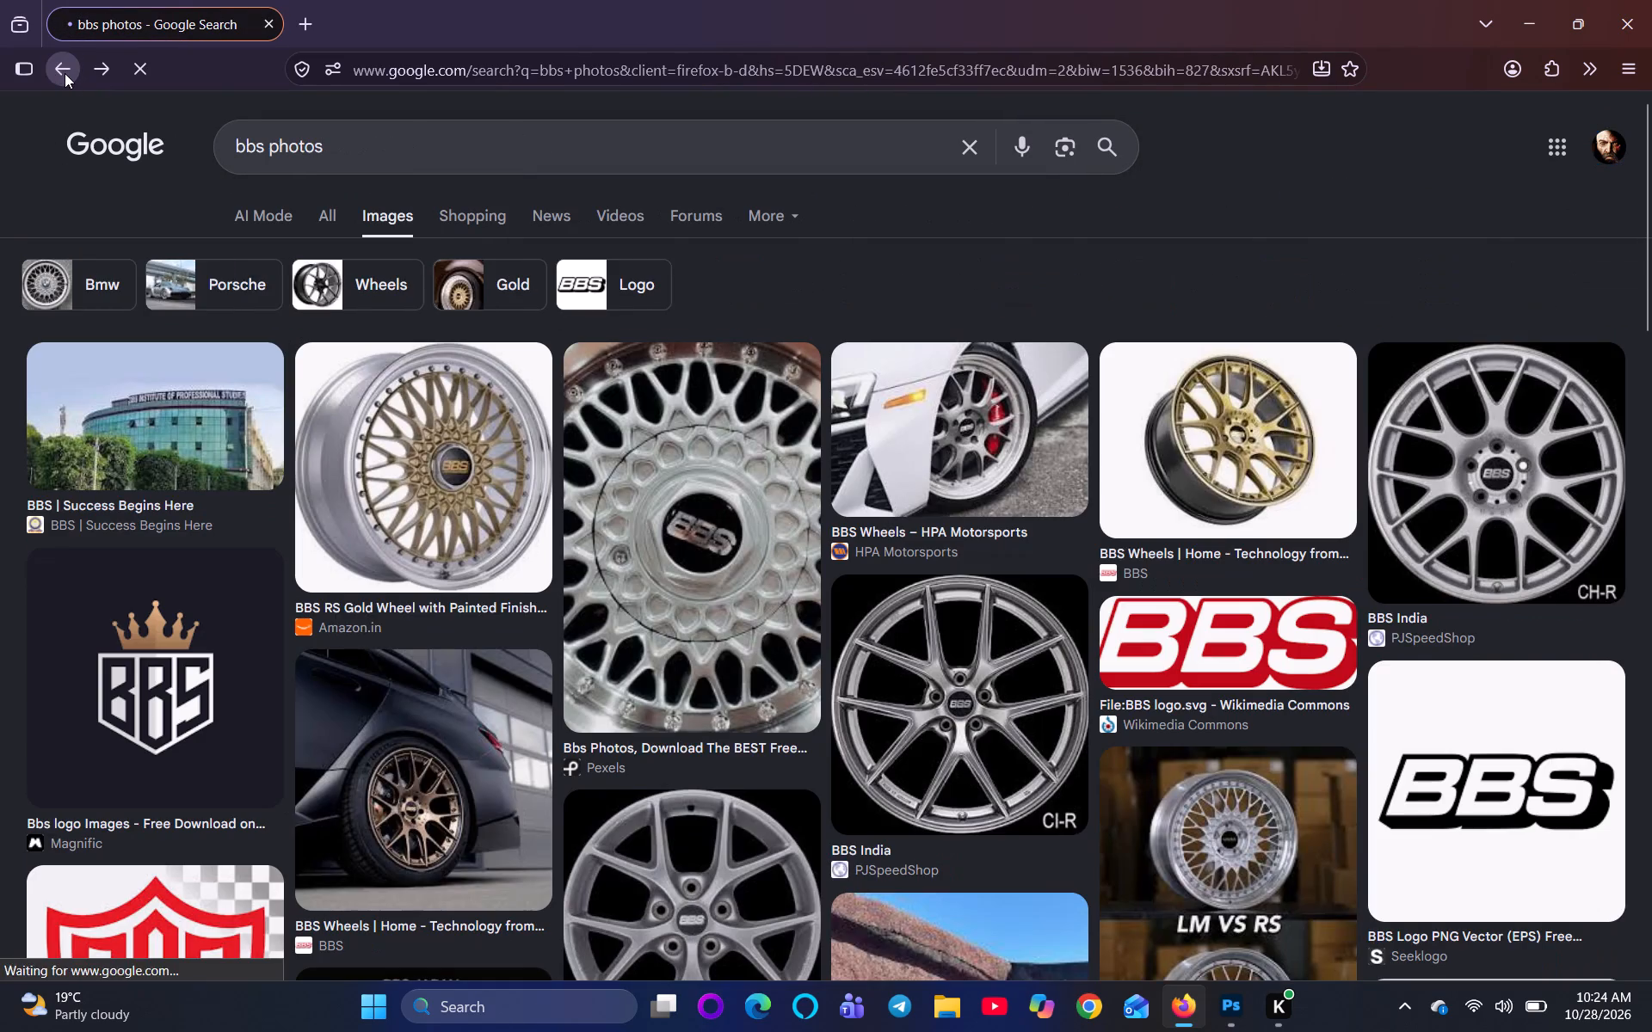
left_click(65, 73)
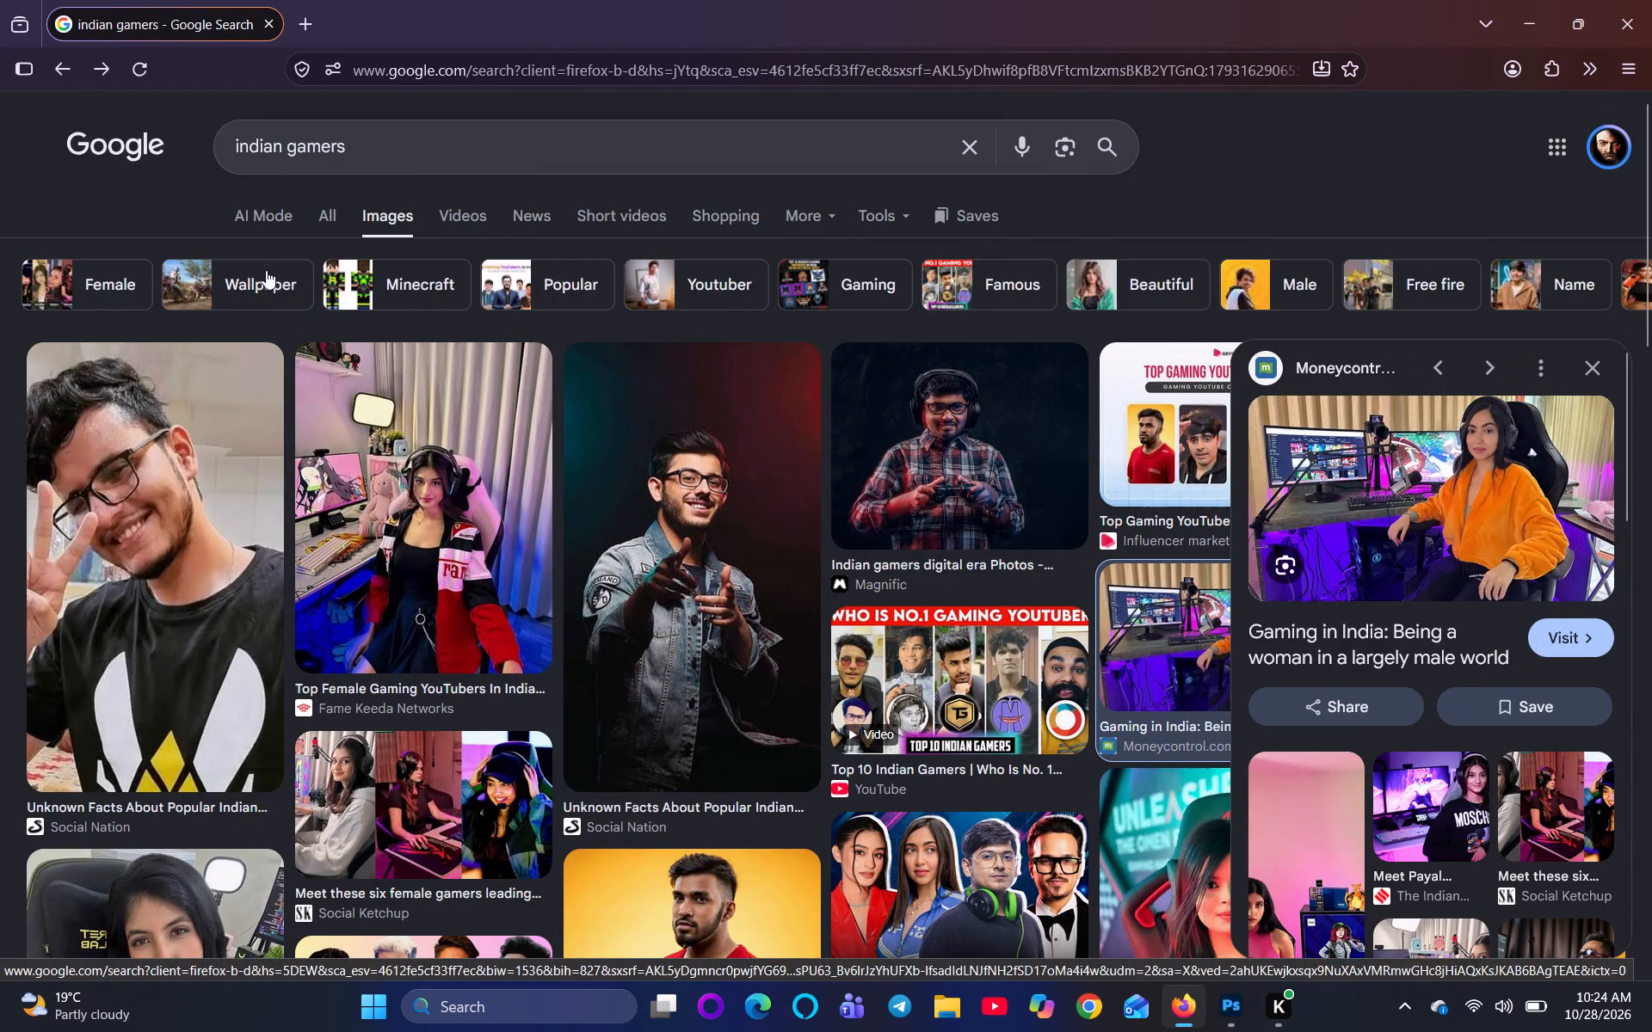
left_click(565, 292)
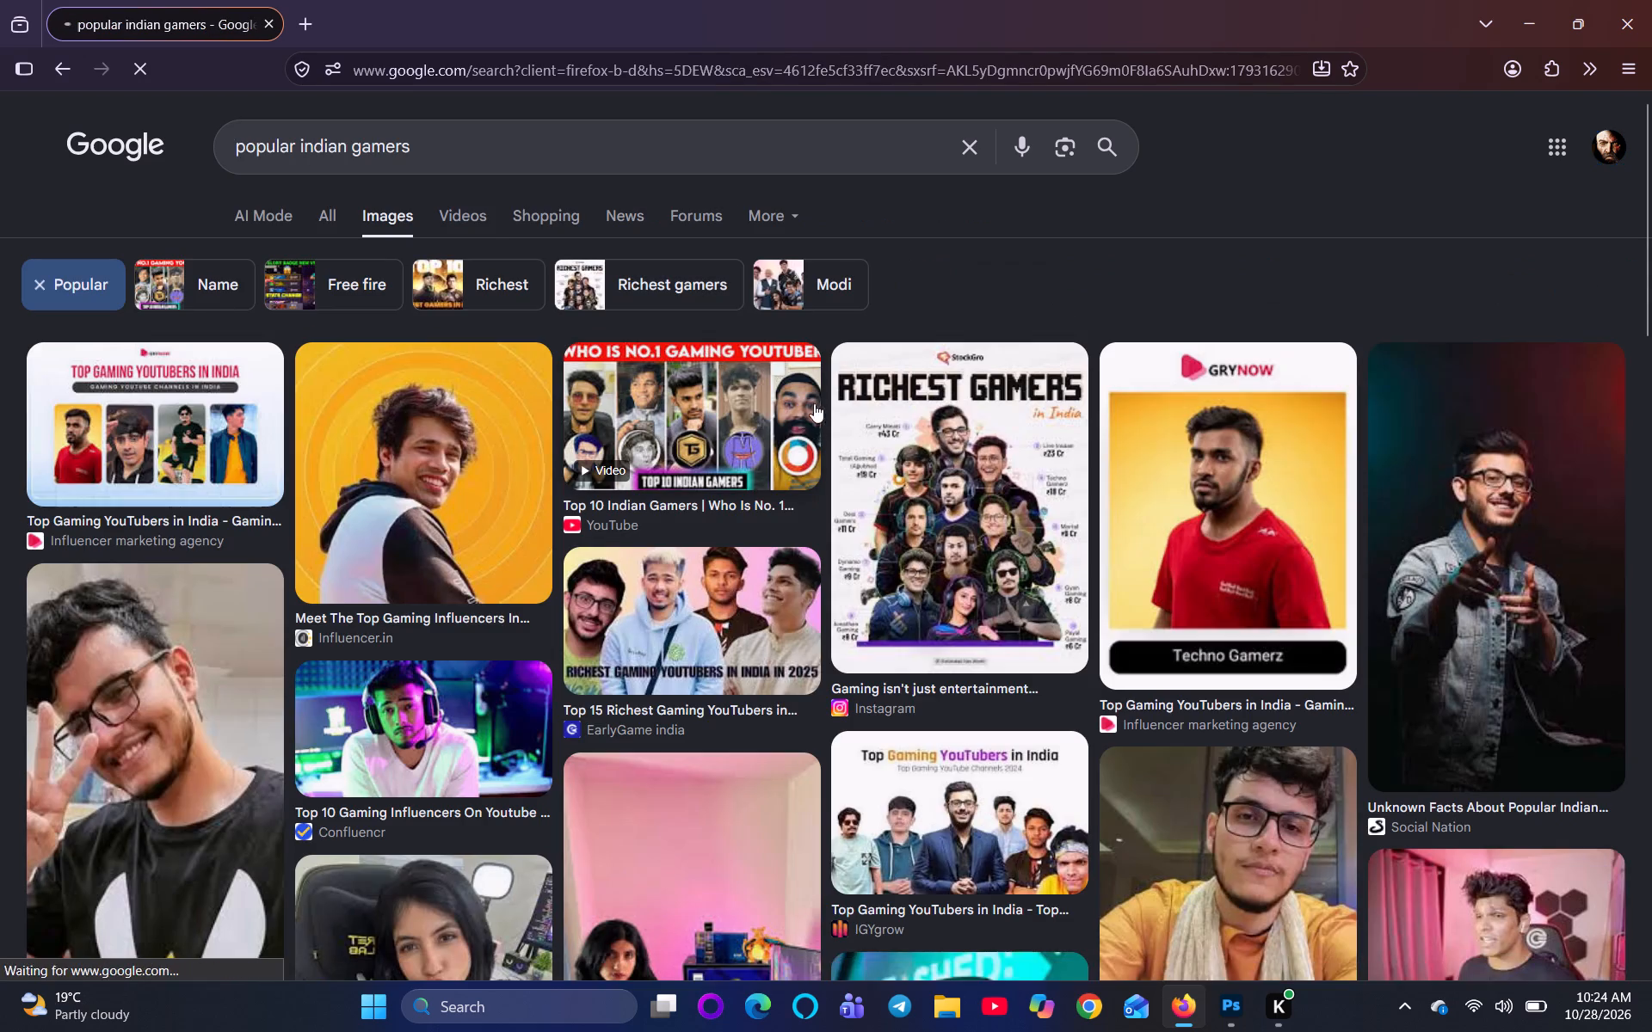
Examine the "popular indian gamers" image results for a portrait suitable for the composite.
scroll(916, 572, "down", 2)
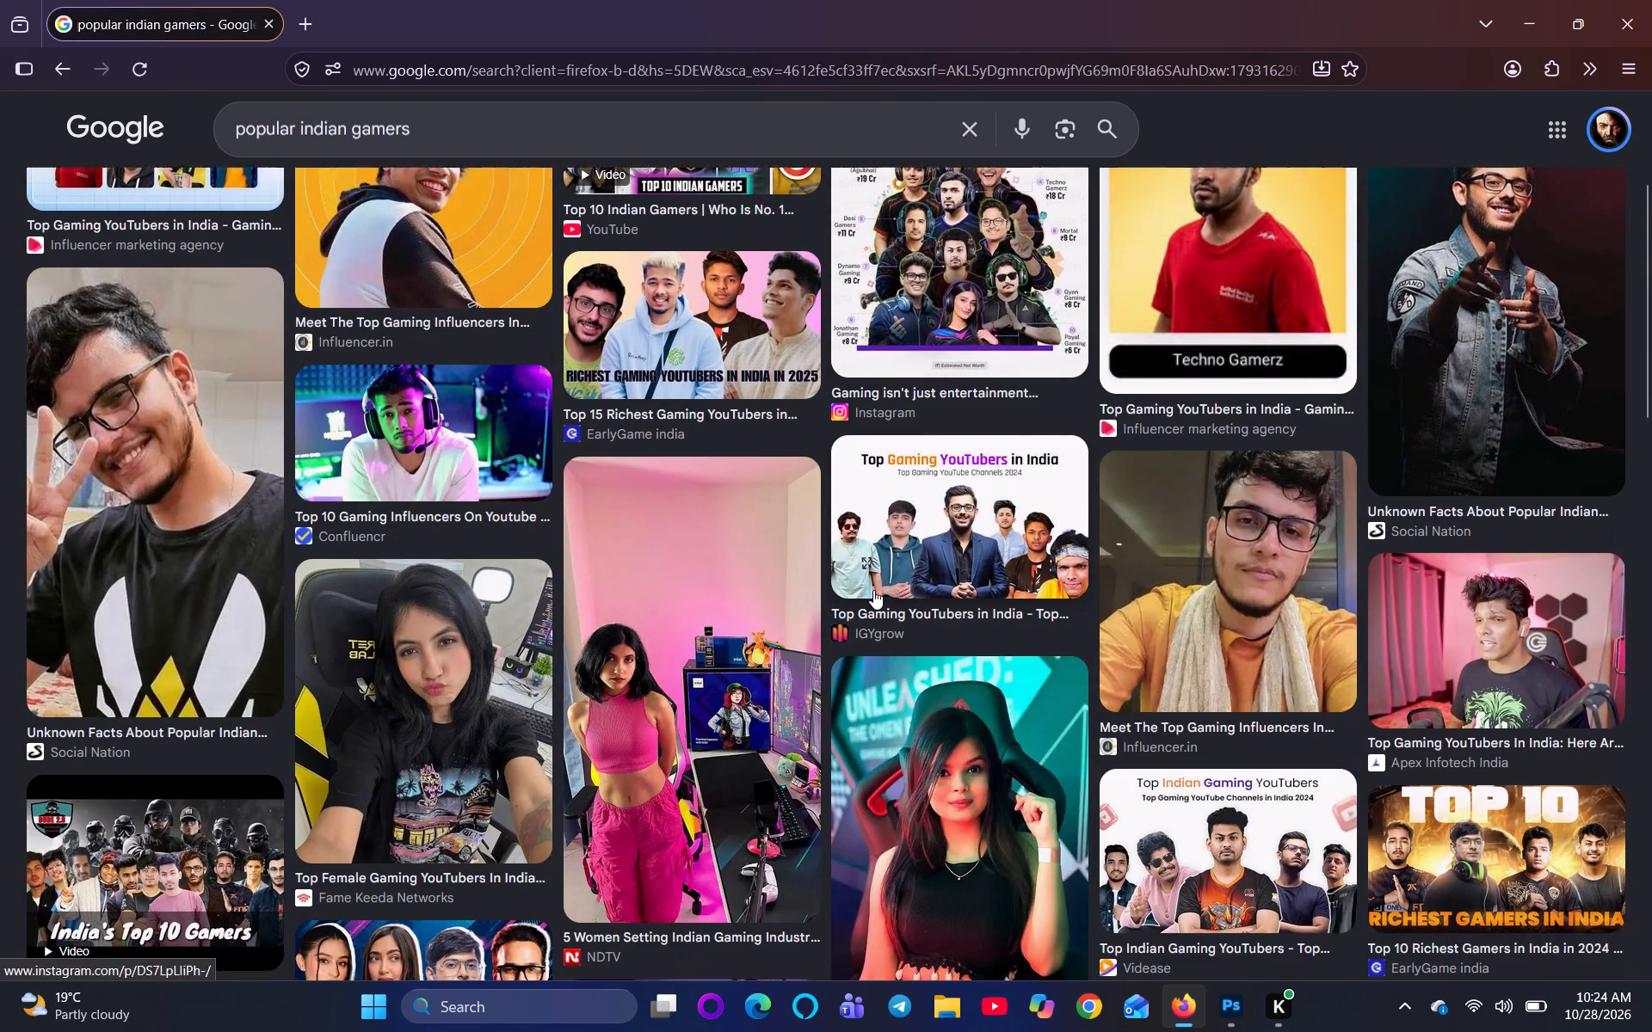
scroll(179, 495, "down", 3)
scroll(423, 548, "down", 2)
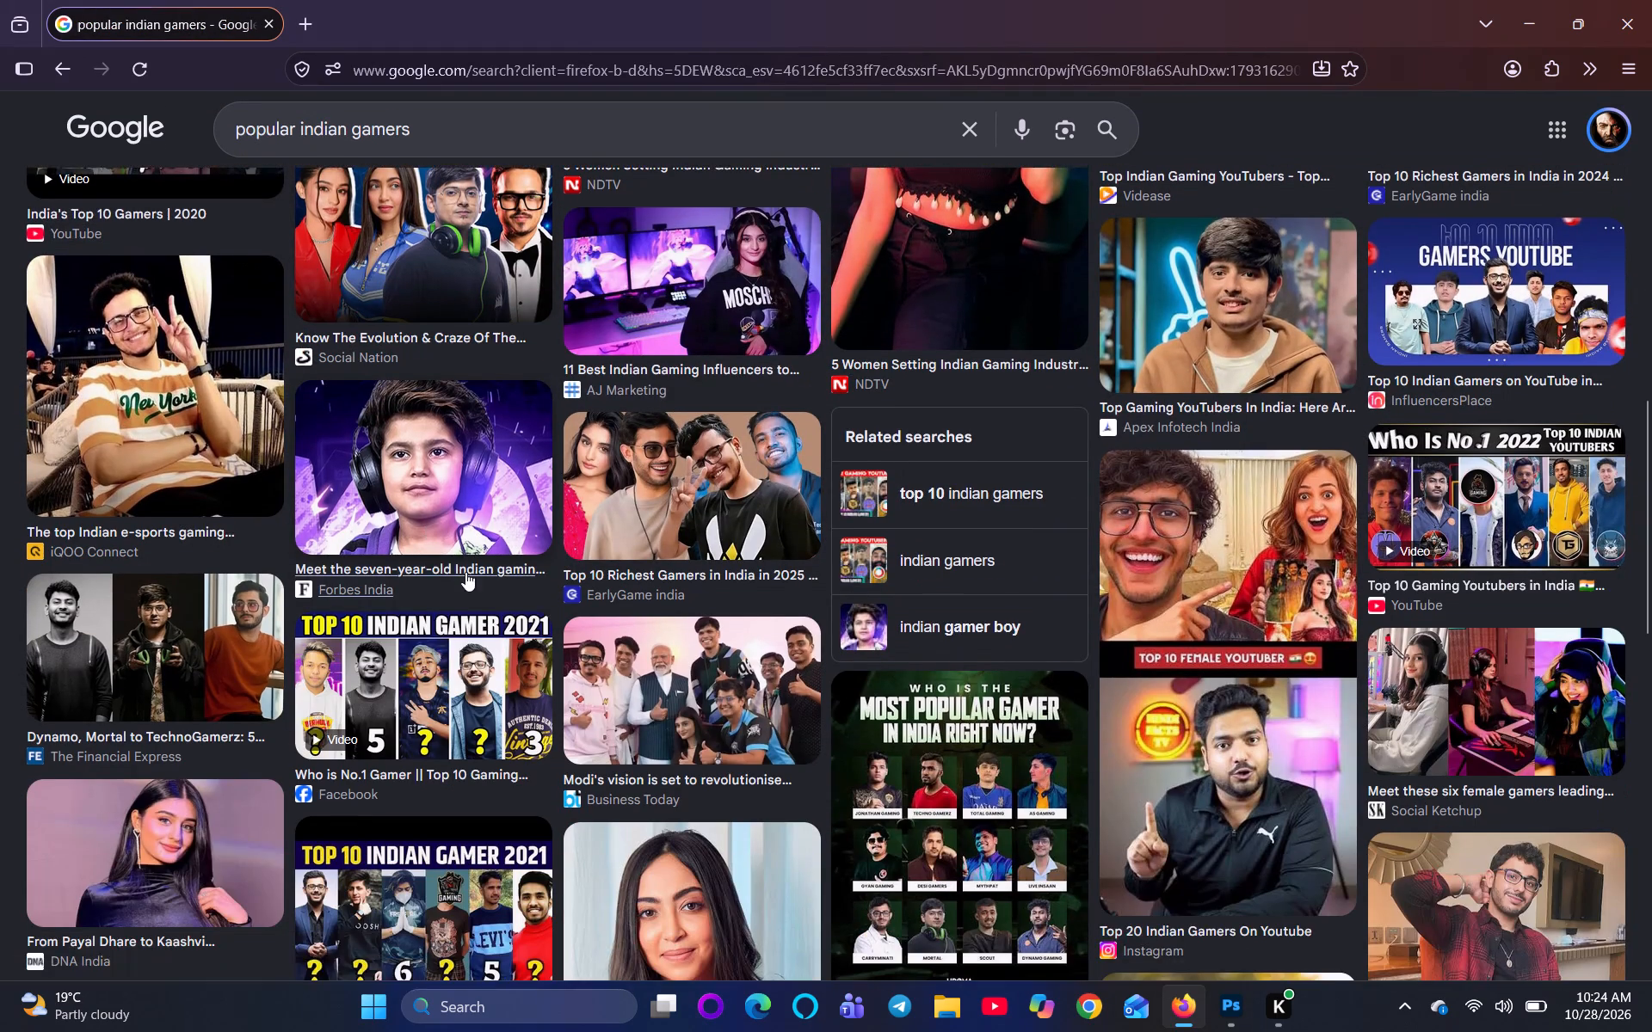
scroll(478, 593, "down", 2)
scroll(1004, 648, "down", 1)
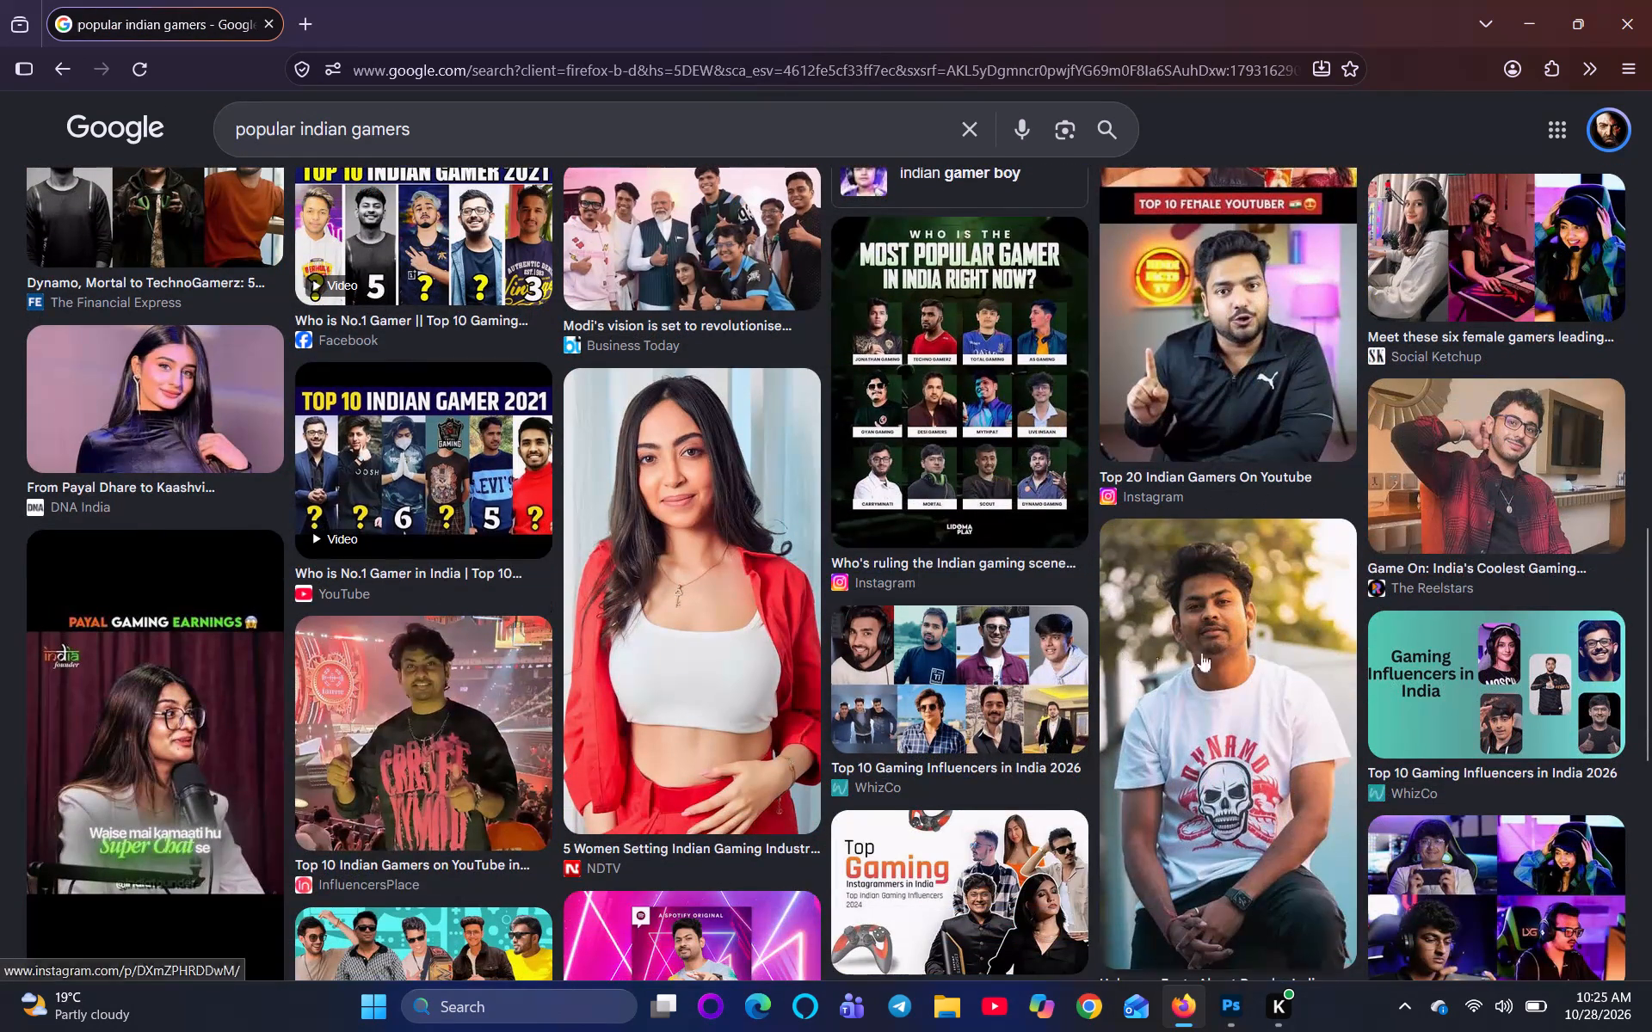
scroll(93, 377, "down", 3)
scroll(450, 460, "down", 1)
scroll(741, 544, "down", 3)
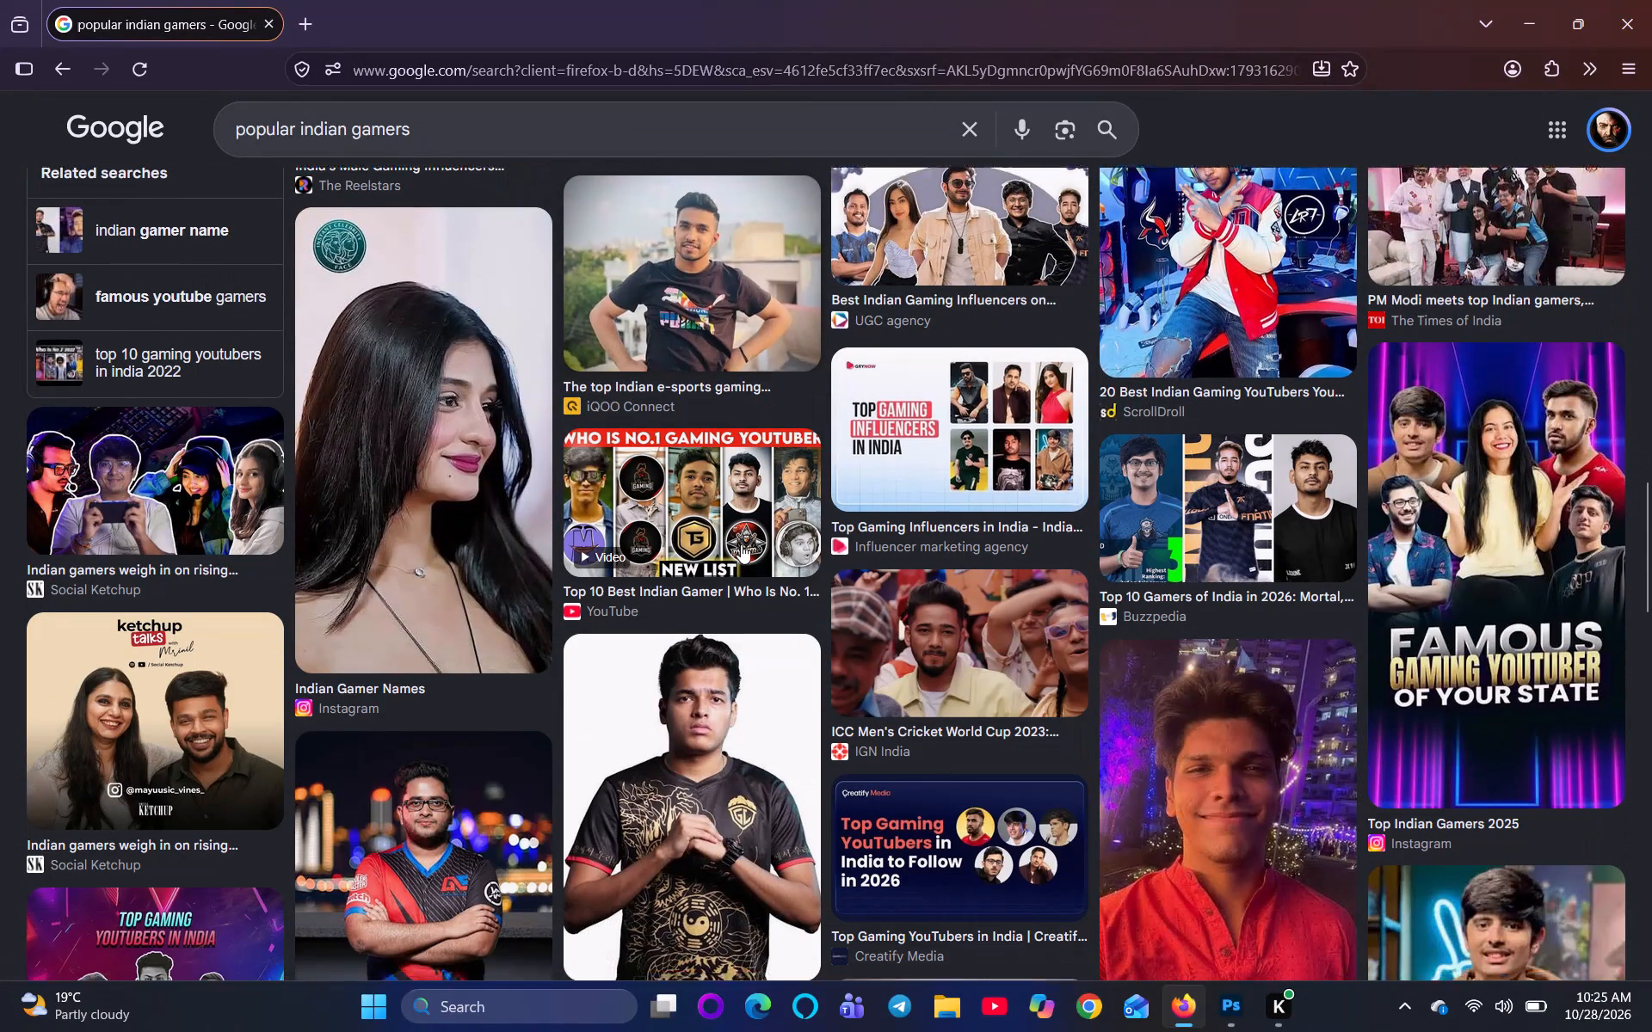
scroll(741, 544, "down", 1)
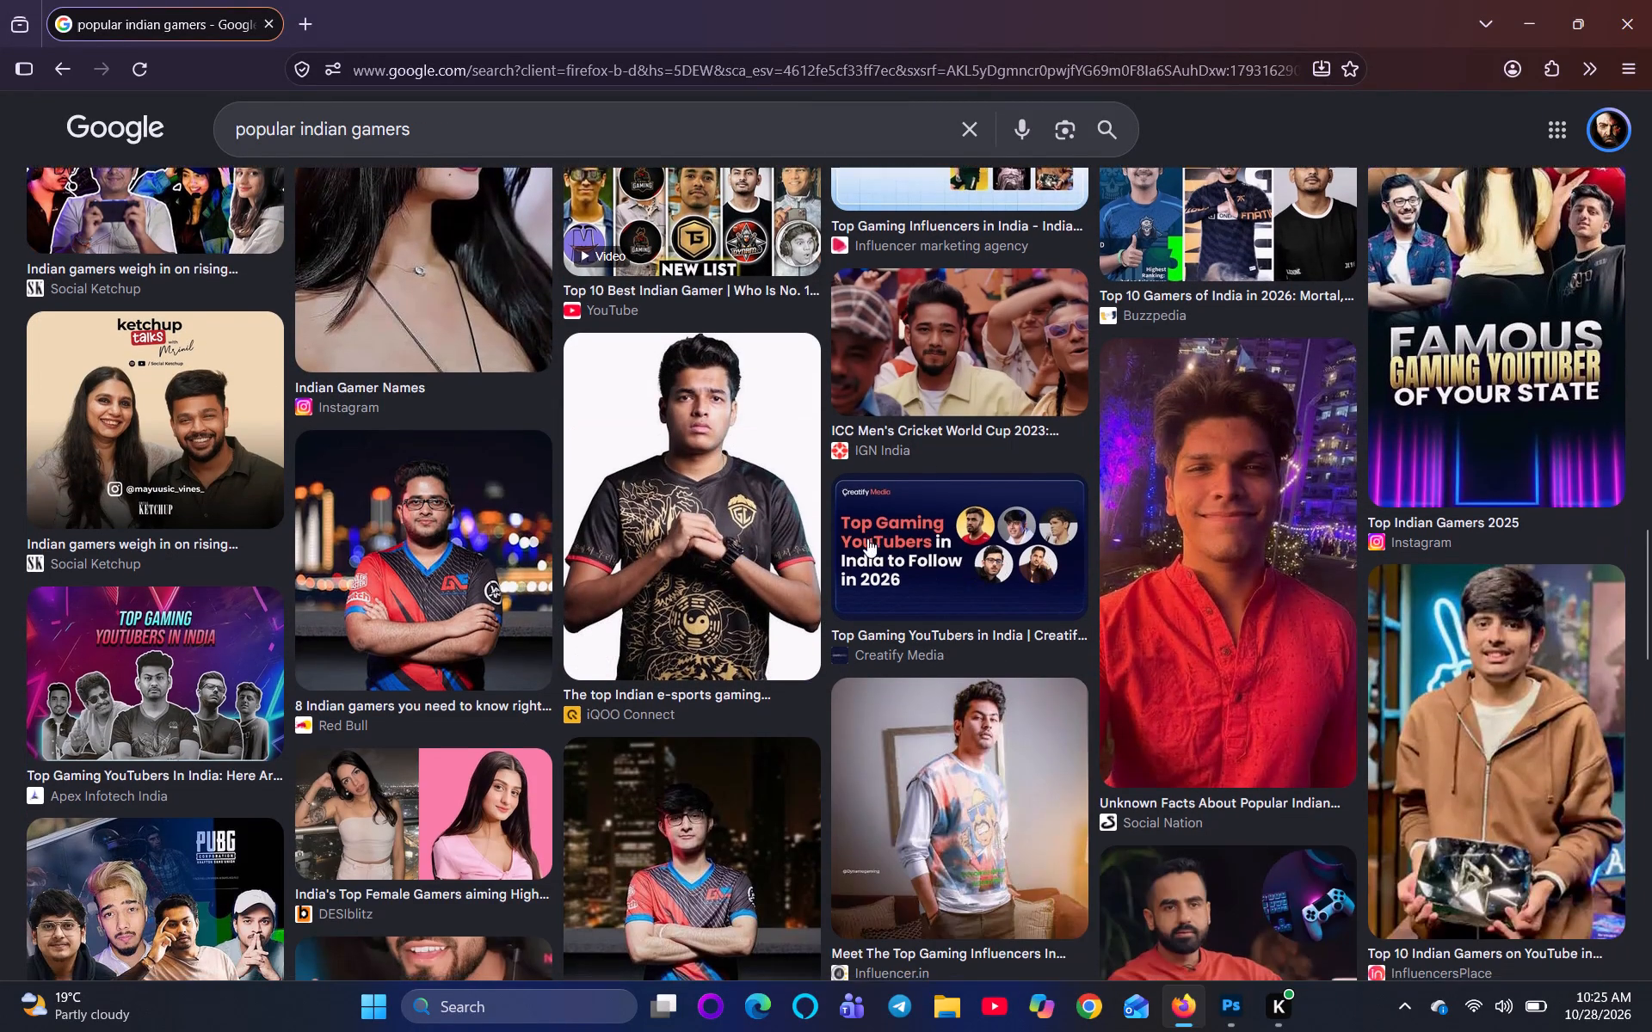
Preview the iQOO Connect portrait of the gamer in the black-and-gold jersey and browse its full set of related images.
left_click(681, 513)
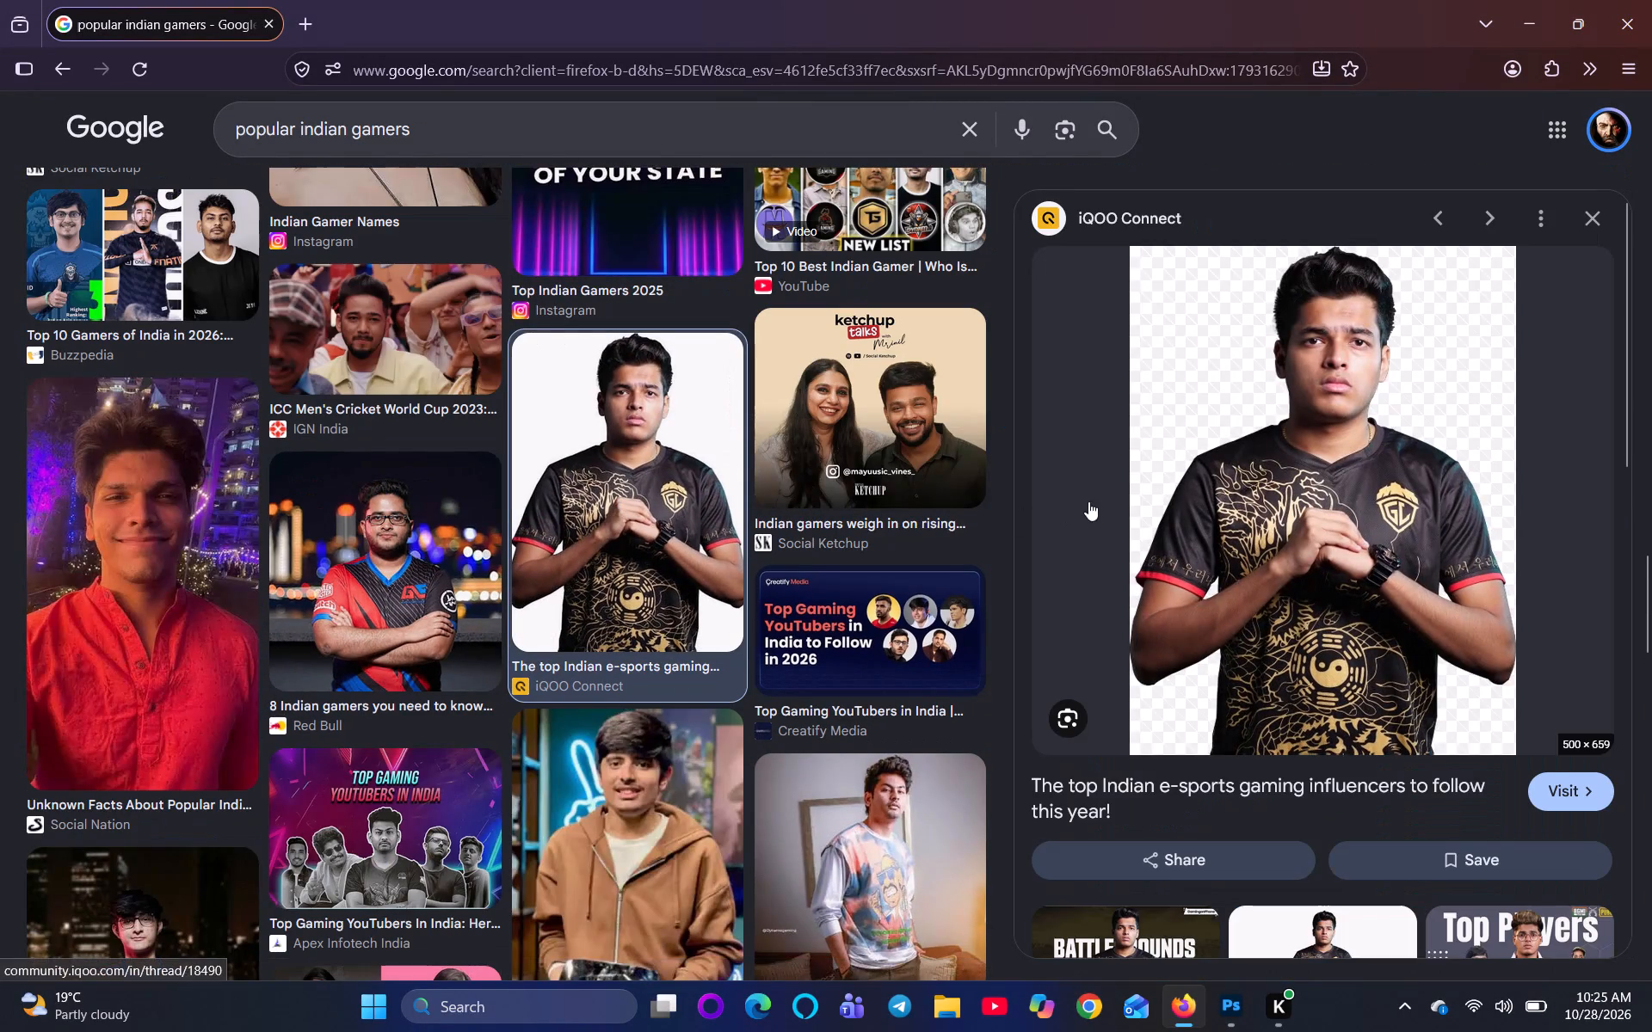
scroll(1183, 559, "down", 5)
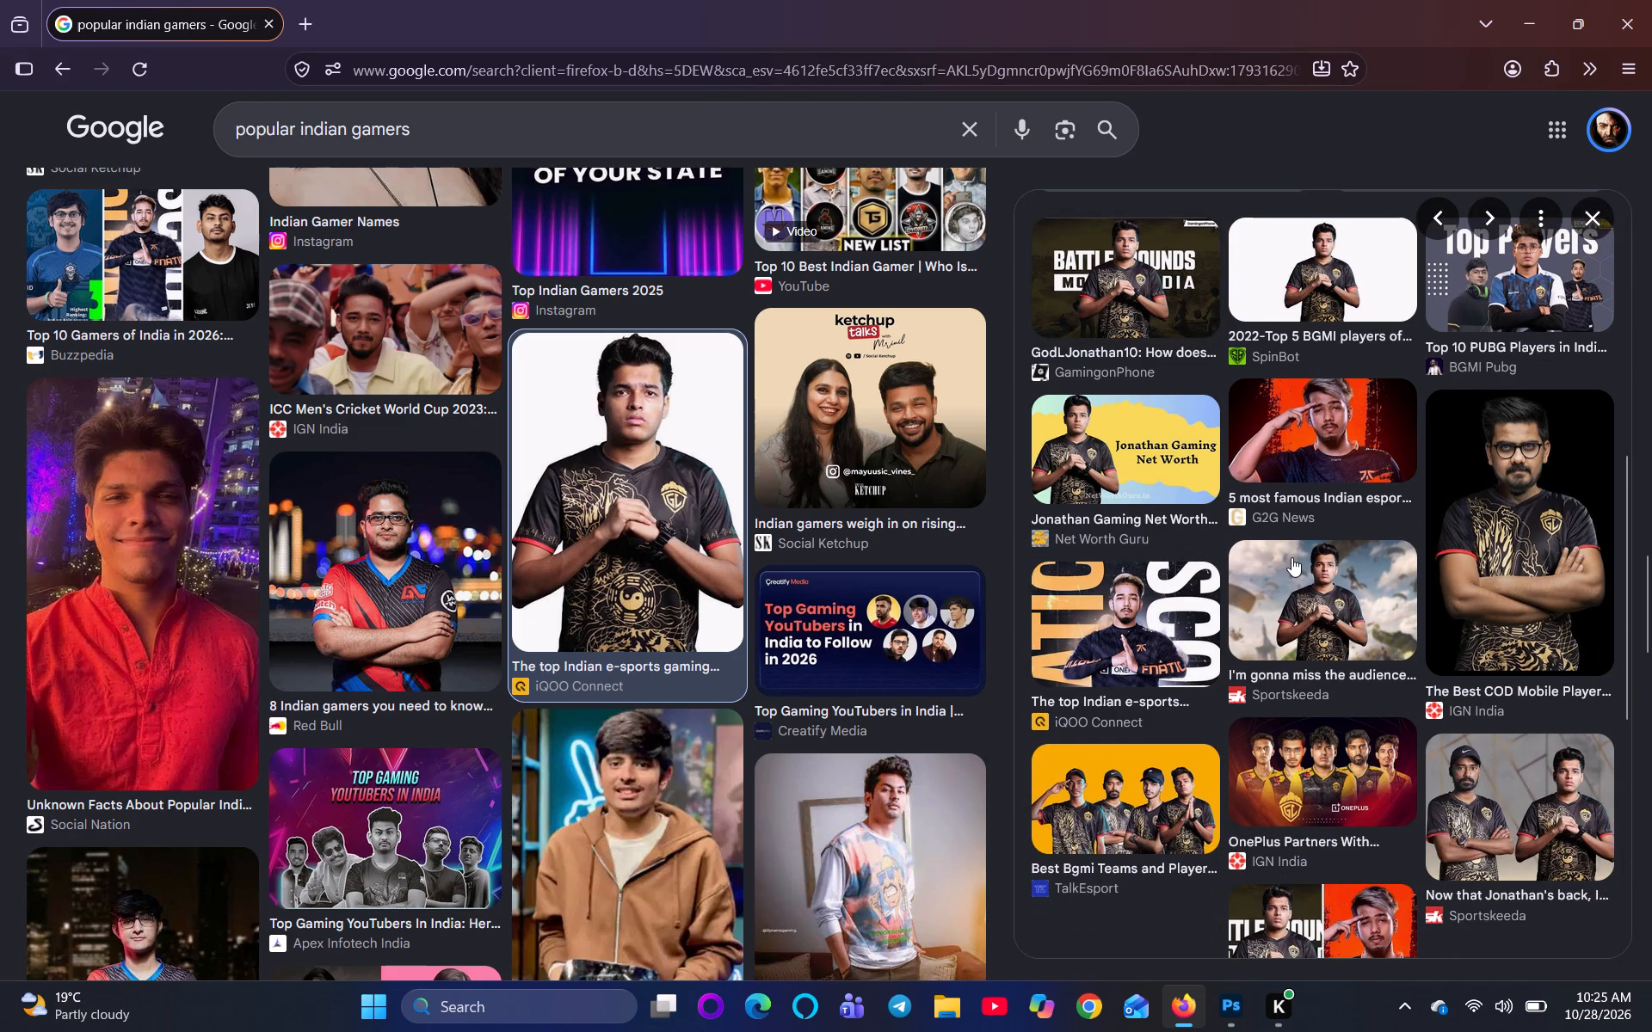
scroll(1291, 557, "down", 4)
left_click(1317, 532)
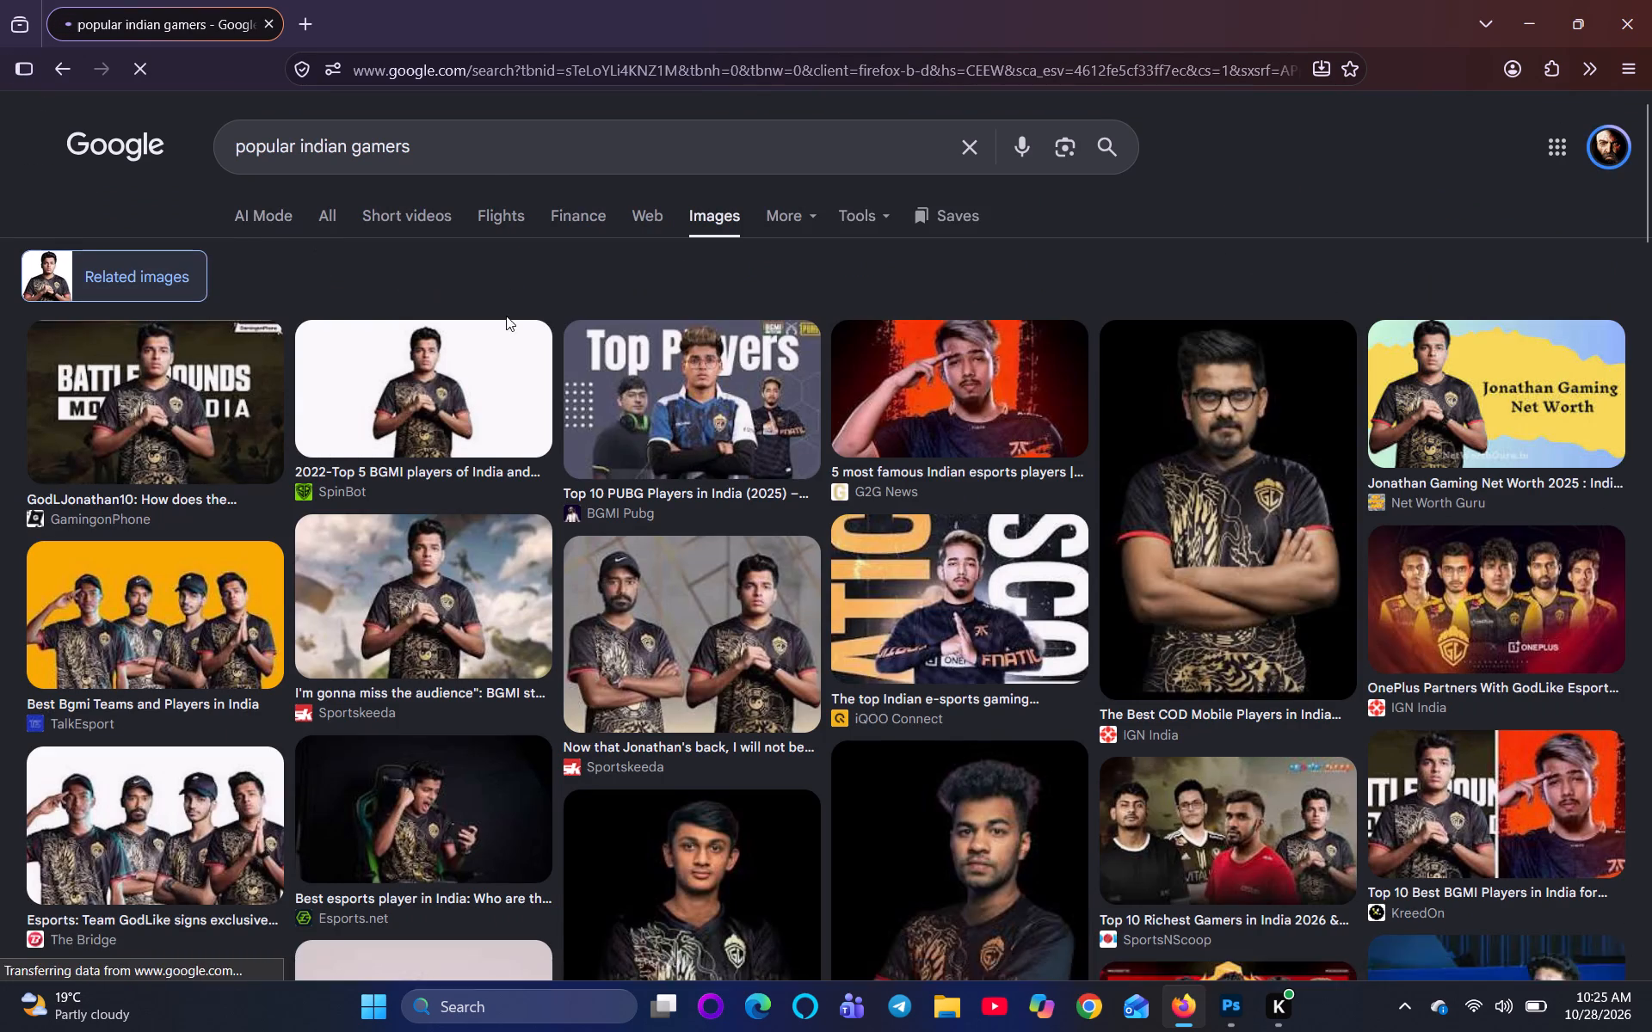
scroll(739, 396, "down", 3)
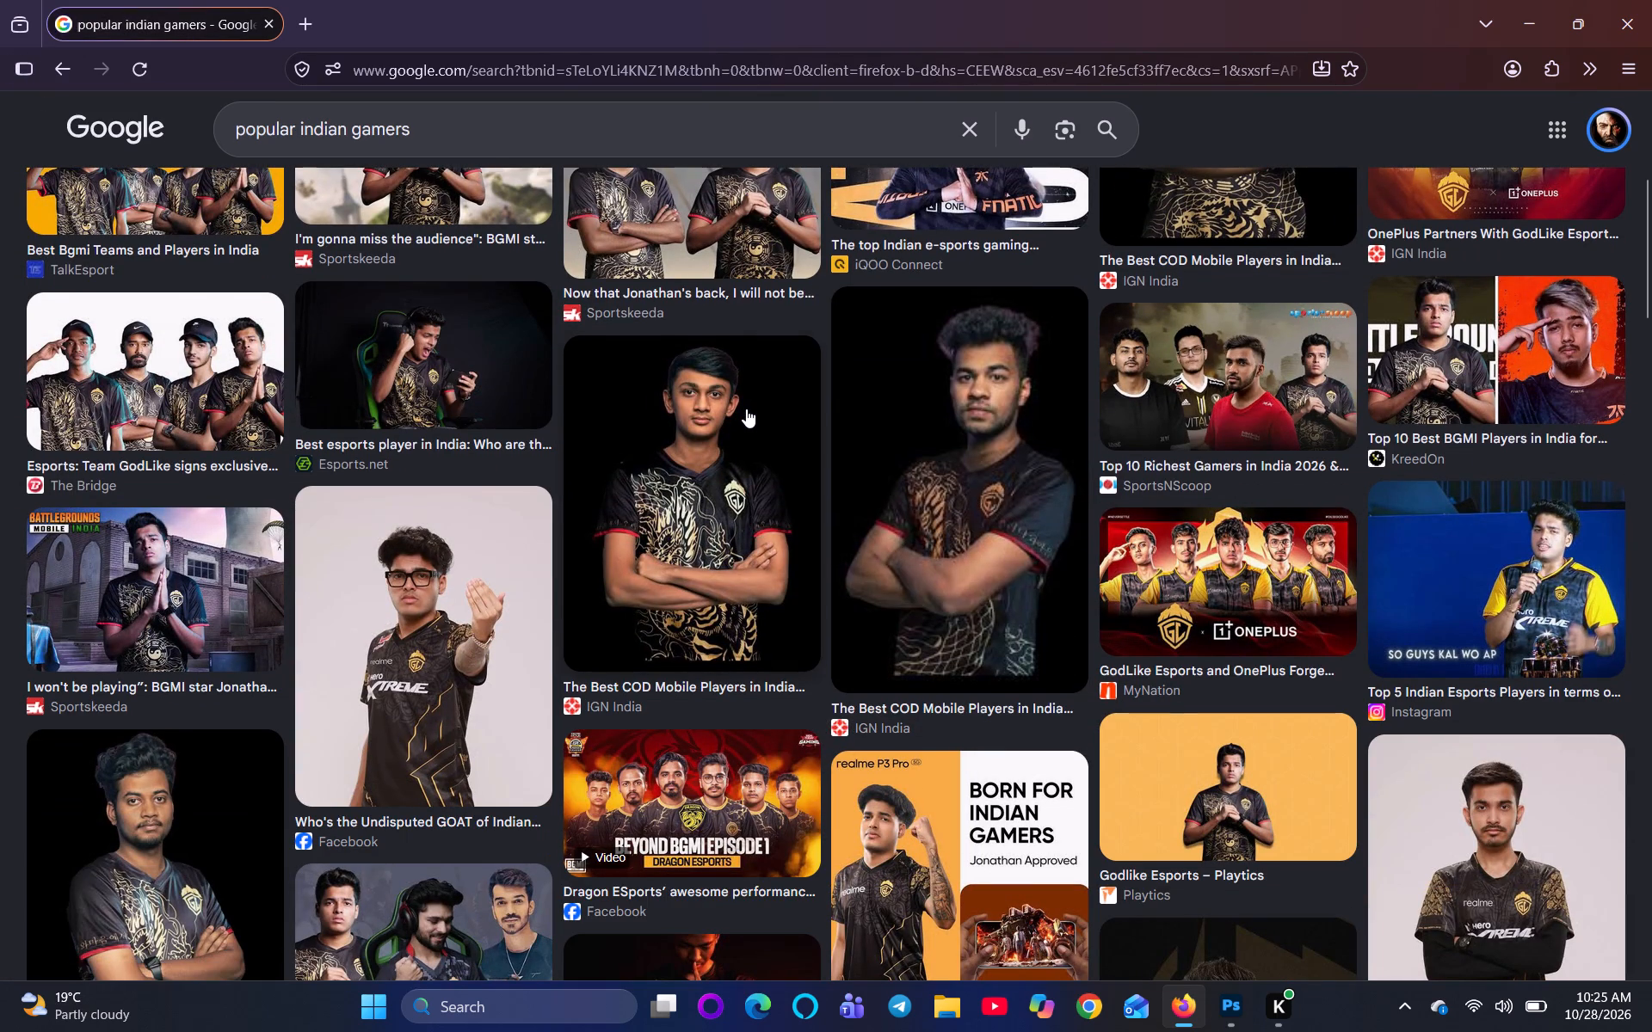
scroll(746, 408, "down", 4)
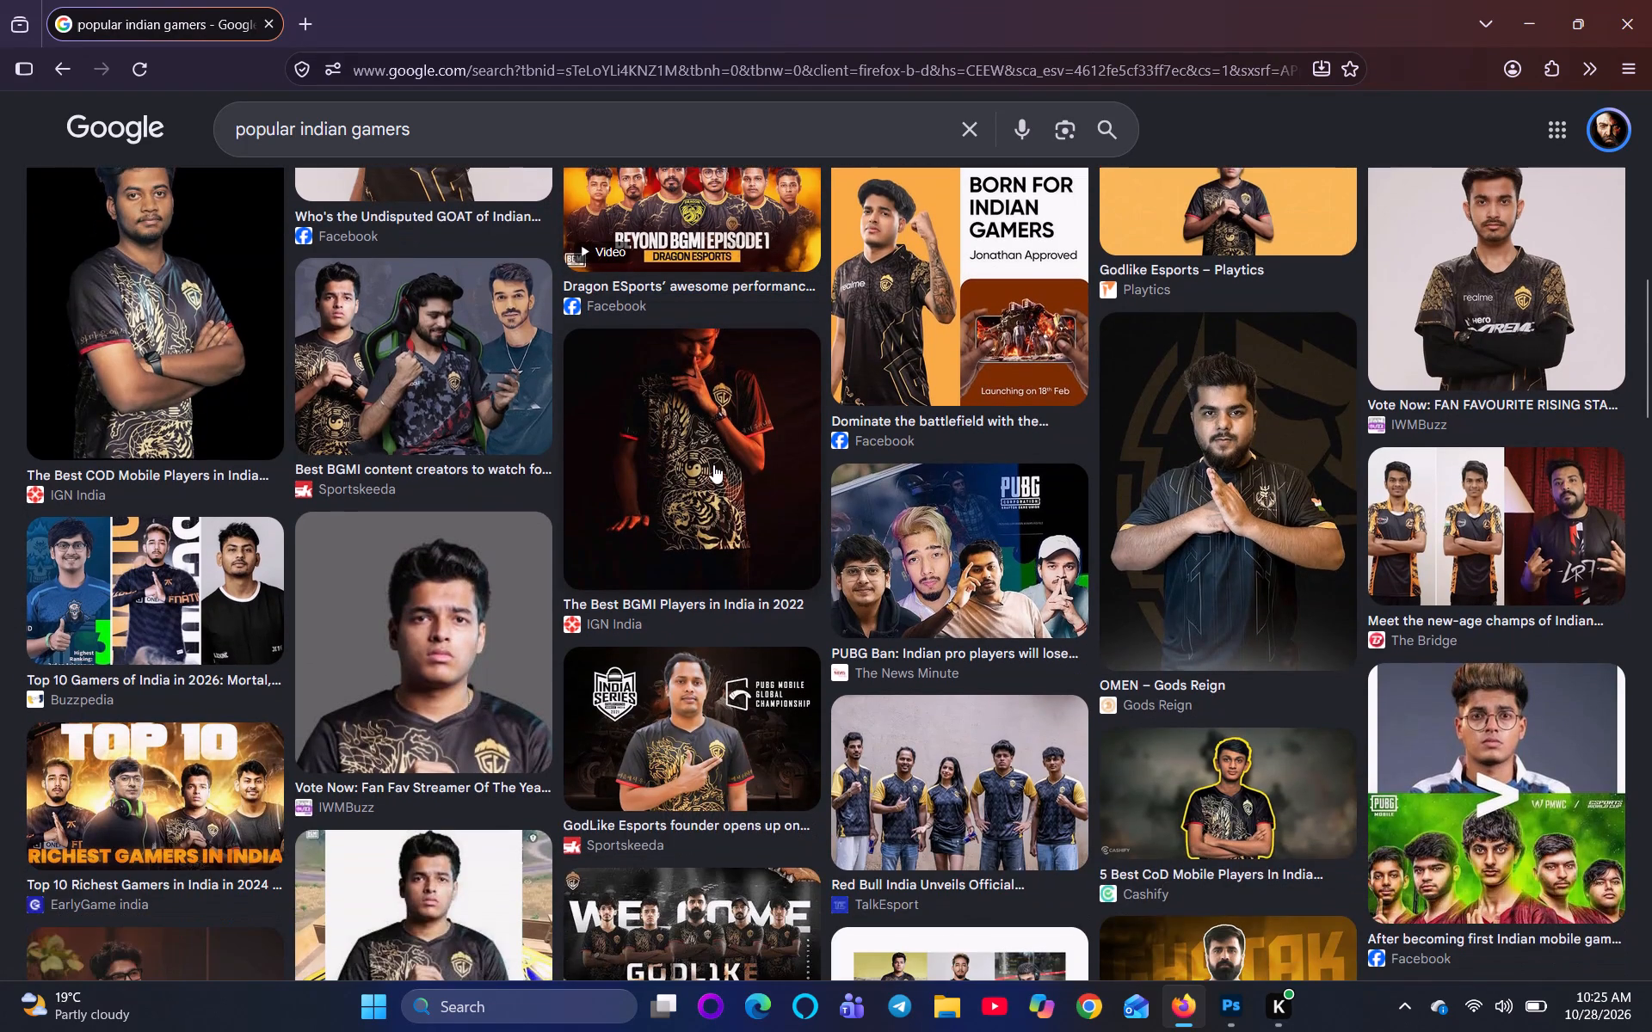
scroll(704, 467, "up", 8)
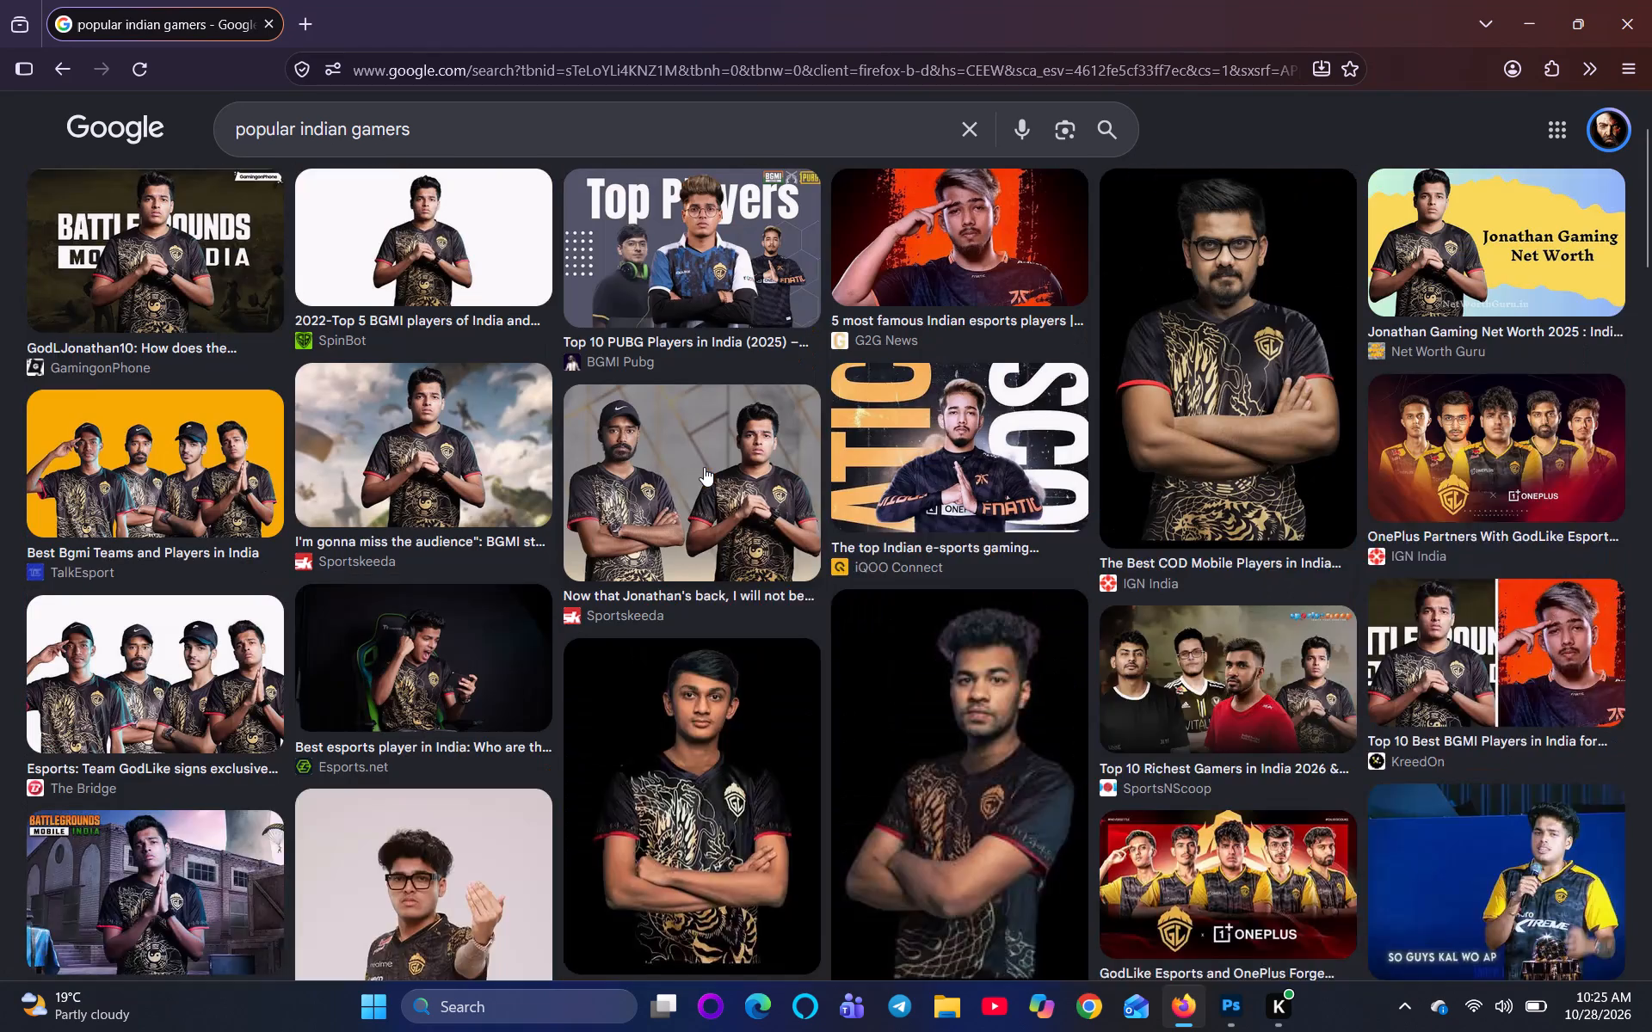
scroll(704, 467, "up", 2)
Compare the SpinBot and iQOO Connect versions of the clasped-hands portrait, ending on the iQOO Connect preview.
left_click(406, 402)
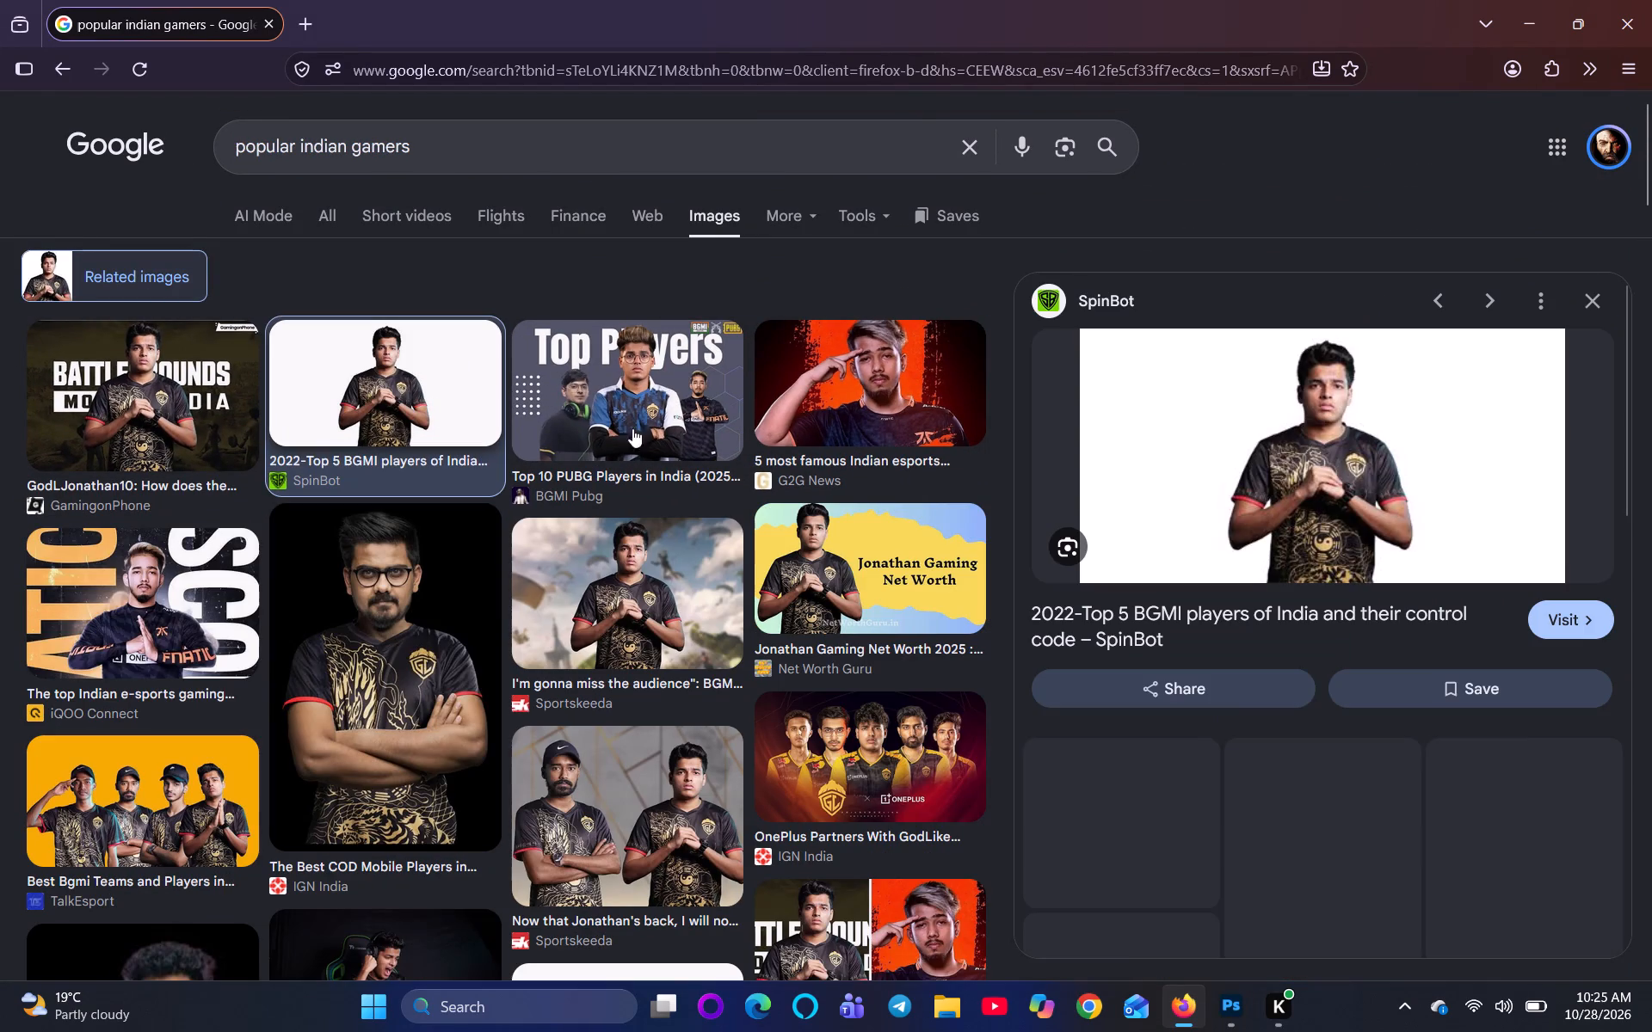
scroll(1260, 480, "up", 4)
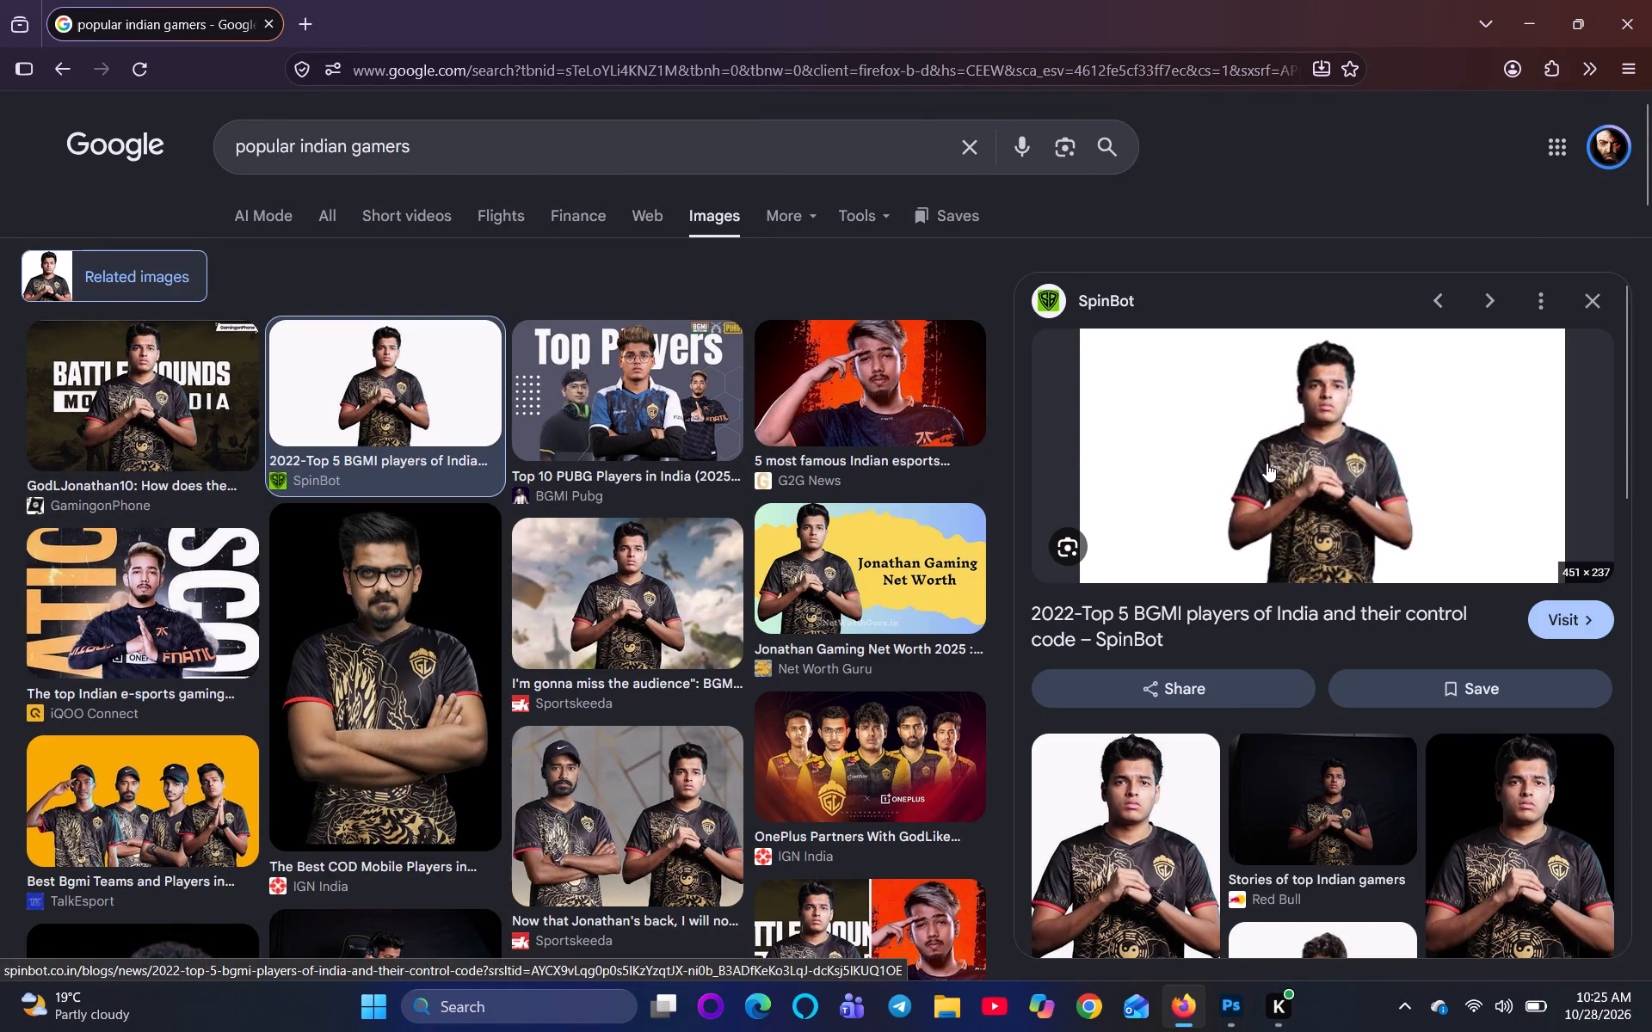
left_click(1106, 848)
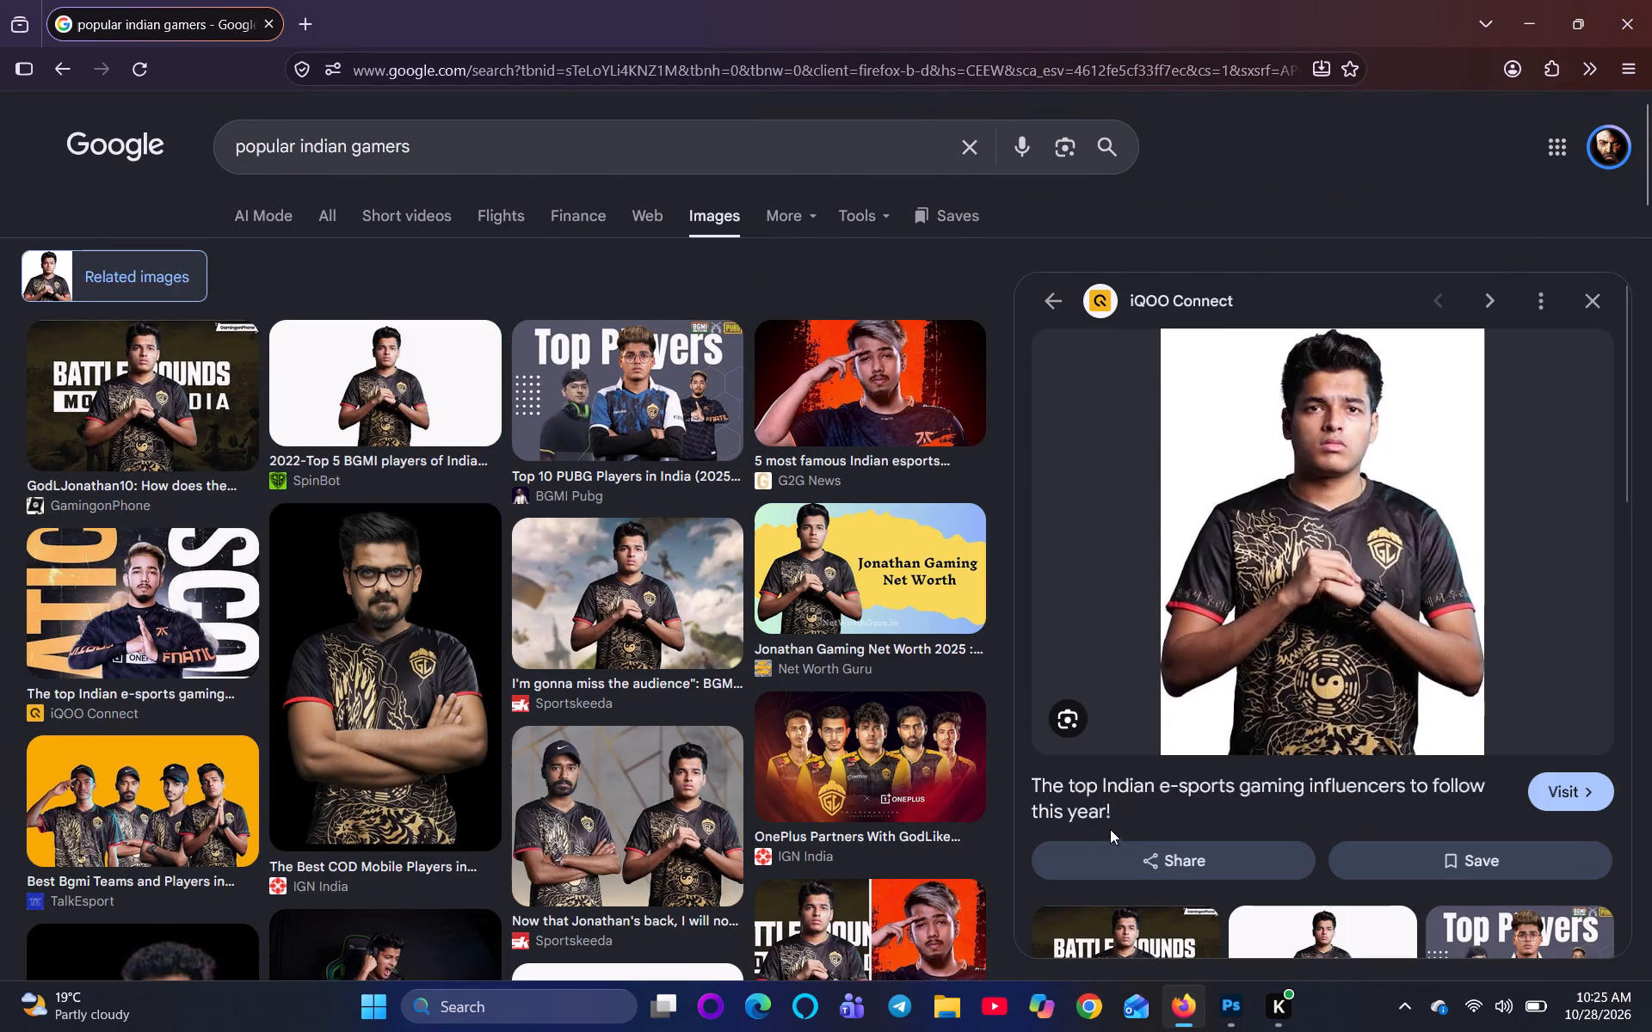
scroll(1273, 819, "down", 2)
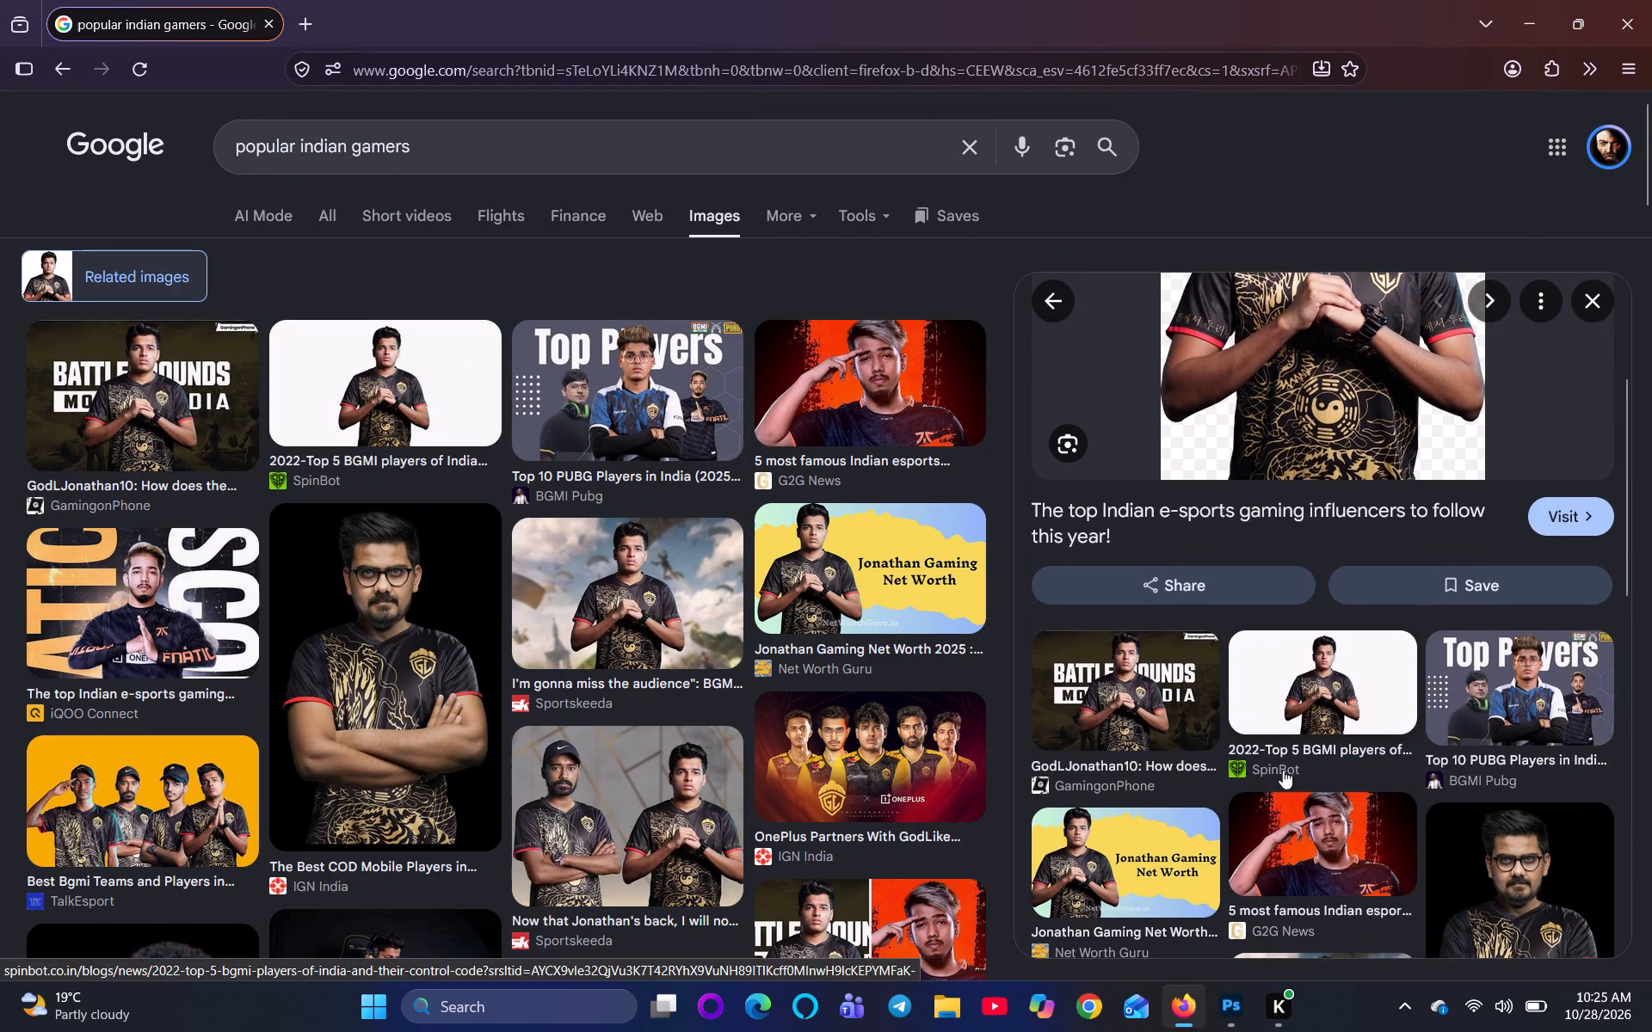
left_click(1311, 705)
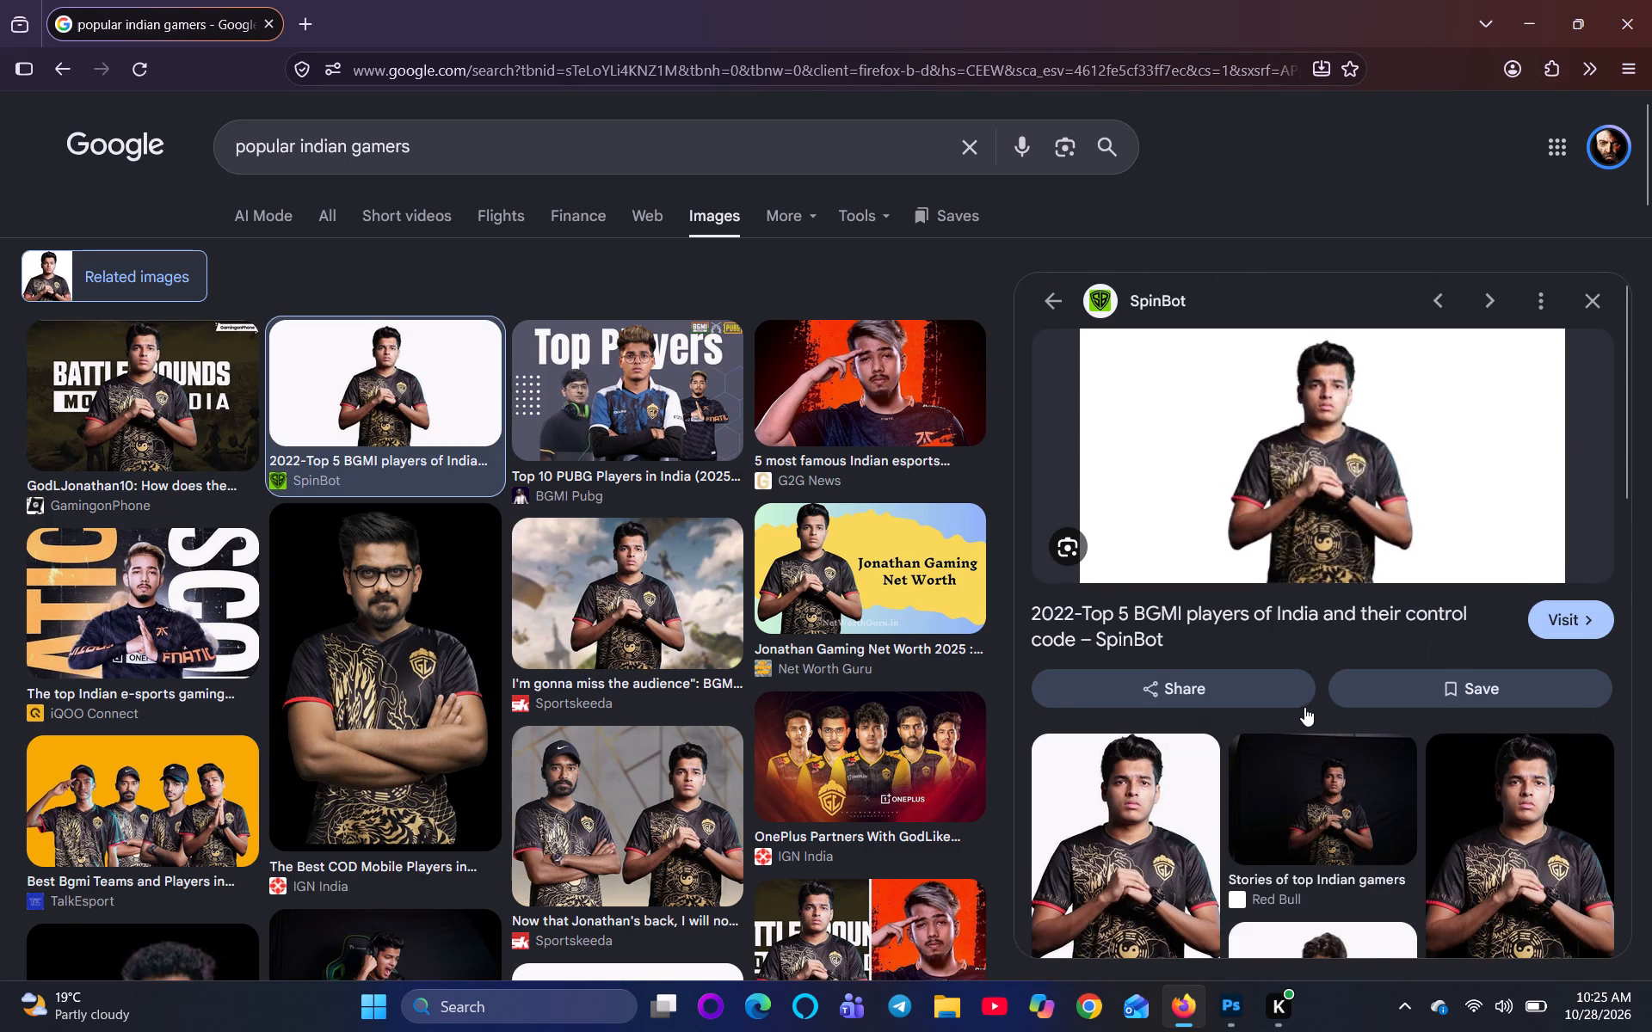
scroll(1285, 719, "down", 2)
left_click(1165, 630)
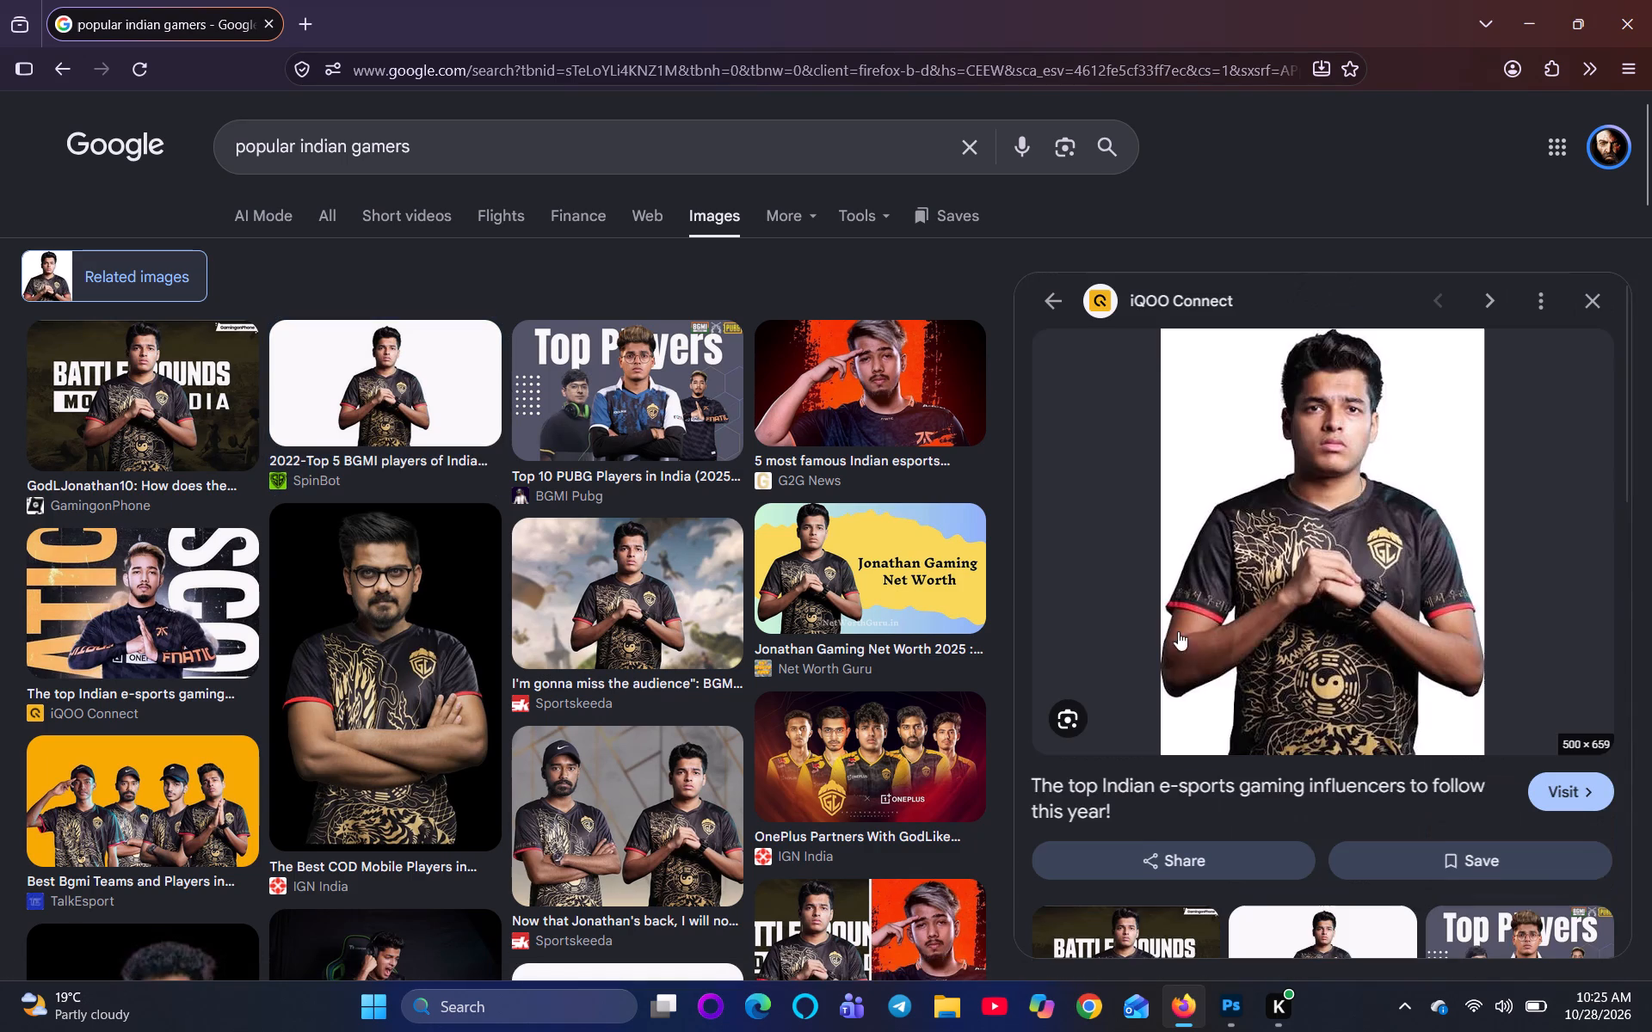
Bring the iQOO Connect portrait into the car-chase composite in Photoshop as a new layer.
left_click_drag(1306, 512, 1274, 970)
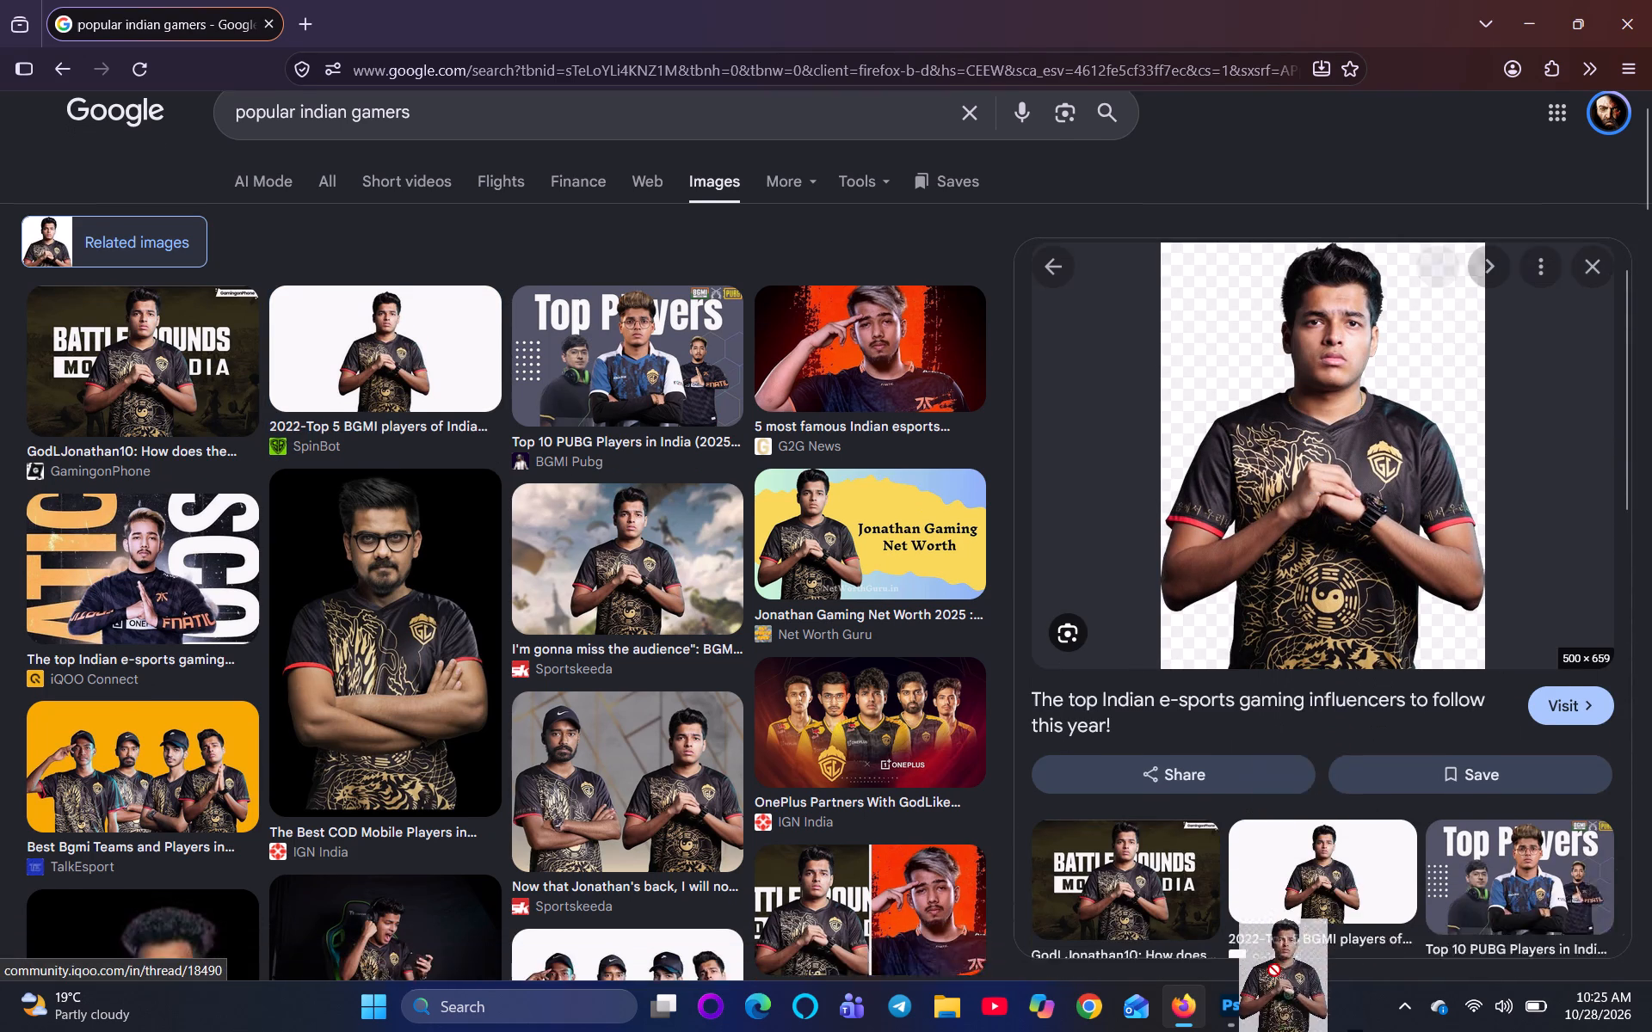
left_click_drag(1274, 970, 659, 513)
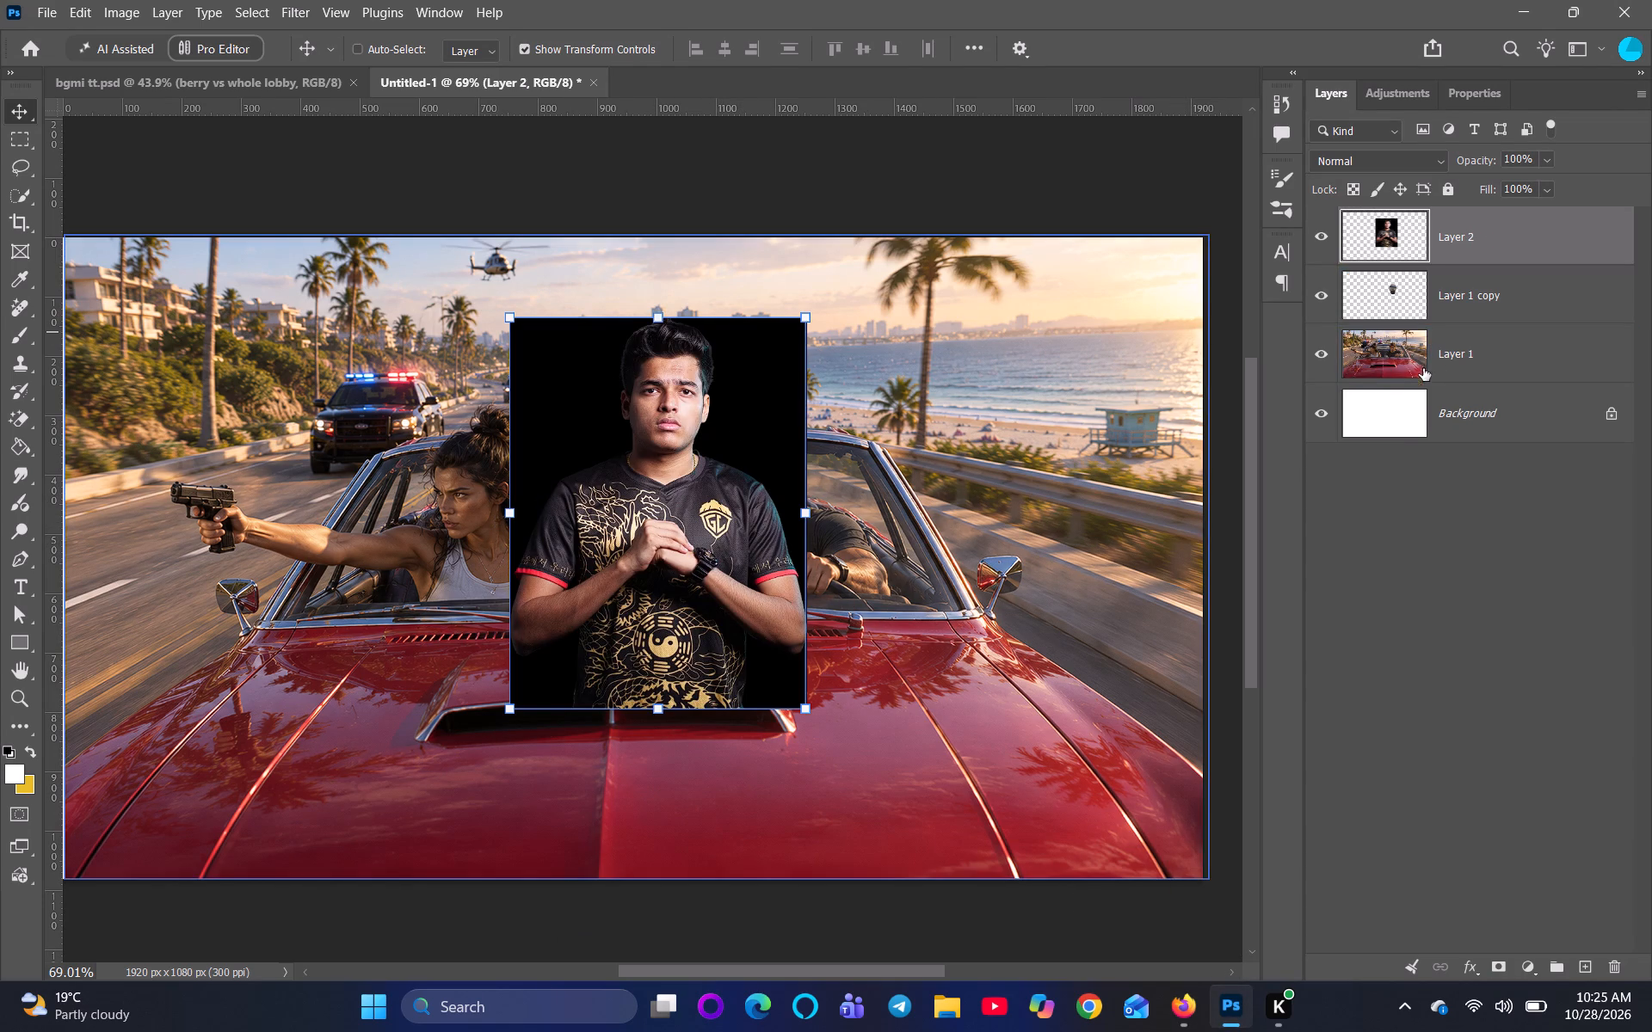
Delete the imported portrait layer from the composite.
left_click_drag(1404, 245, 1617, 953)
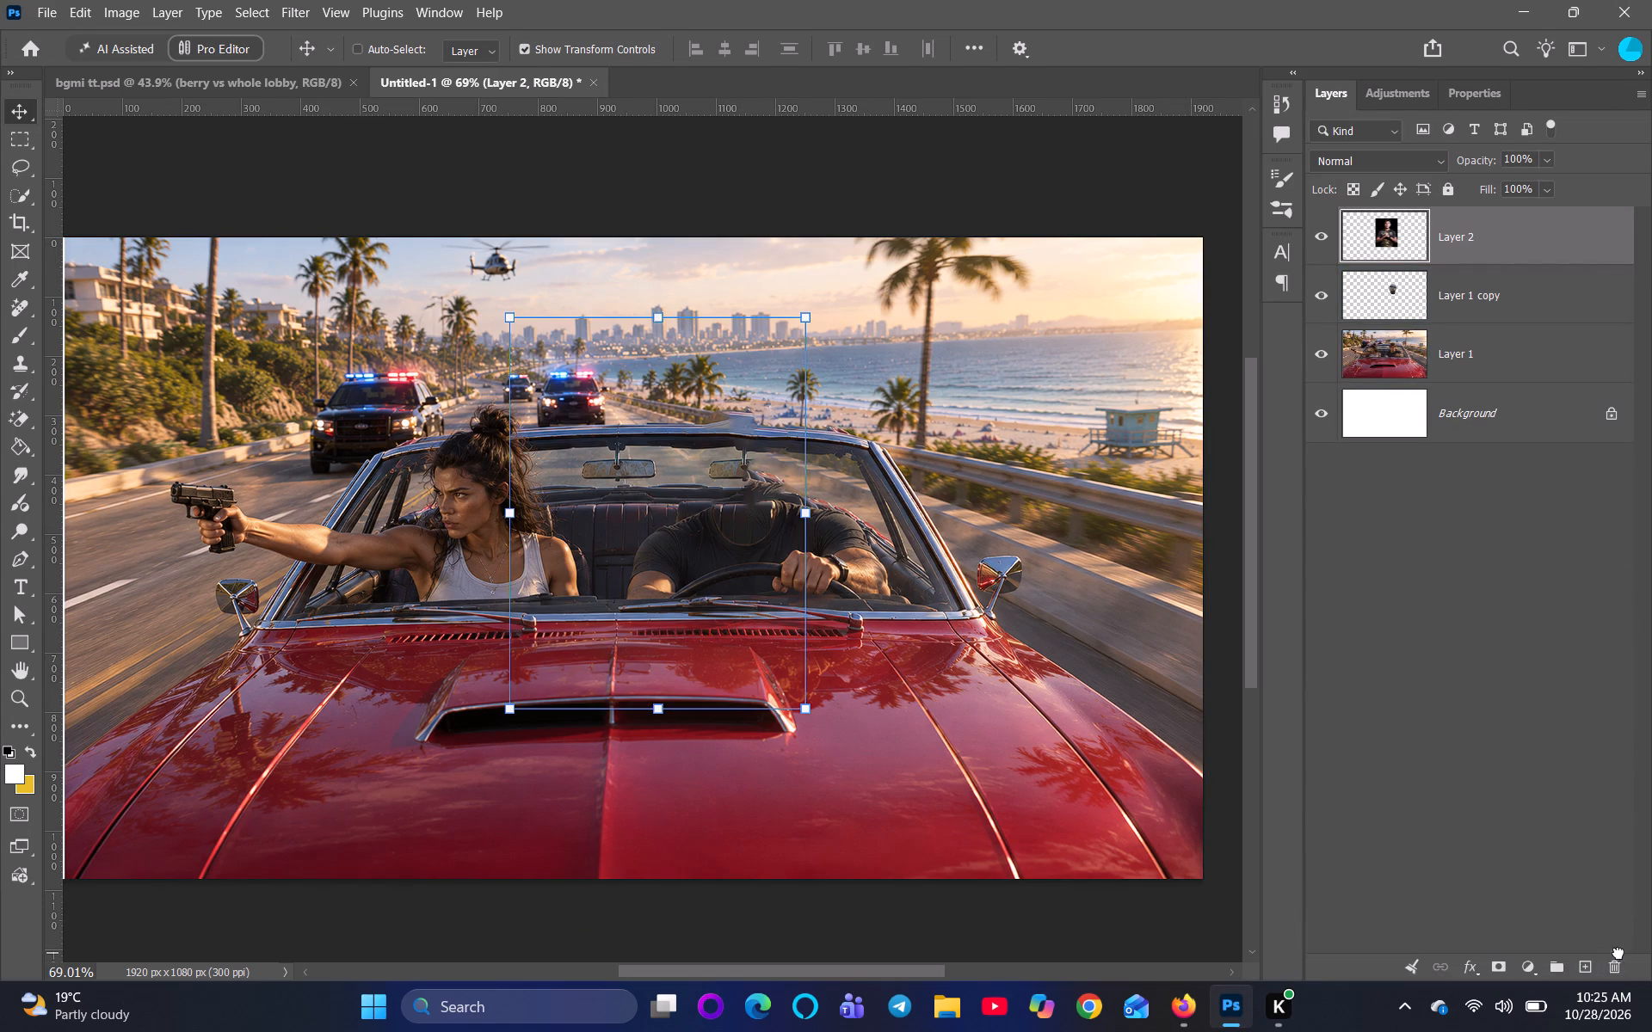
Switch to Firefox, return to the original "popular indian gamers" image results, and skim further through them.
left_click(1178, 1027)
scroll(51, 254, "up", 3)
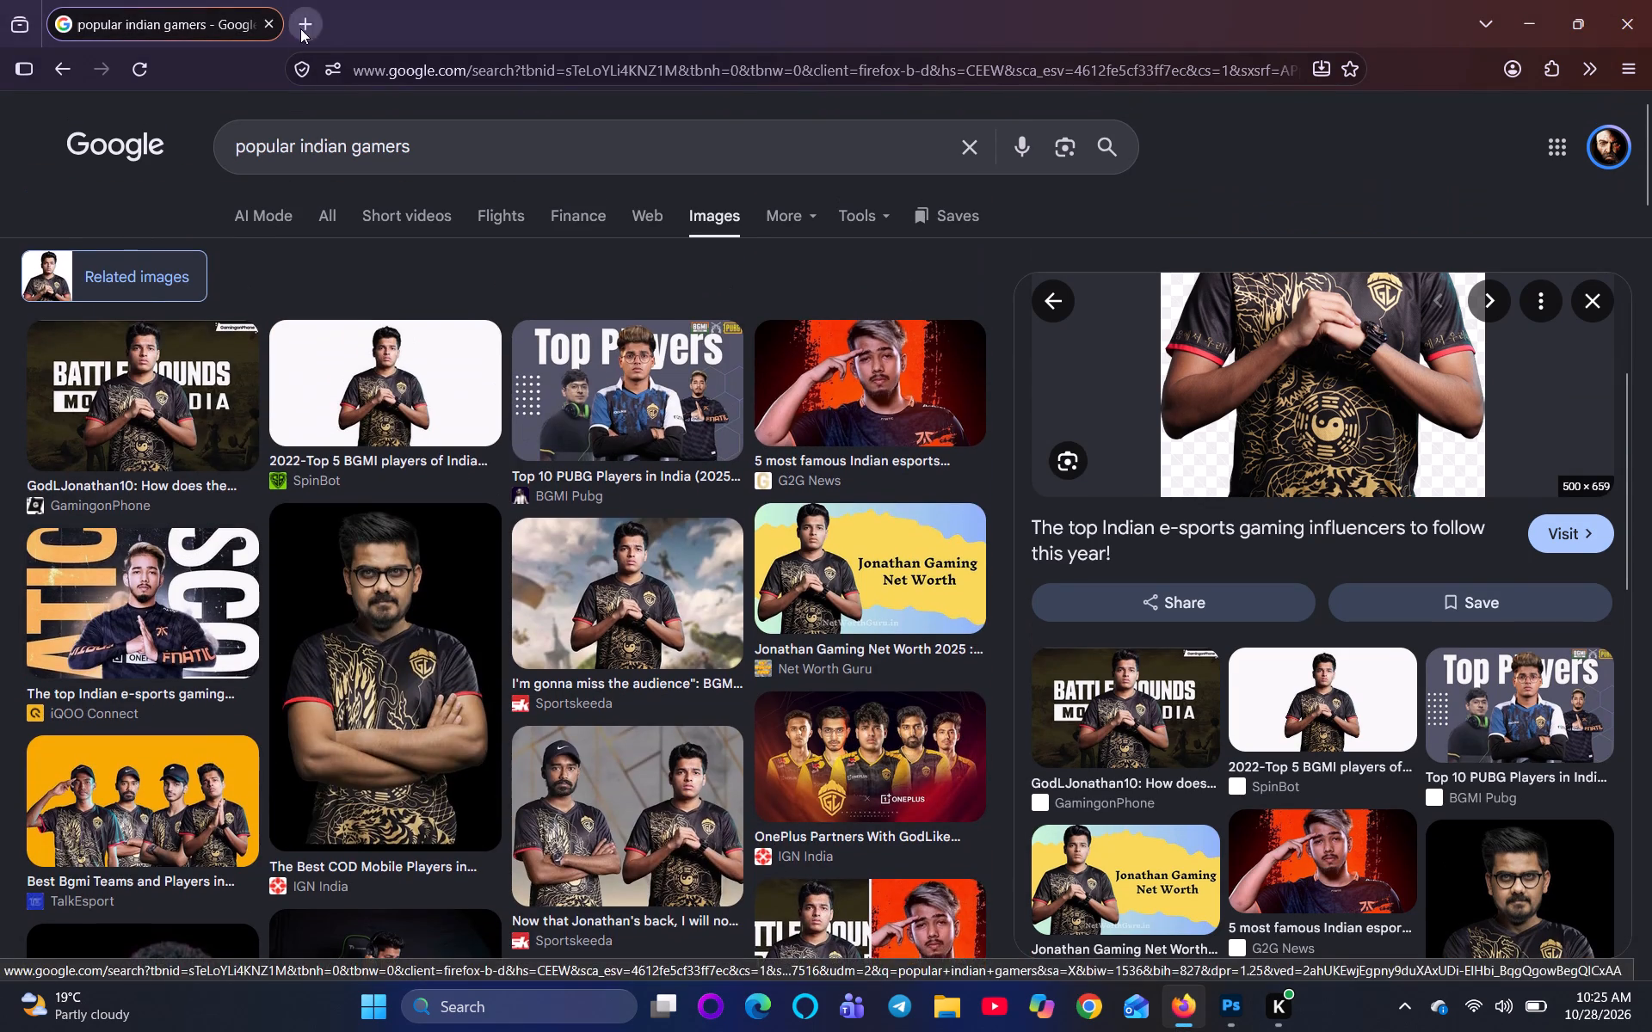
left_click(50, 65)
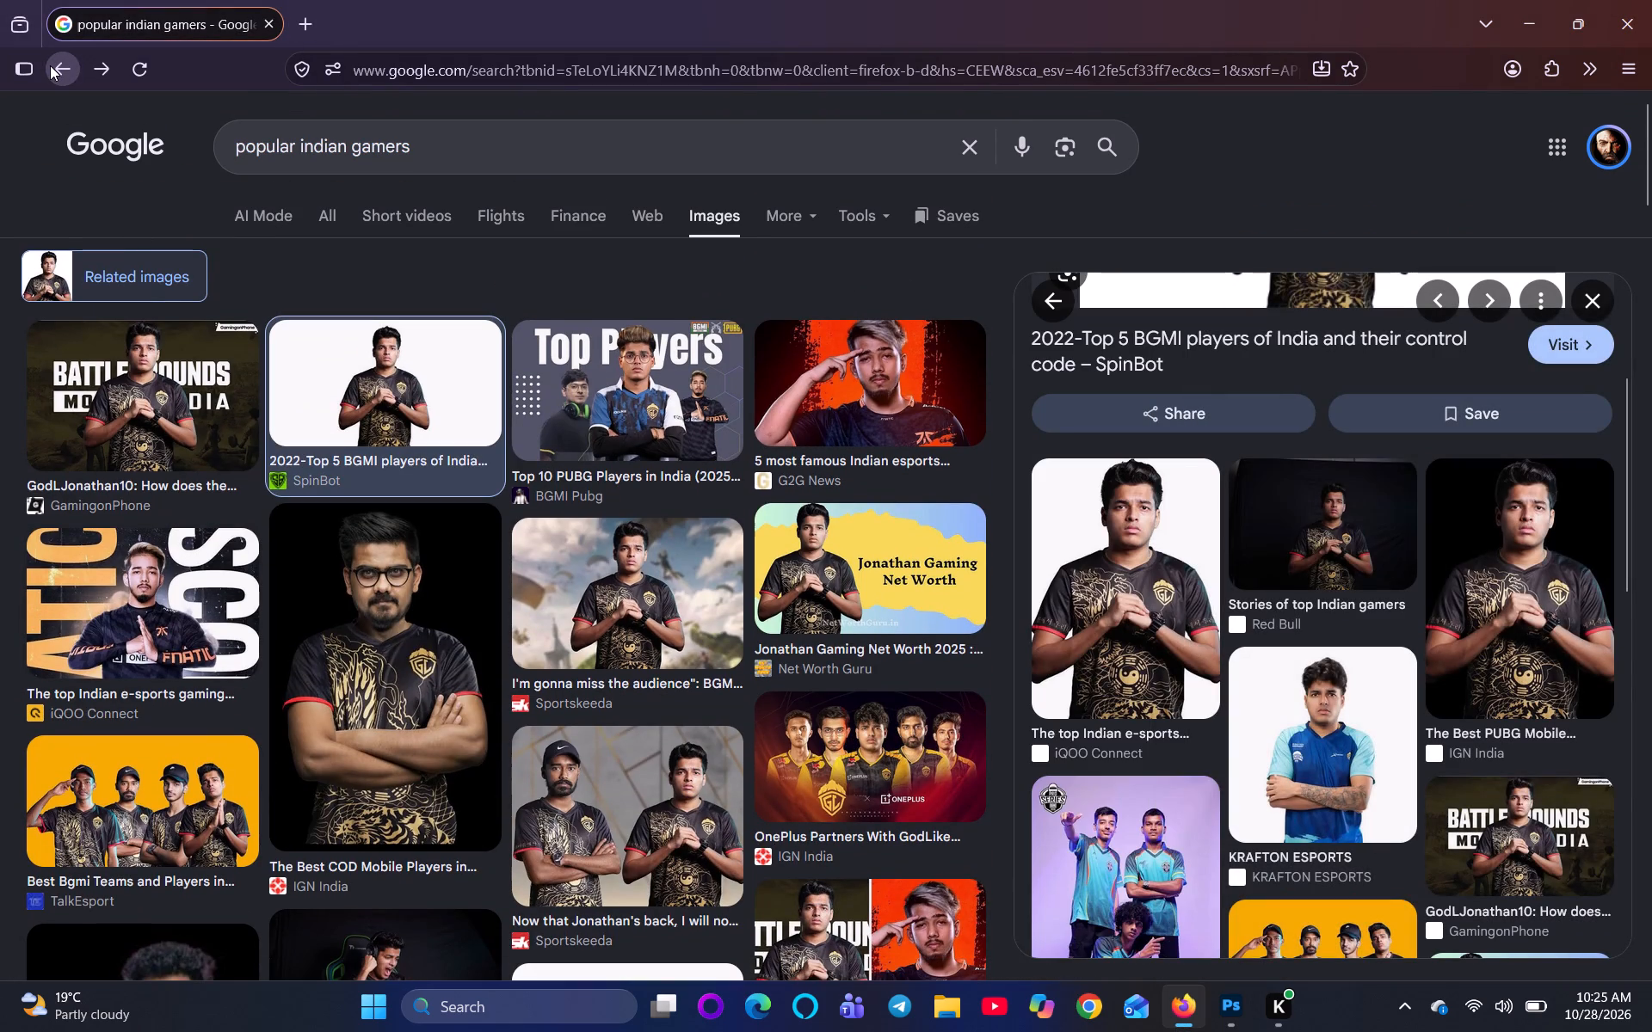
left_click(50, 65)
left_click(50, 65)
double_click(50, 65)
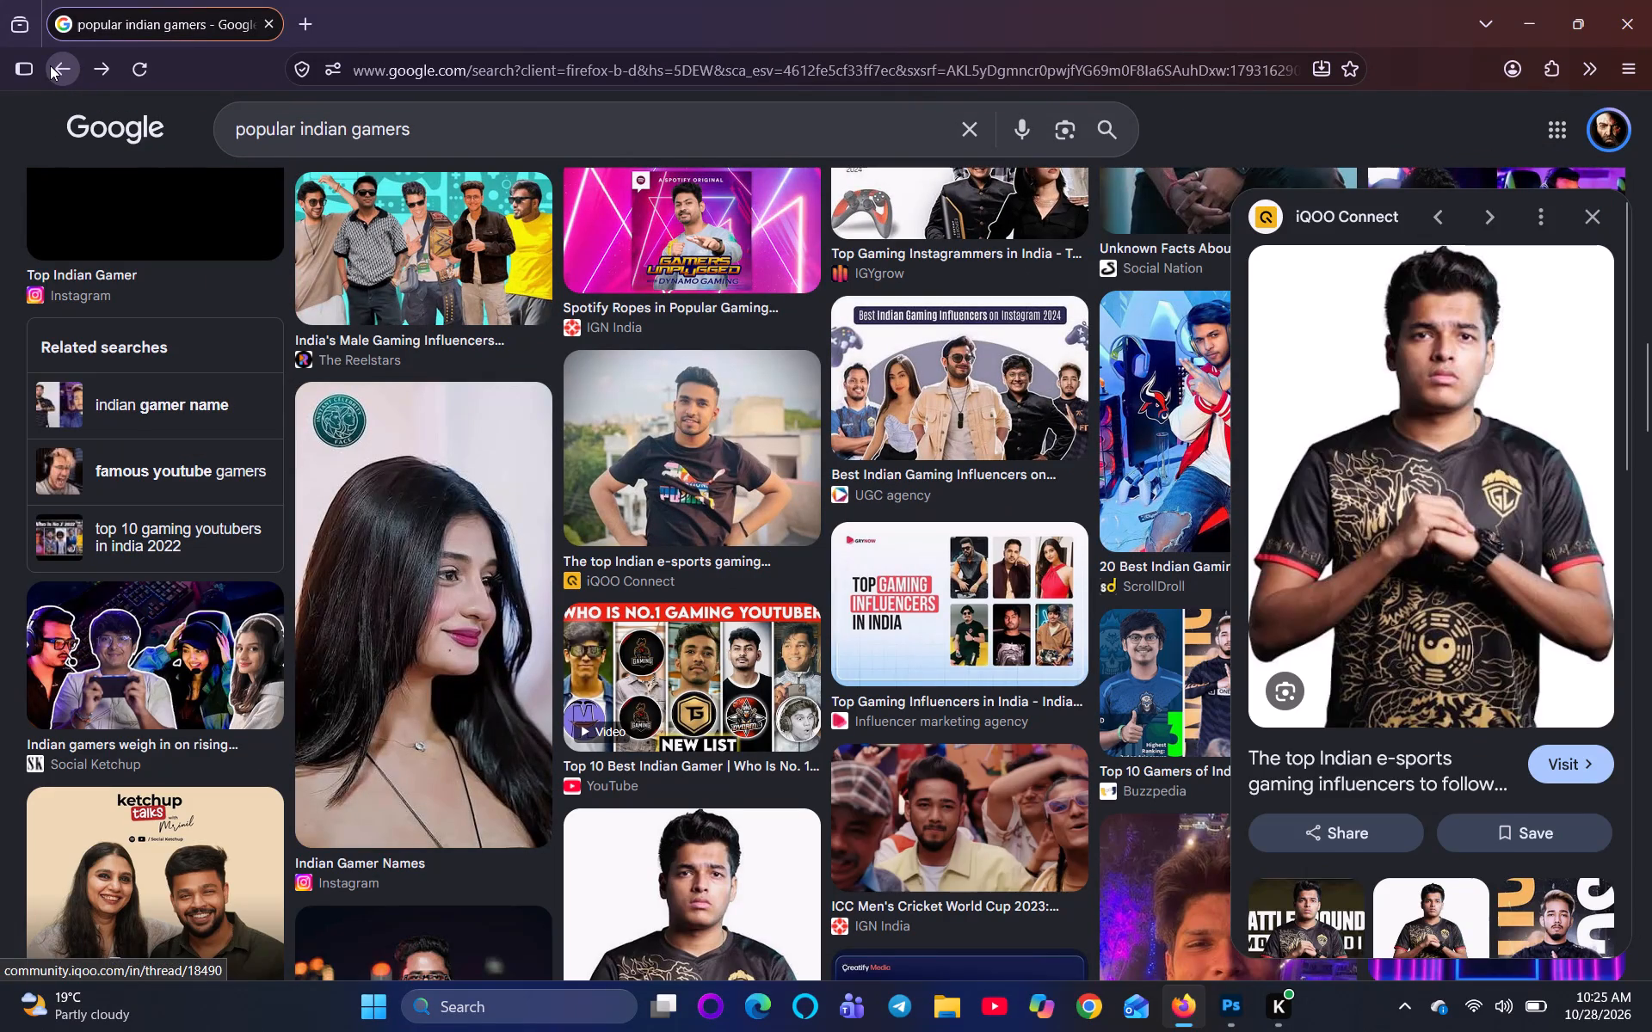
scroll(891, 495, "down", 4)
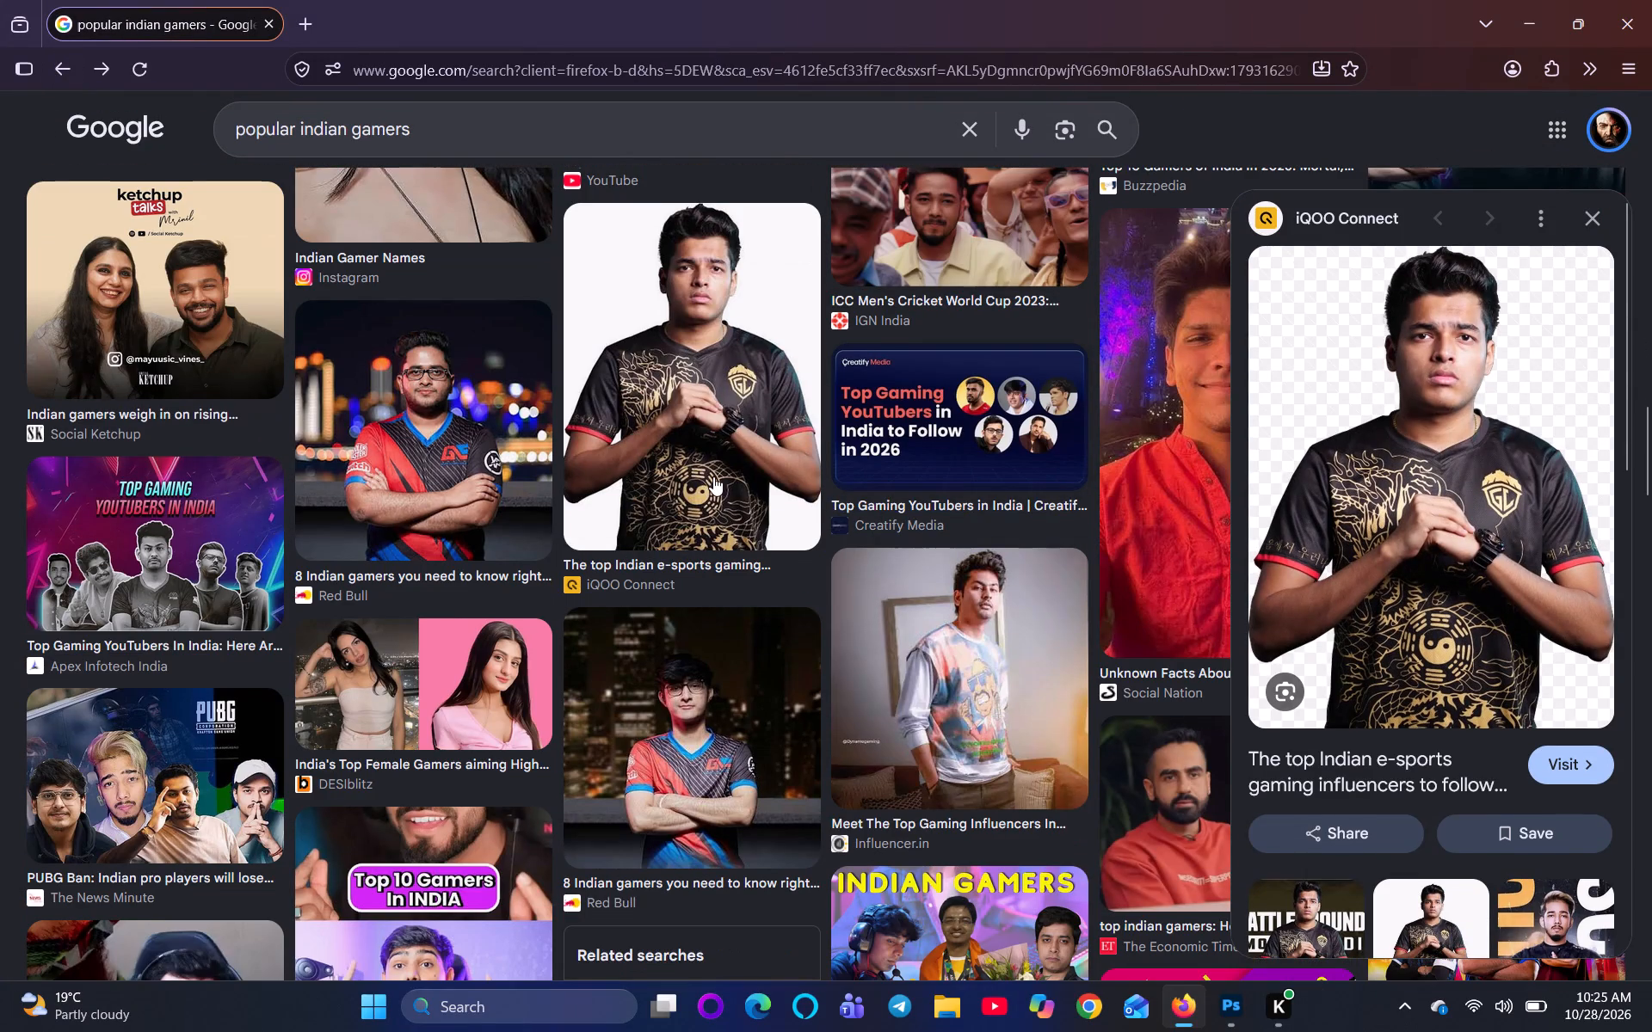
scroll(713, 476, "down", 3)
scroll(430, 538, "down", 2)
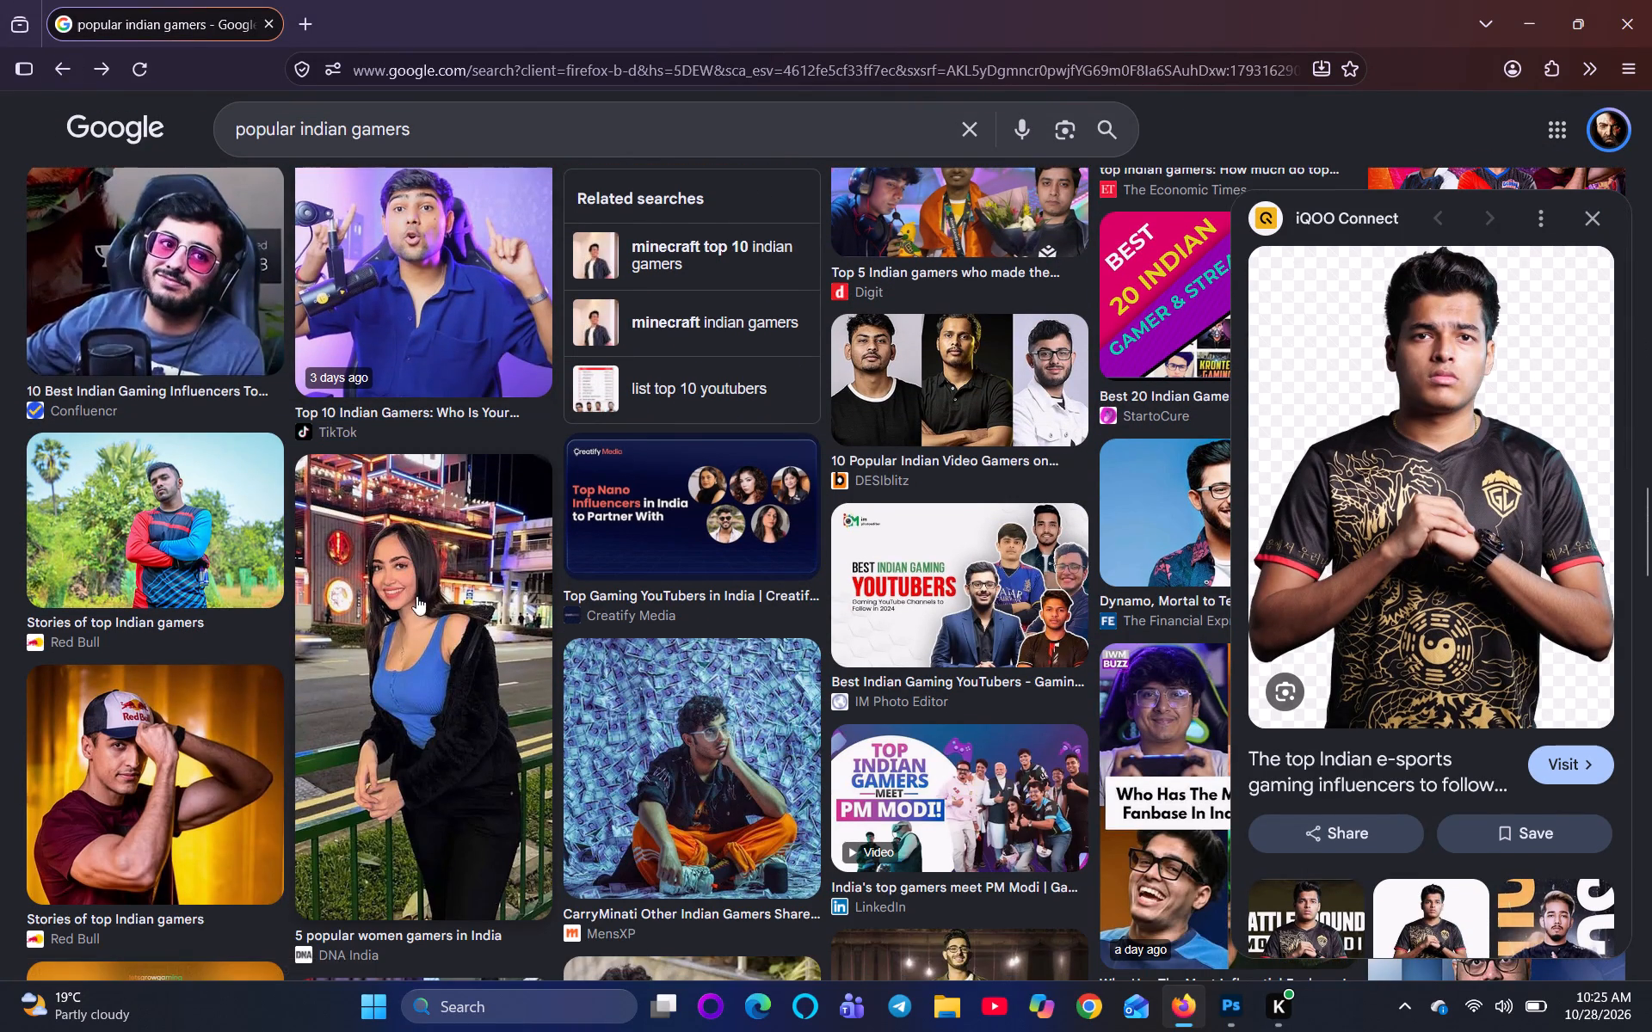
Replace the query with "person image for thumbnail" and run the image search.
left_click(975, 143)
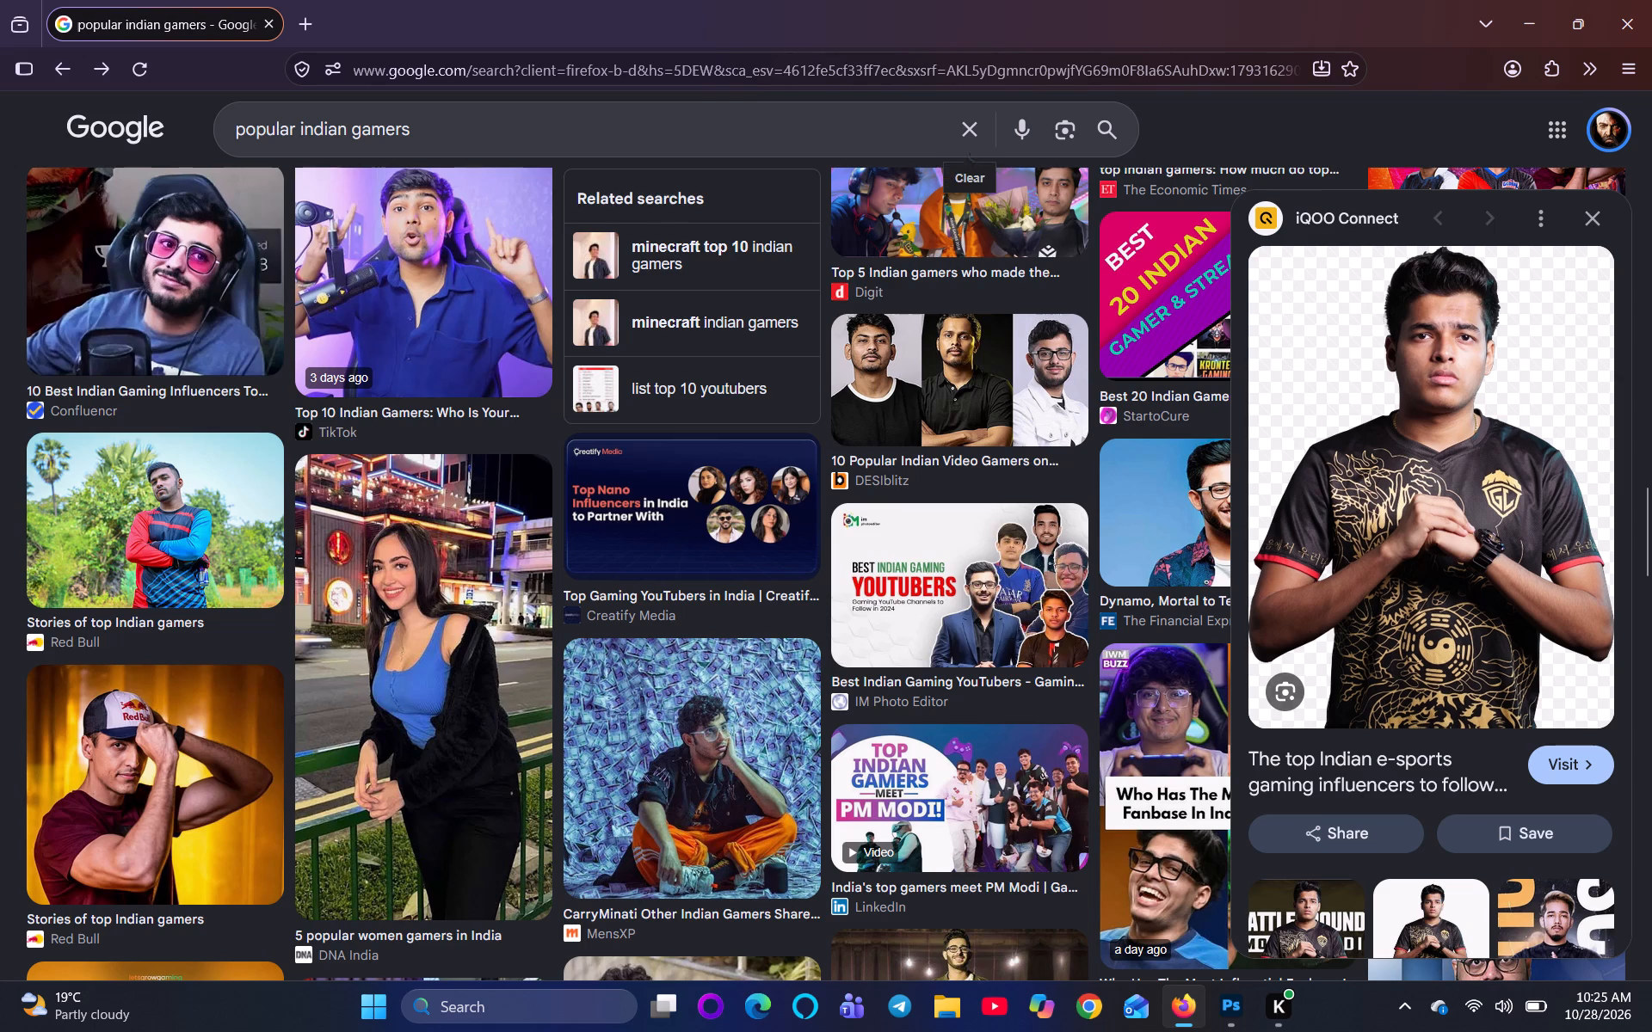
type("person image for")
key("space")
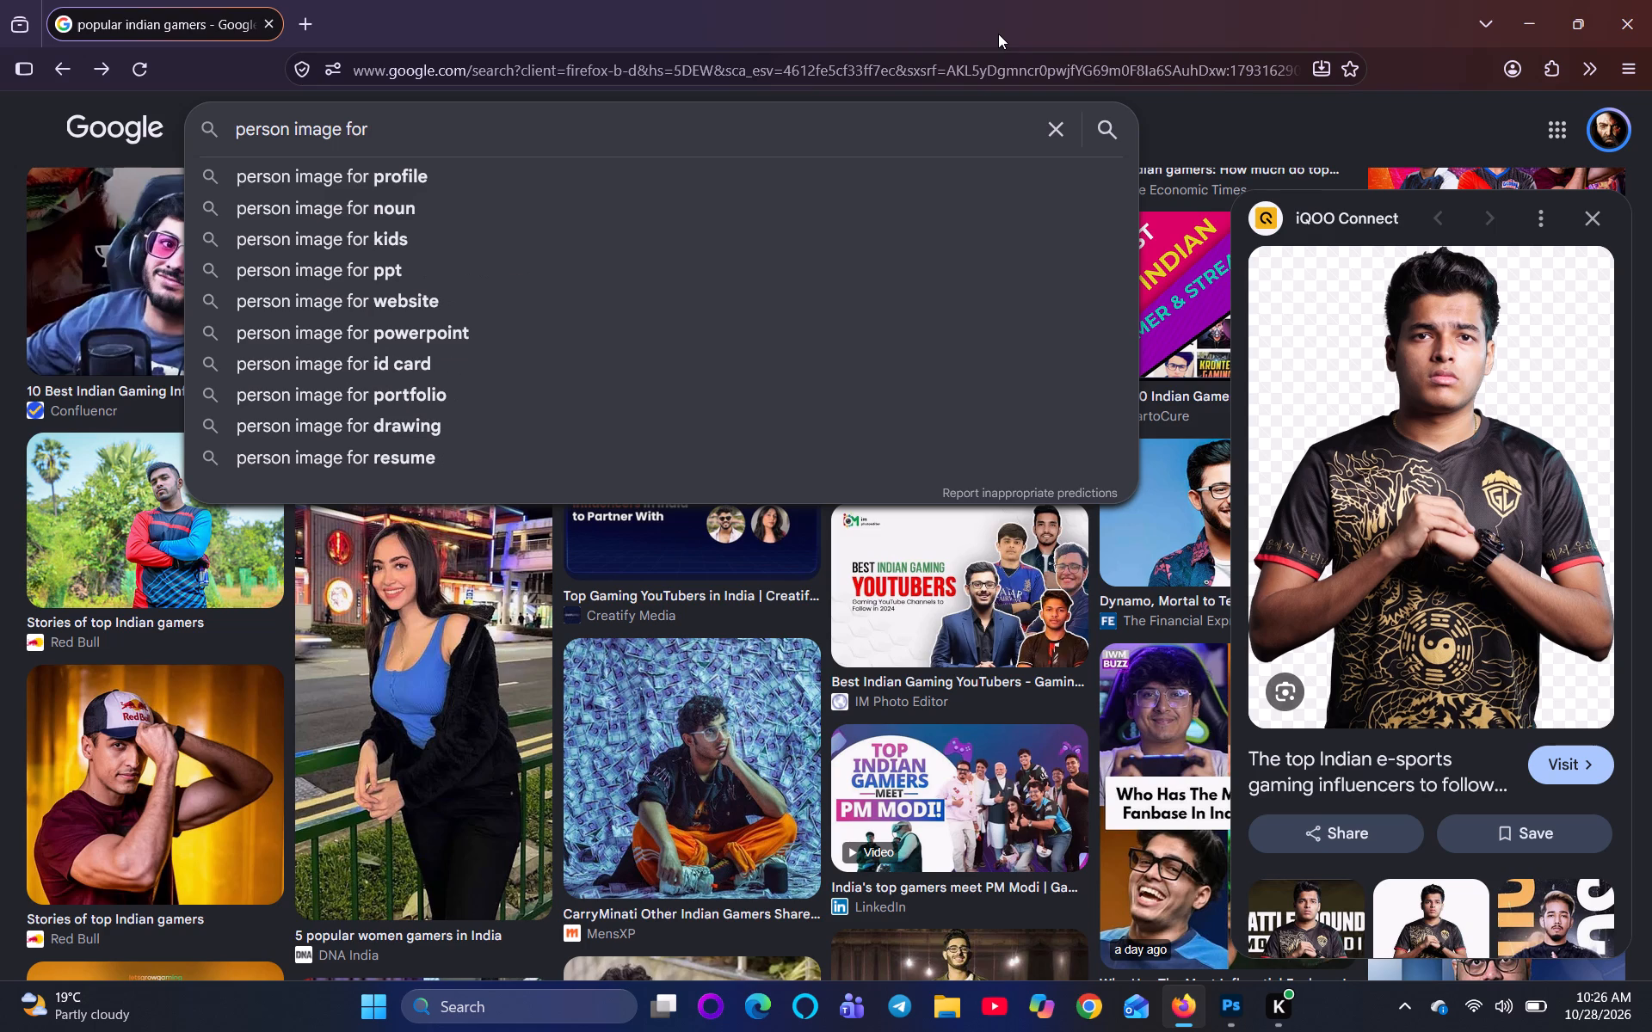
type("thumbnail")
key("Return")
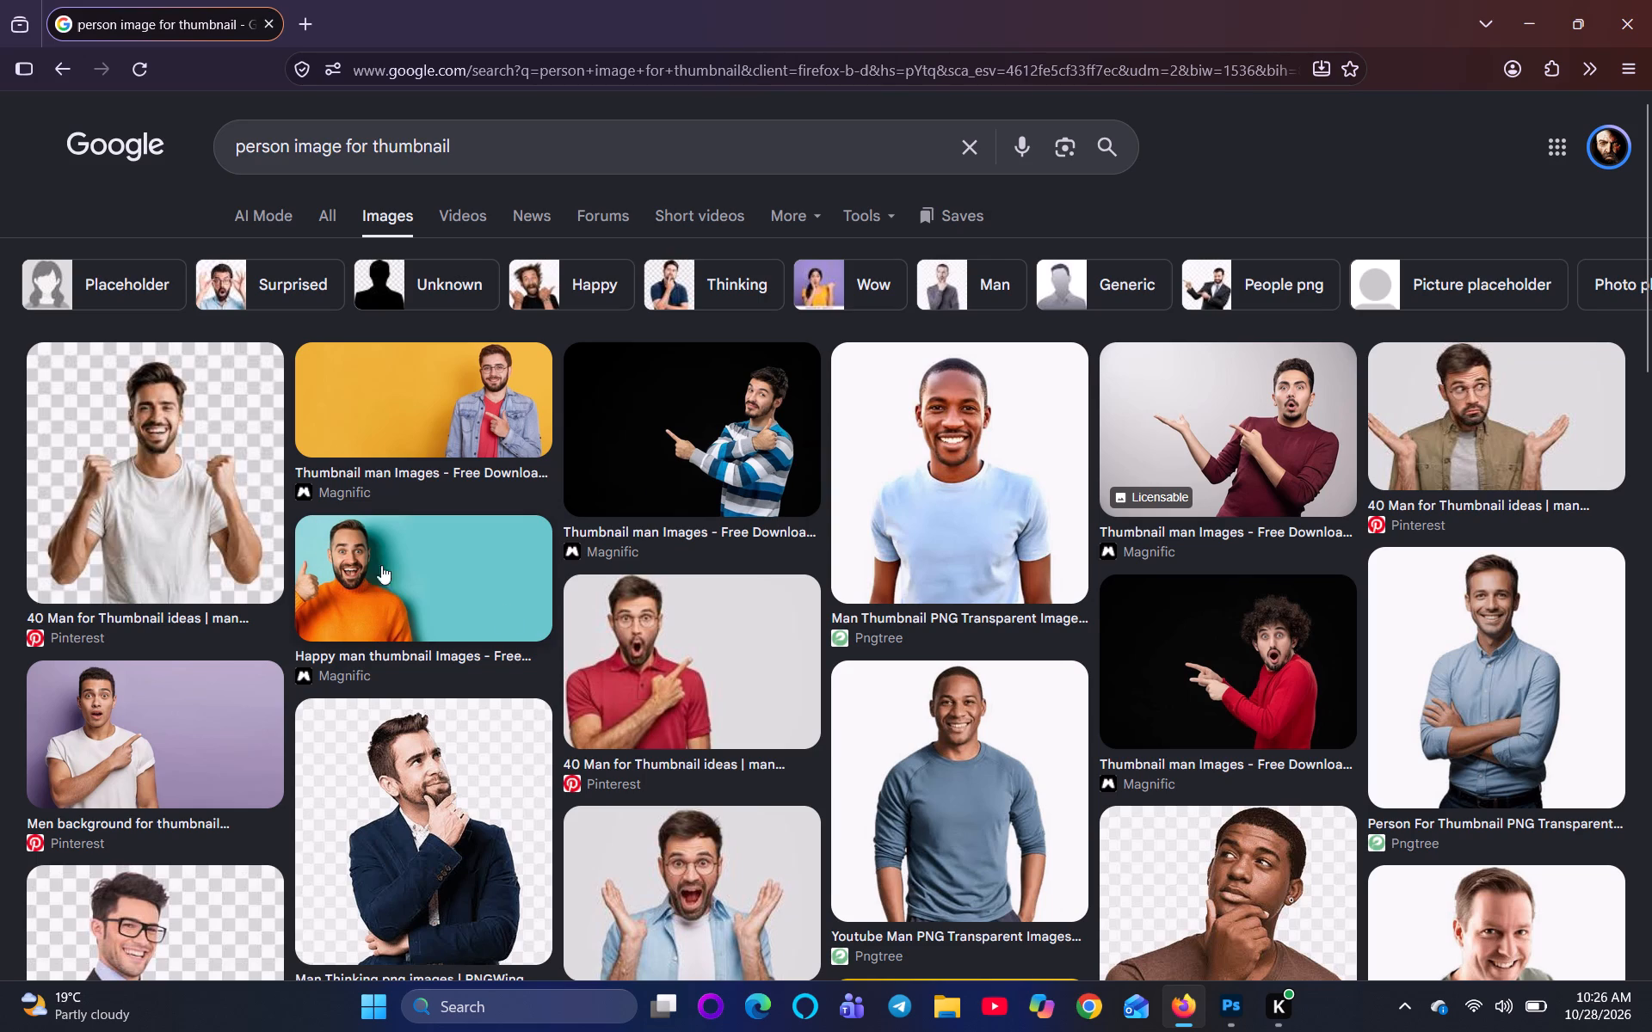
Look through the "person image for thumbnail" image results for a portrait suitable for the driver's face.
scroll(724, 690, "down", 4)
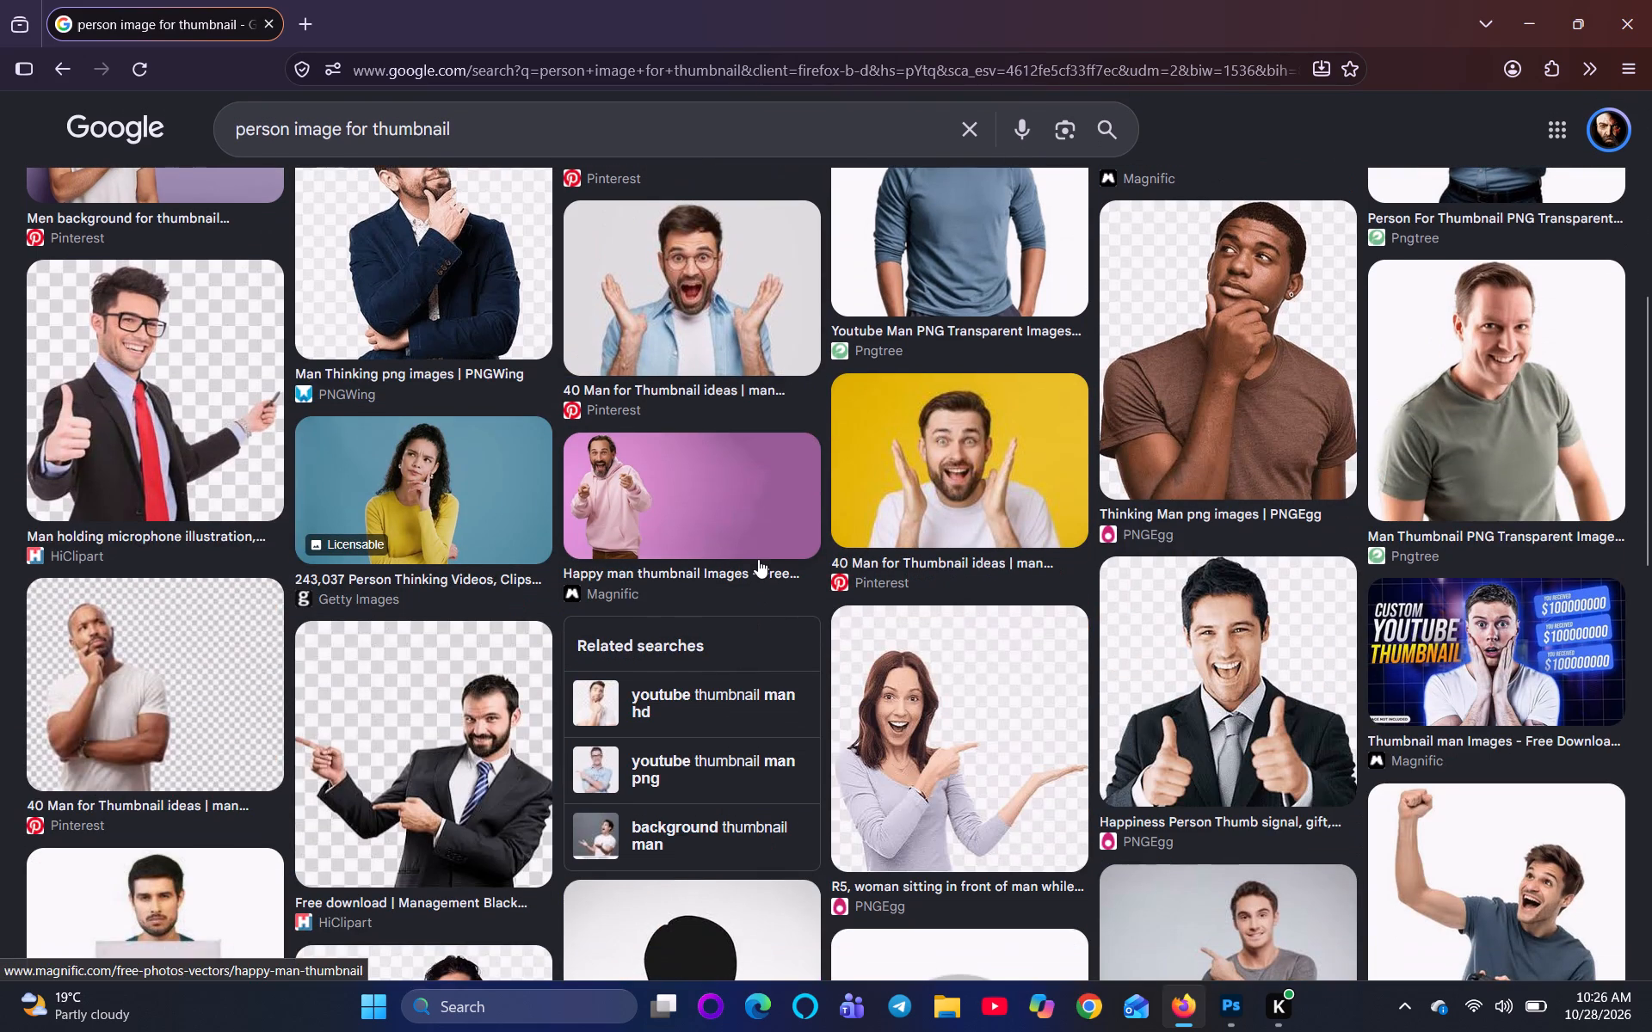
scroll(758, 559, "down", 3)
scroll(450, 570, "down", 4)
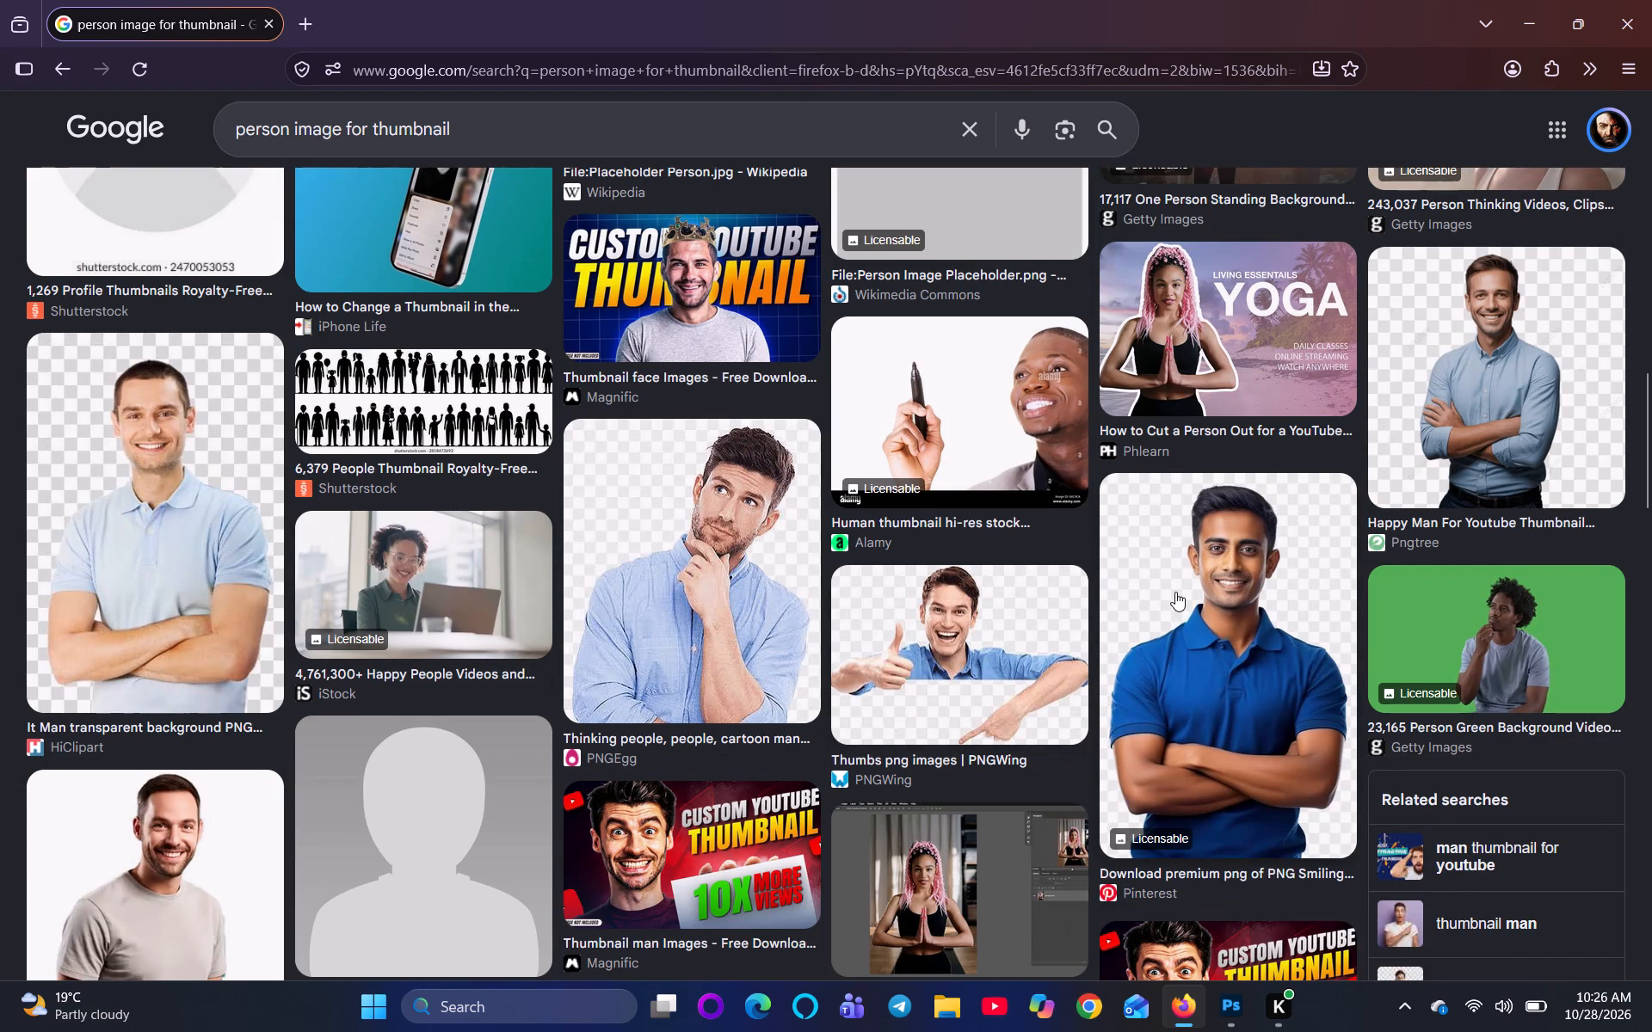
scroll(1175, 594, "down", 5)
scroll(752, 648, "down", 4)
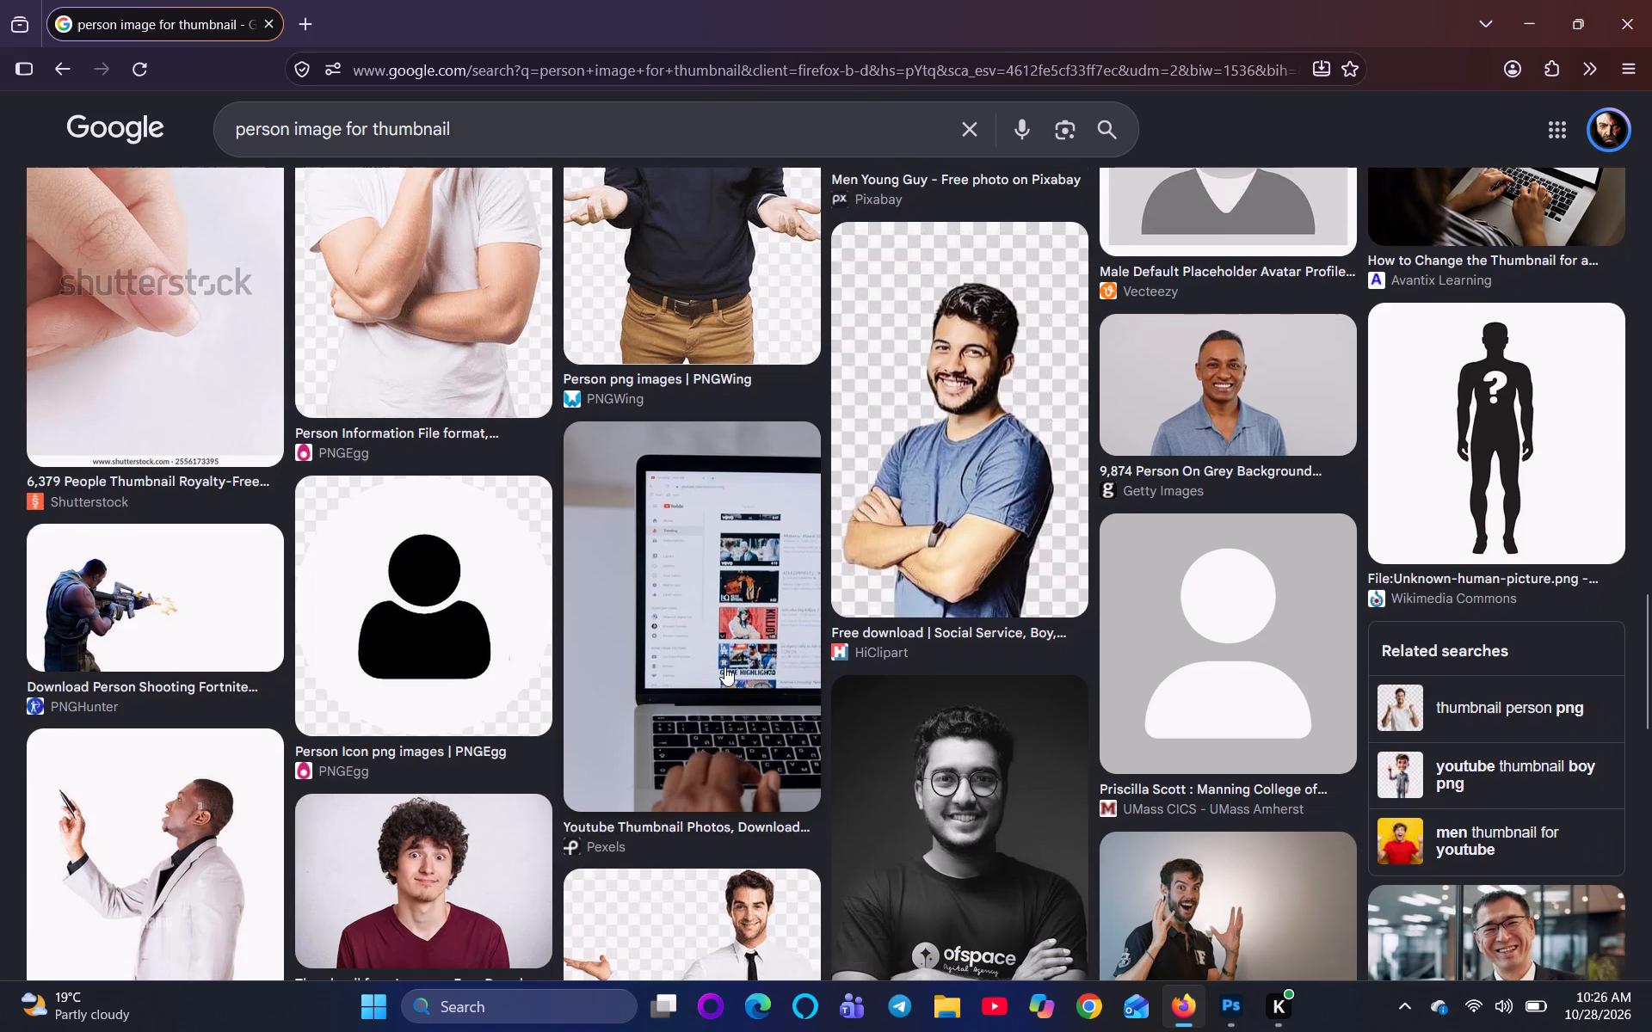
scroll(724, 665, "down", 3)
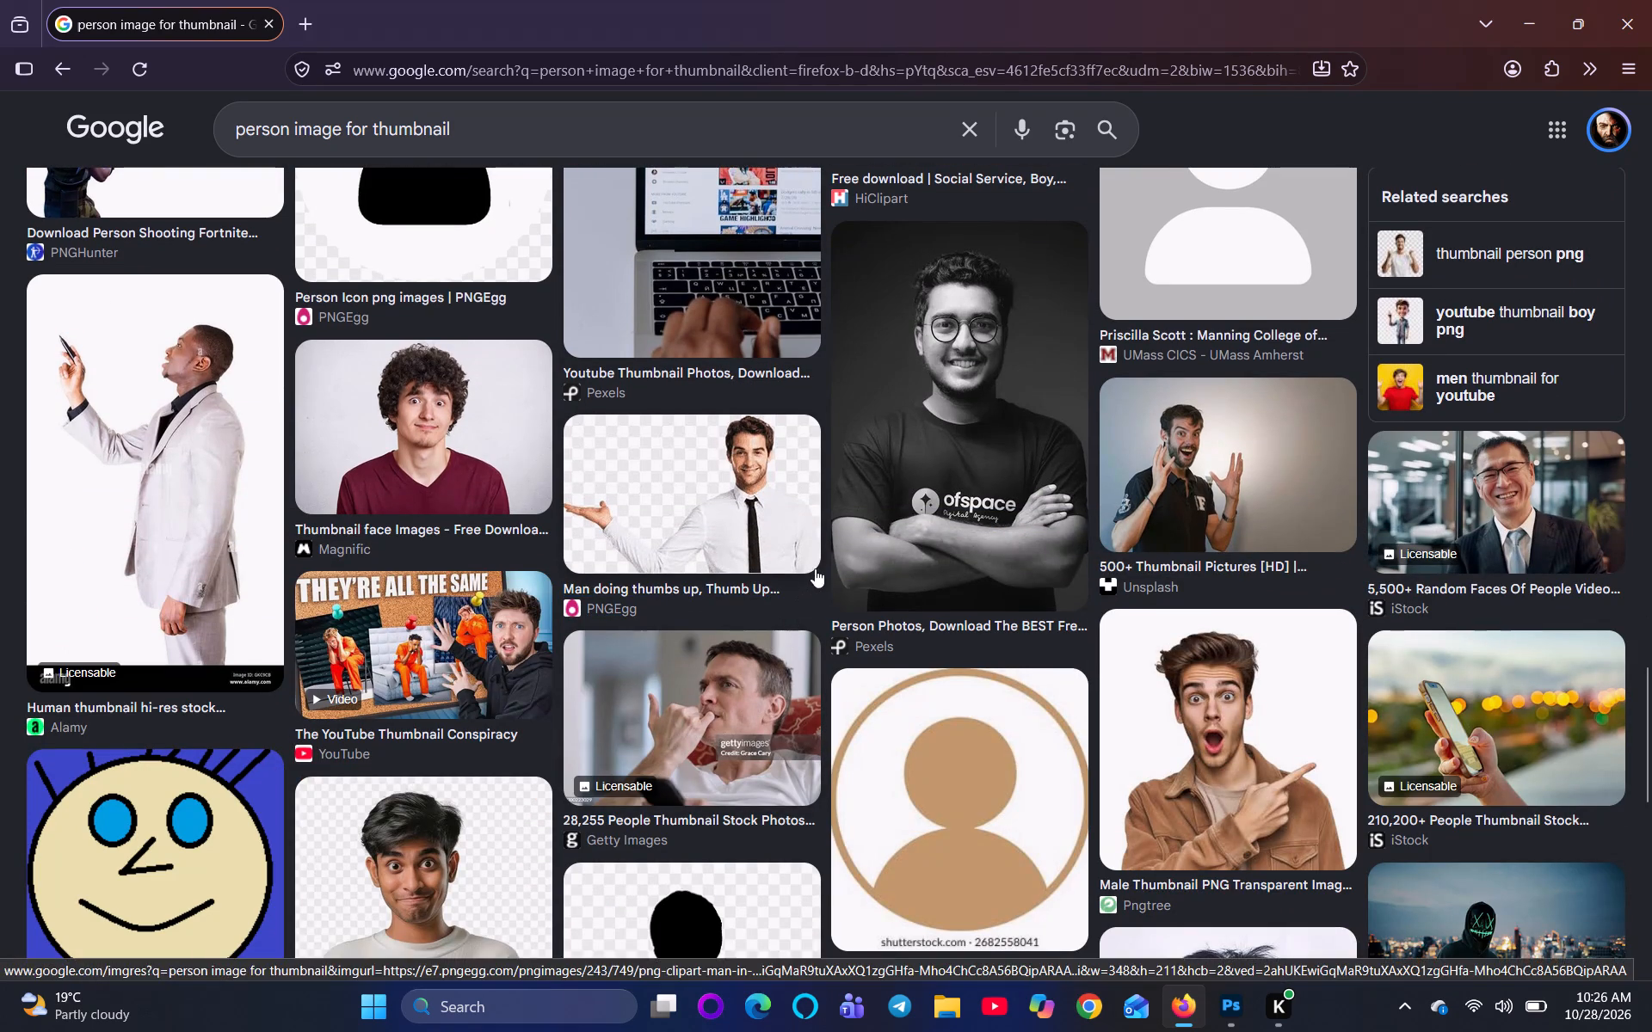
scroll(1207, 524, "down", 7)
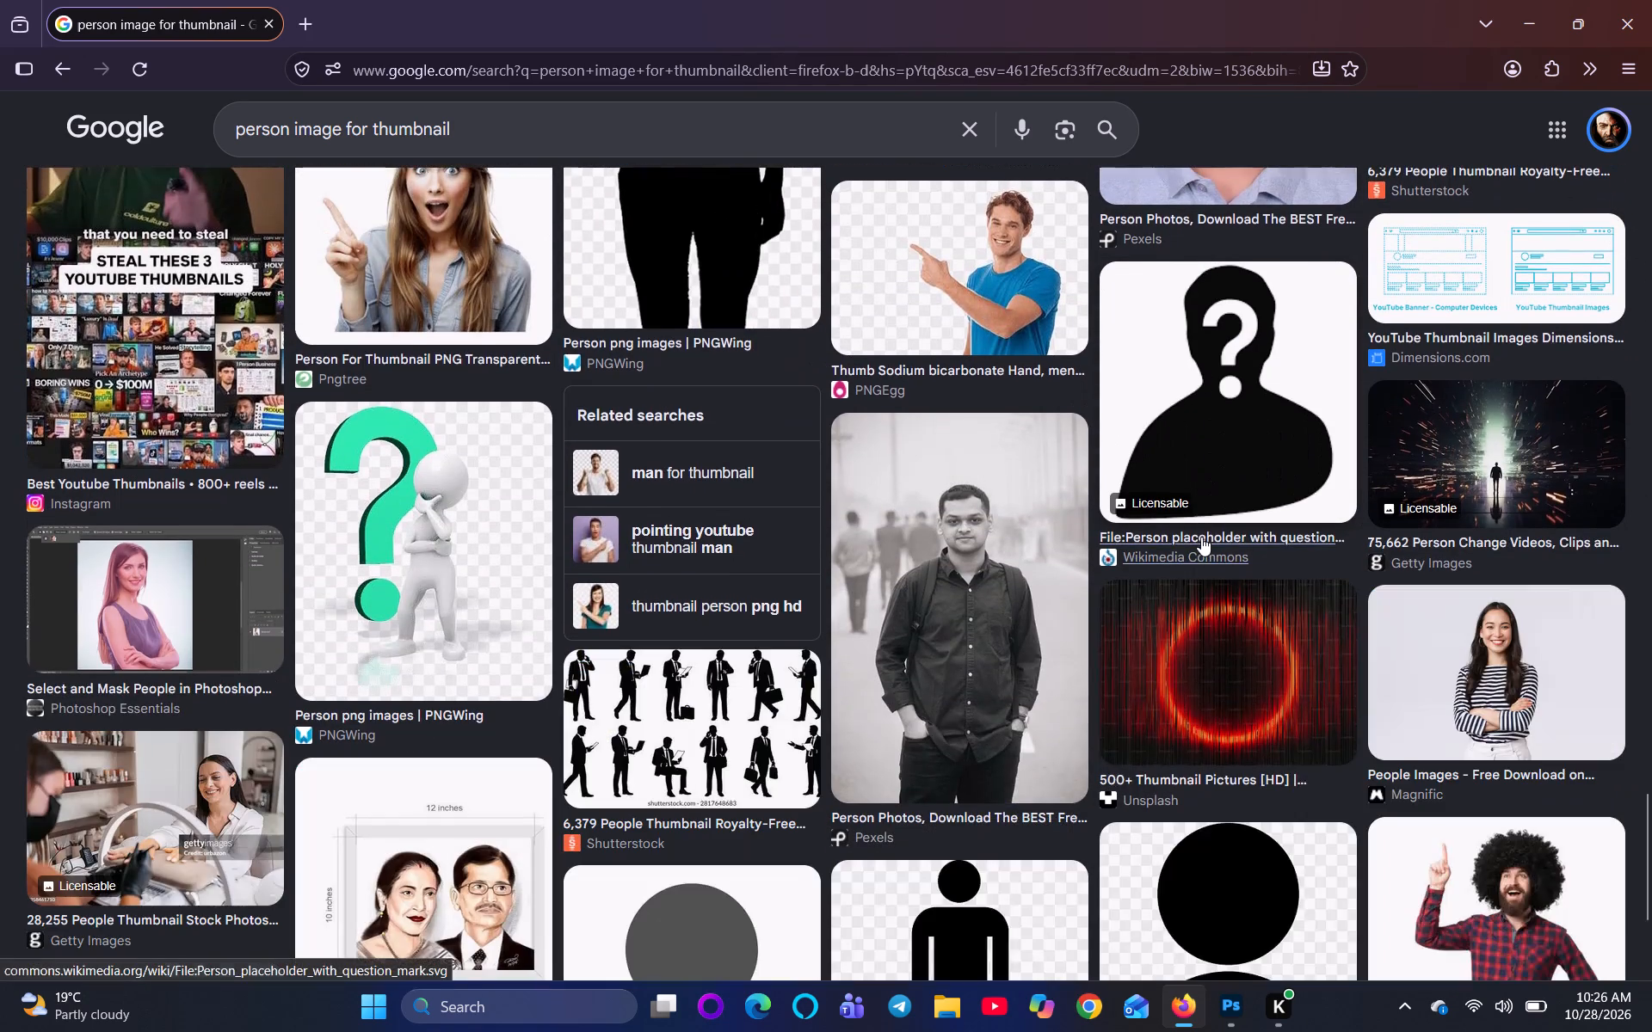
scroll(1187, 548, "down", 2)
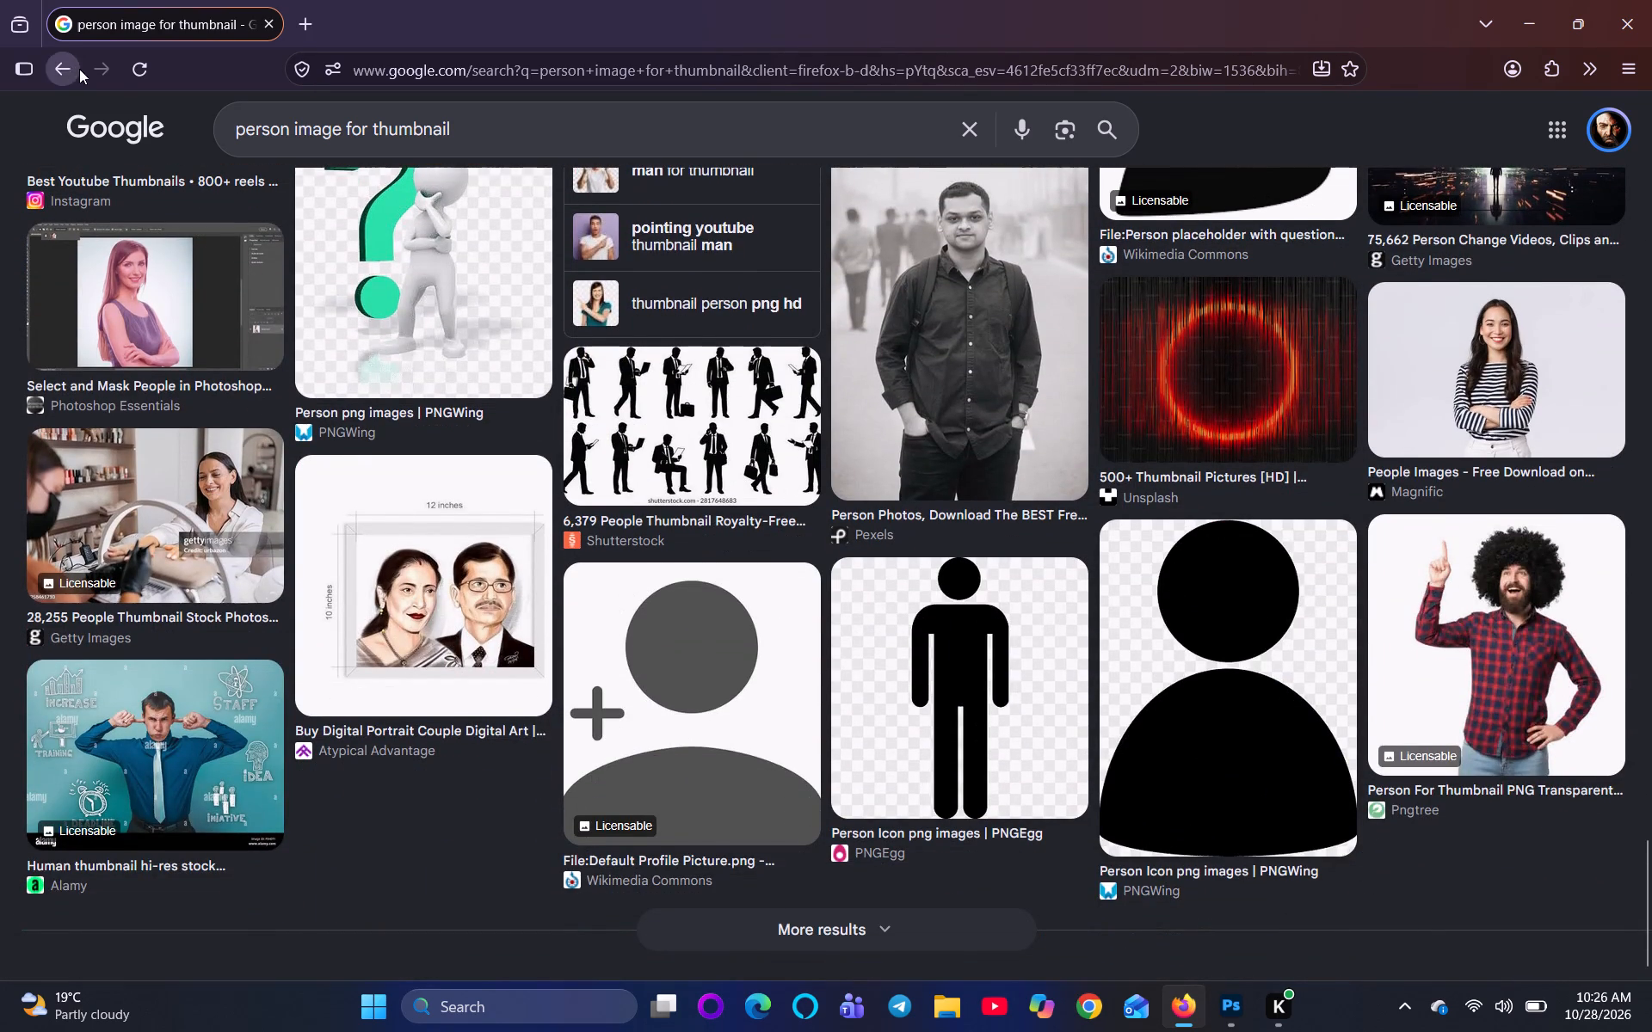
Go back to the "popular indian gamers" image results and return to the car-chase composite in Photoshop.
left_click(64, 65)
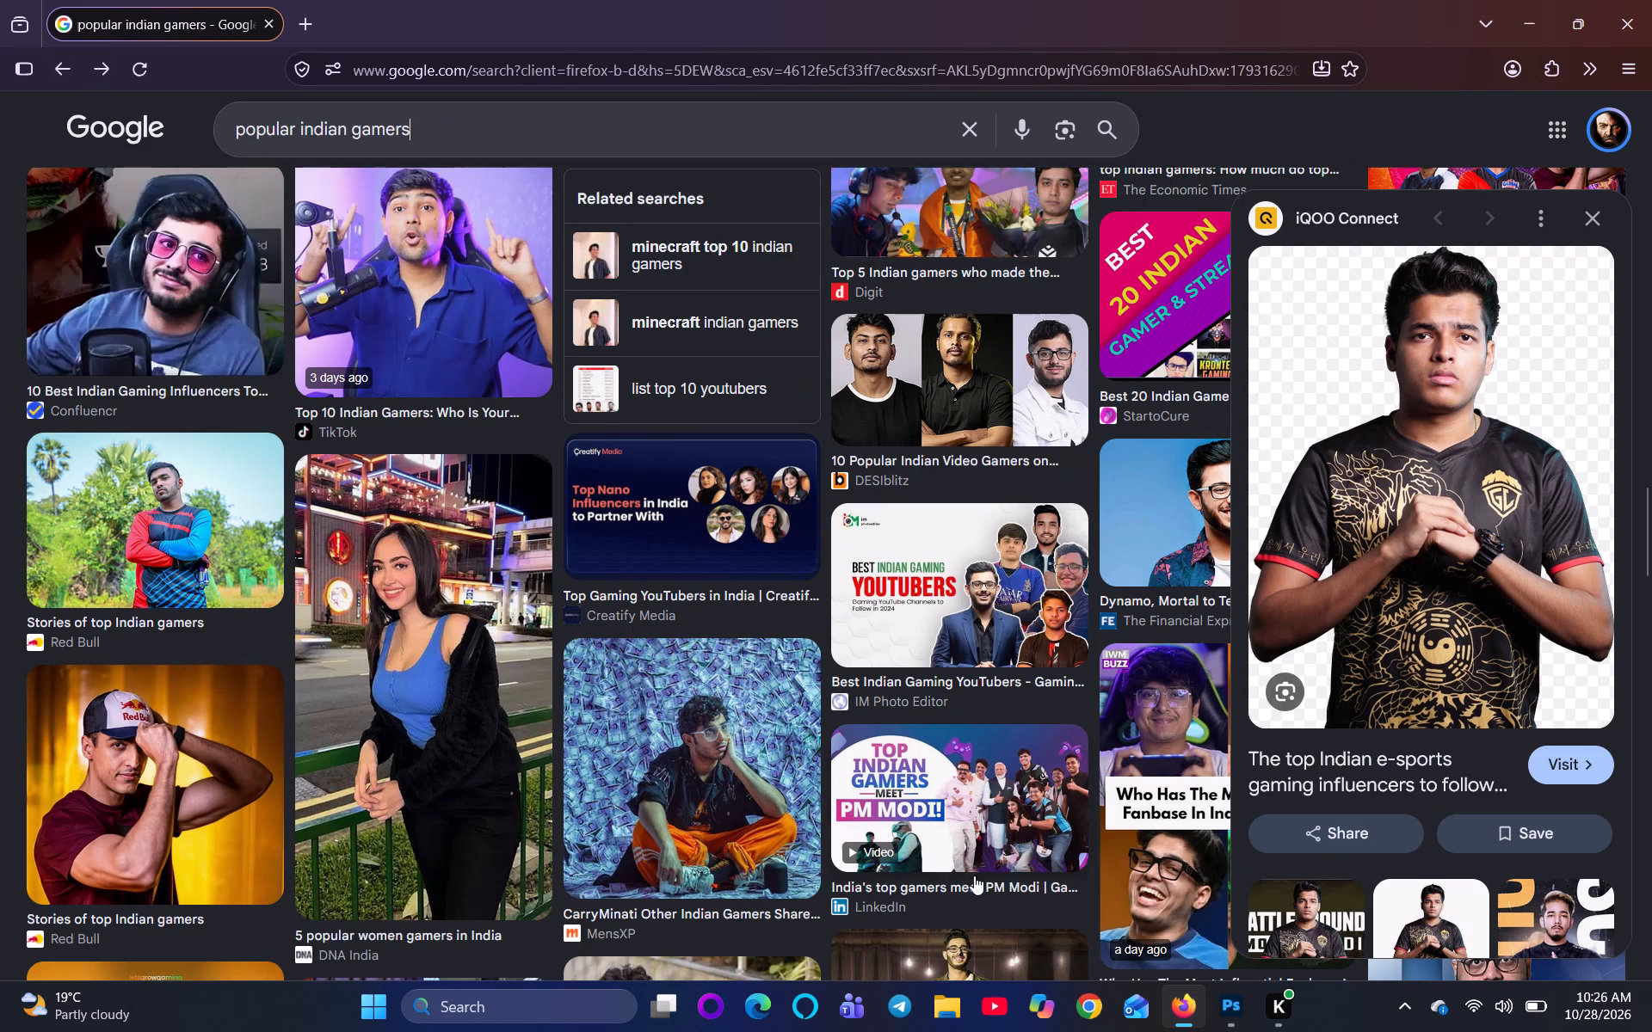
left_click(1524, 3)
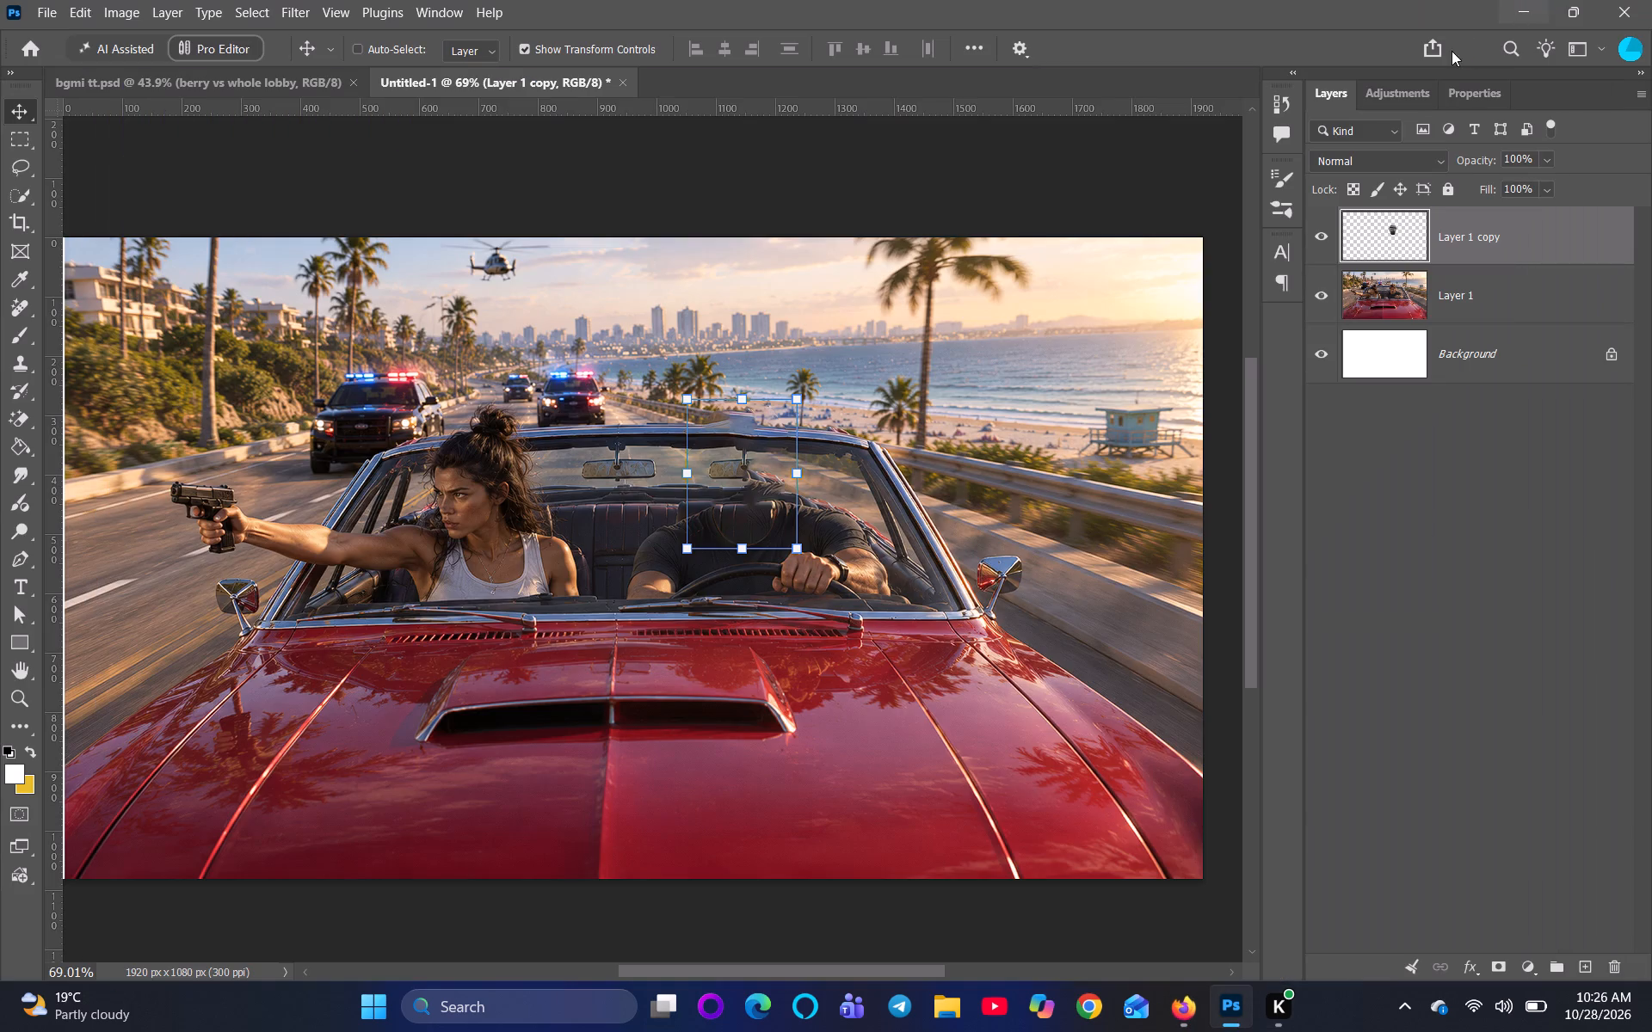
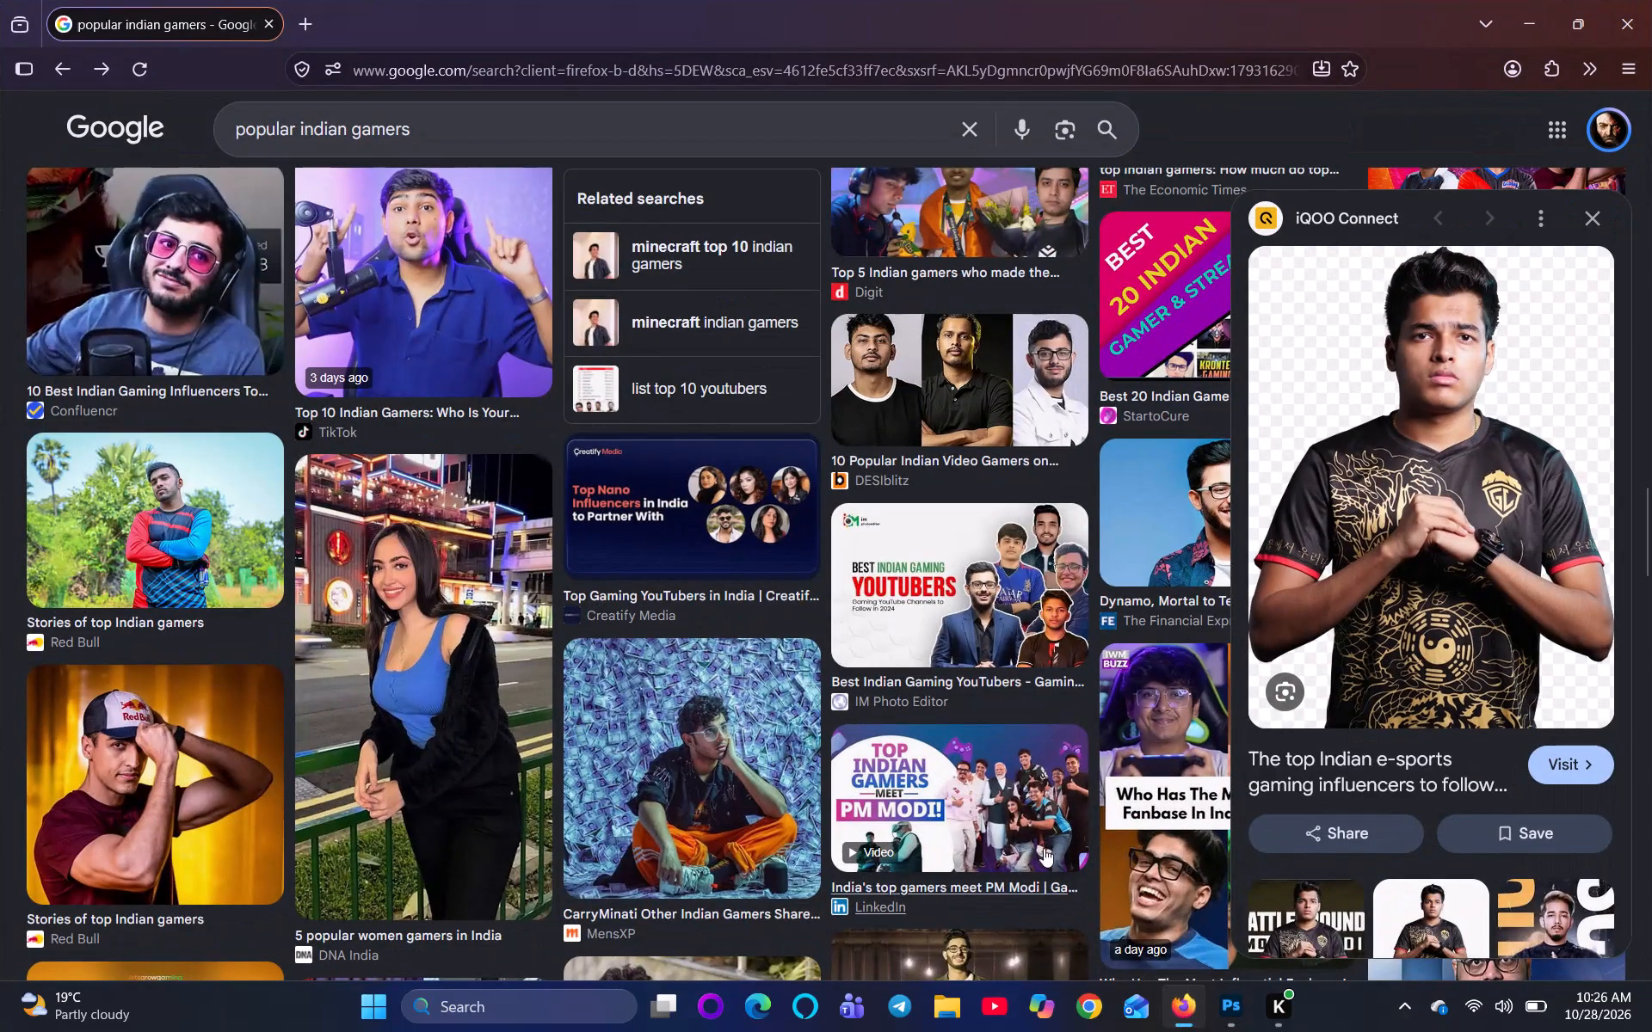
Close the enlarged portrait preview in the image results, open a blank tab, and return to the car-chase composite in Photoshop.
scroll(1034, 794, "up", 4)
left_click(1590, 281)
scroll(973, 135, "up", 2)
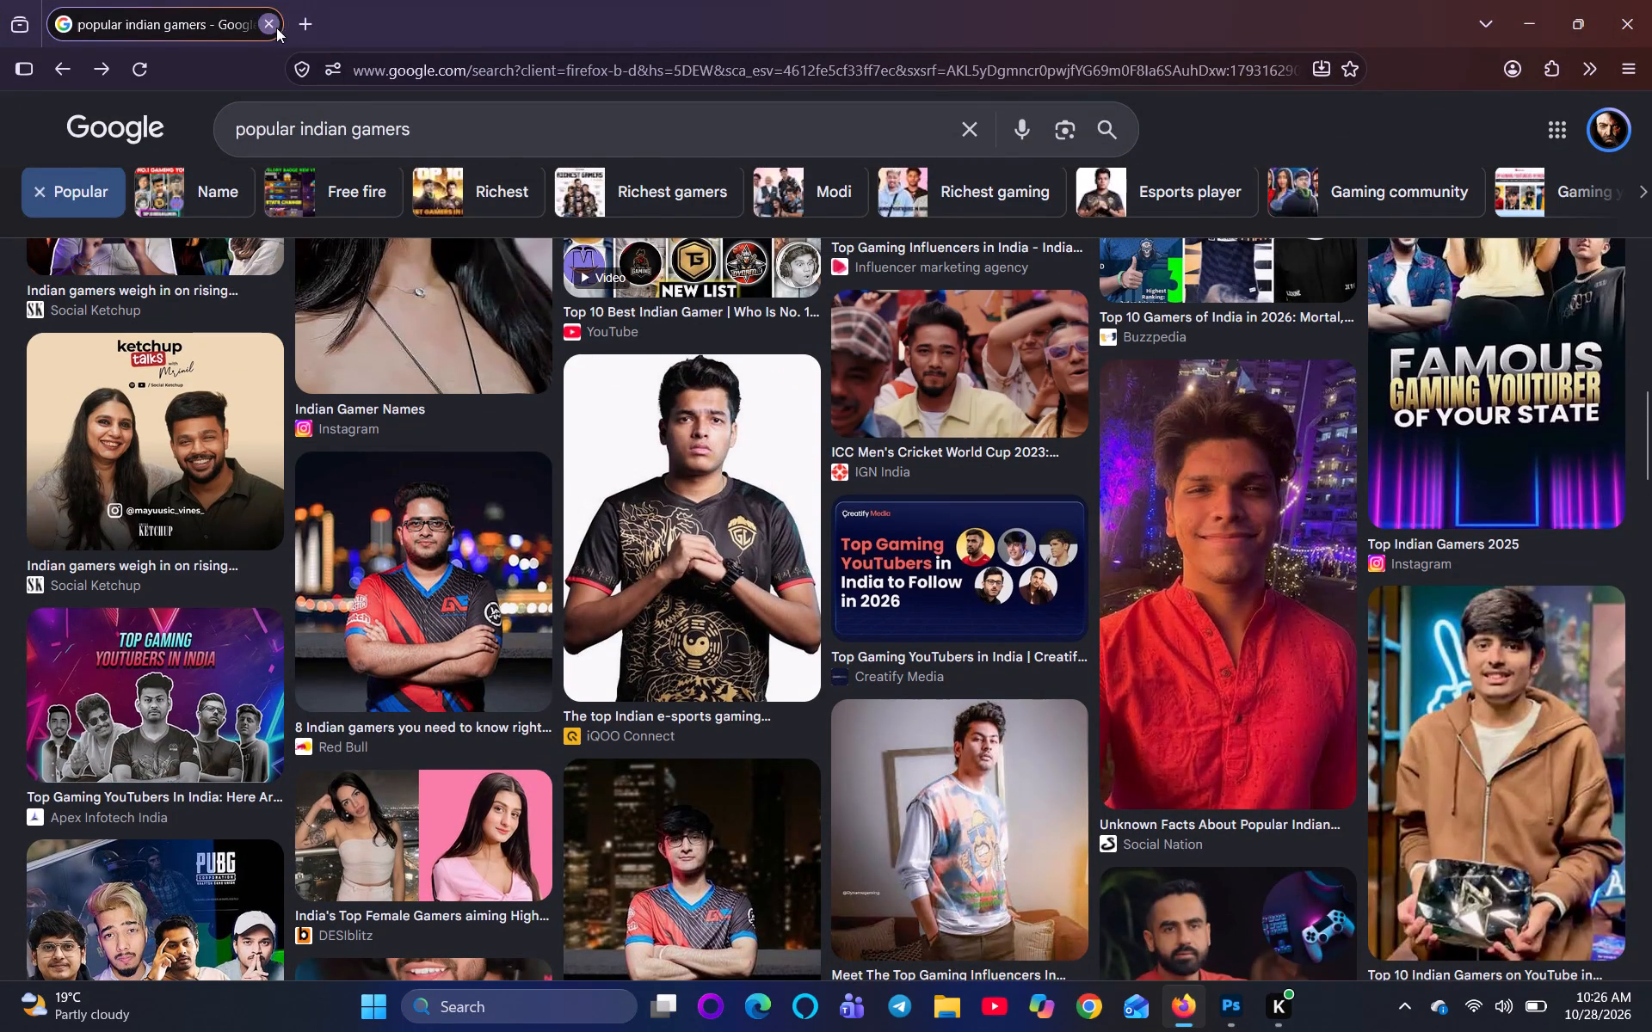
left_click(299, 26)
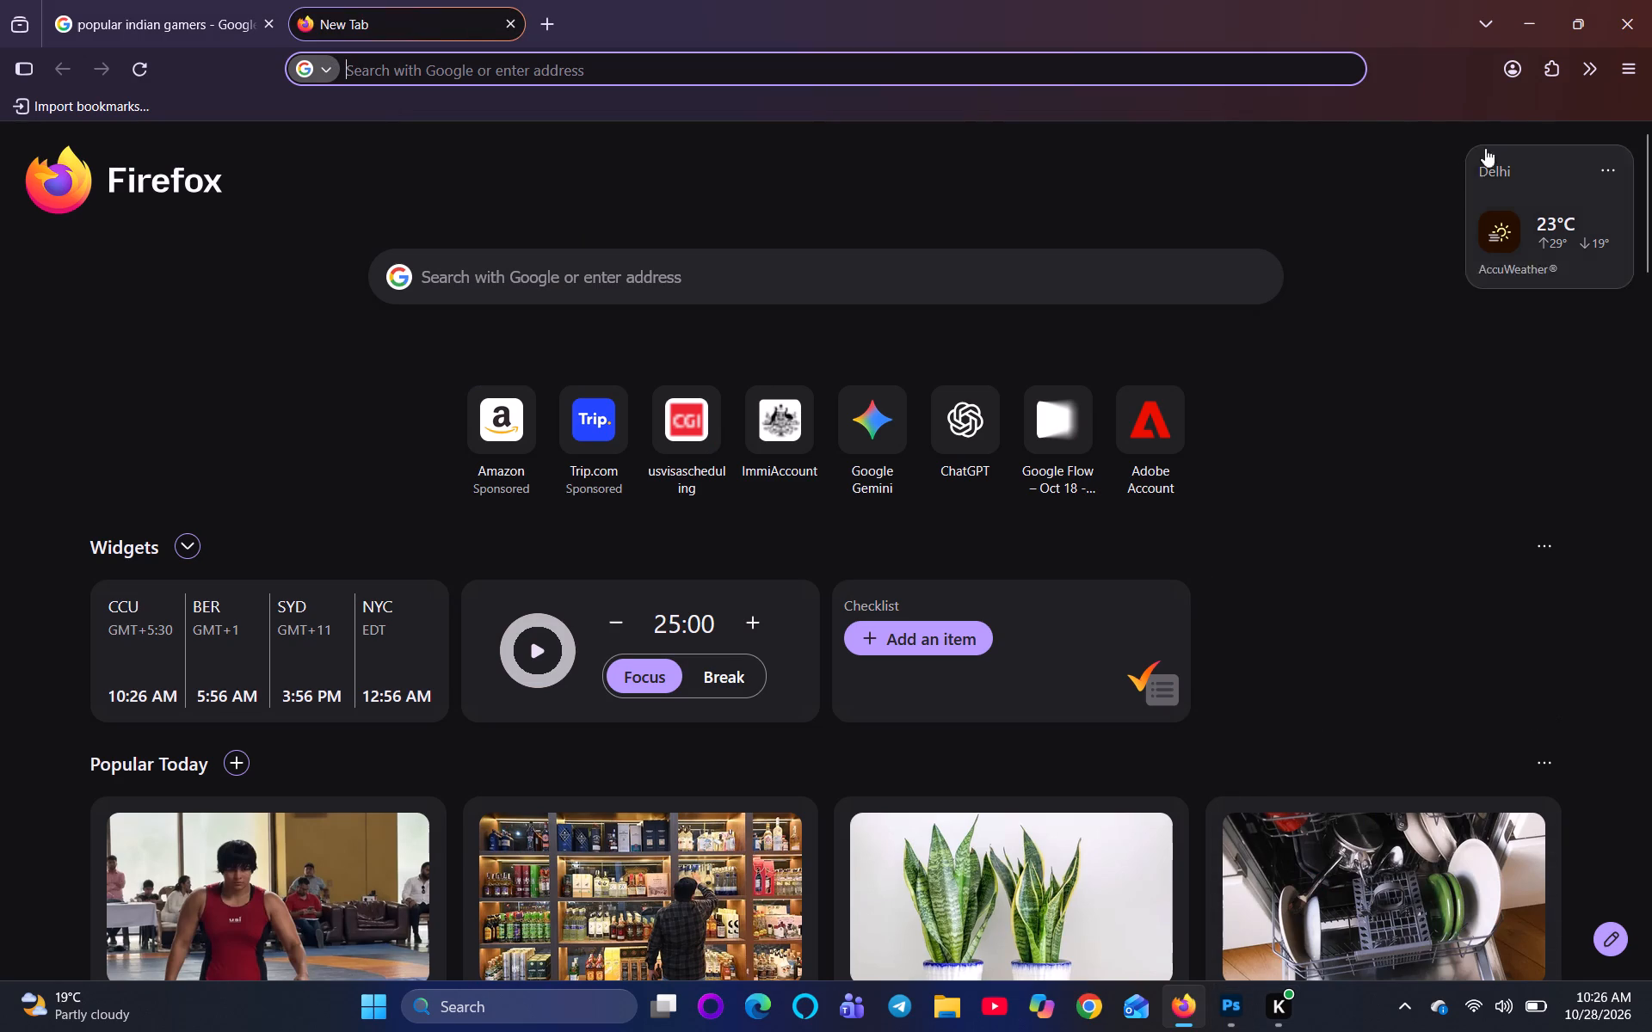
left_click(1532, 23)
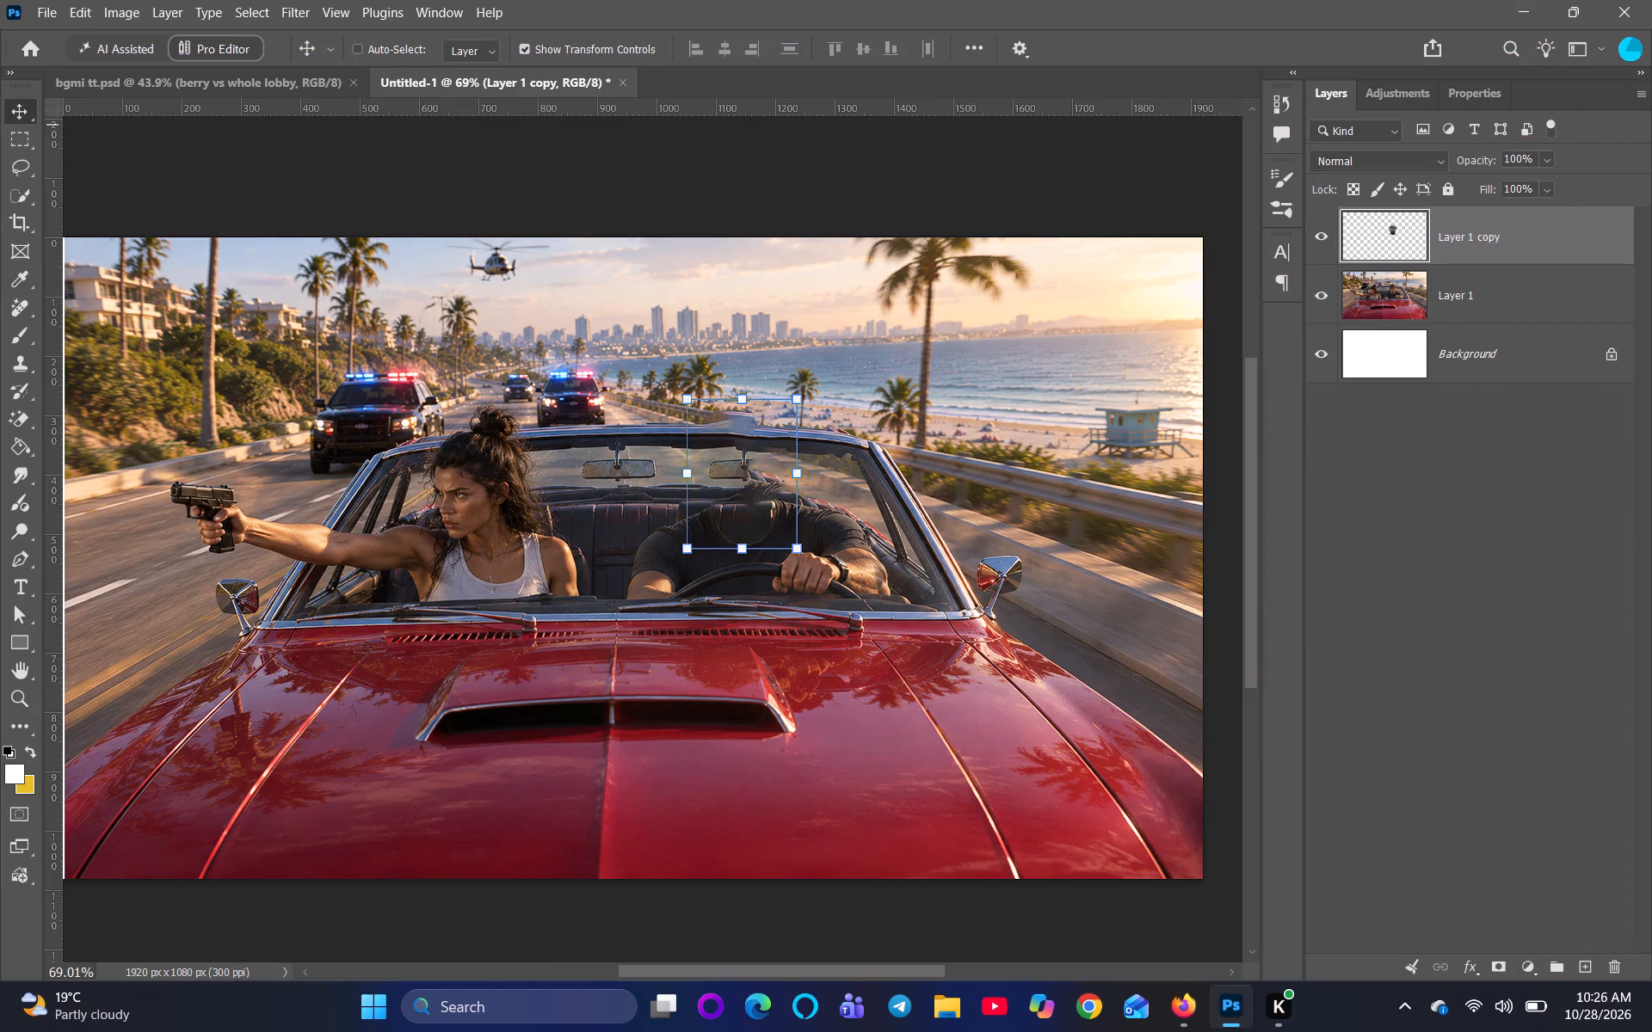
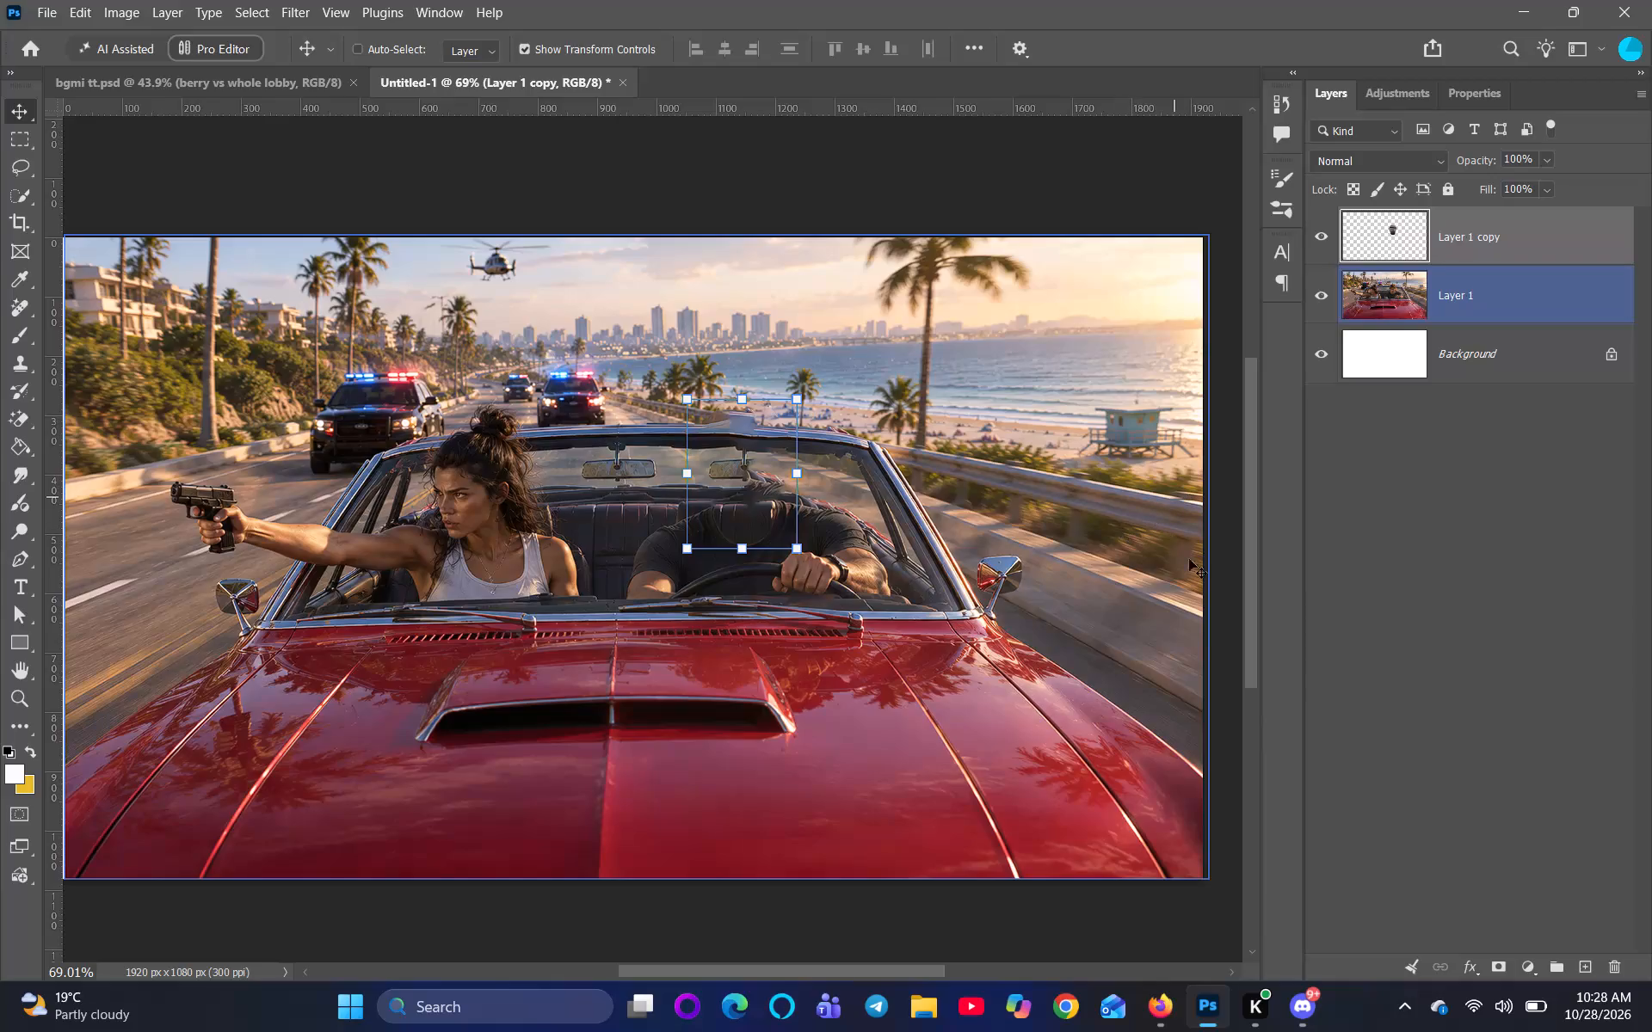
Make Layer 1, the full car-chase image, the active layer.
left_click(1495, 298)
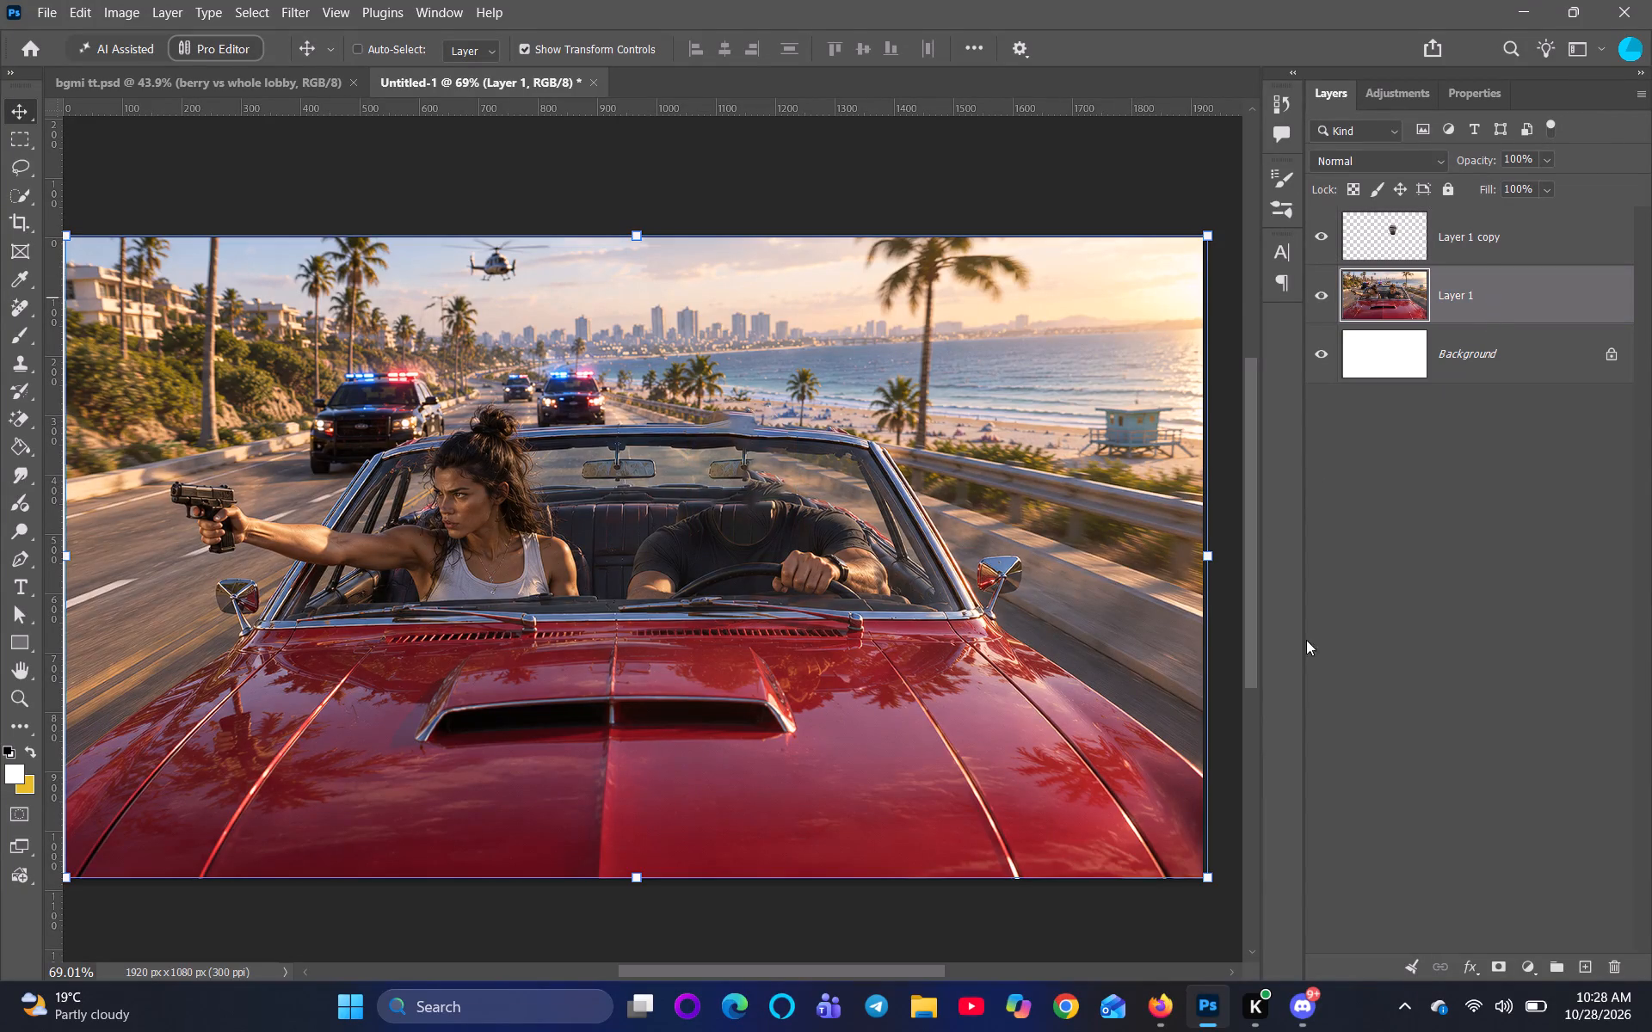
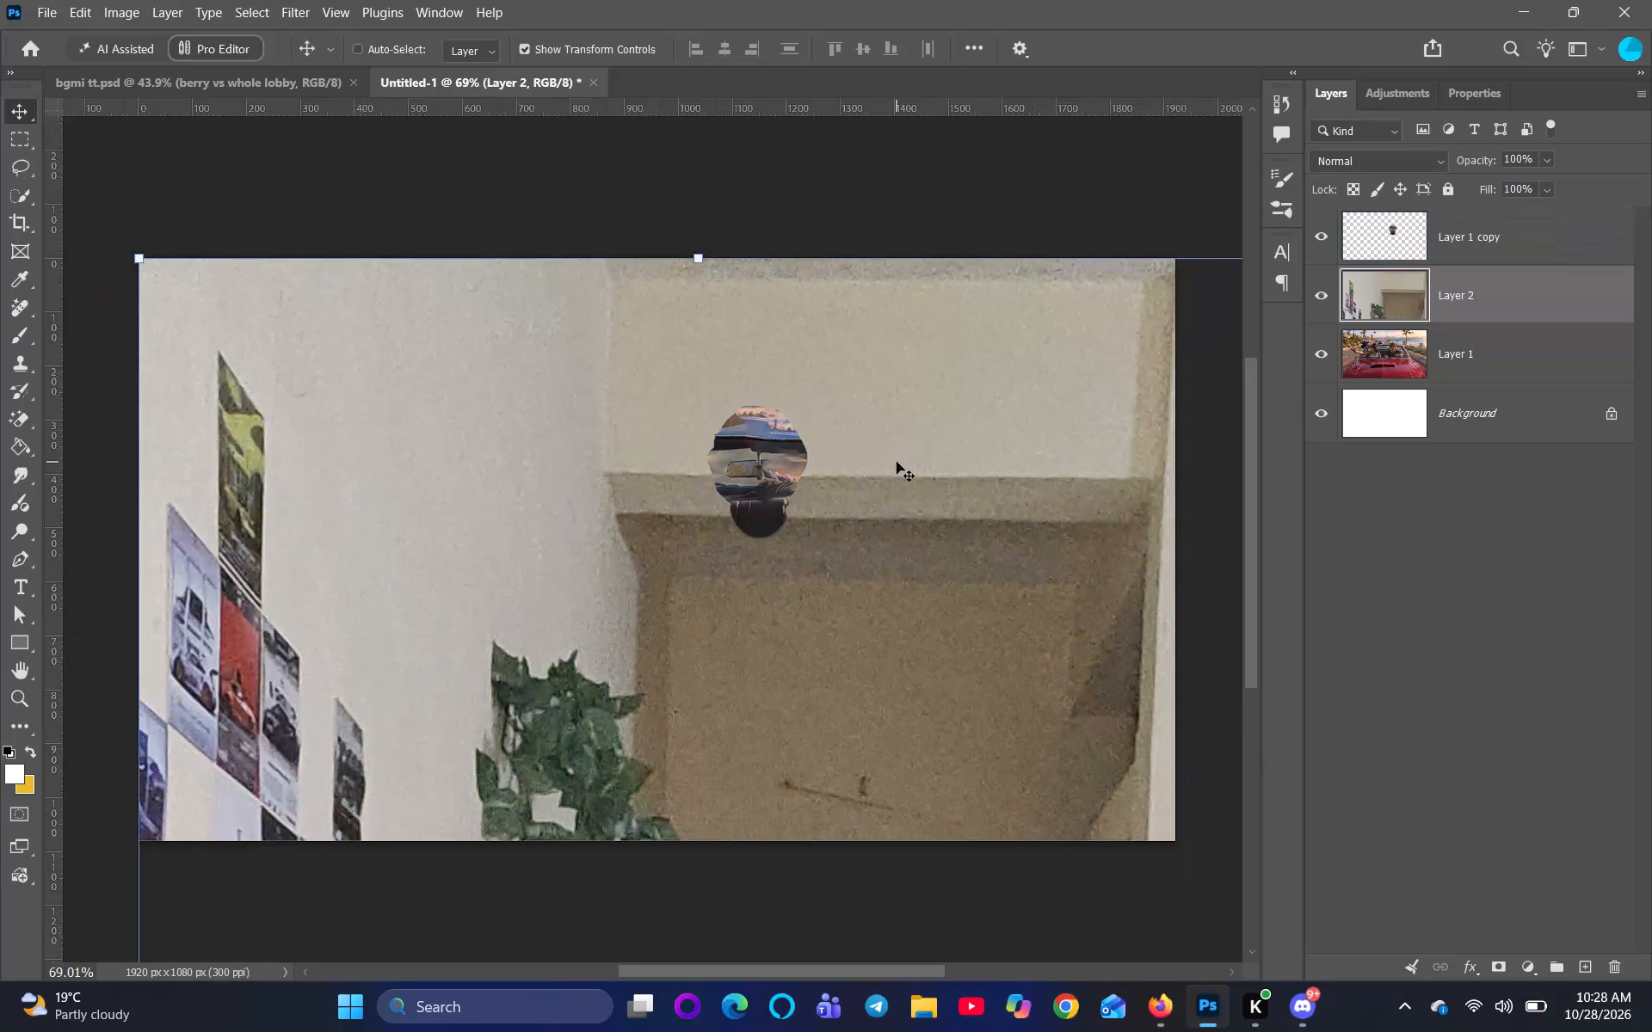
Move Layer 2, the portrait photo, above Layer 1 copy in the layer stack.
scroll(897, 462, "down", 4)
left_click_drag(1477, 292, 1470, 215)
Scale the oversized portrait on Layer 2 down proportionally to about 31.6% of its size.
scroll(1196, 510, "down", 5)
scroll(962, 846, "down", 5)
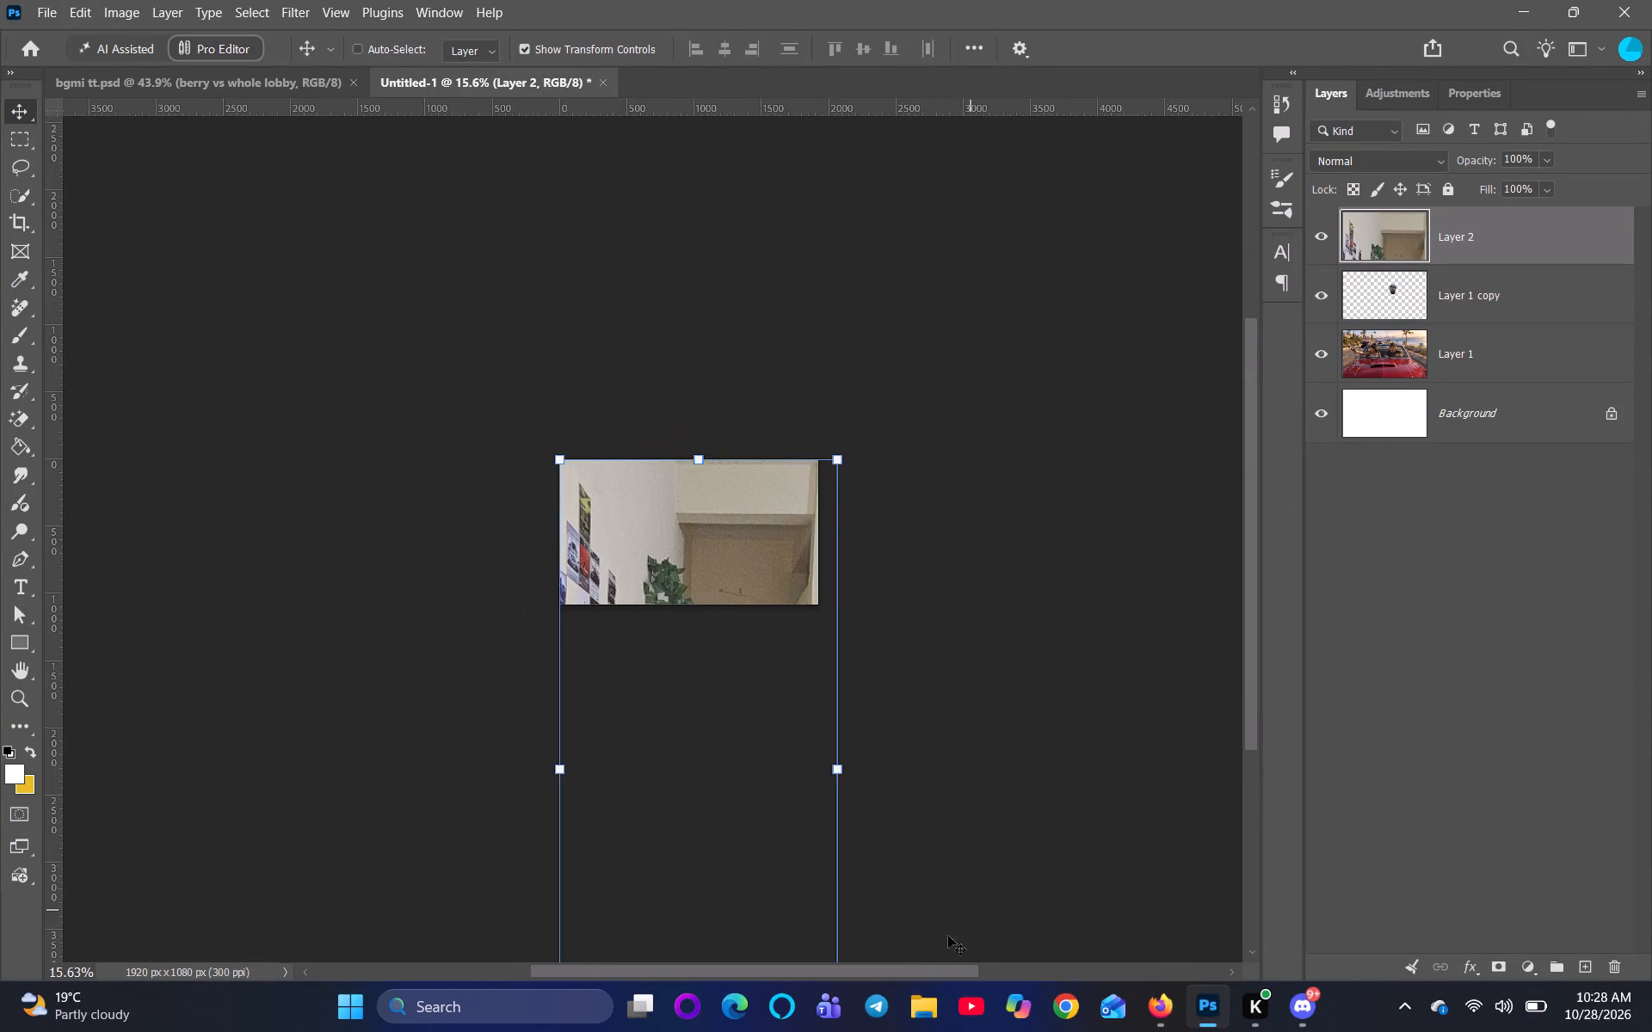
scroll(928, 922, "down", 5)
left_click_drag(769, 881, 784, 487)
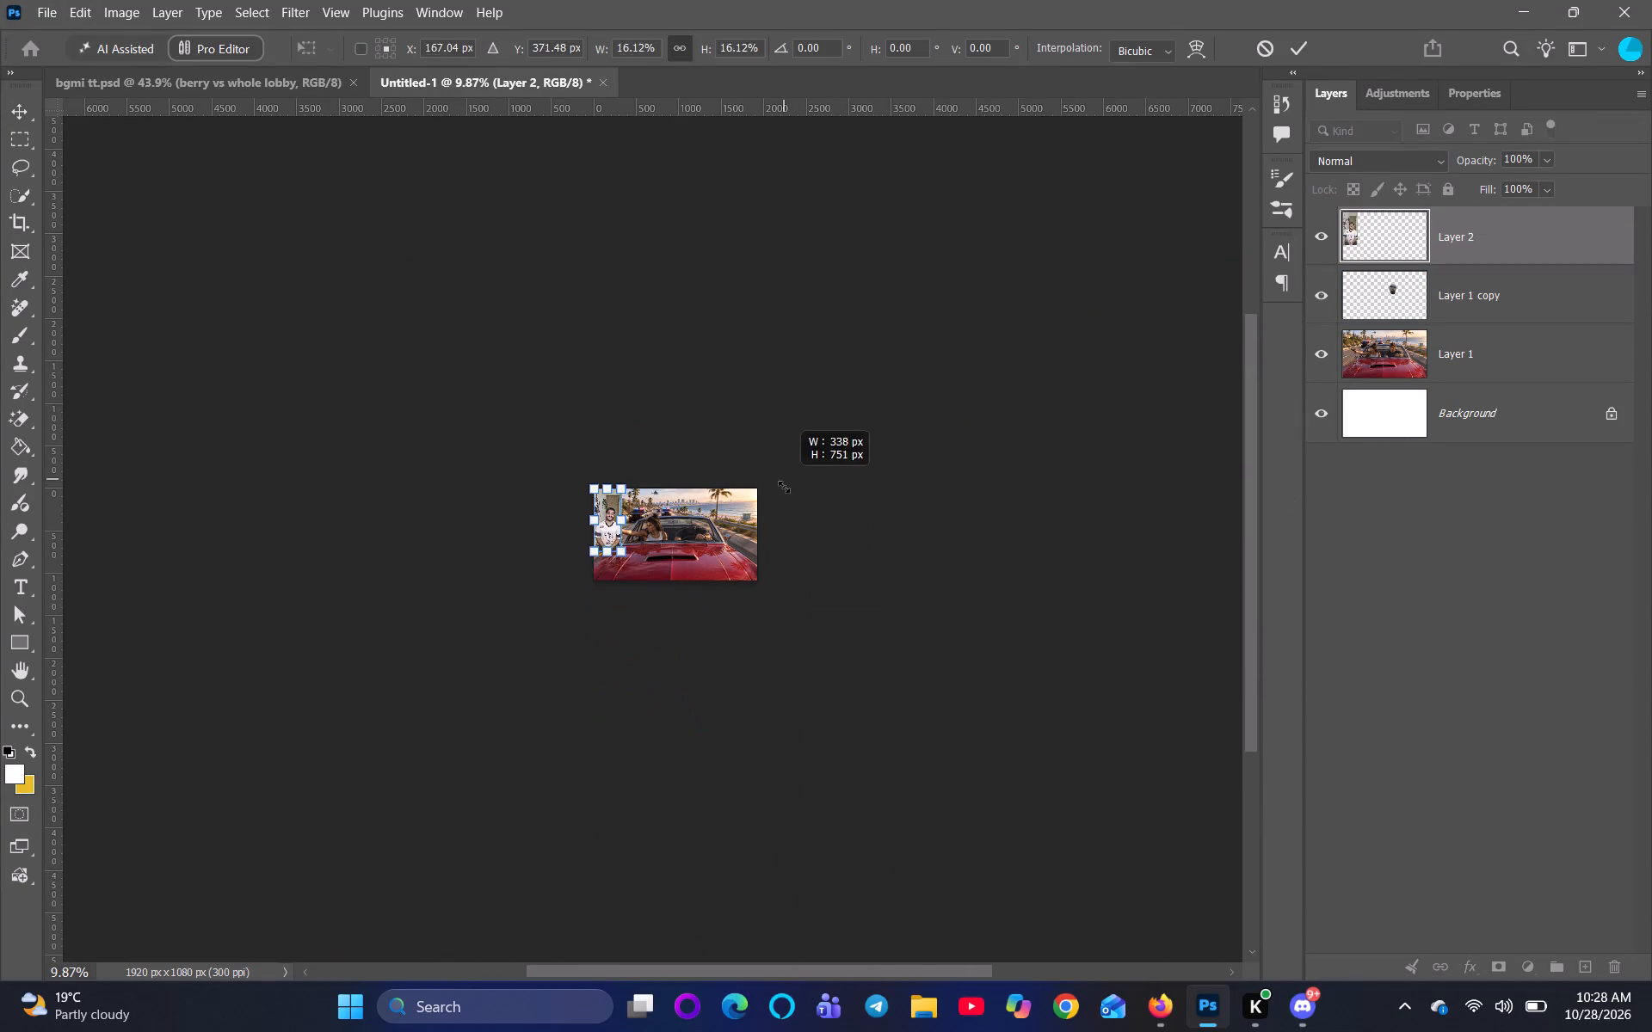
left_click_drag(784, 487, 786, 504)
key("ctrl+0")
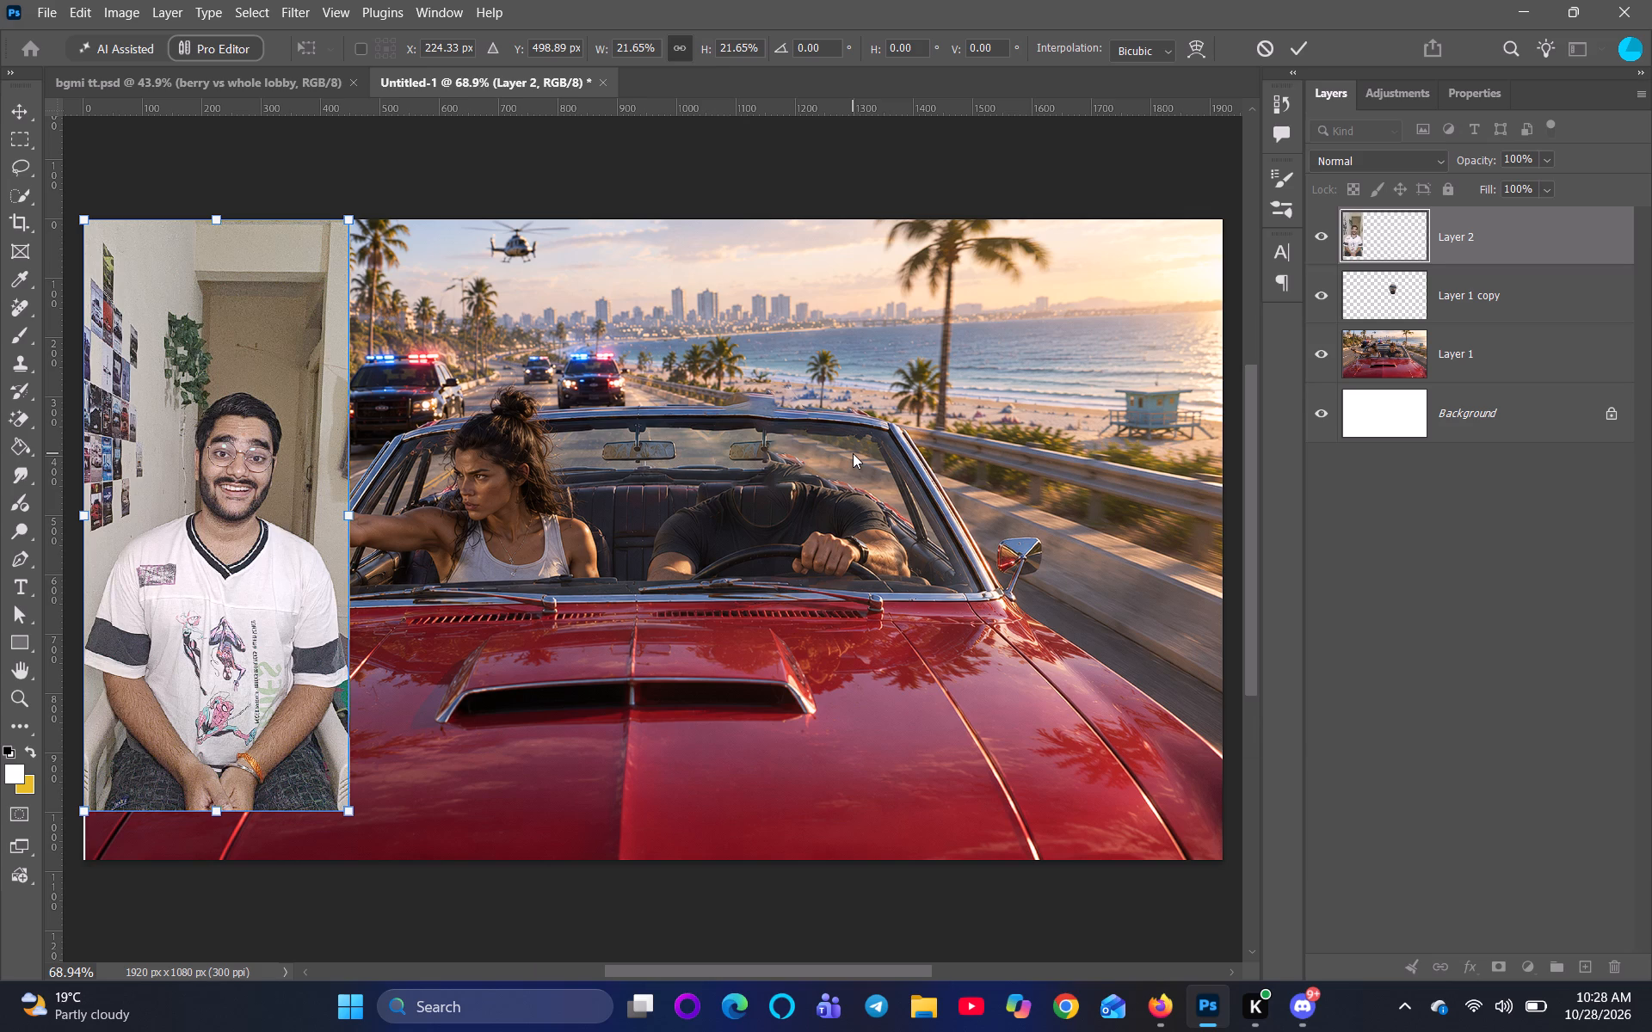
left_click_drag(349, 516, 558, 540)
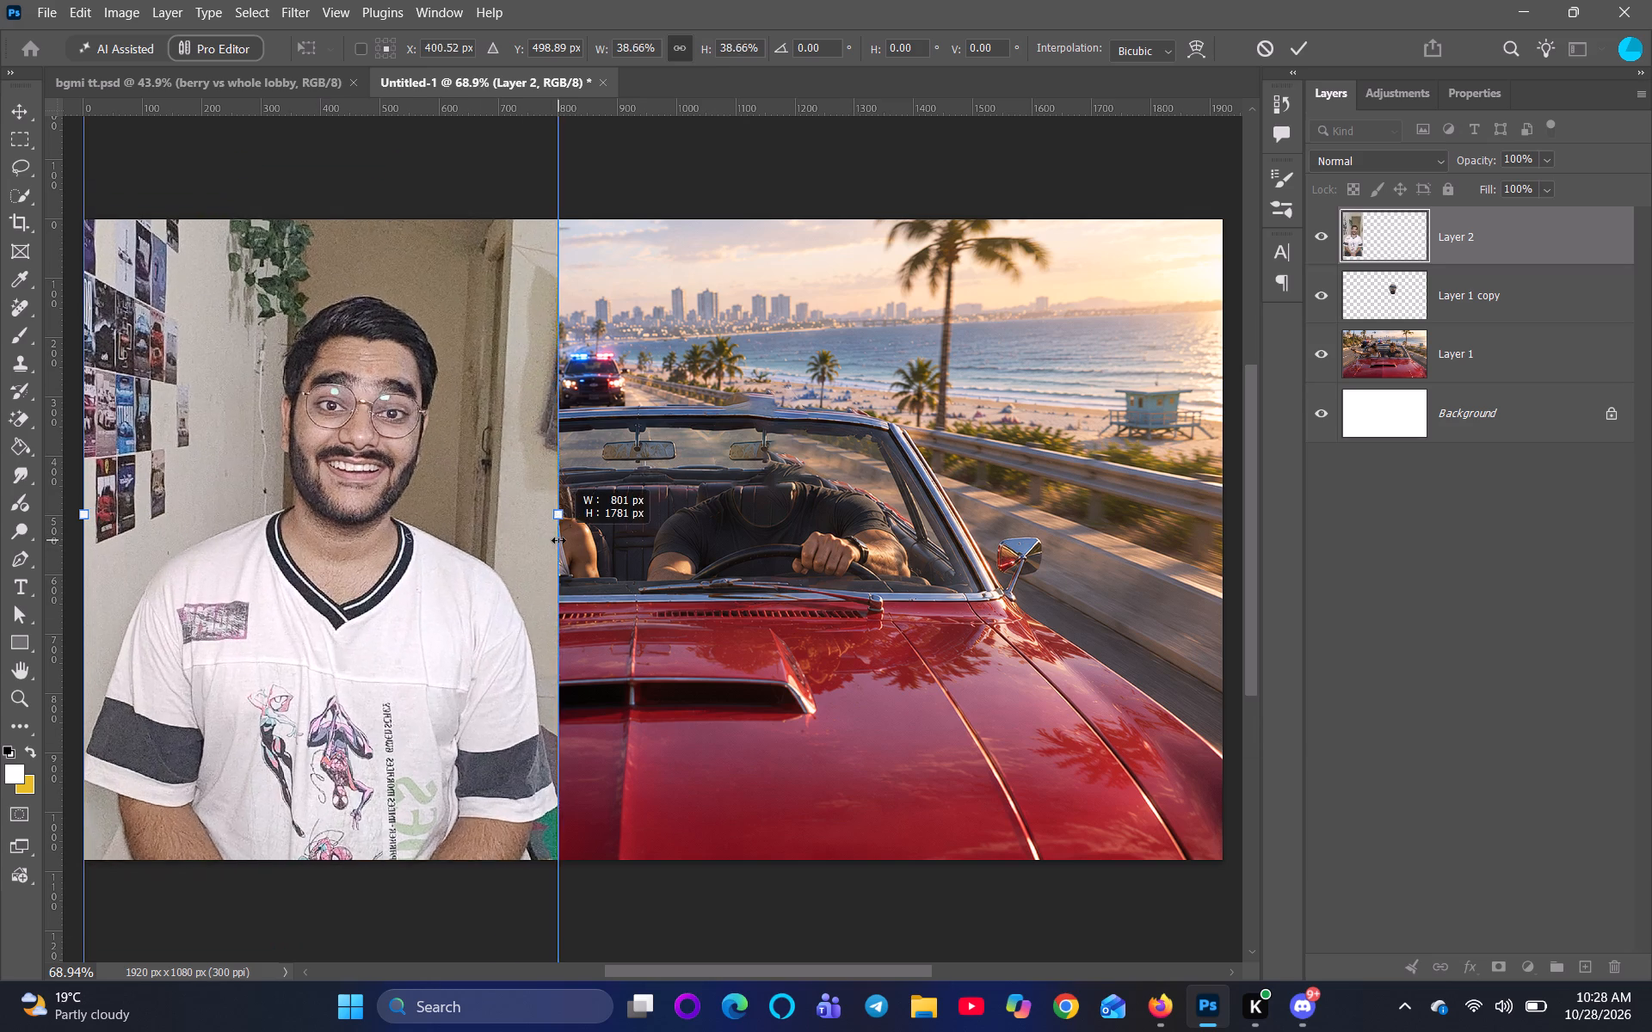
left_click_drag(558, 540, 472, 538)
Move the scaled portrait over the driver's seat, centred at about X 1169 px, Y 498 px.
left_click_drag(271, 583, 620, 610)
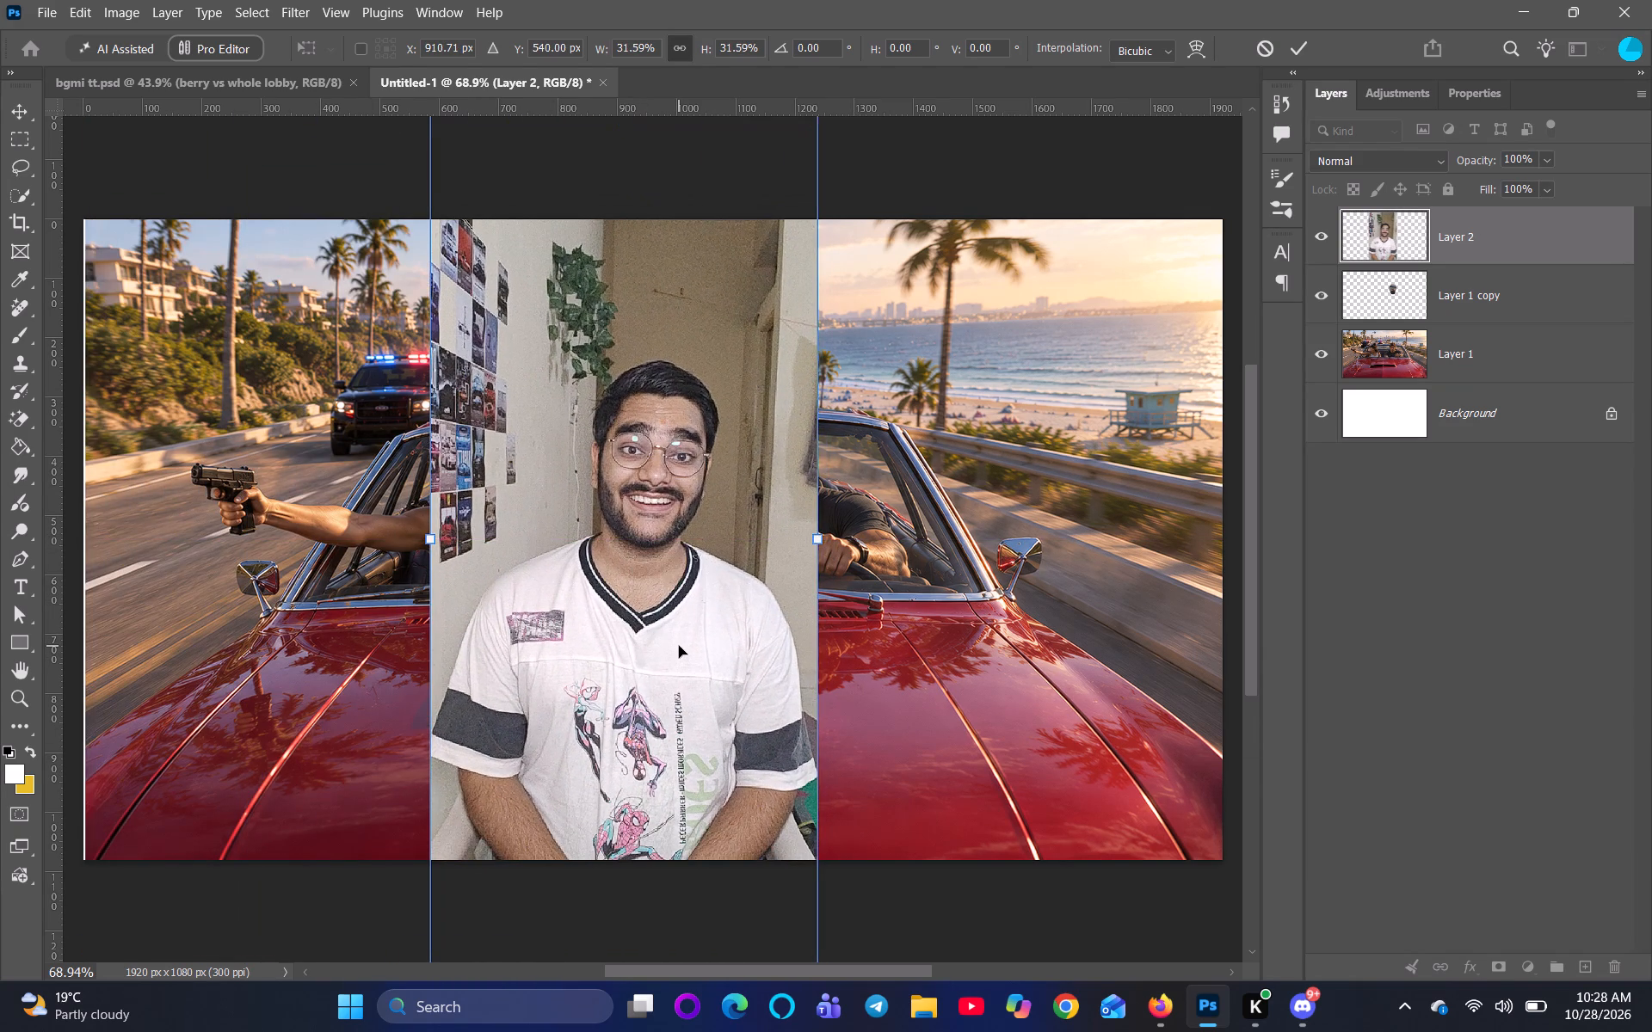
left_click_drag(677, 629, 833, 605)
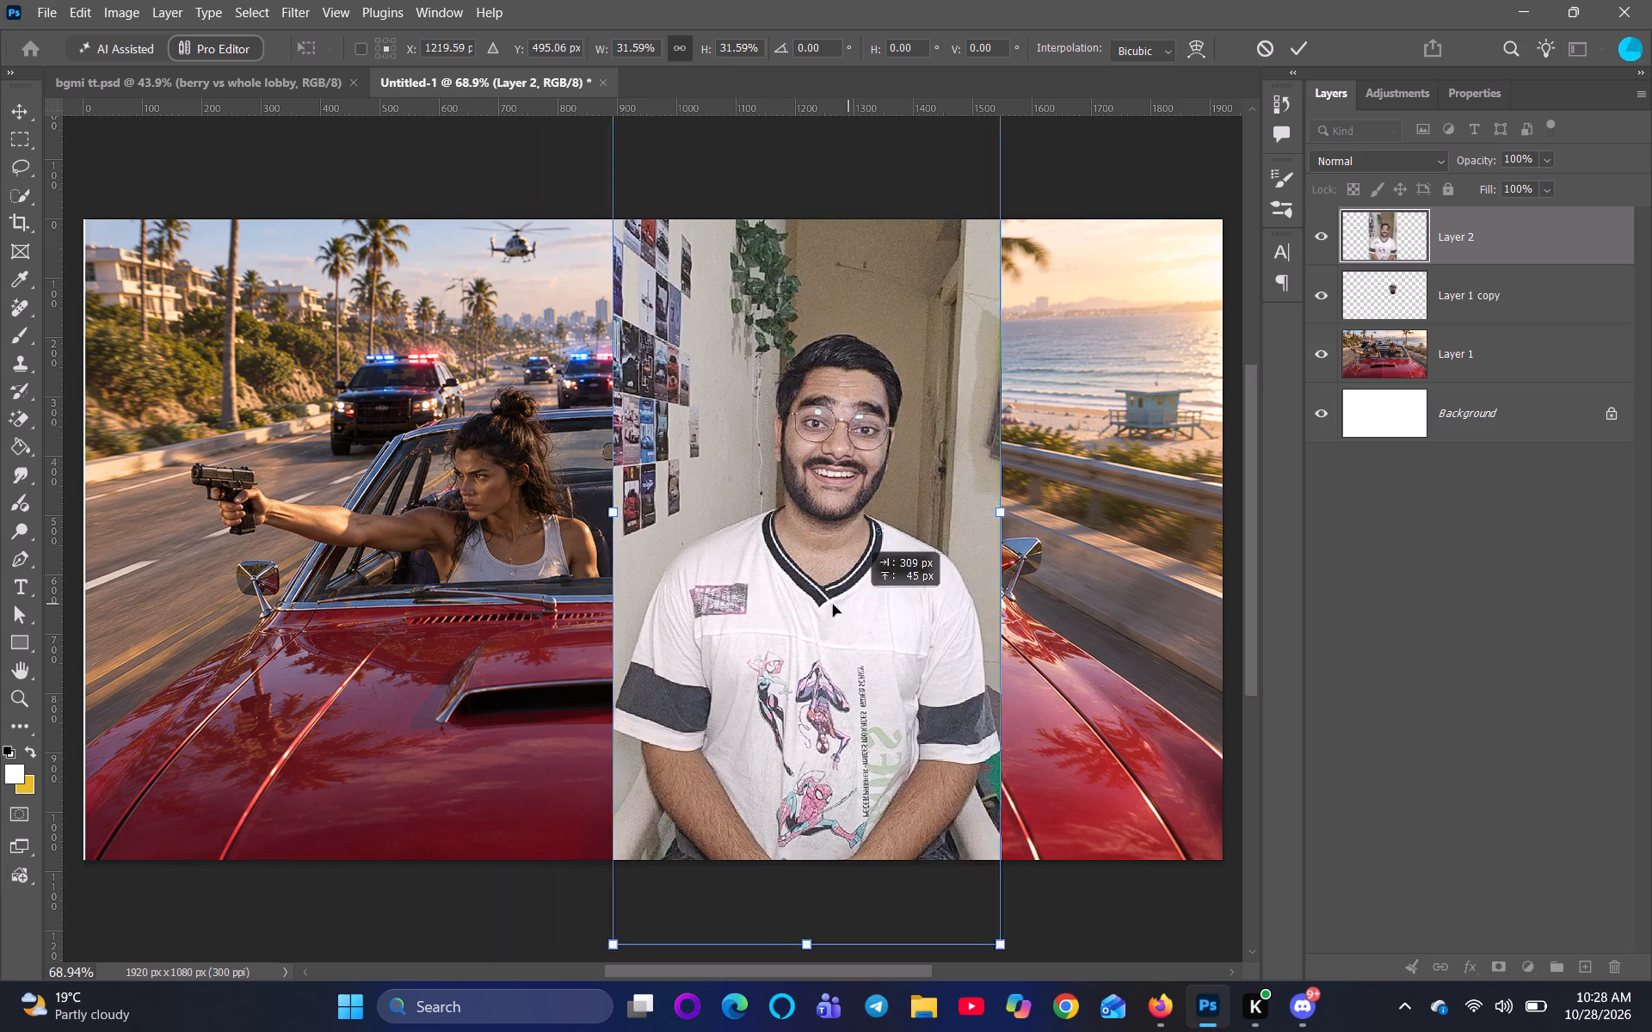
left_click_drag(833, 605, 830, 604)
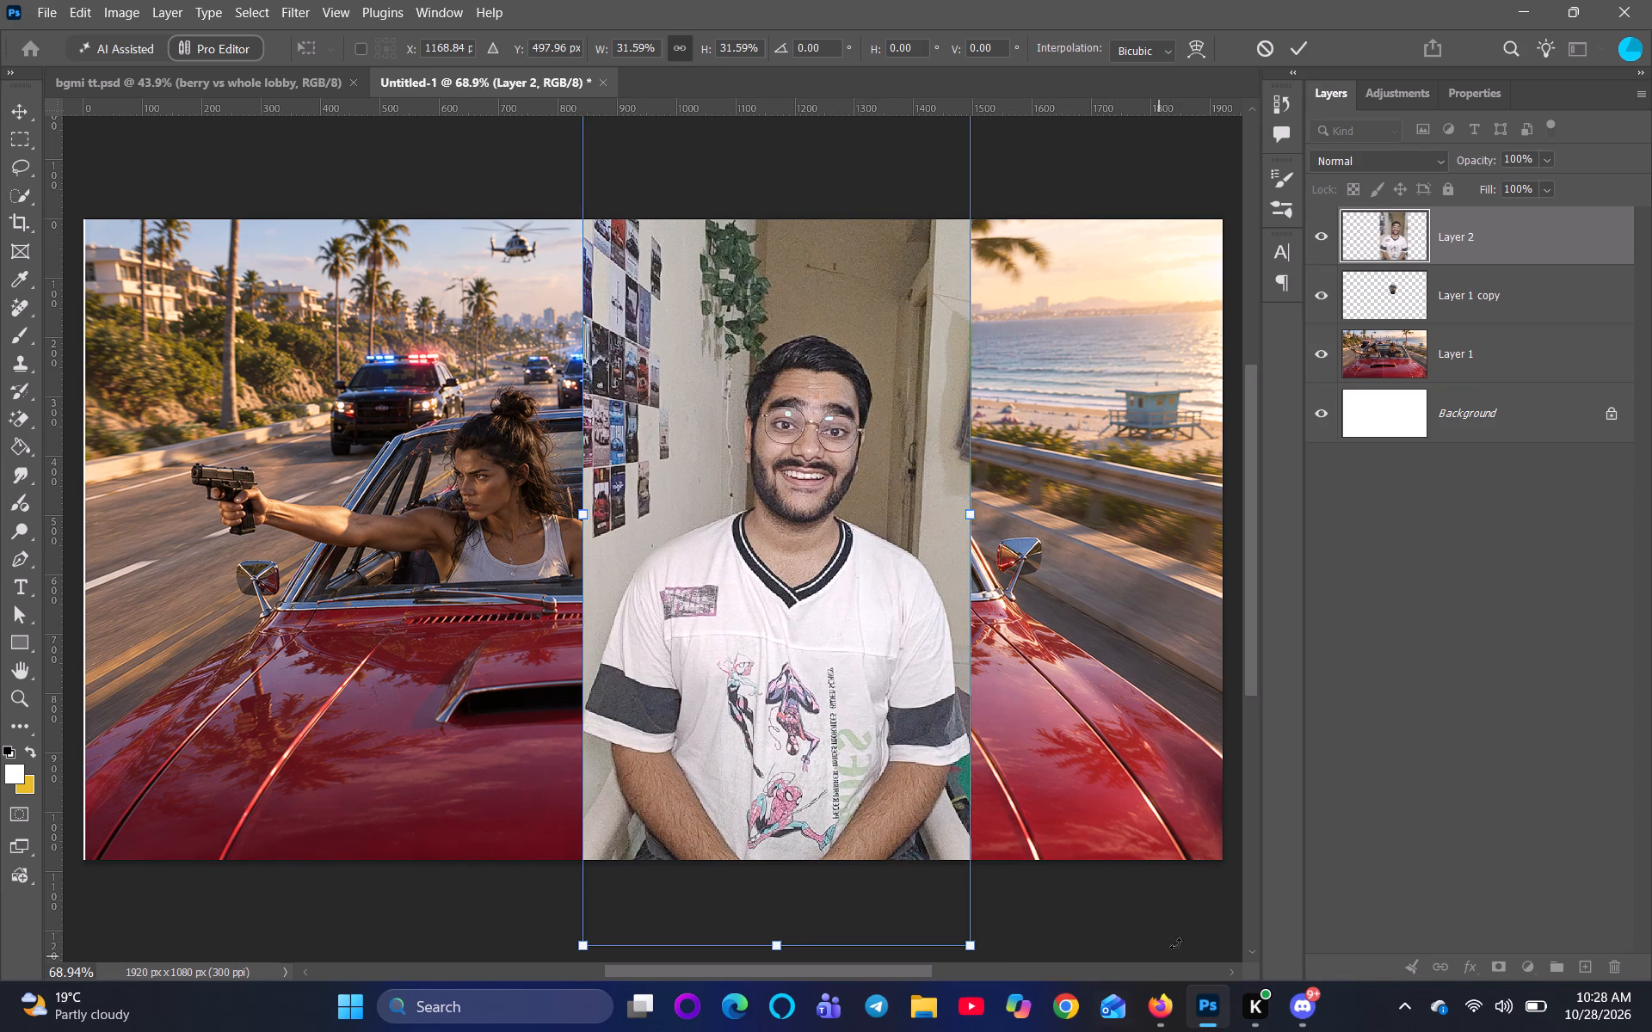
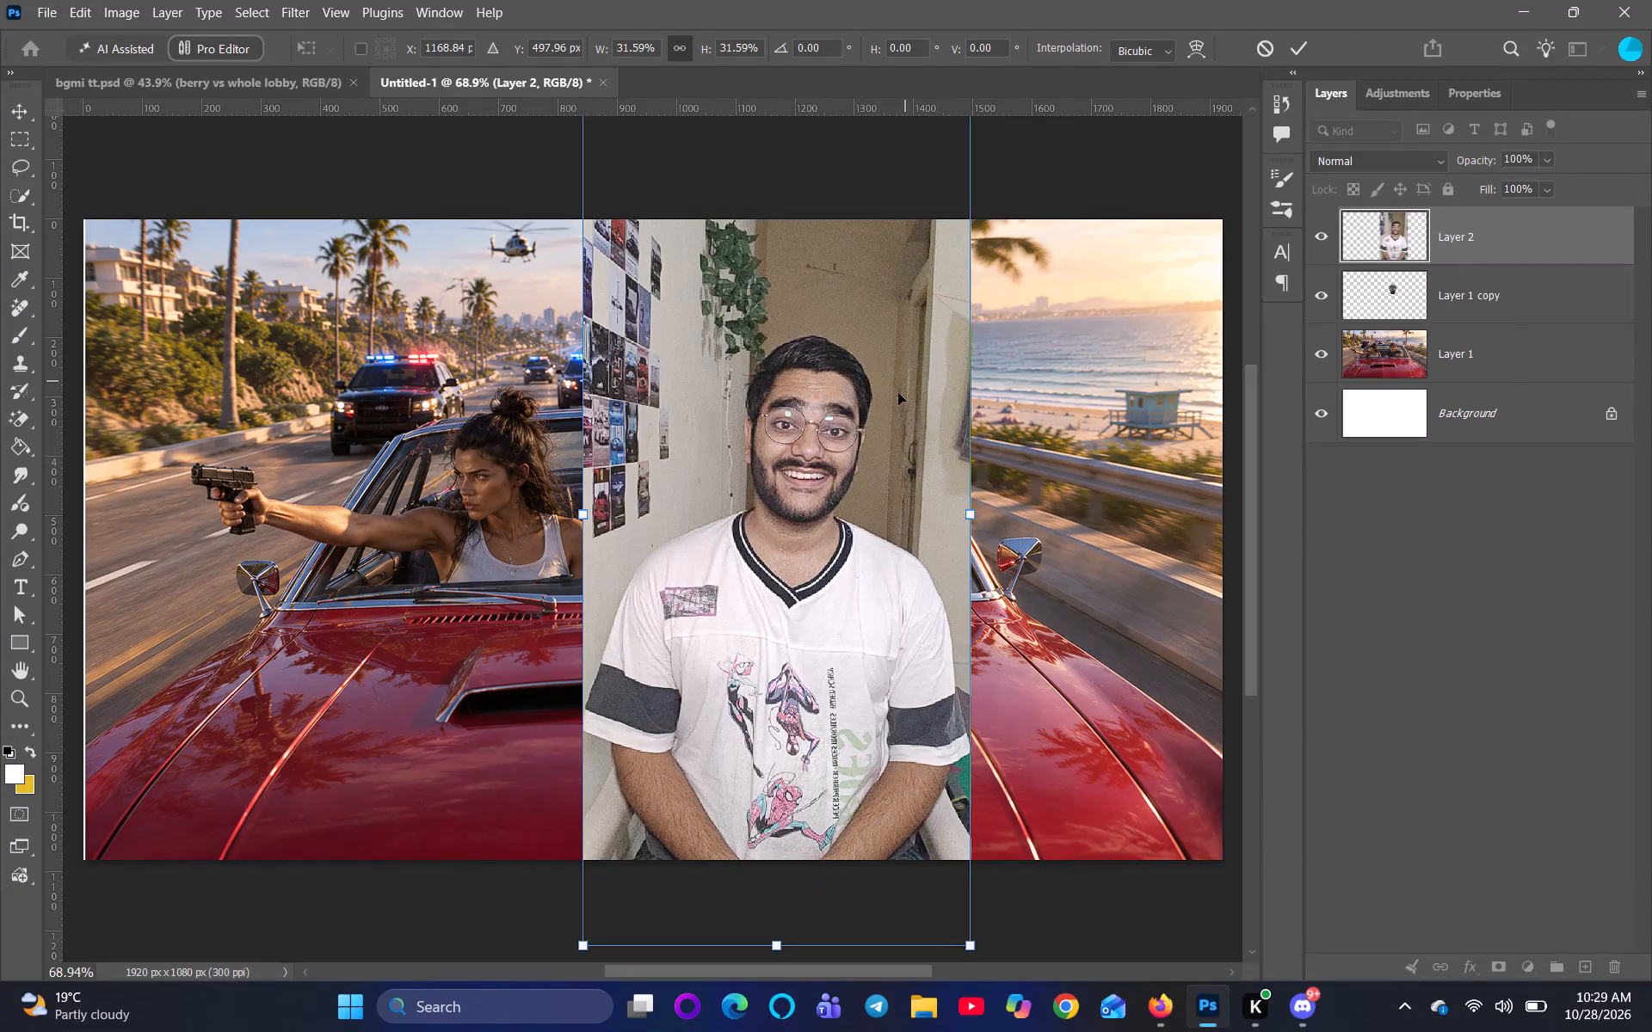
Apply the pending transform to the portrait on Layer 2.
left_click(1304, 40)
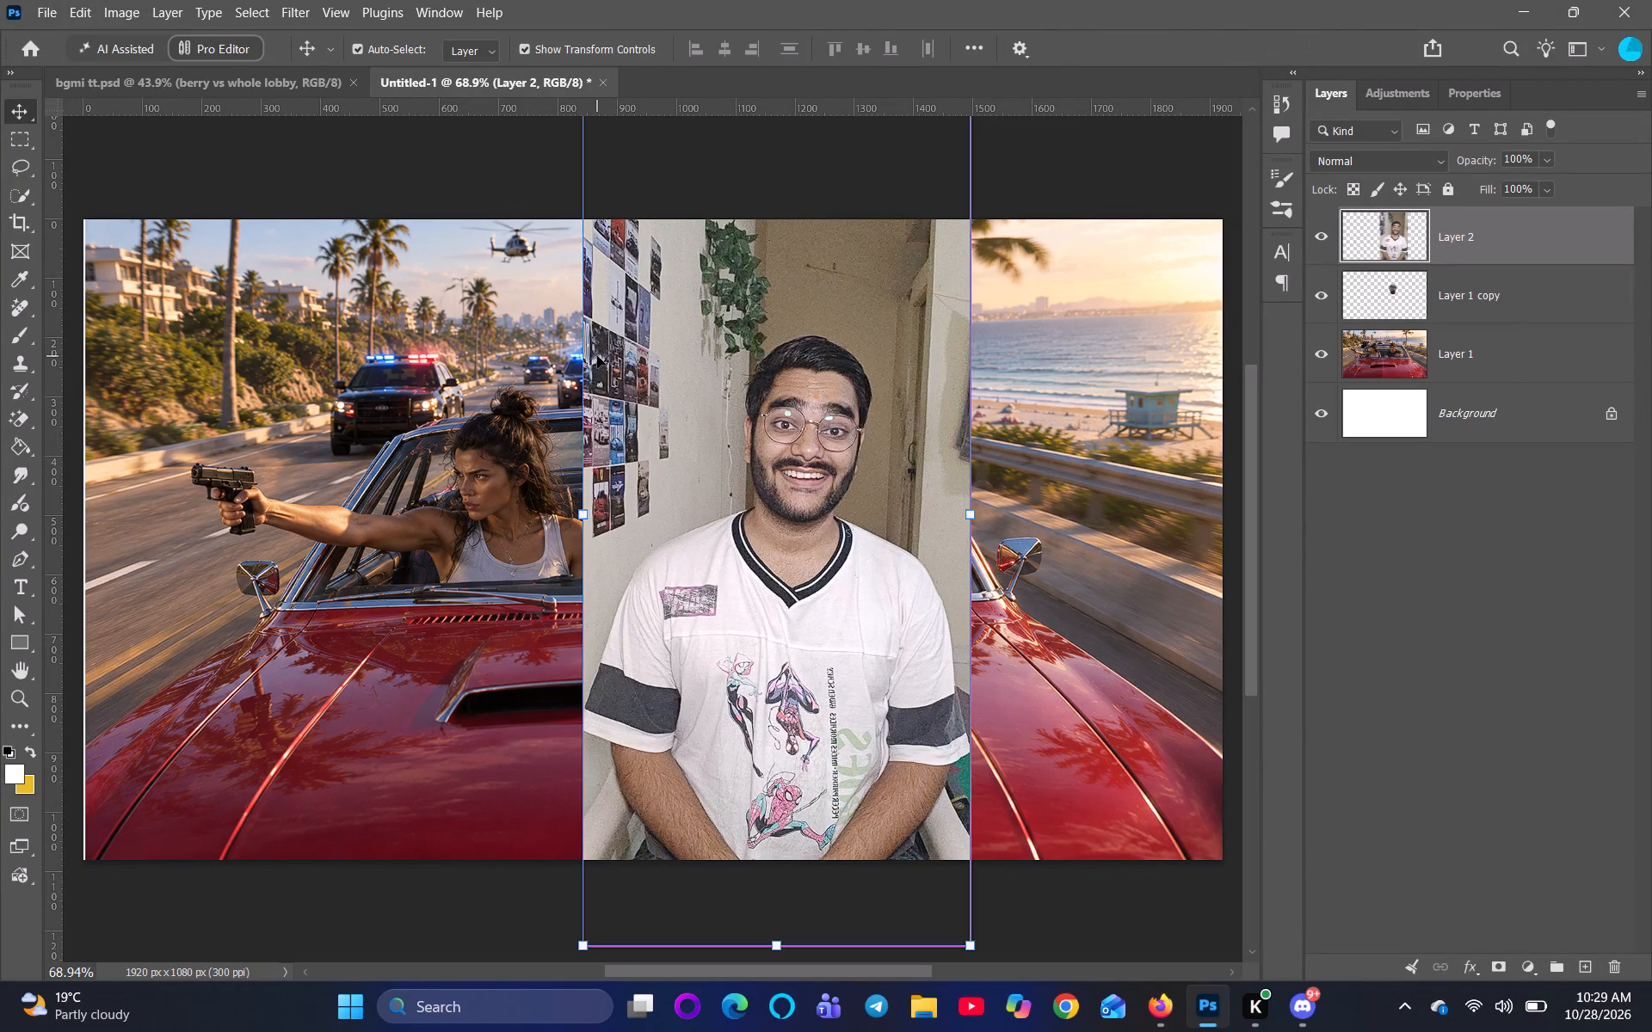
Paste the second portrait photo as a new layer and scale it down proportionally to about 20.4%.
key("ctrl+v")
scroll(1123, 306, "down", 7)
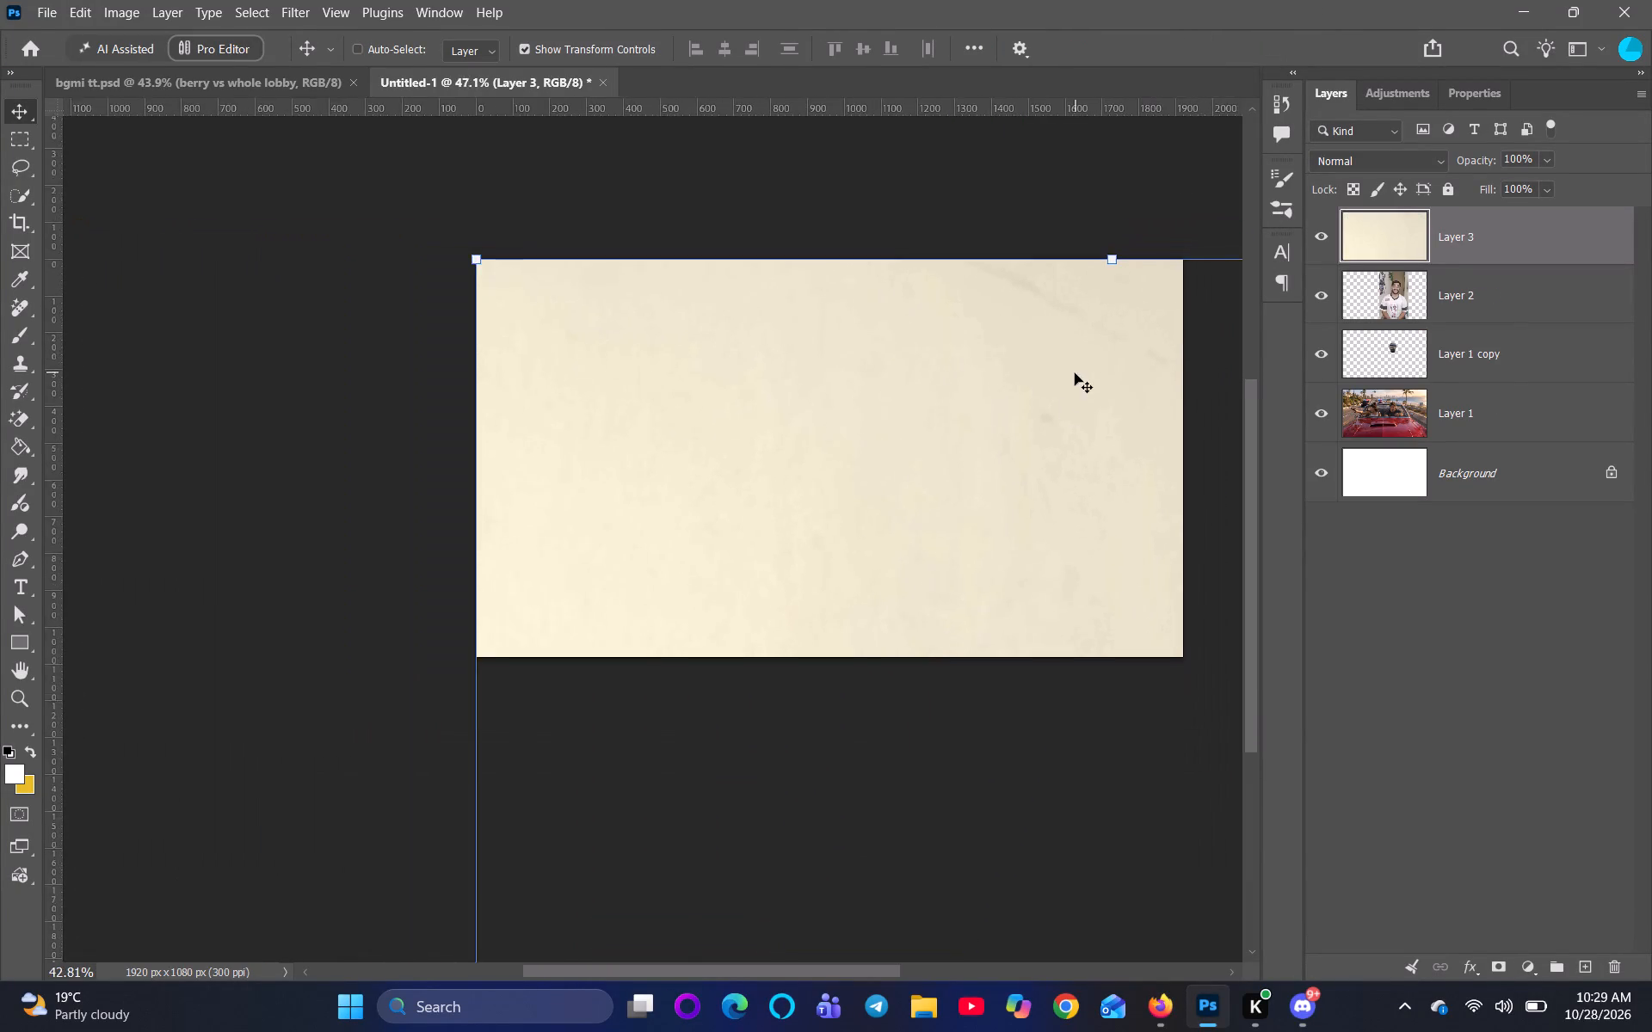
scroll(1075, 373, "down", 15)
scroll(1128, 568, "down", 7)
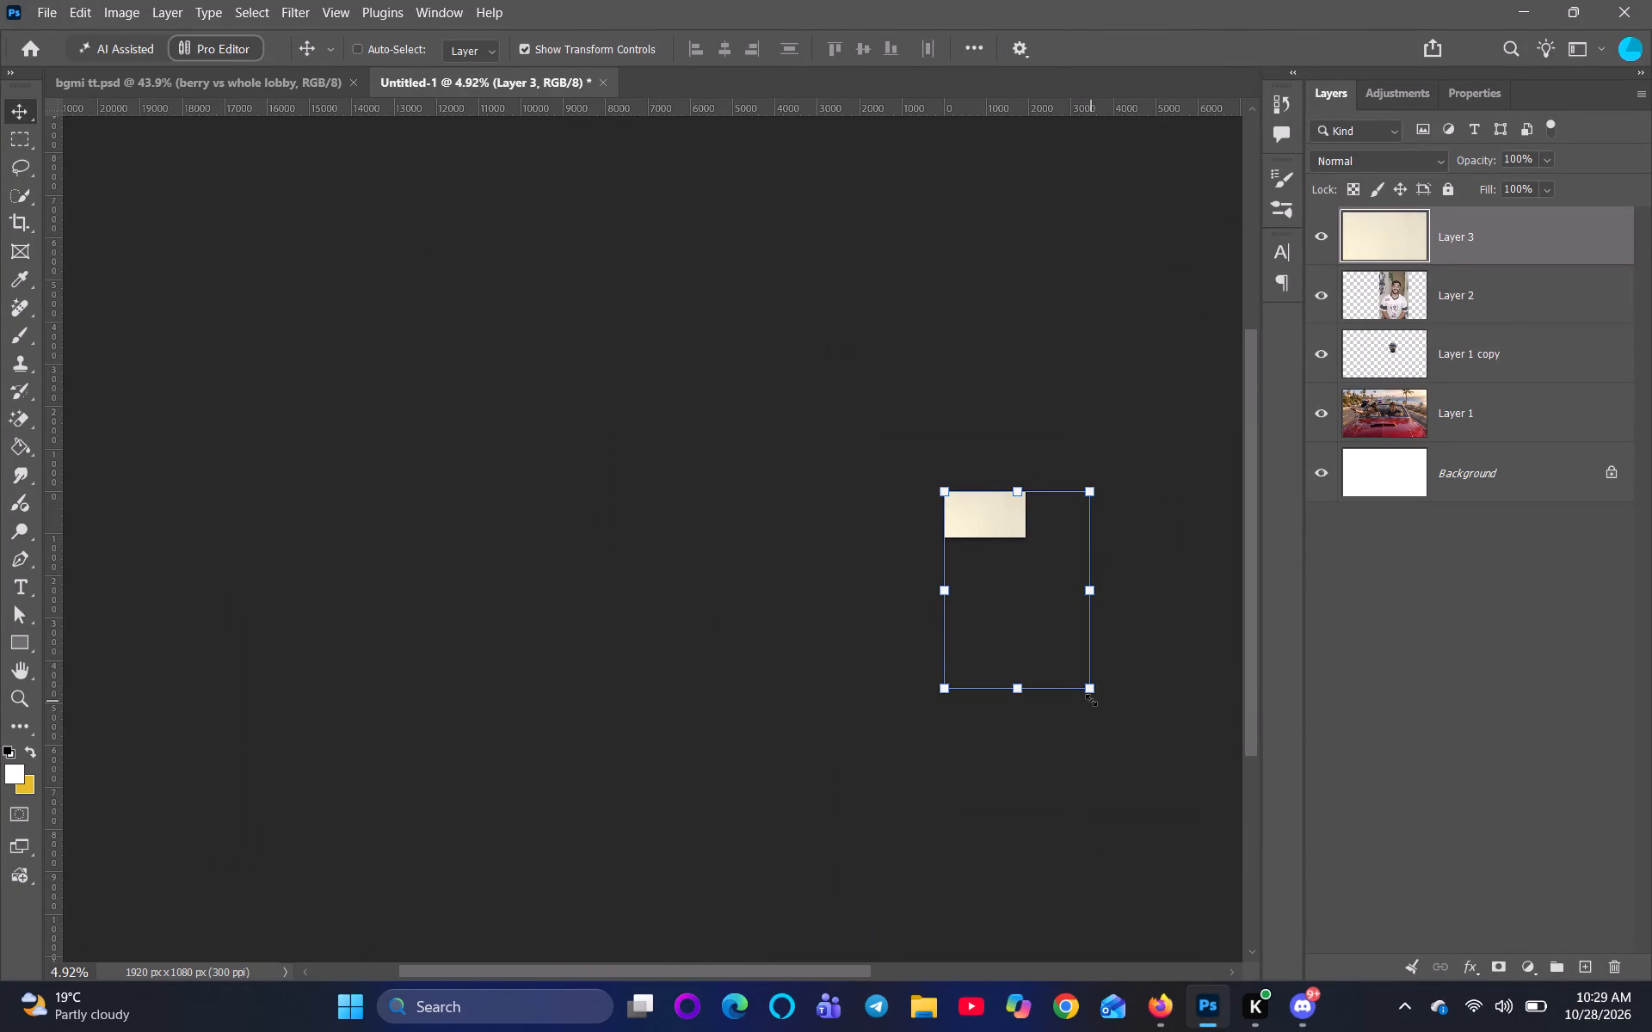
left_click_drag(1088, 686, 990, 513)
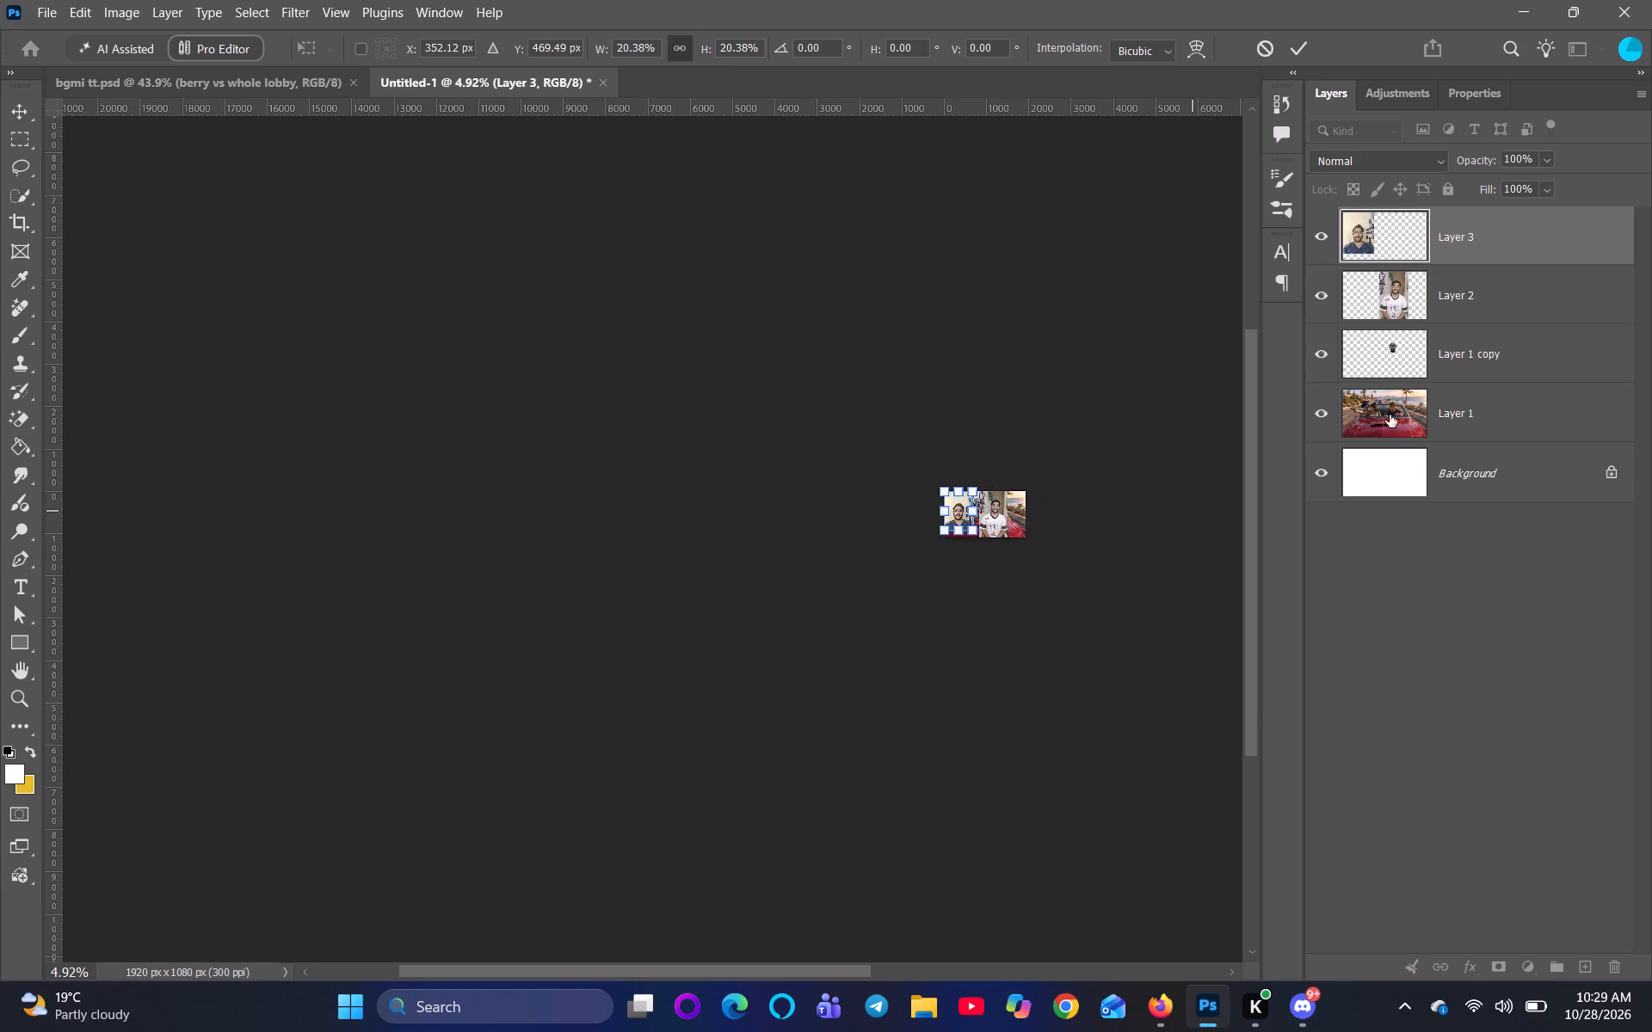
key("ctrl+0")
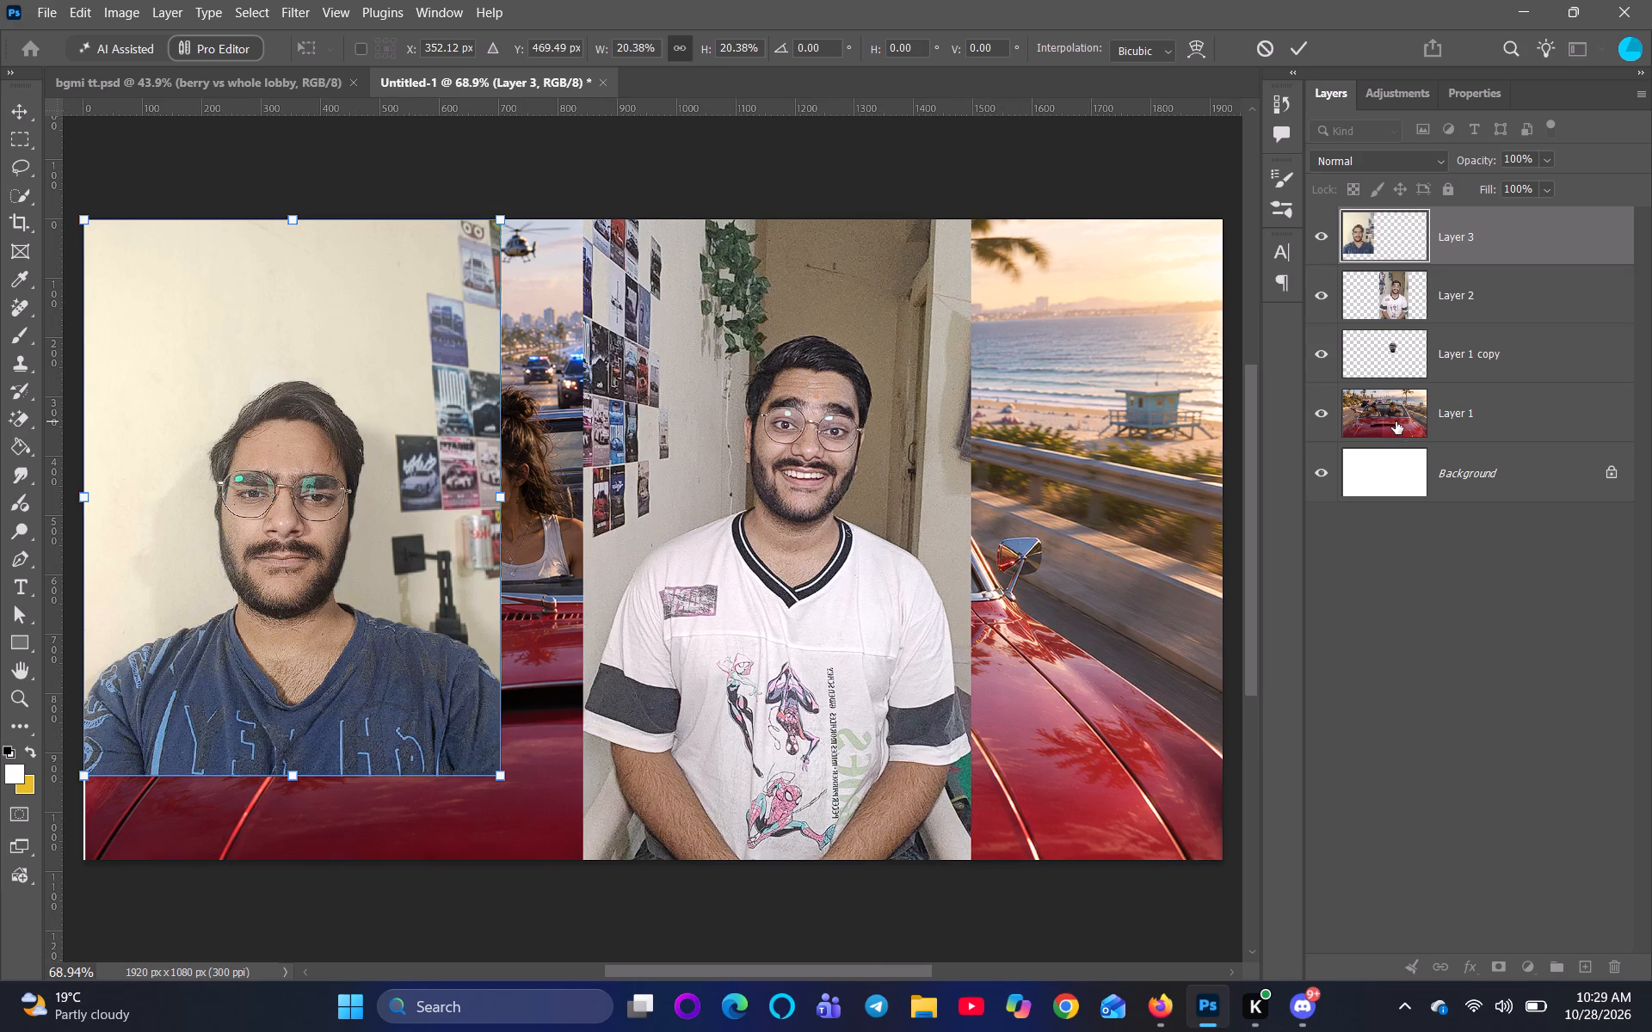
left_click(23, 102)
Separate the two portraits, moving Layer 3 over the beach side of the scene and Layer 2 over the woman passenger.
left_click_drag(252, 558, 946, 544)
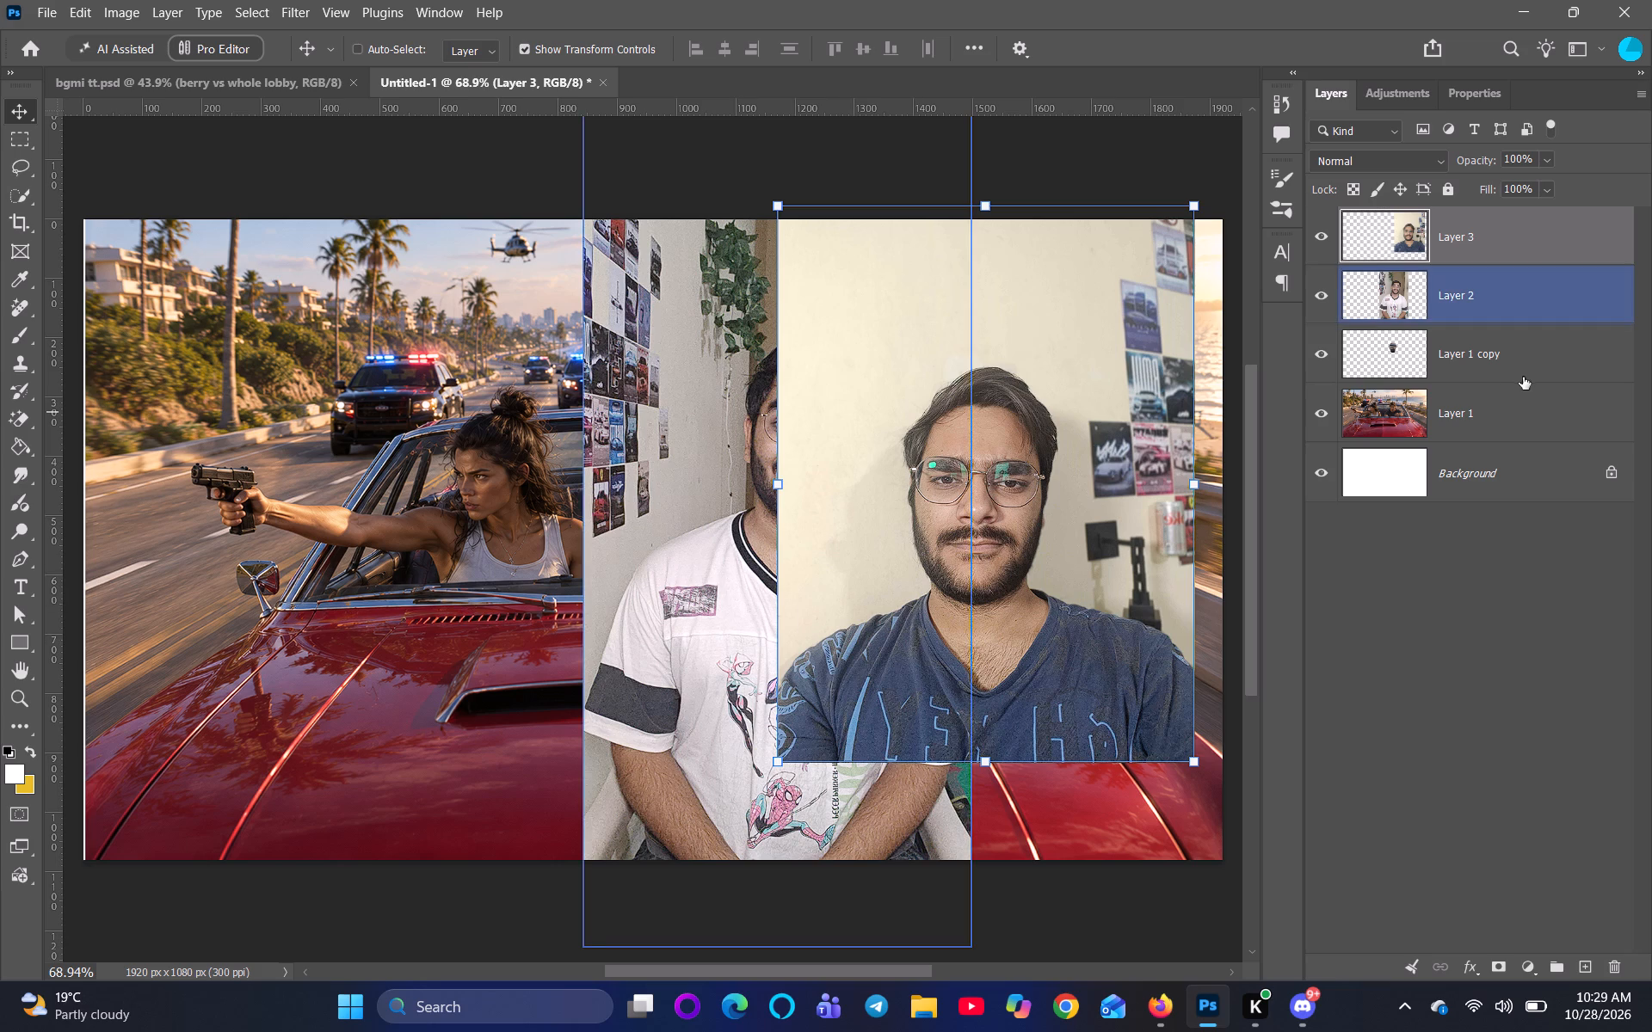
left_click(1452, 301)
left_click_drag(673, 578, 391, 553)
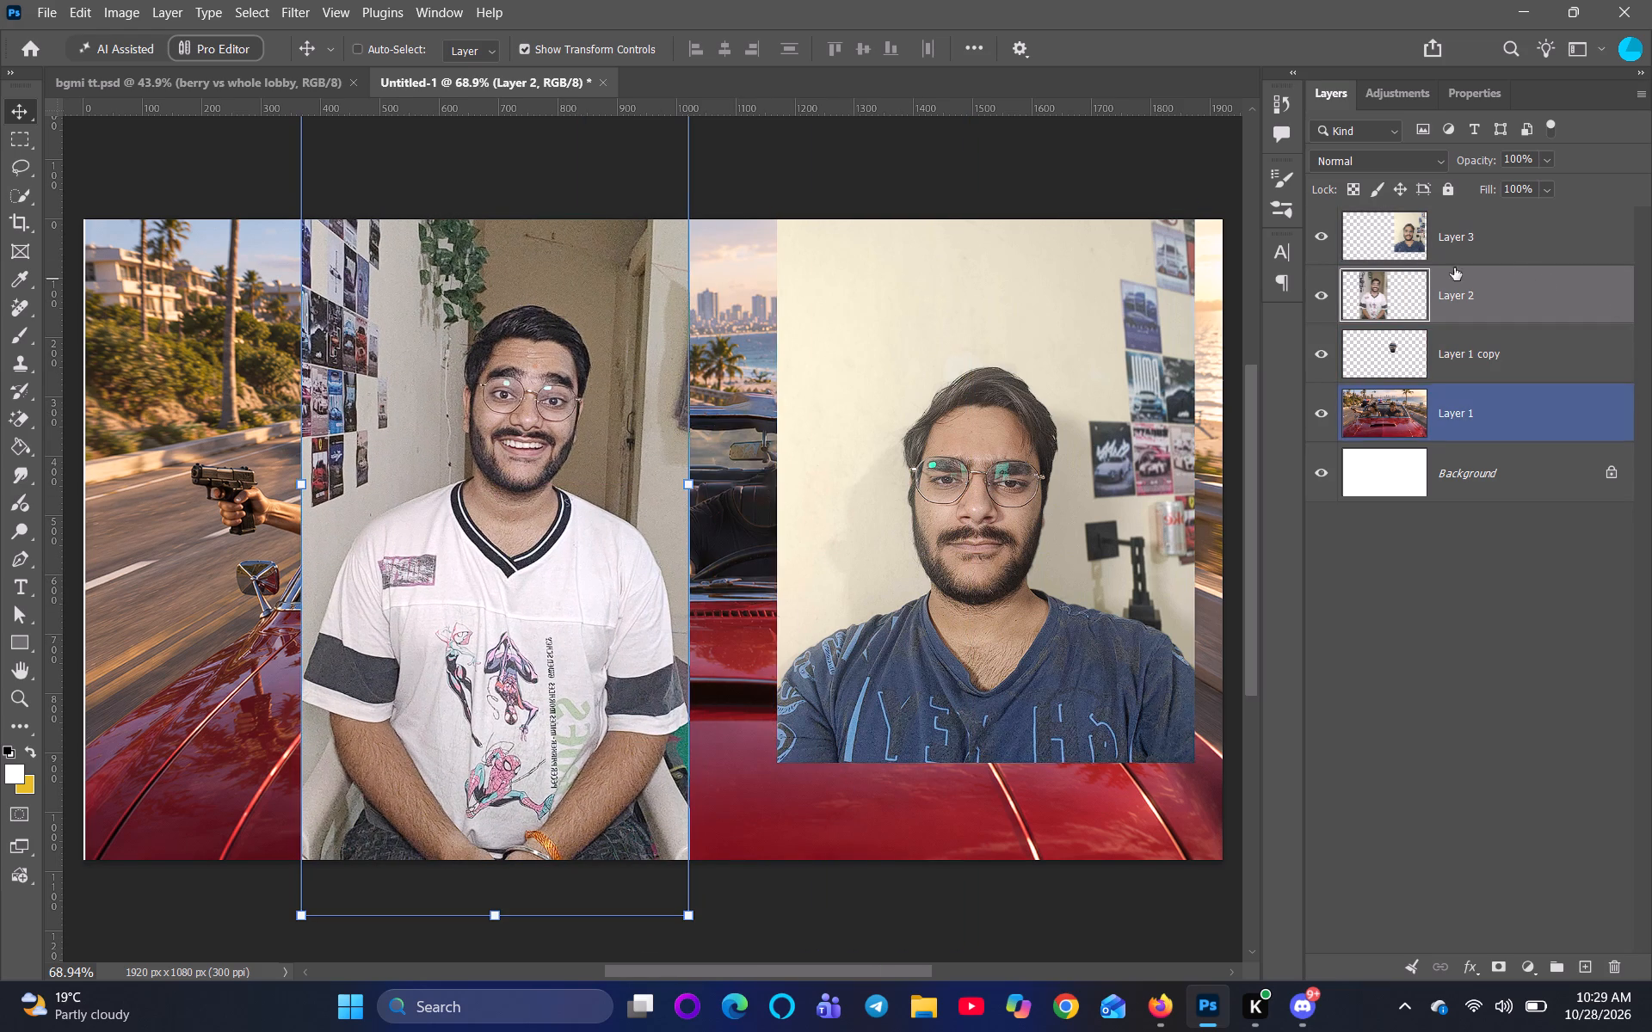
Hide Layer 3, the second portrait.
left_click(1323, 235)
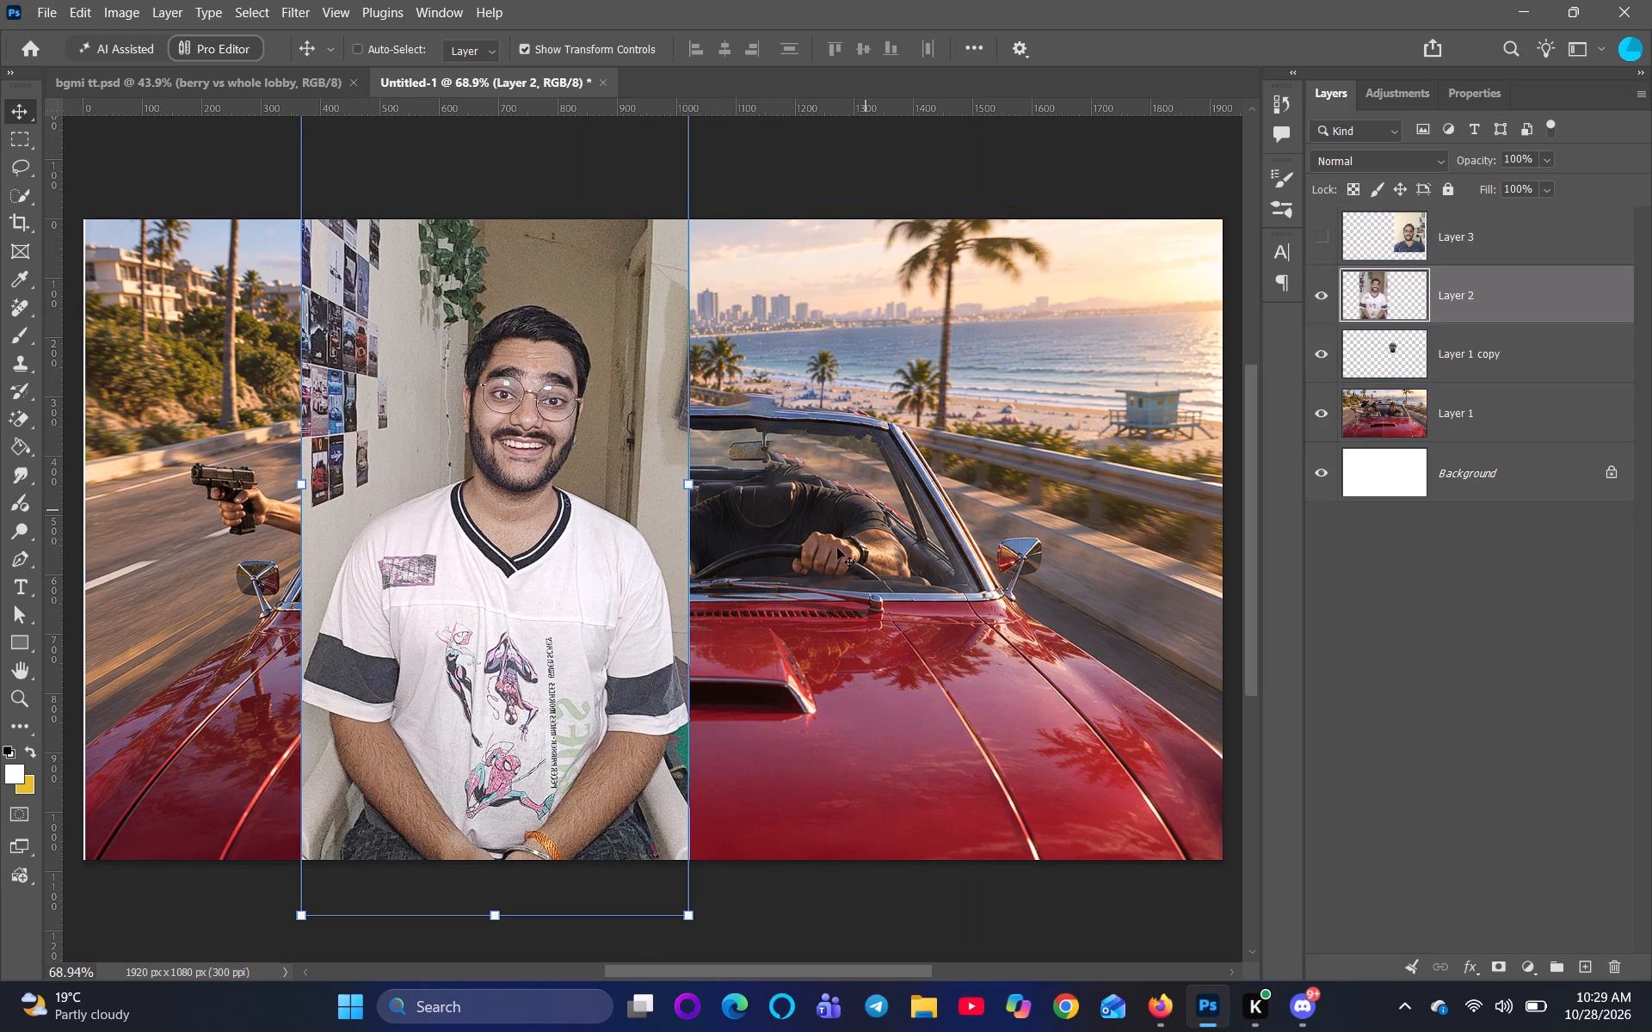
Select the smiling man's hair, face and neck on Layer 2 with the Quick Selection tool, including the ear beside the wall.
left_click(22, 193)
right_click(22, 193)
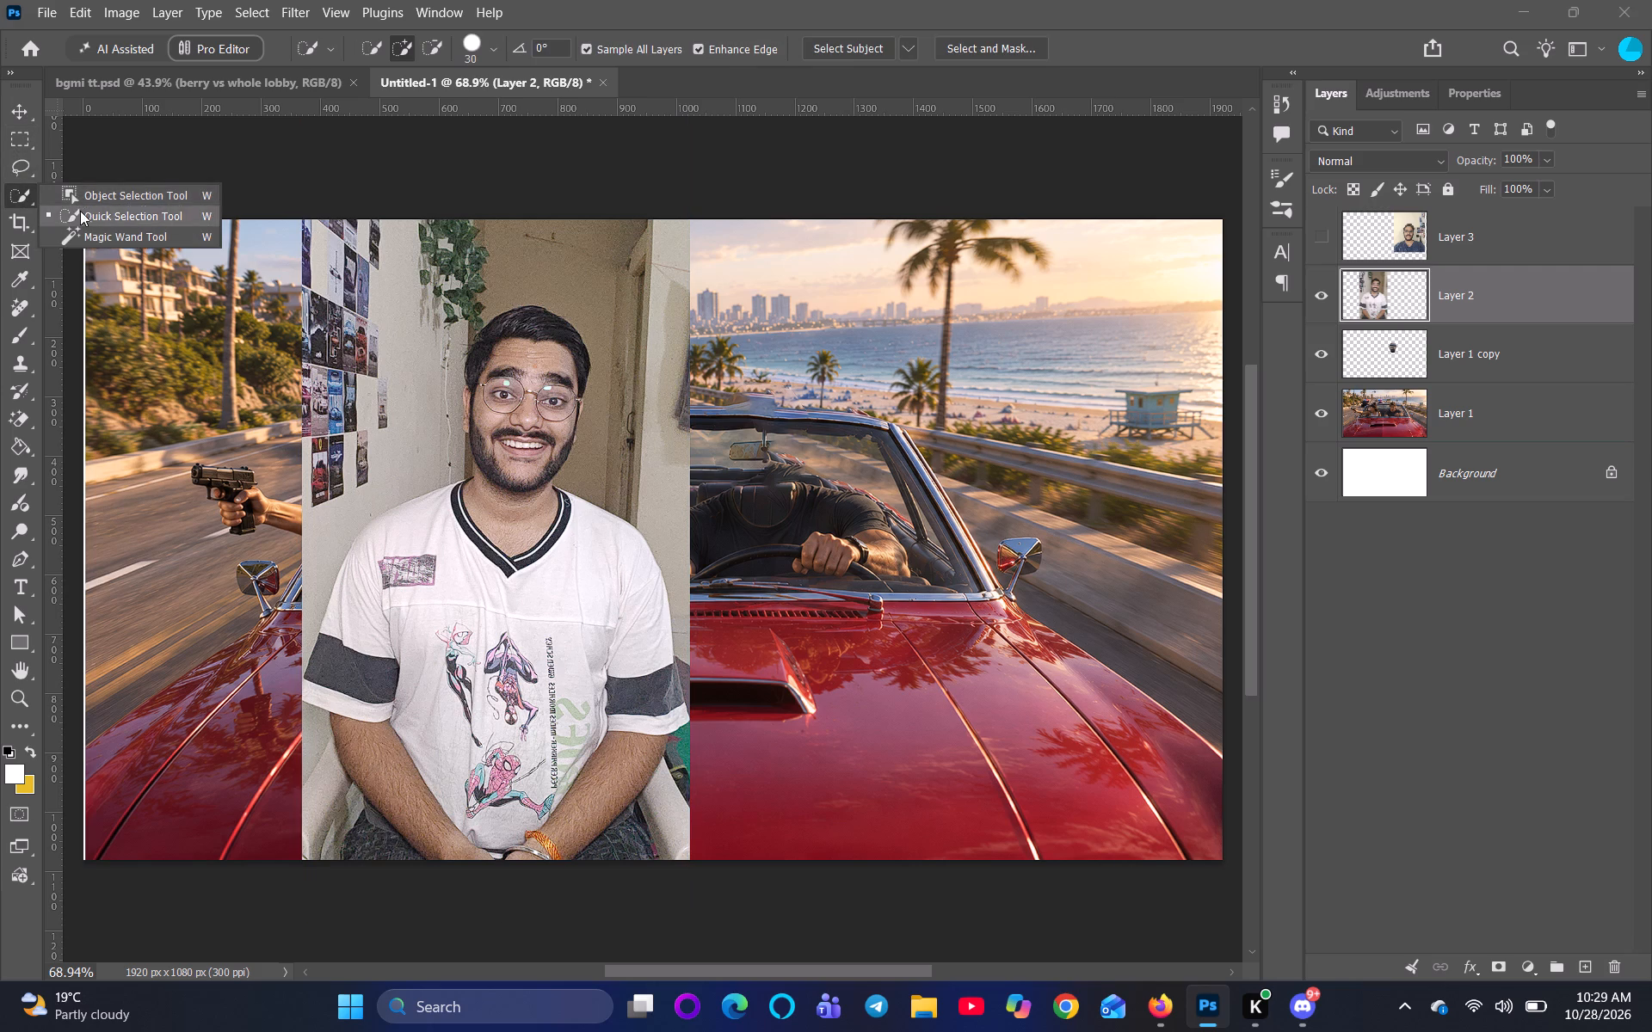
left_click(80, 211)
scroll(441, 410, "up", 7)
left_click_drag(556, 250, 586, 361)
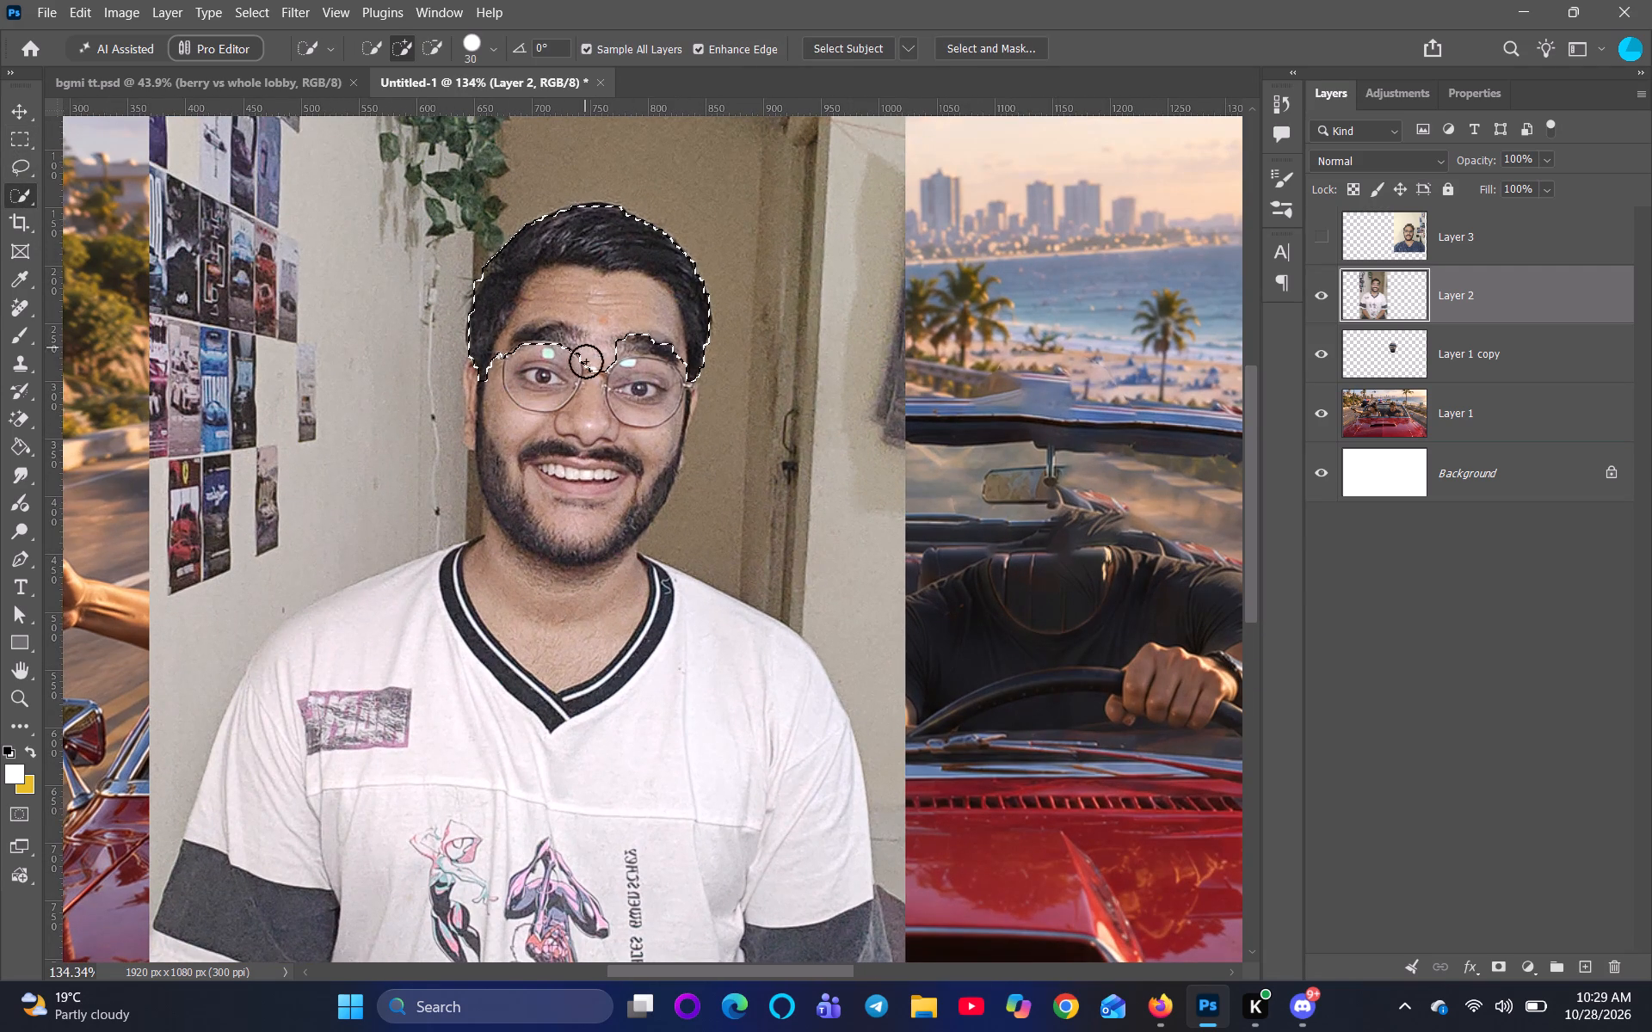
left_click_drag(586, 361, 574, 565)
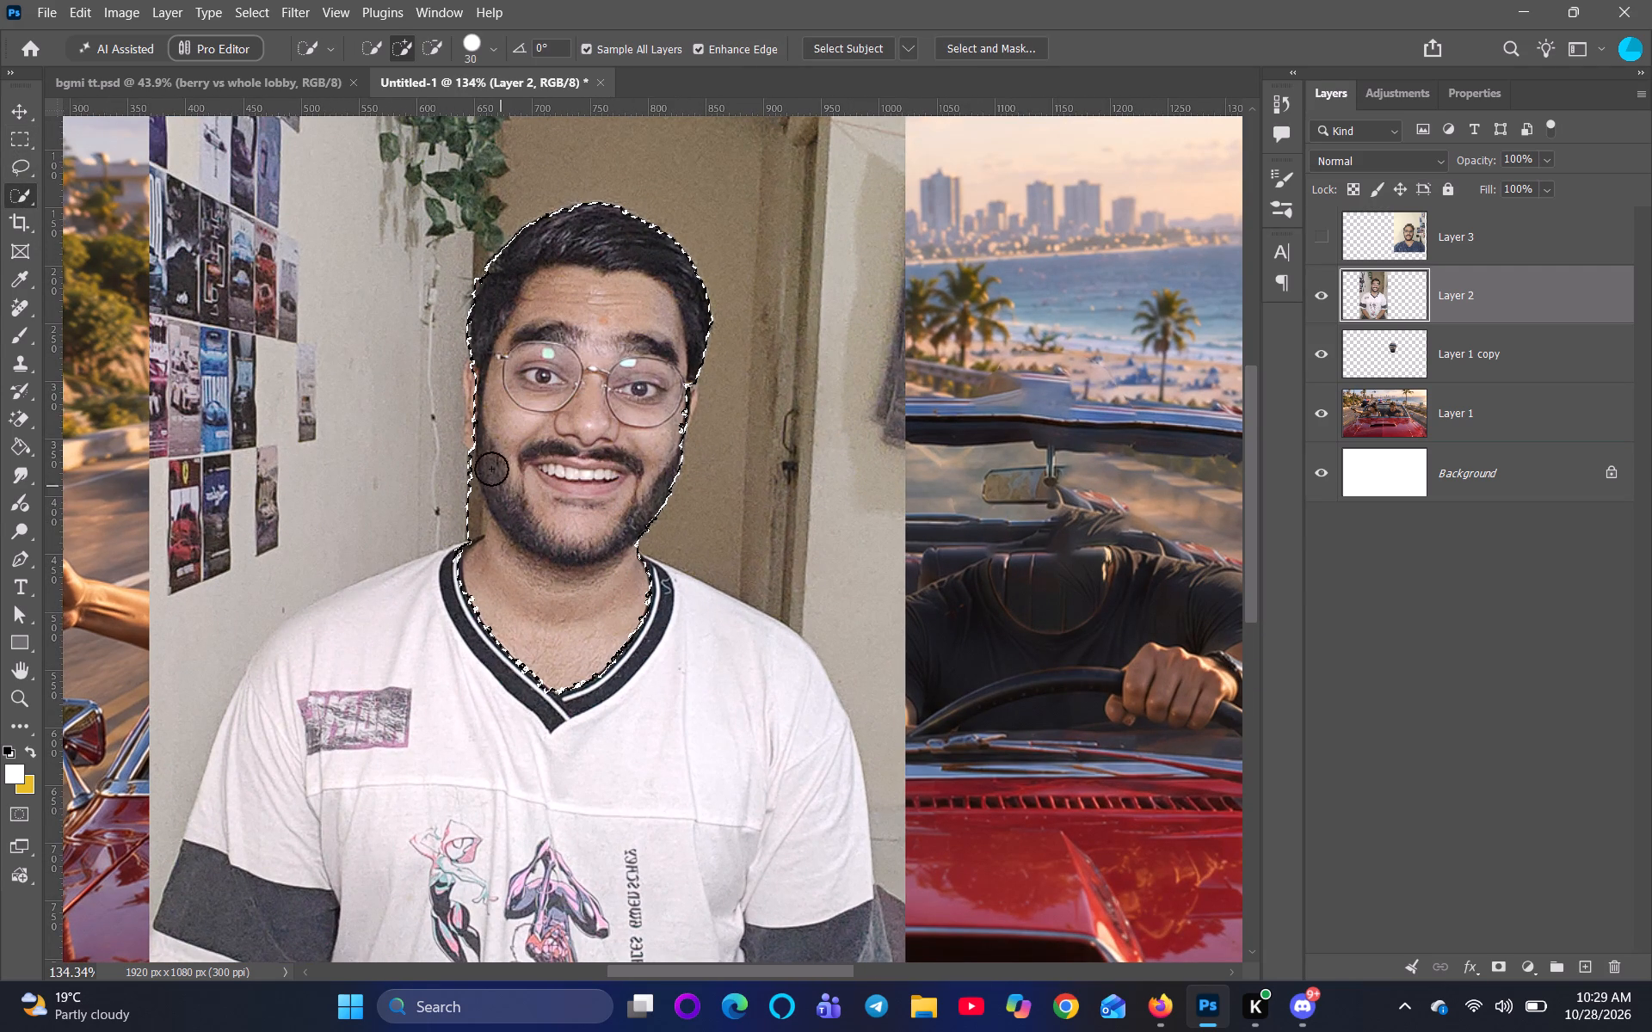
left_click(472, 395)
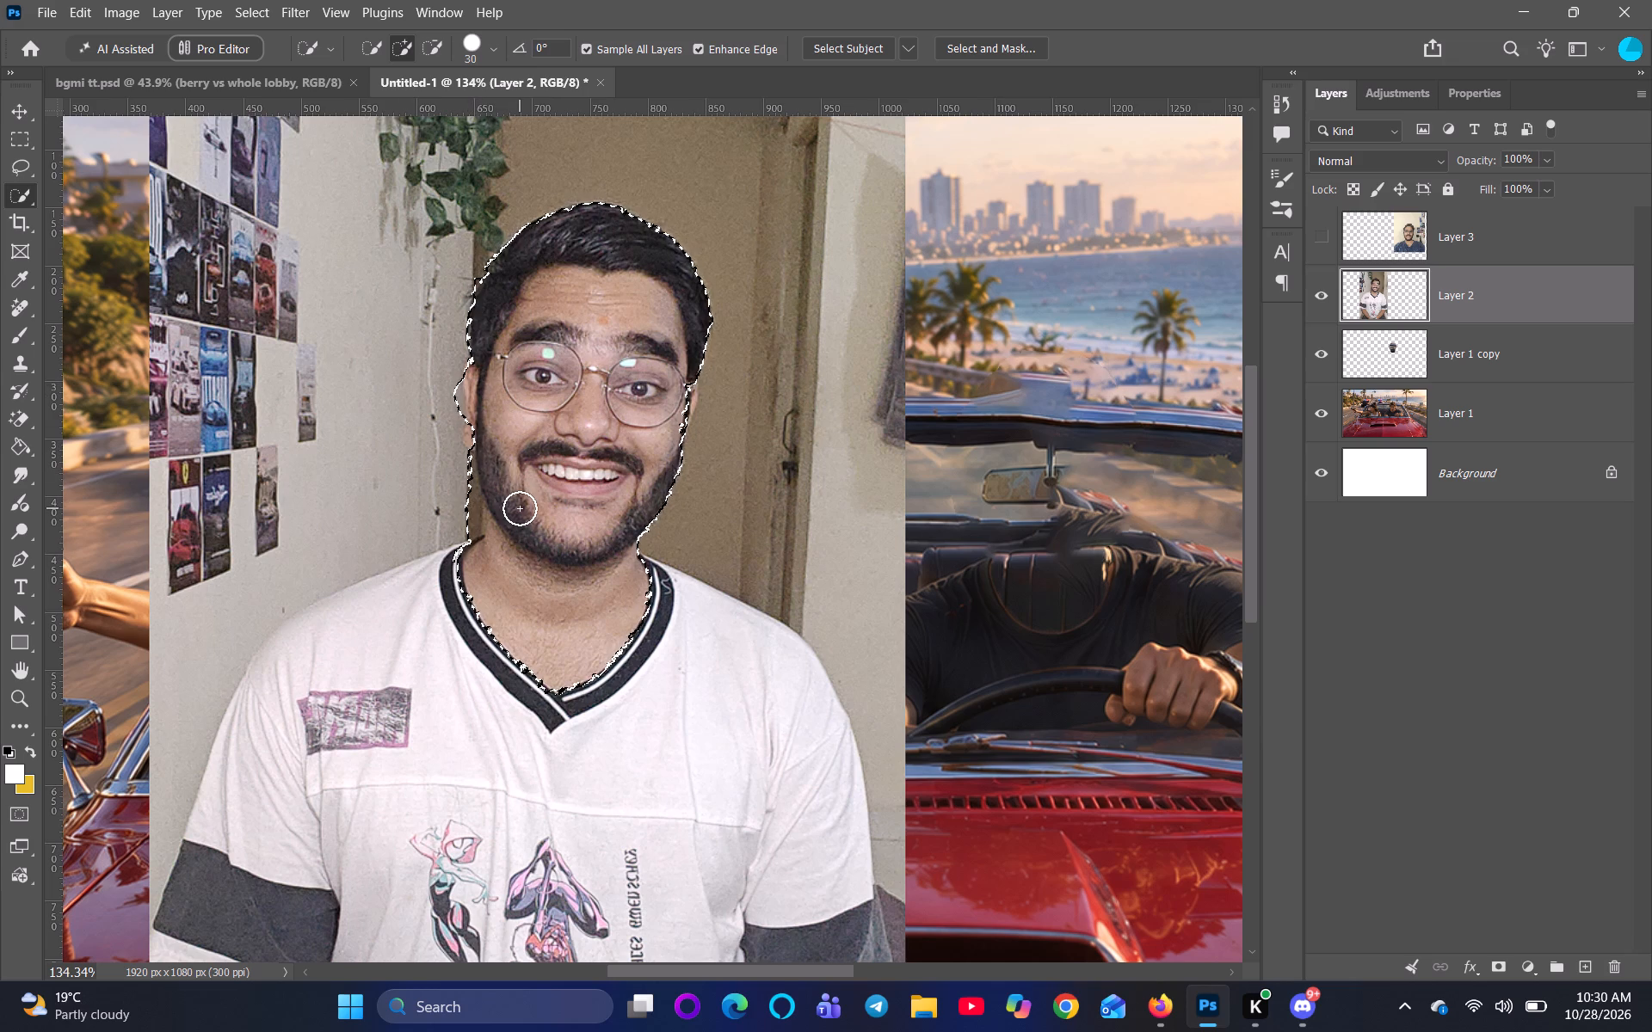
Subtract the bulge of wall outside the ear from the head selection with the Lasso tool.
left_click(25, 169)
scroll(453, 335, "up", 9)
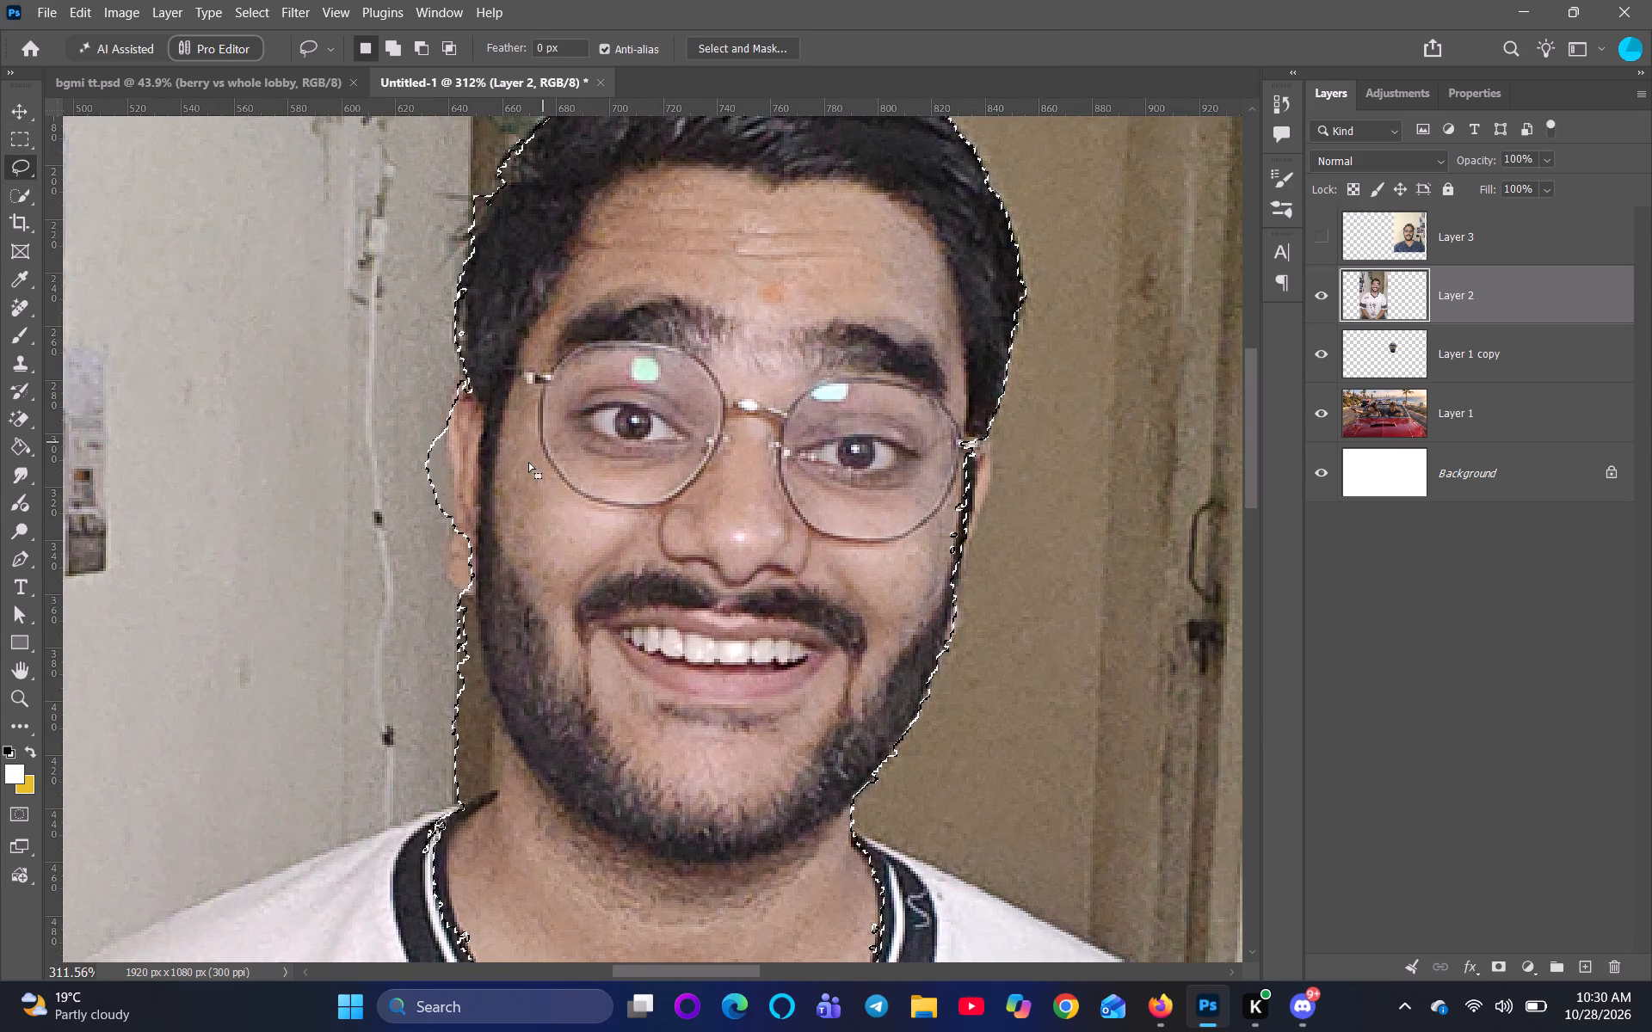
scroll(515, 494, "up", 3)
scroll(462, 422, "up", 3)
key("space")
key("space")
key("space")
key("space")
key("space")
key("space")
key("space")
key("space")
key("space")
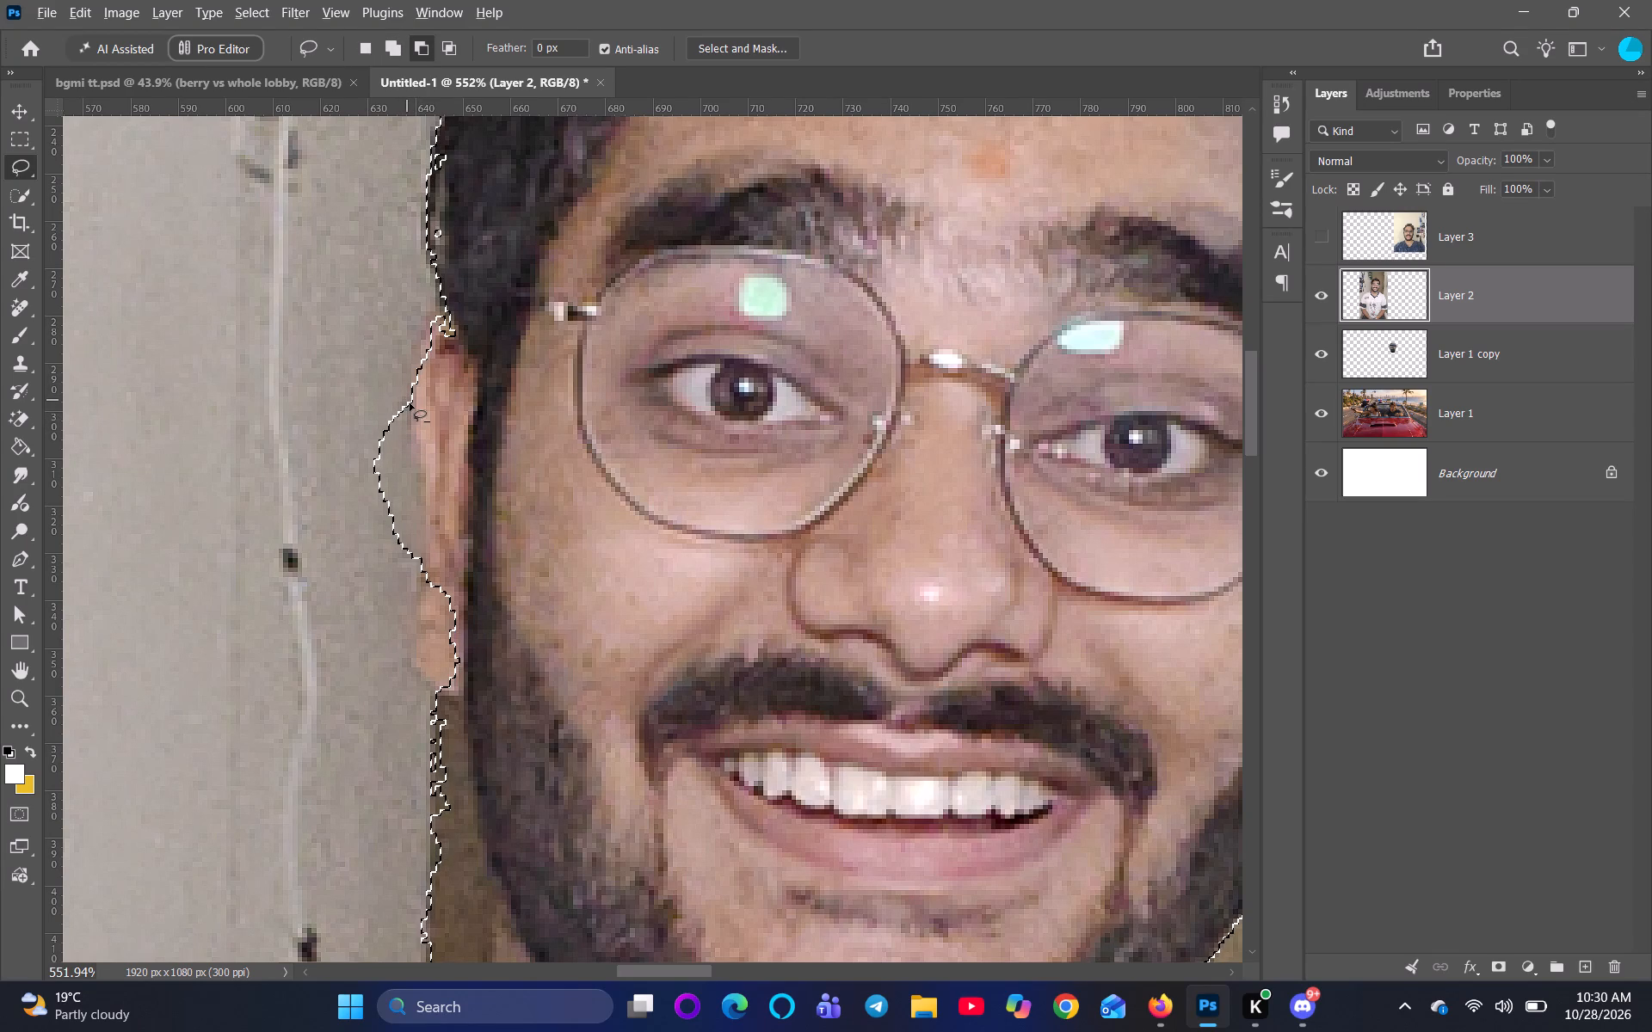
left_click_drag(410, 403, 392, 612, "alt")
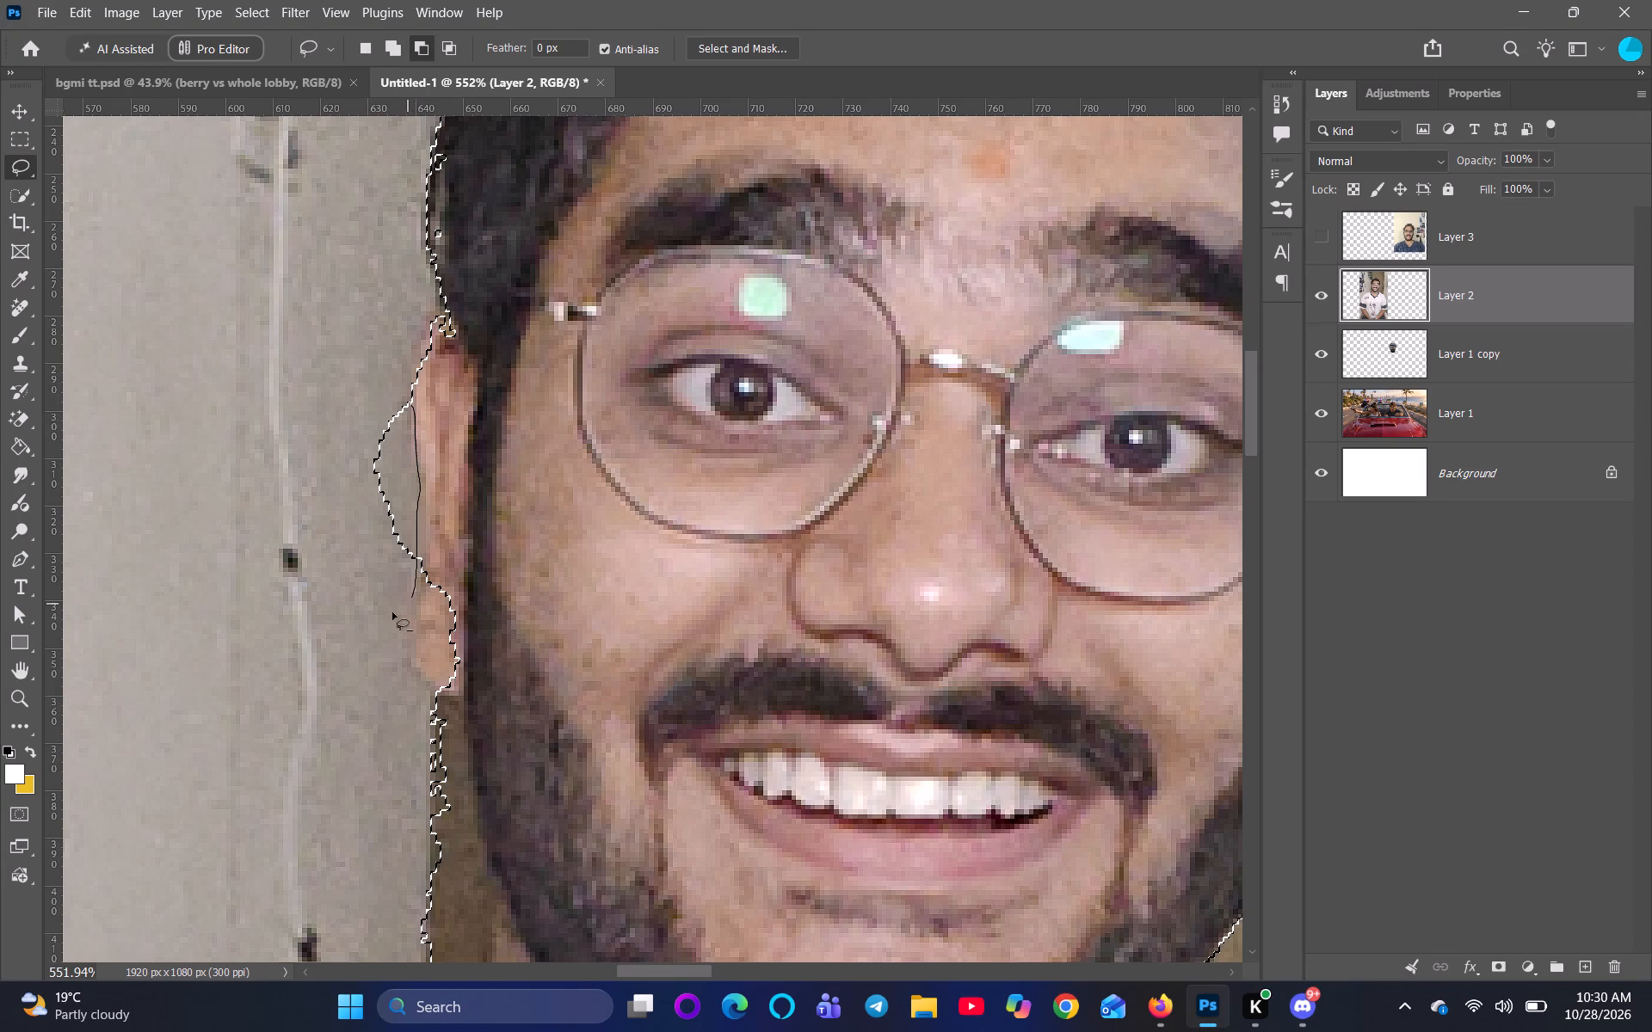
left_click_drag(392, 612, 411, 412, "alt")
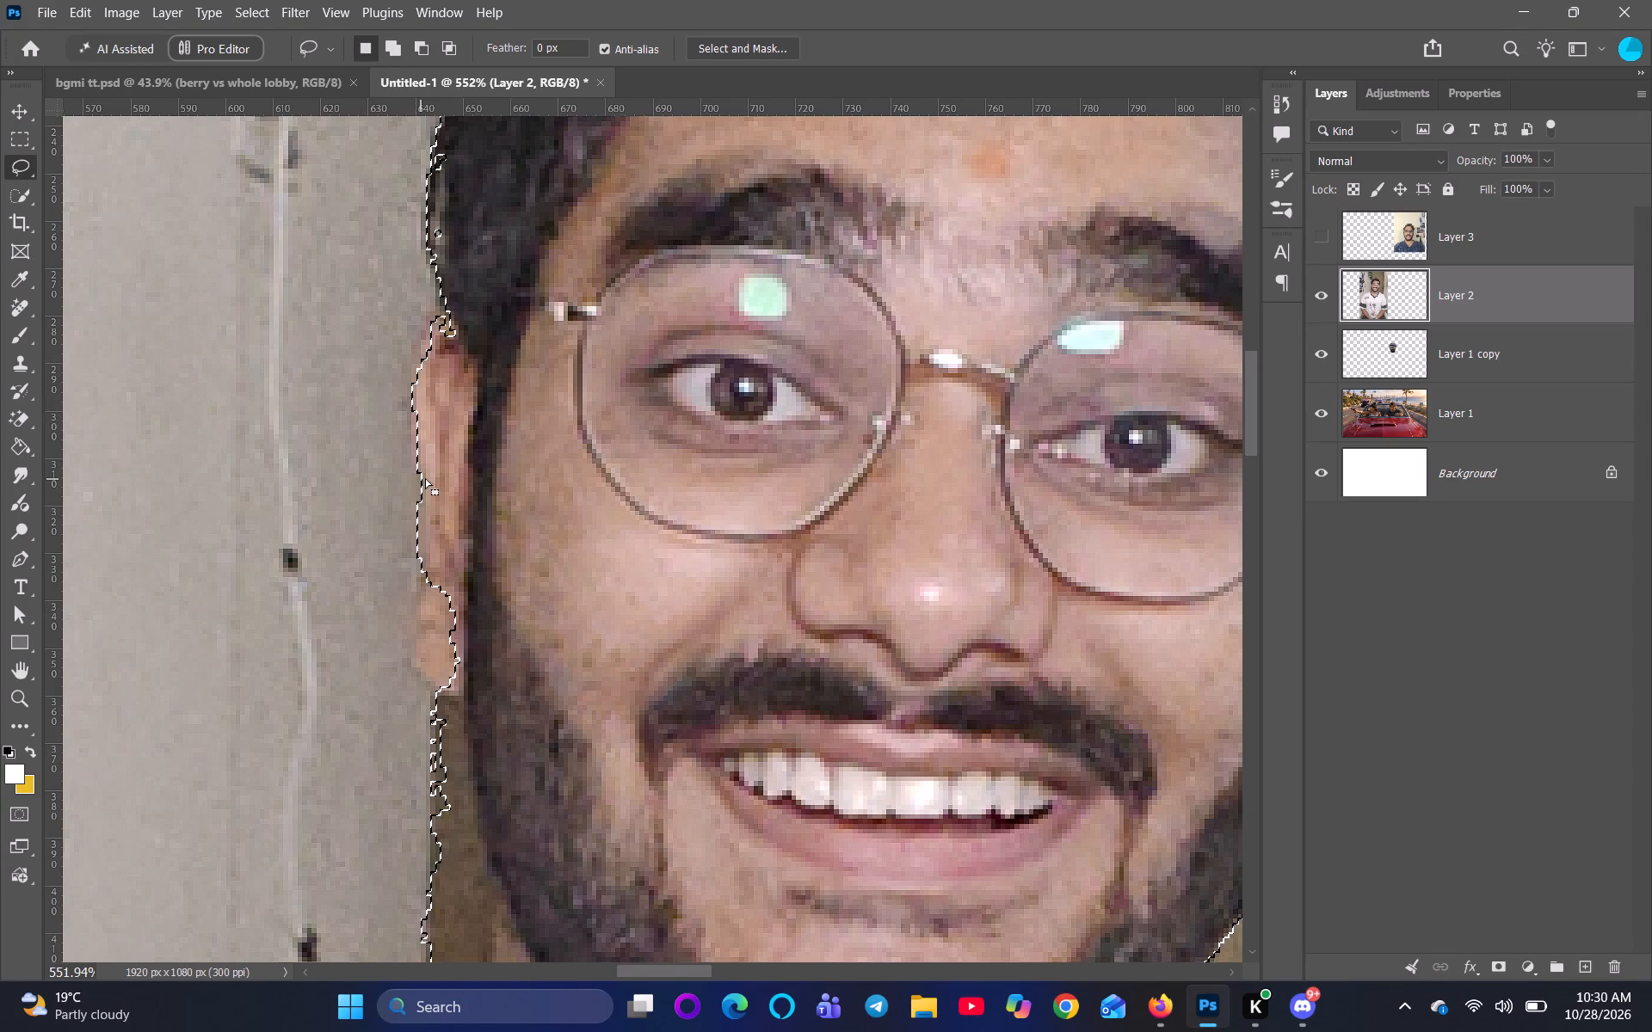
Add the missing earlobe on the wall side to the head selection with the Lasso tool.
left_click_drag(422, 576, 423, 609, "shift")
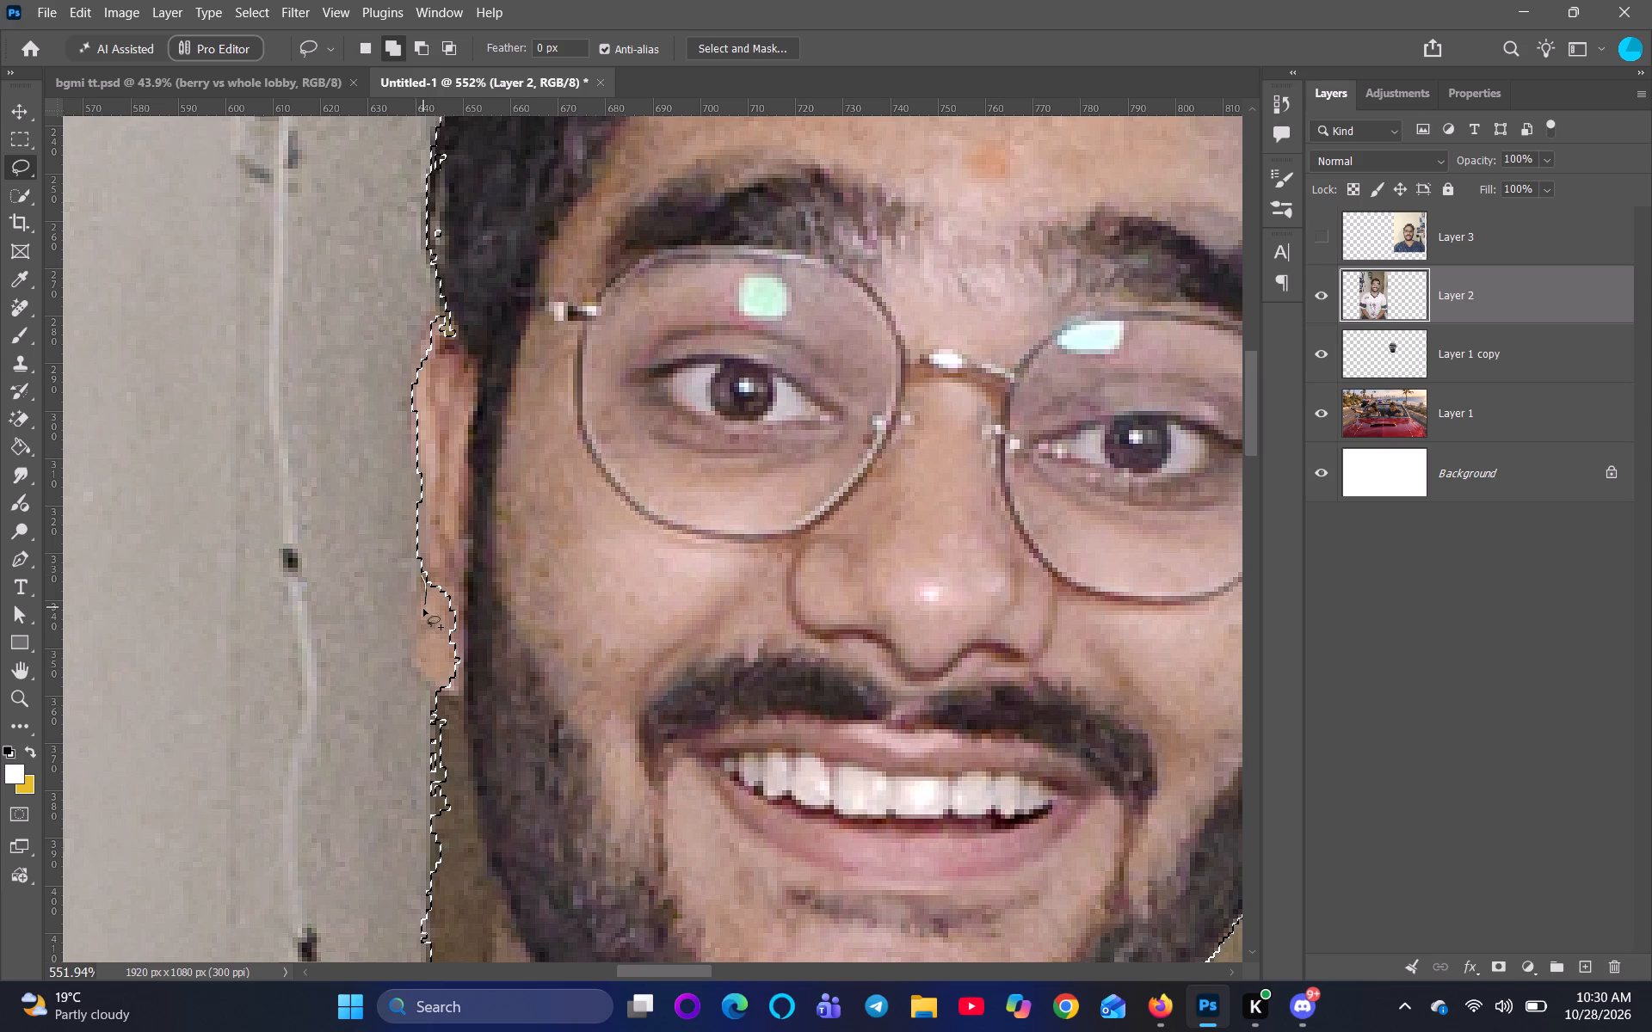
left_click_drag(423, 609, 514, 728, "shift")
left_click_drag(514, 728, 514, 785, "shift")
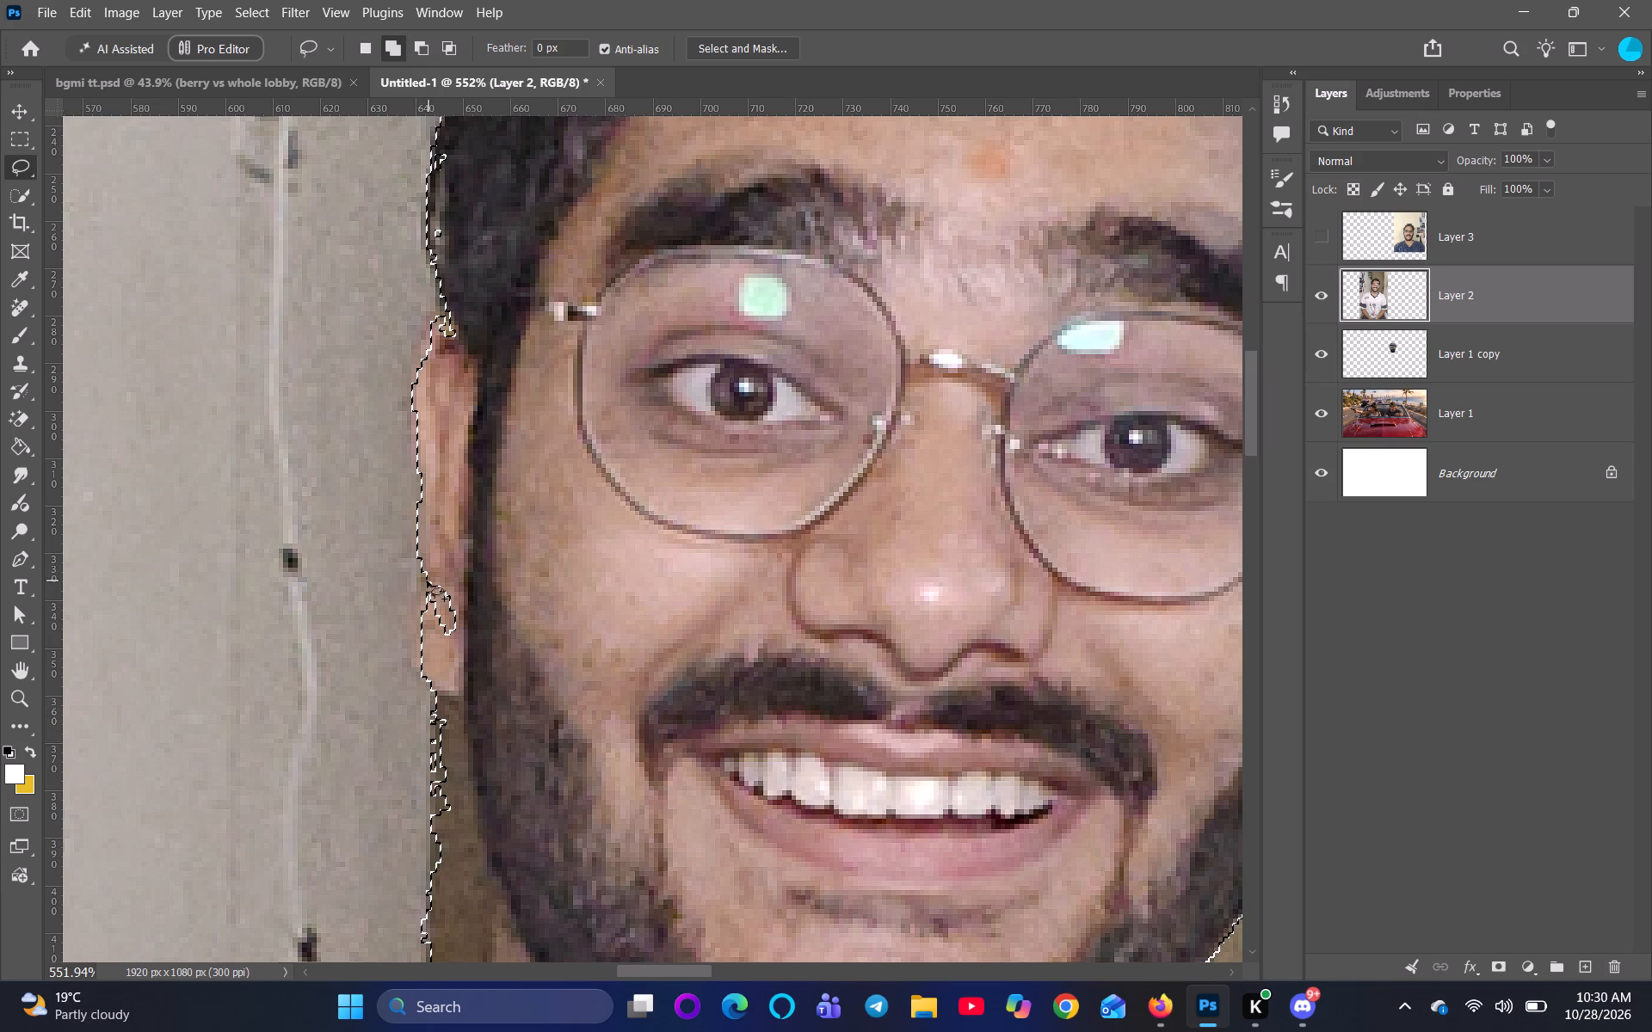
left_click_drag(427, 580, 422, 612, "shift")
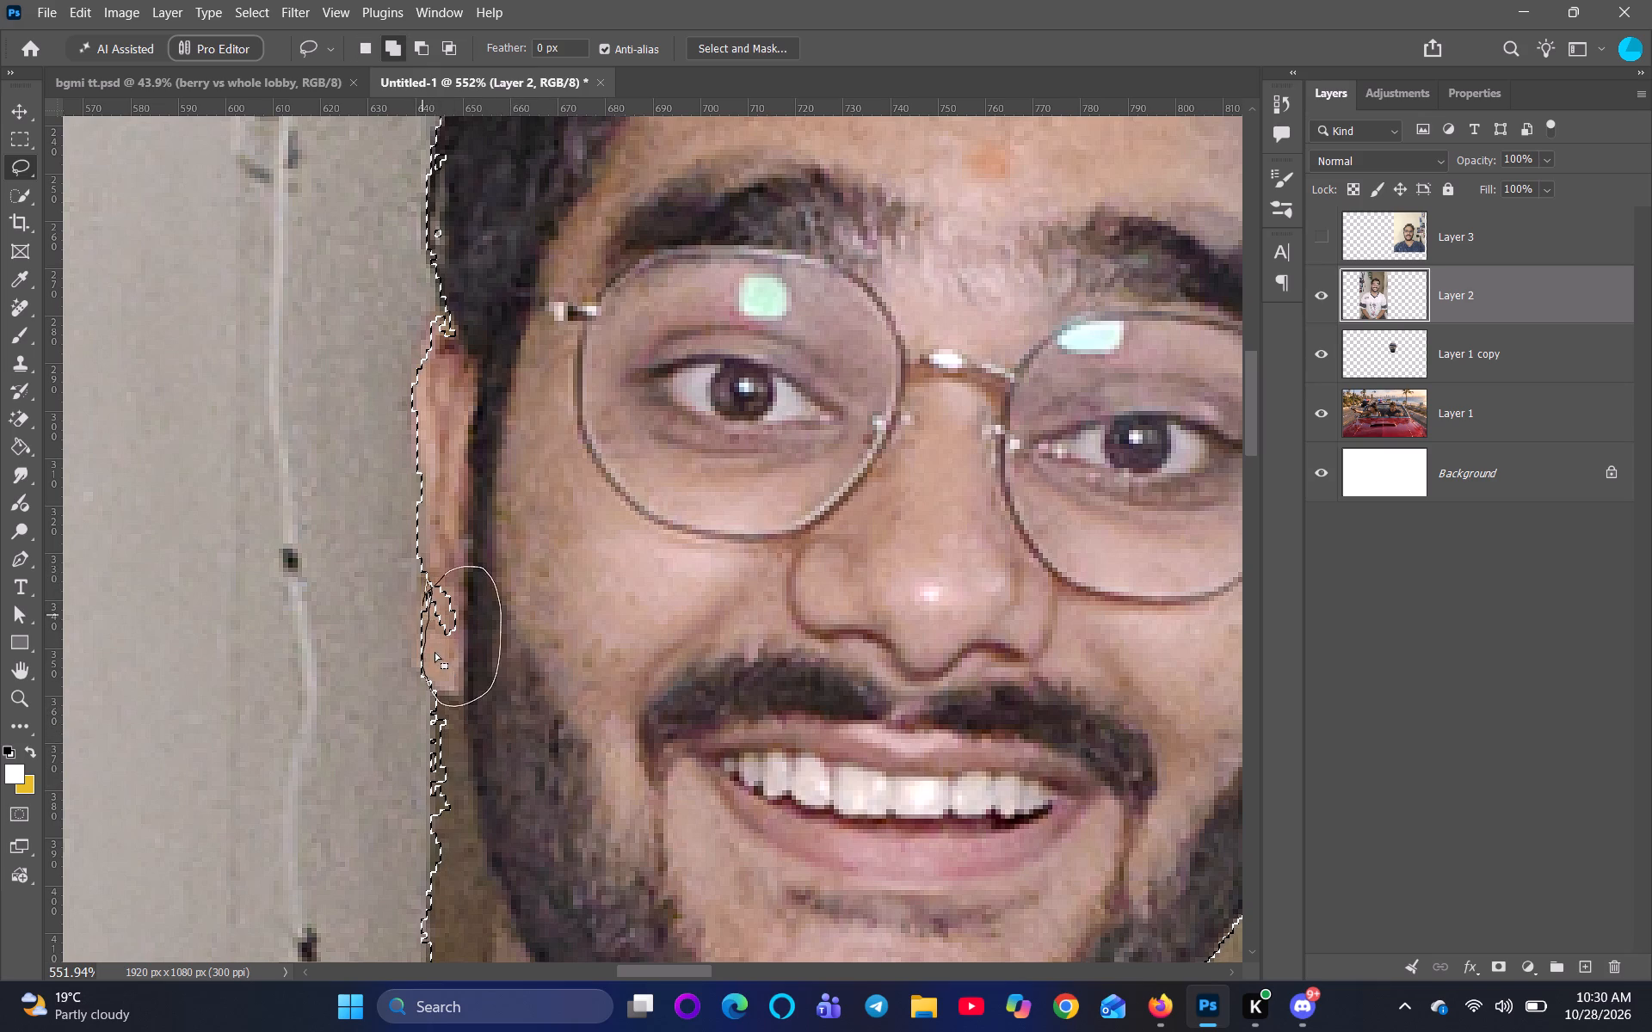
Subtract the background between the earlobe, bearded jaw and shoulder from the head selection with the Lasso tool.
scroll(441, 654, "down", 5)
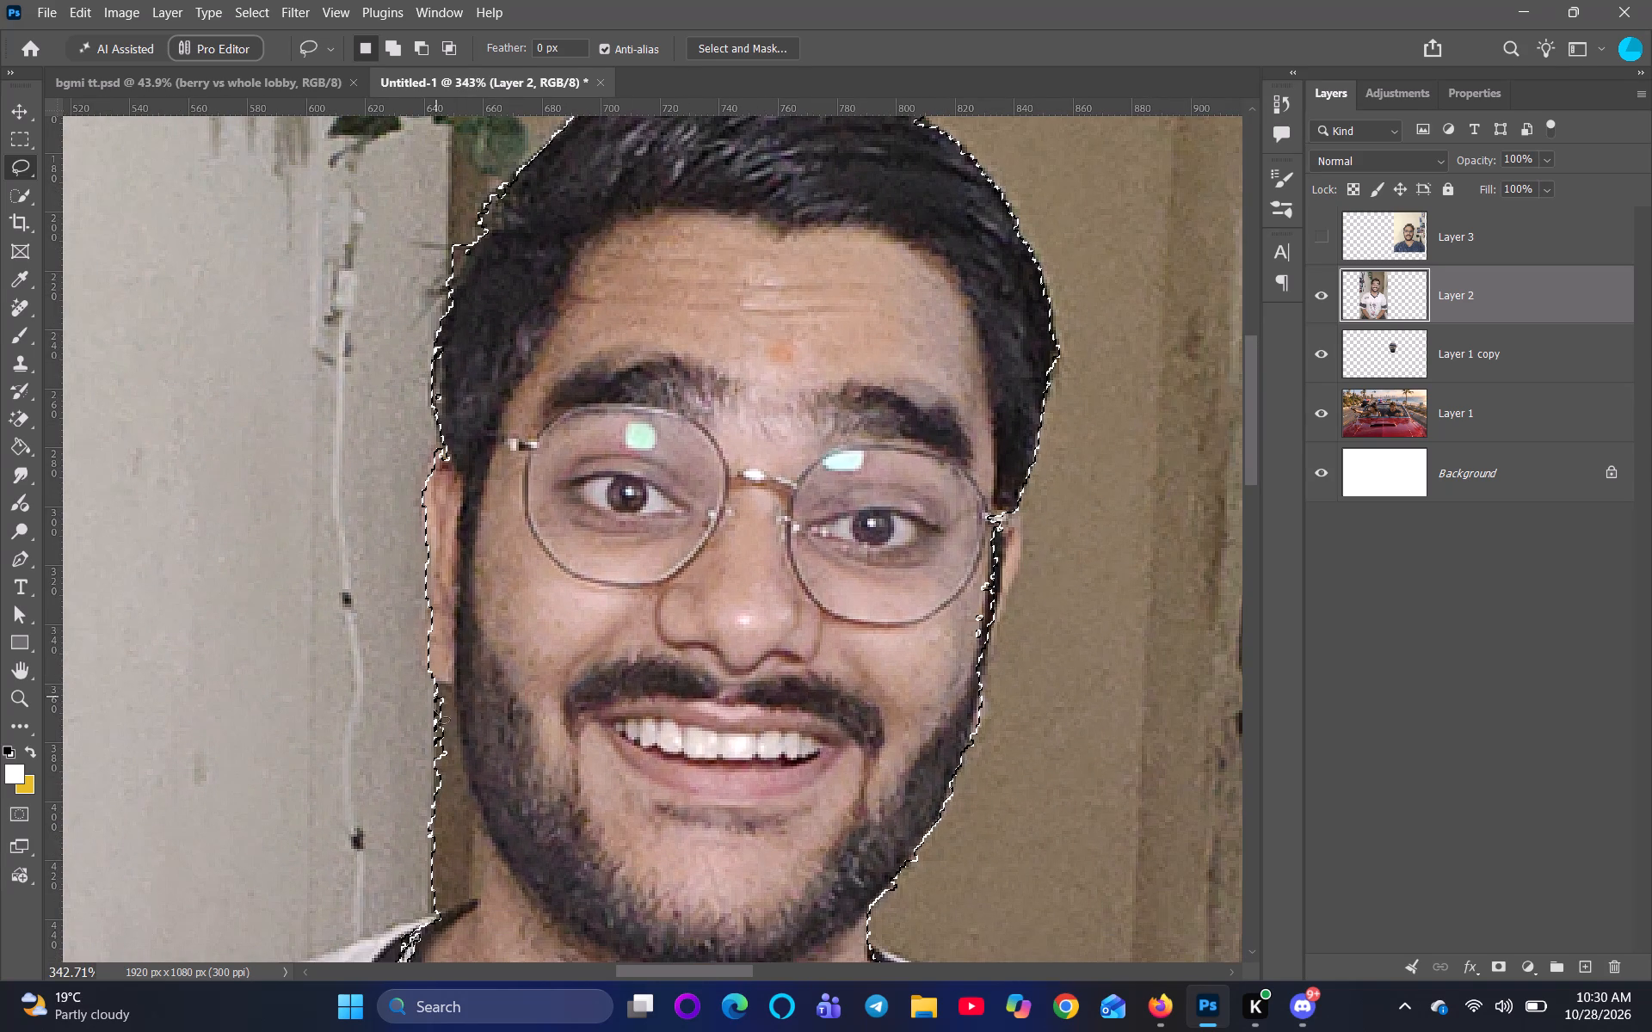
scroll(437, 718, "down", 5)
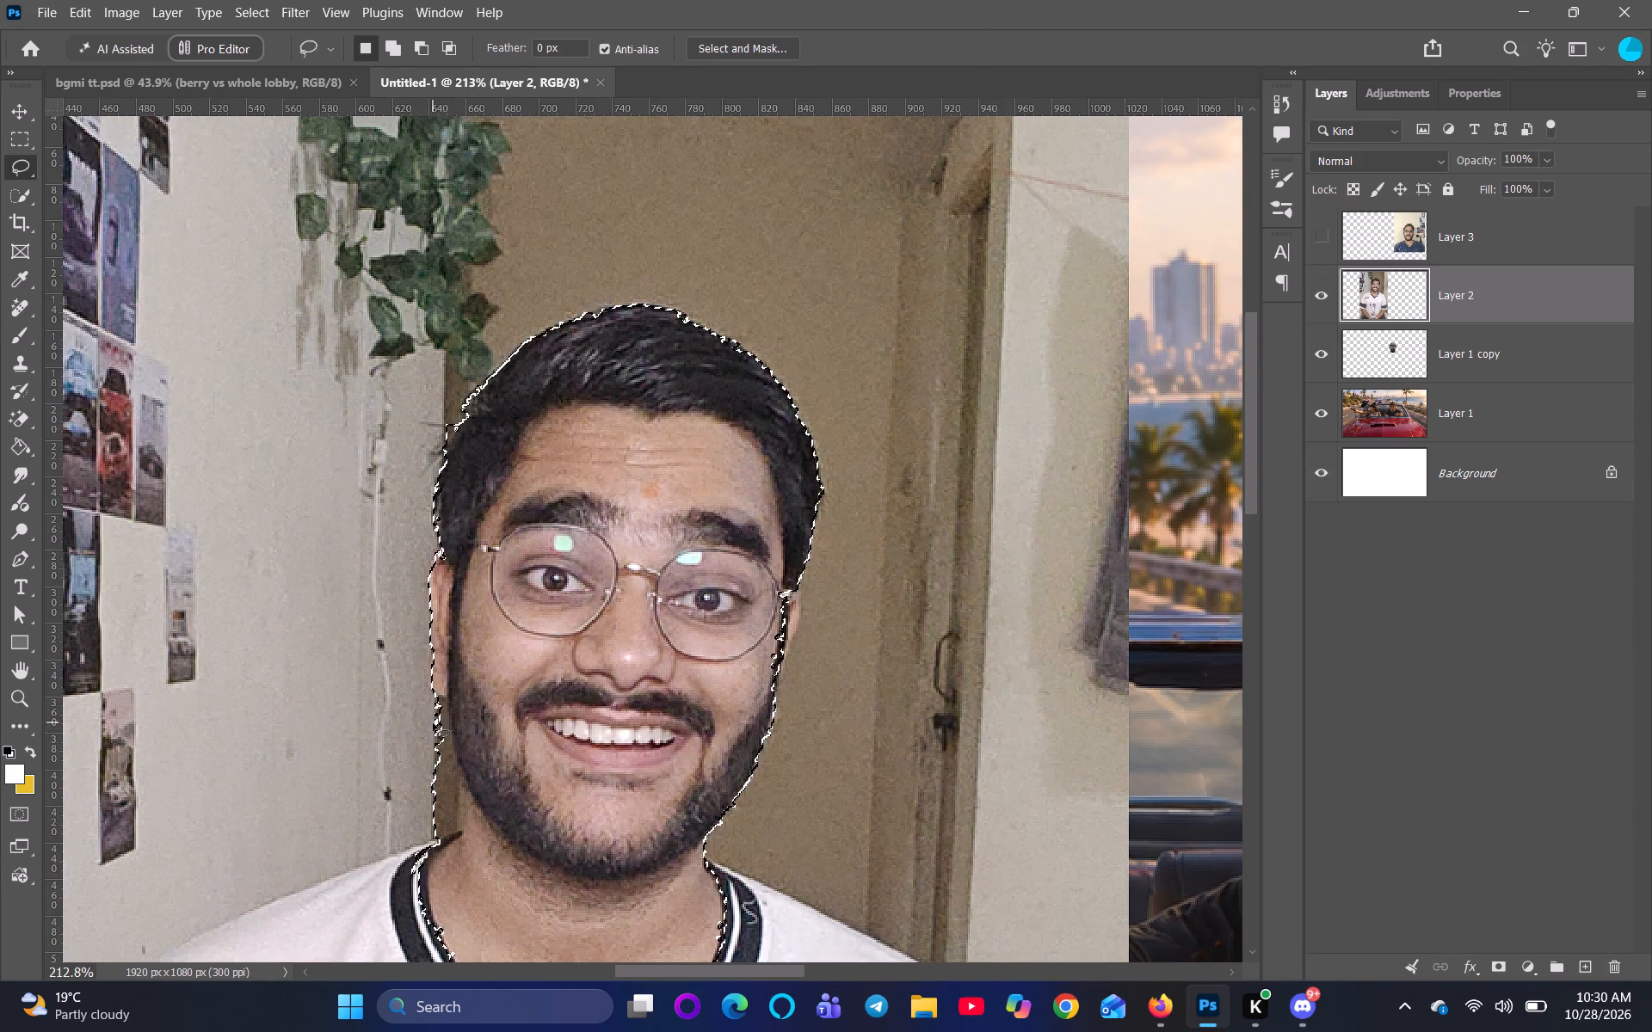
scroll(433, 723, "up", 7)
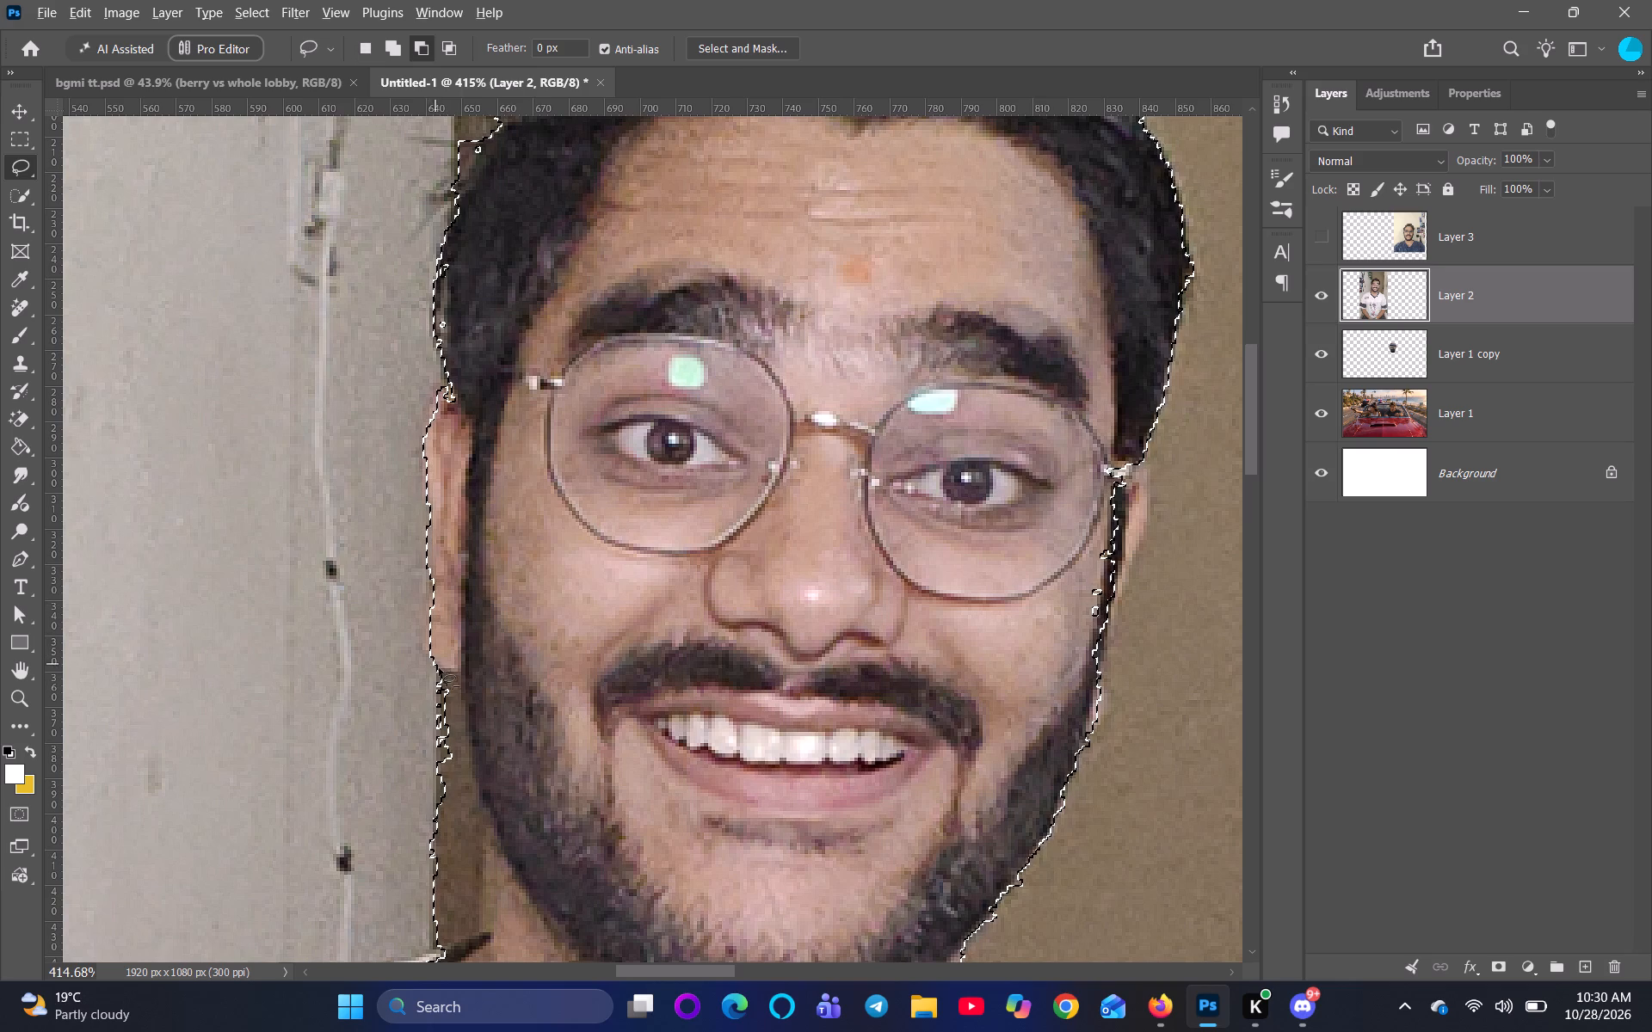
left_click_drag(438, 668, 469, 731, "alt")
left_click_drag(469, 731, 496, 841, "alt")
left_click_drag(496, 841, 529, 901, "alt")
key("space")
key("space")
key("space")
key("space")
key("space")
key("space")
key("space")
key("space")
key("space")
key("space")
key("space")
key("space")
key("space")
key("space")
key("space")
key("space")
key("space")
key("space")
key("space")
key("space")
left_click_drag(529, 901, 461, 624, "alt")
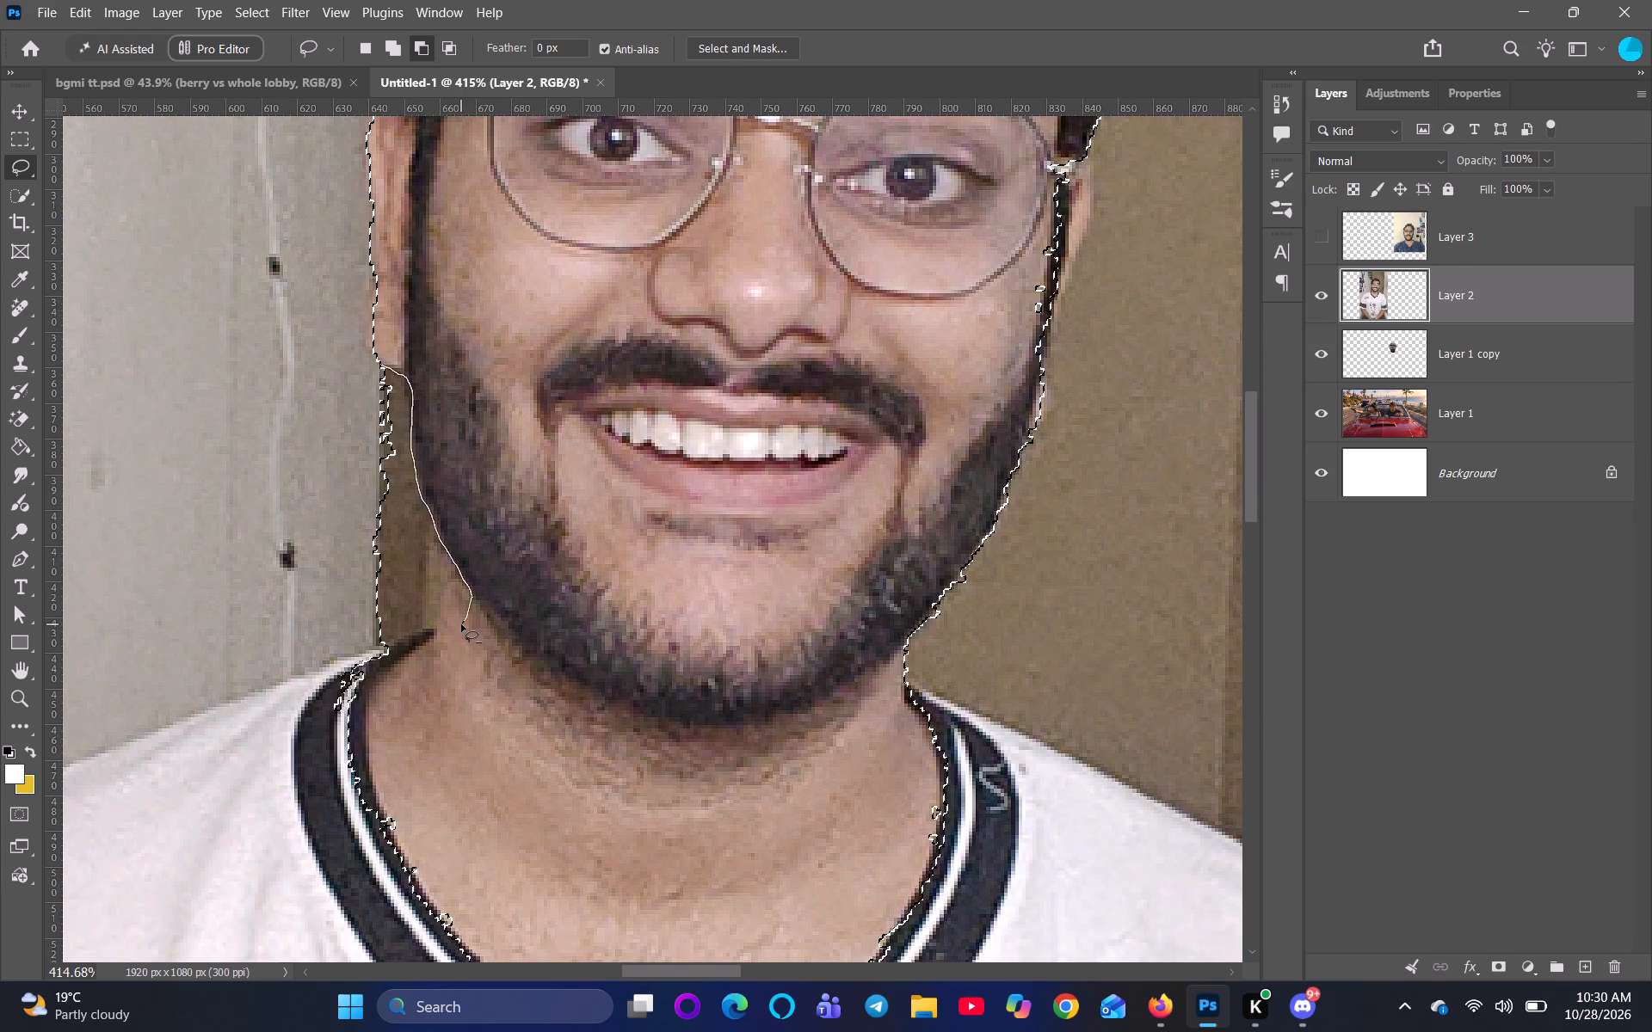
left_click_drag(461, 624, 319, 410, "alt")
left_click_drag(319, 410, 385, 370, "alt")
Add the missing sliver of neck below the jaw back into the head selection with the Lasso tool.
scroll(393, 507, "up", 3)
scroll(470, 598, "up", 1)
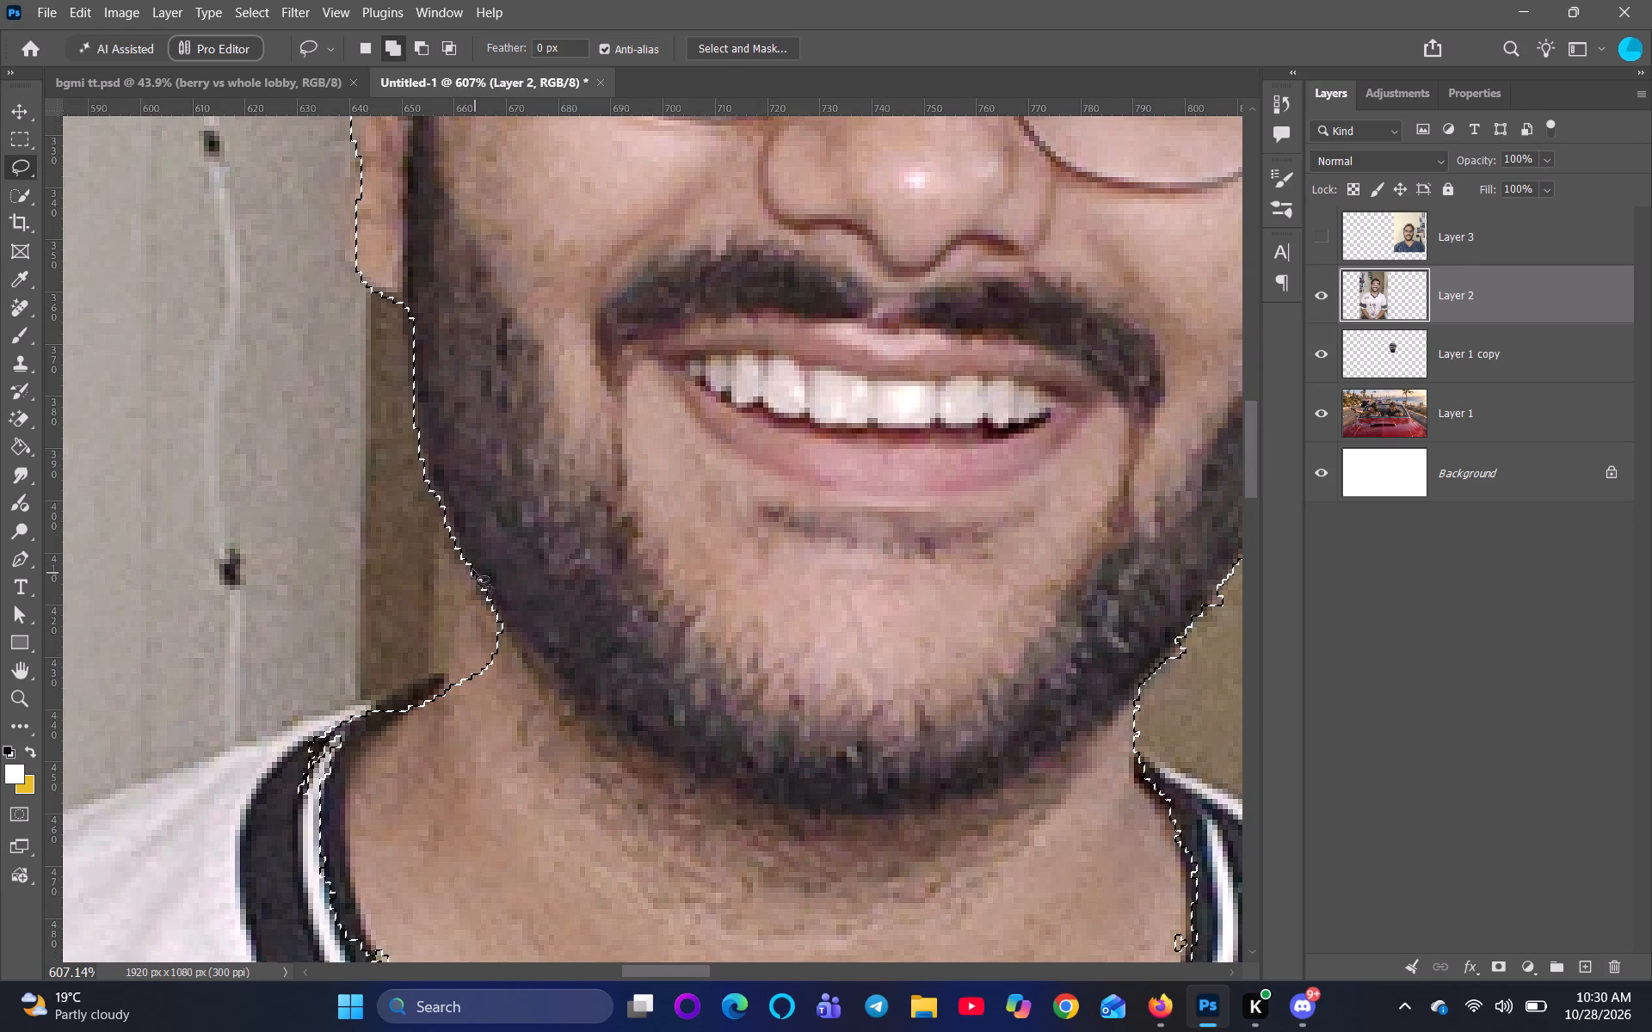
left_click_drag(472, 567, 445, 678, "shift")
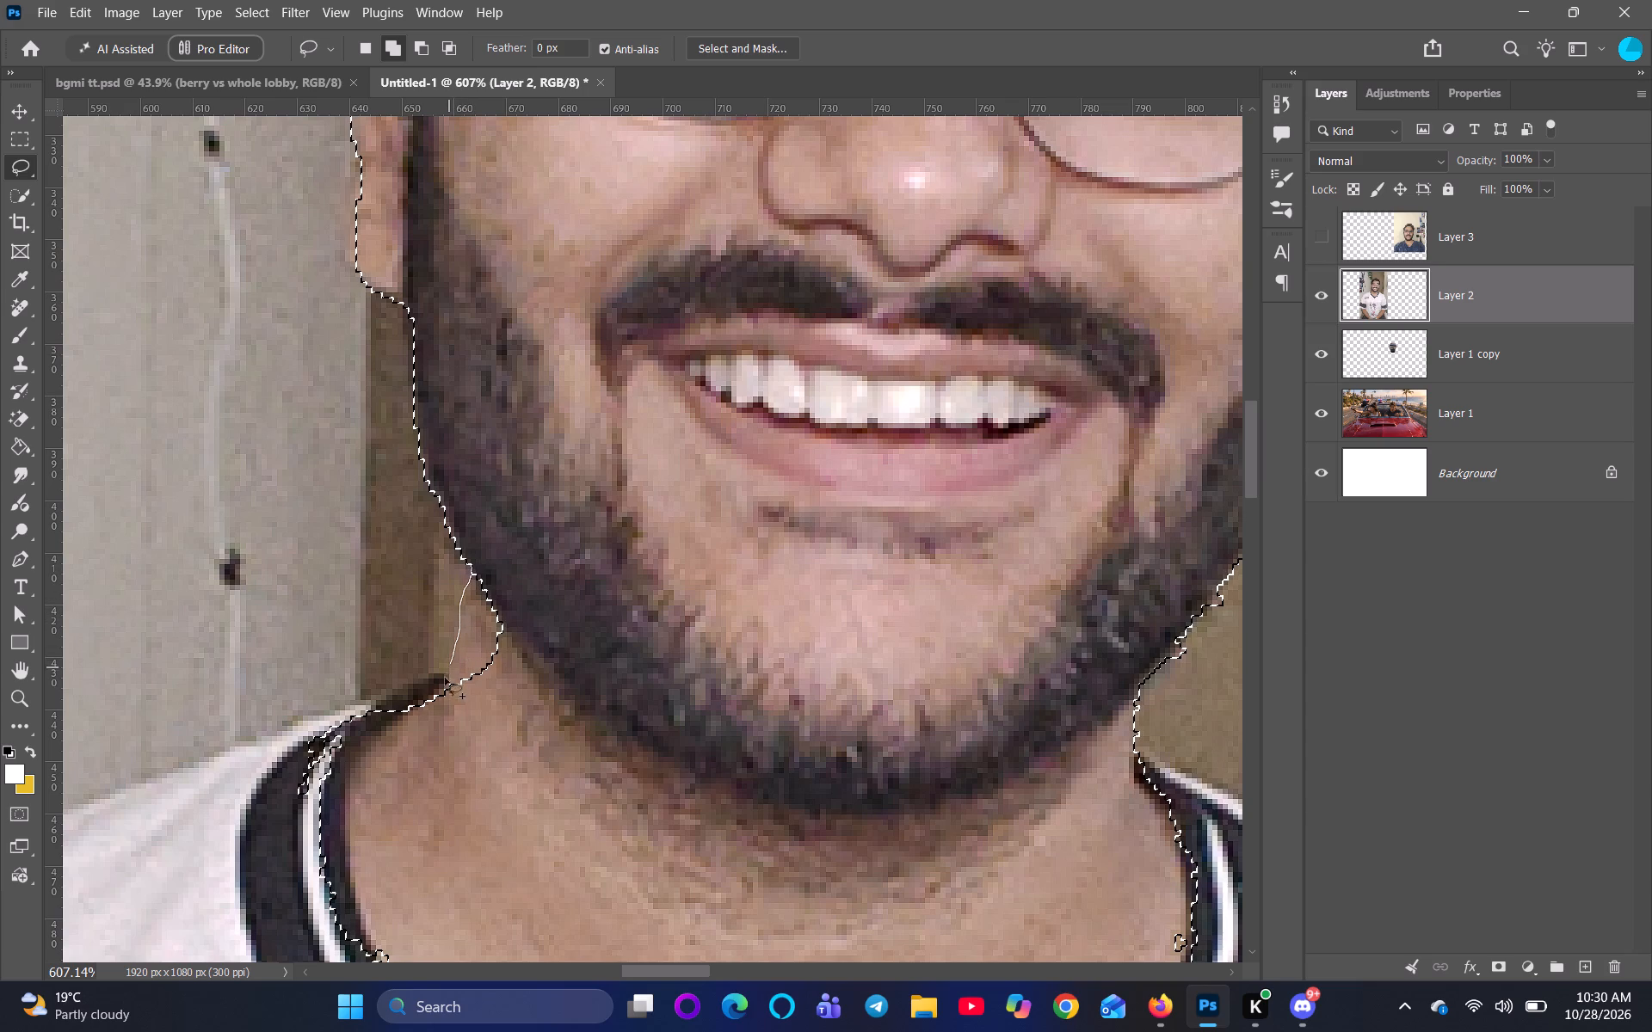
left_click_drag(445, 678, 471, 586, "shift")
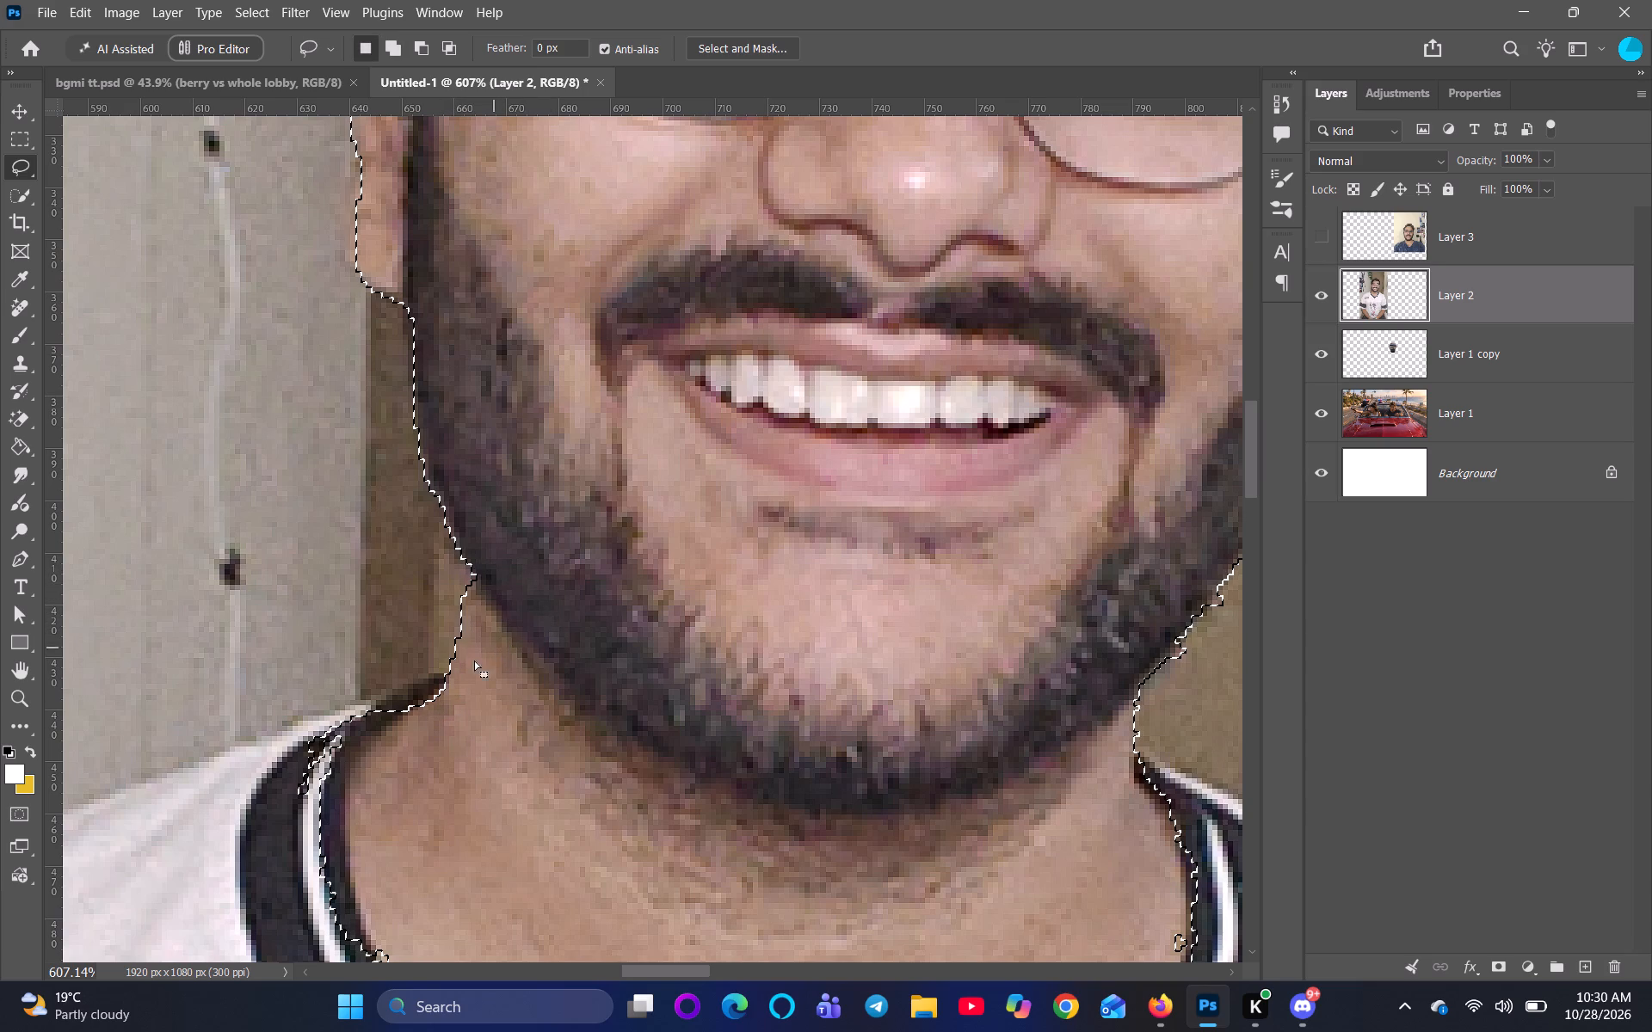
Clean up the head selection's edge where the neck meets the shirt collar with the Lasso tool.
left_click(395, 707, "alt")
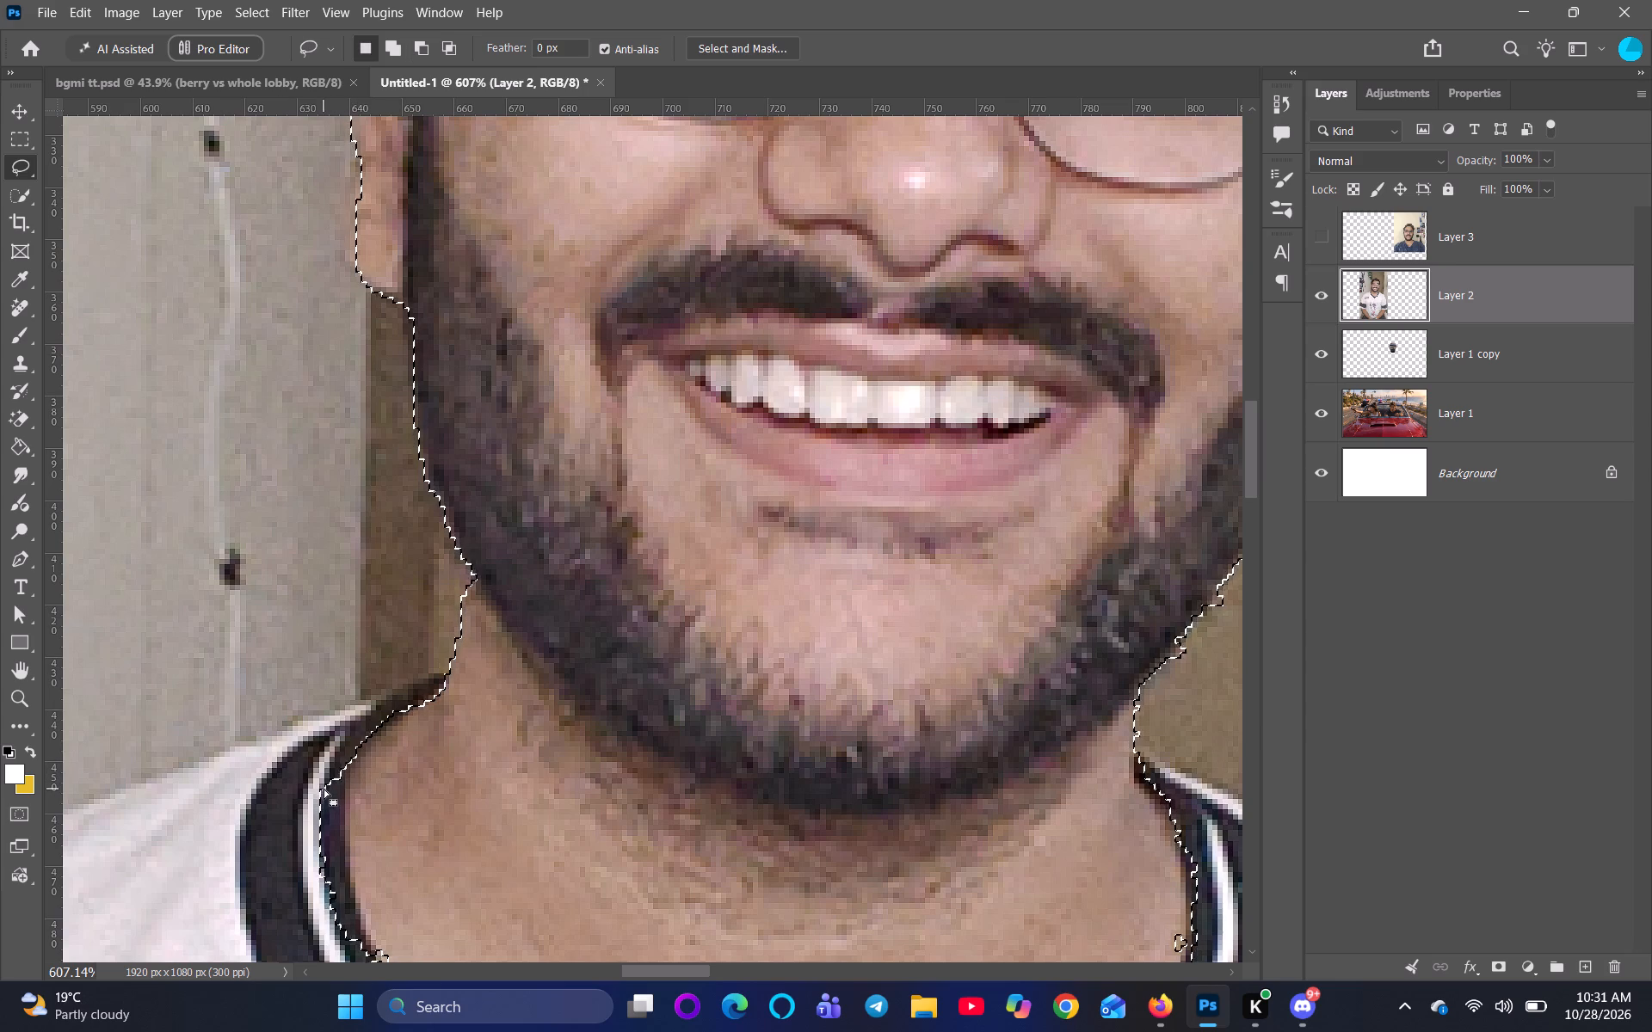
left_click_drag(321, 785, 356, 734, "shift")
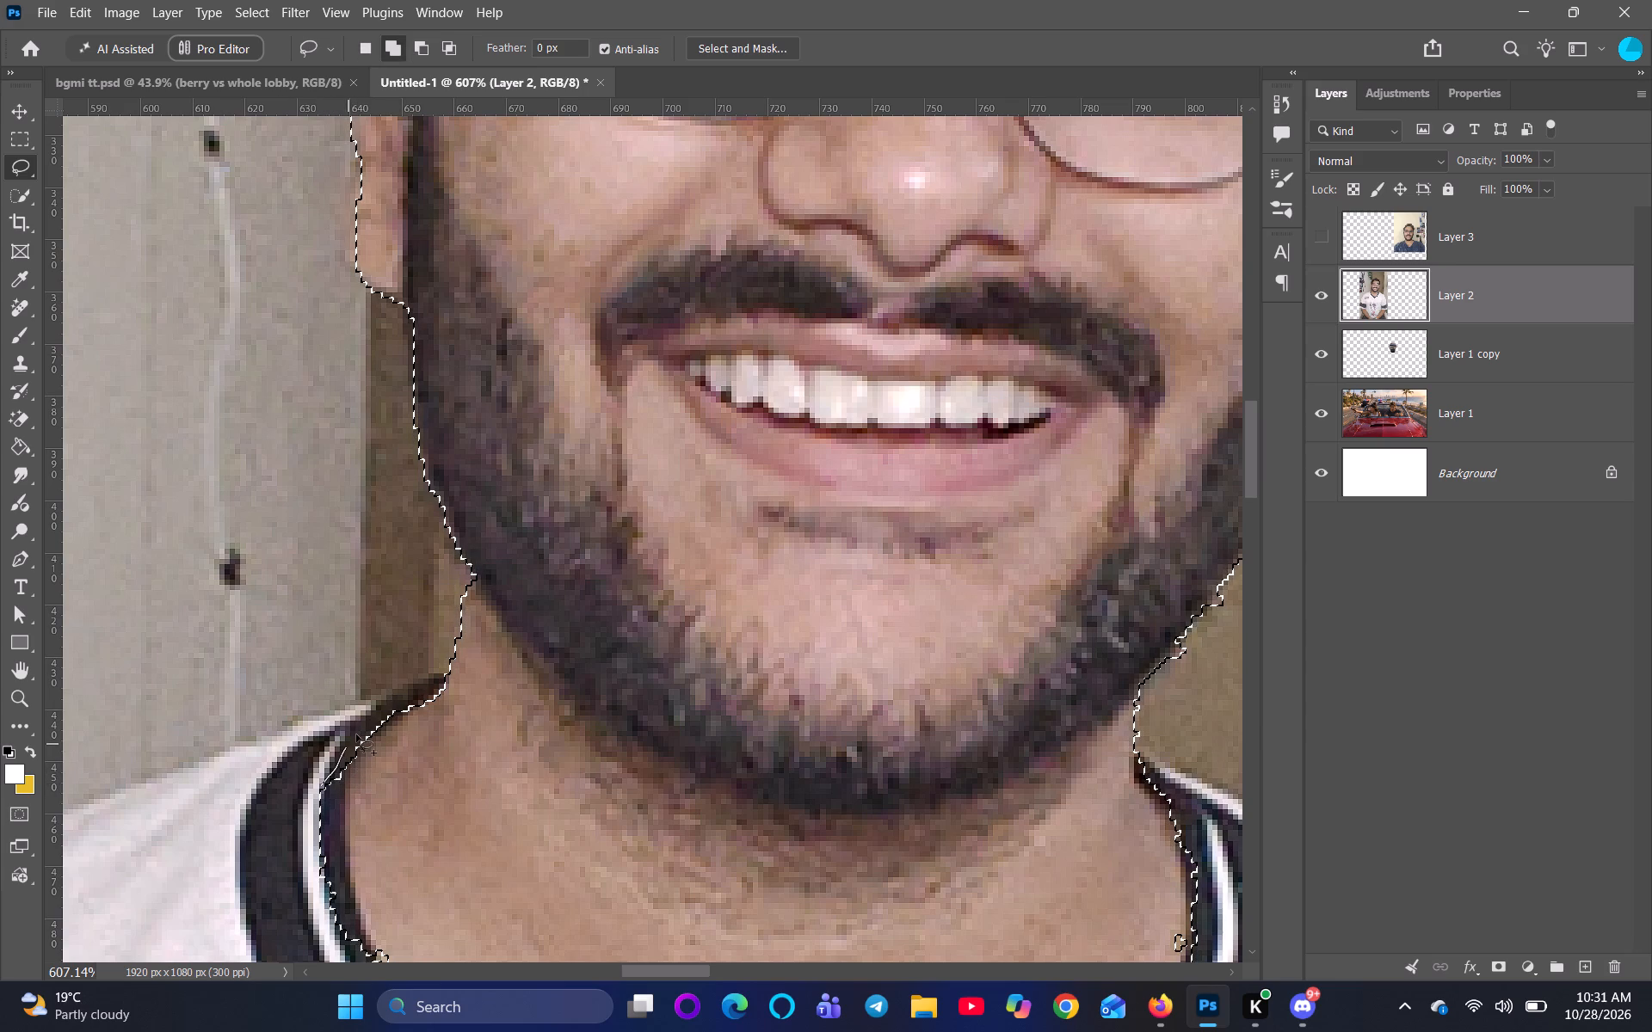
left_click_drag(356, 734, 324, 760, "shift")
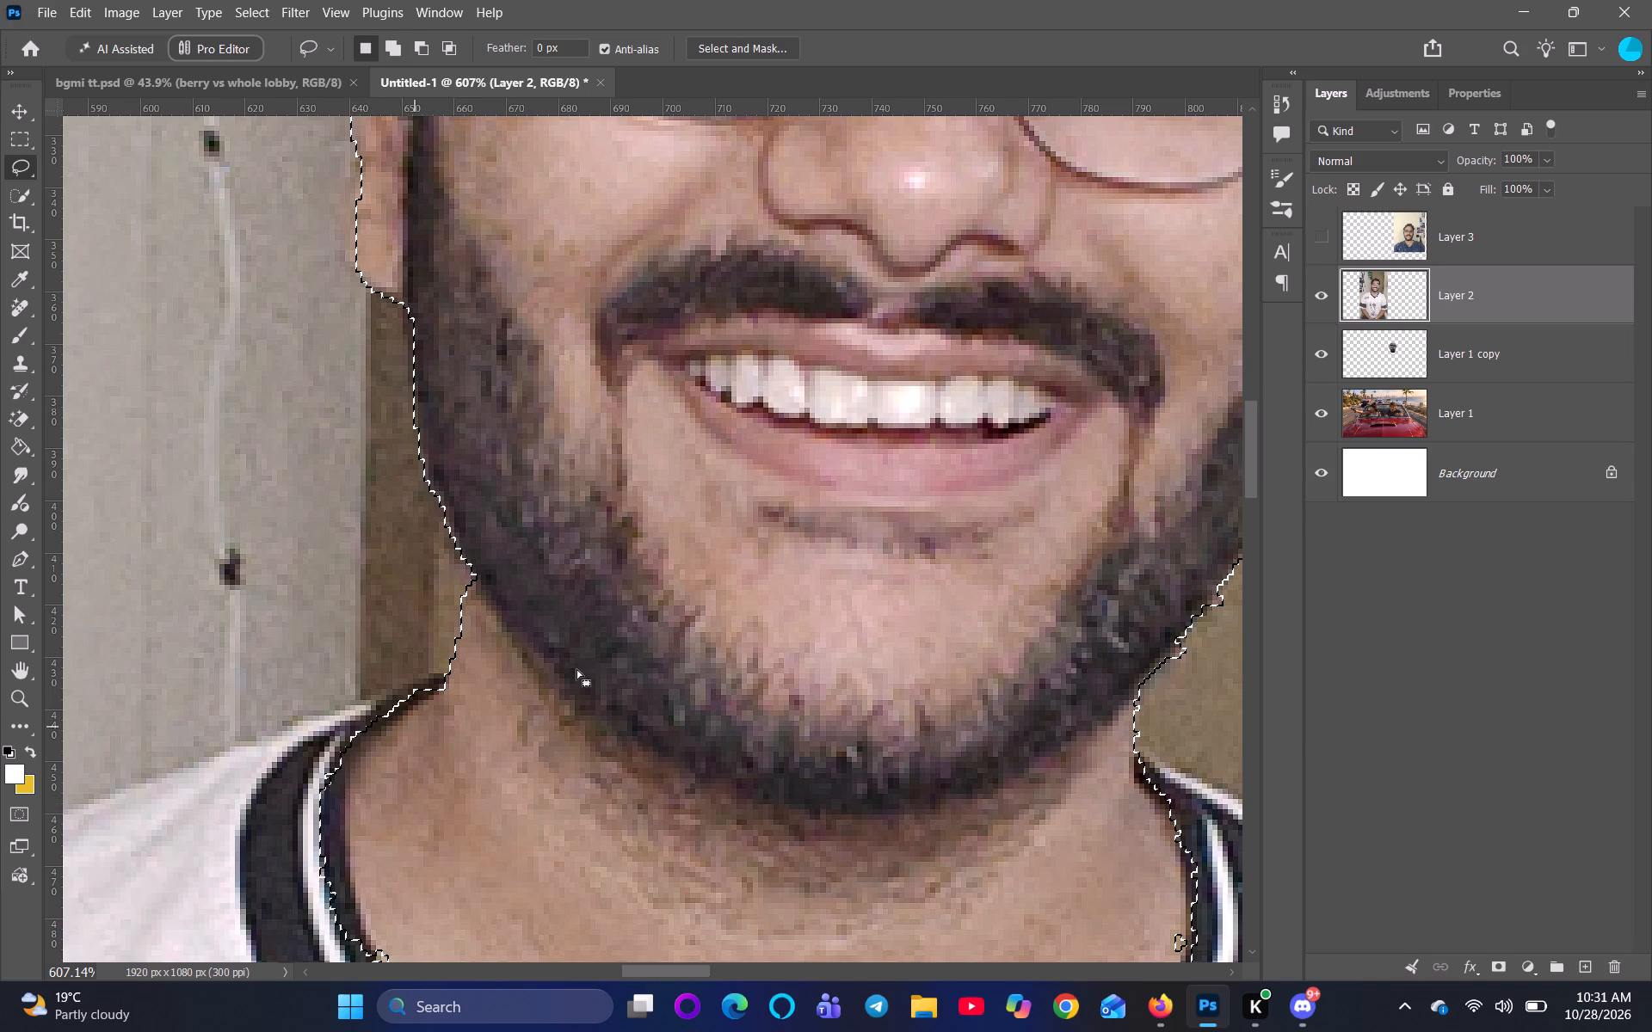
Inspect the head selection's edge around the jaw, neck and shirt collar.
scroll(622, 641, "down", 9)
key("space")
key("space")
key("space")
key("space")
key("space")
key("space")
key("space")
key("space")
key("space")
key("space")
key("space")
key("space")
key("space")
key("space")
key("space")
key("space")
key("space")
key("space")
key("space")
key("space")
left_click_drag(820, 667, 558, 673)
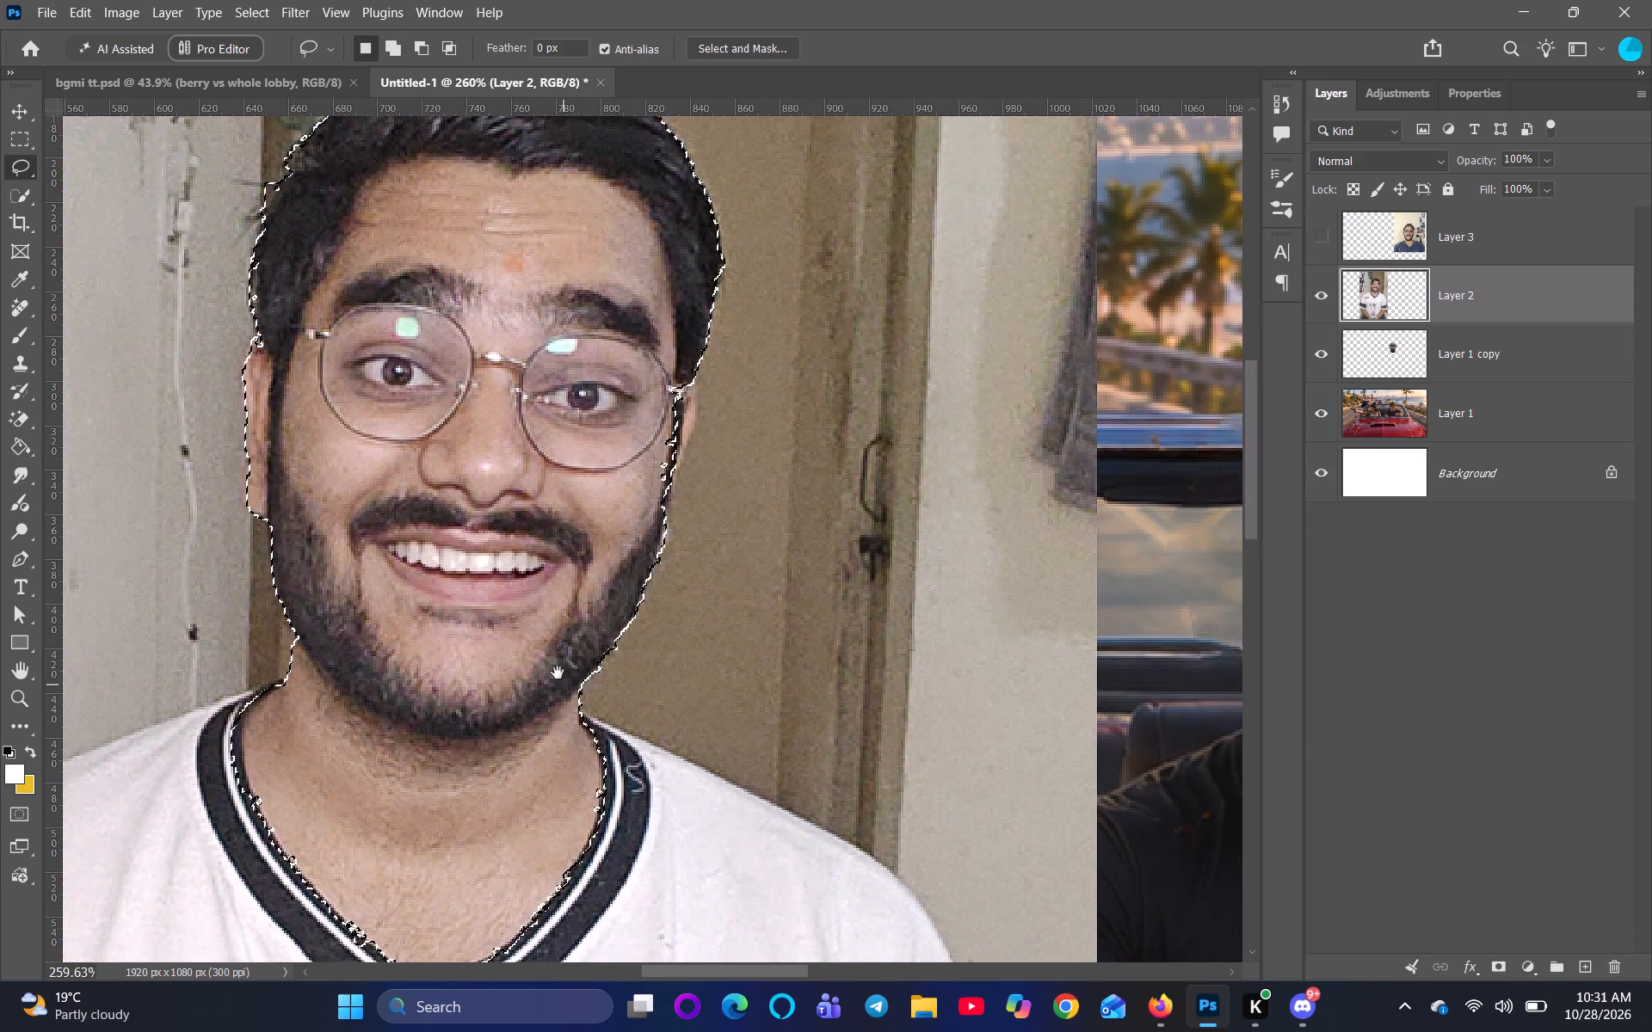
left_click_drag(558, 673, 546, 555)
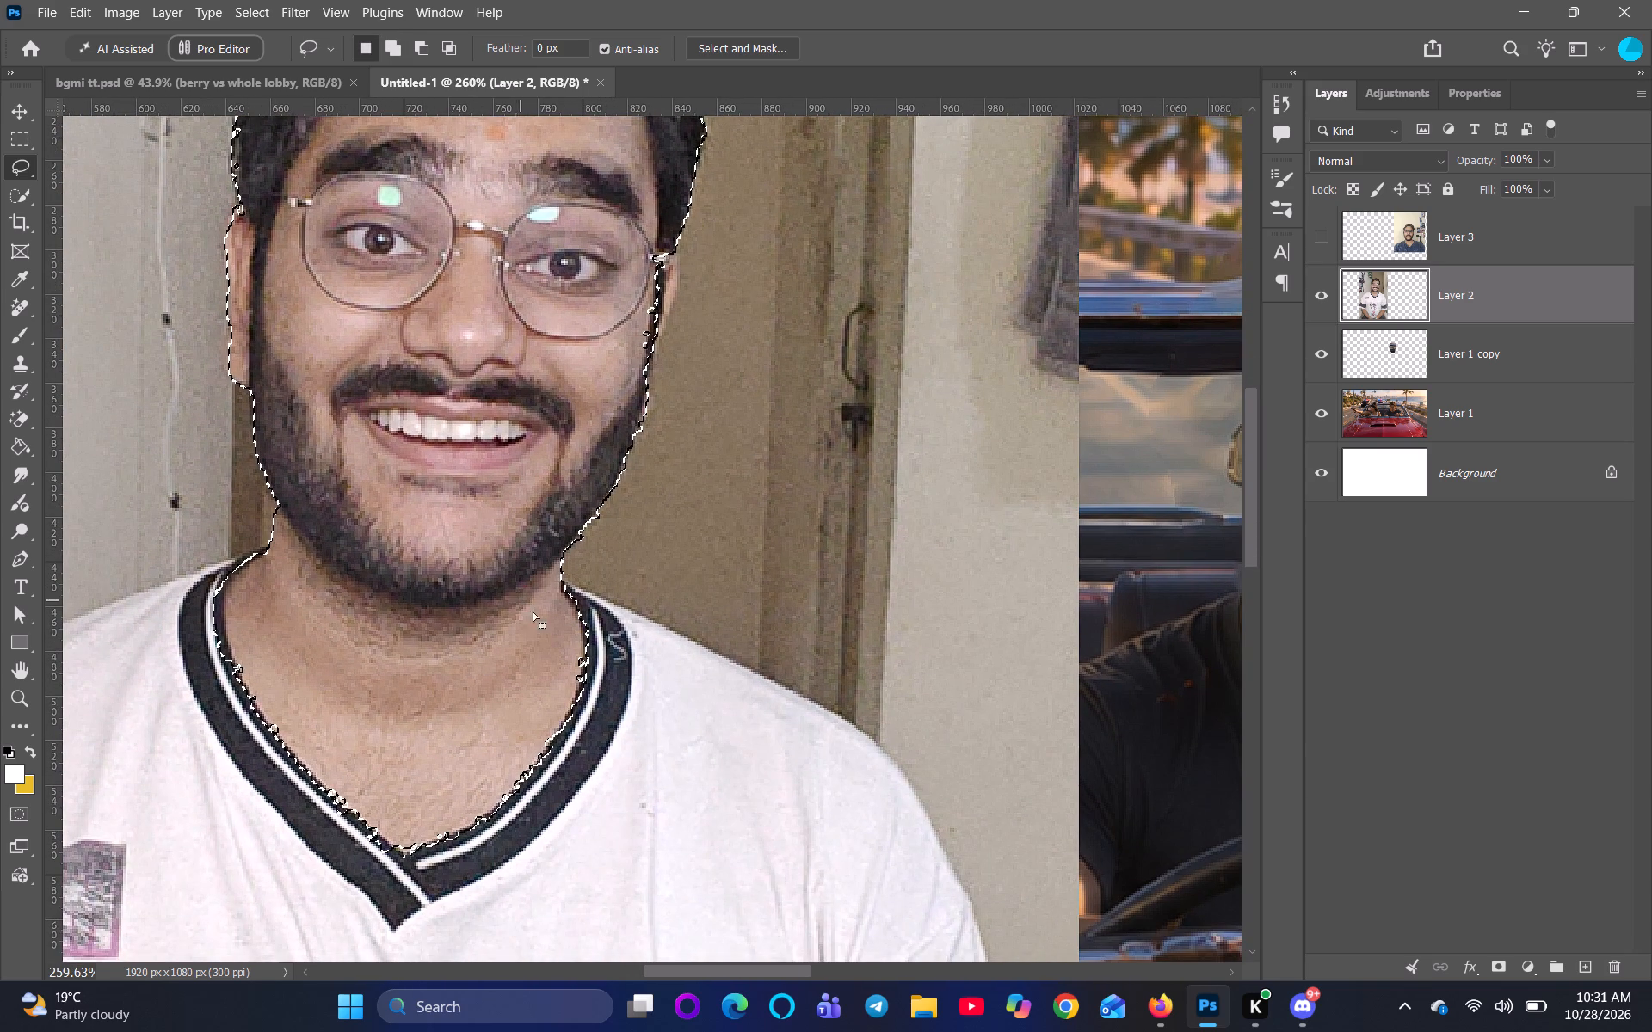
key("space")
key("space")
key("space")
key("space")
key("space")
key("space")
key("space")
key("space")
key("space")
key("space")
left_click_drag(540, 794, 560, 602)
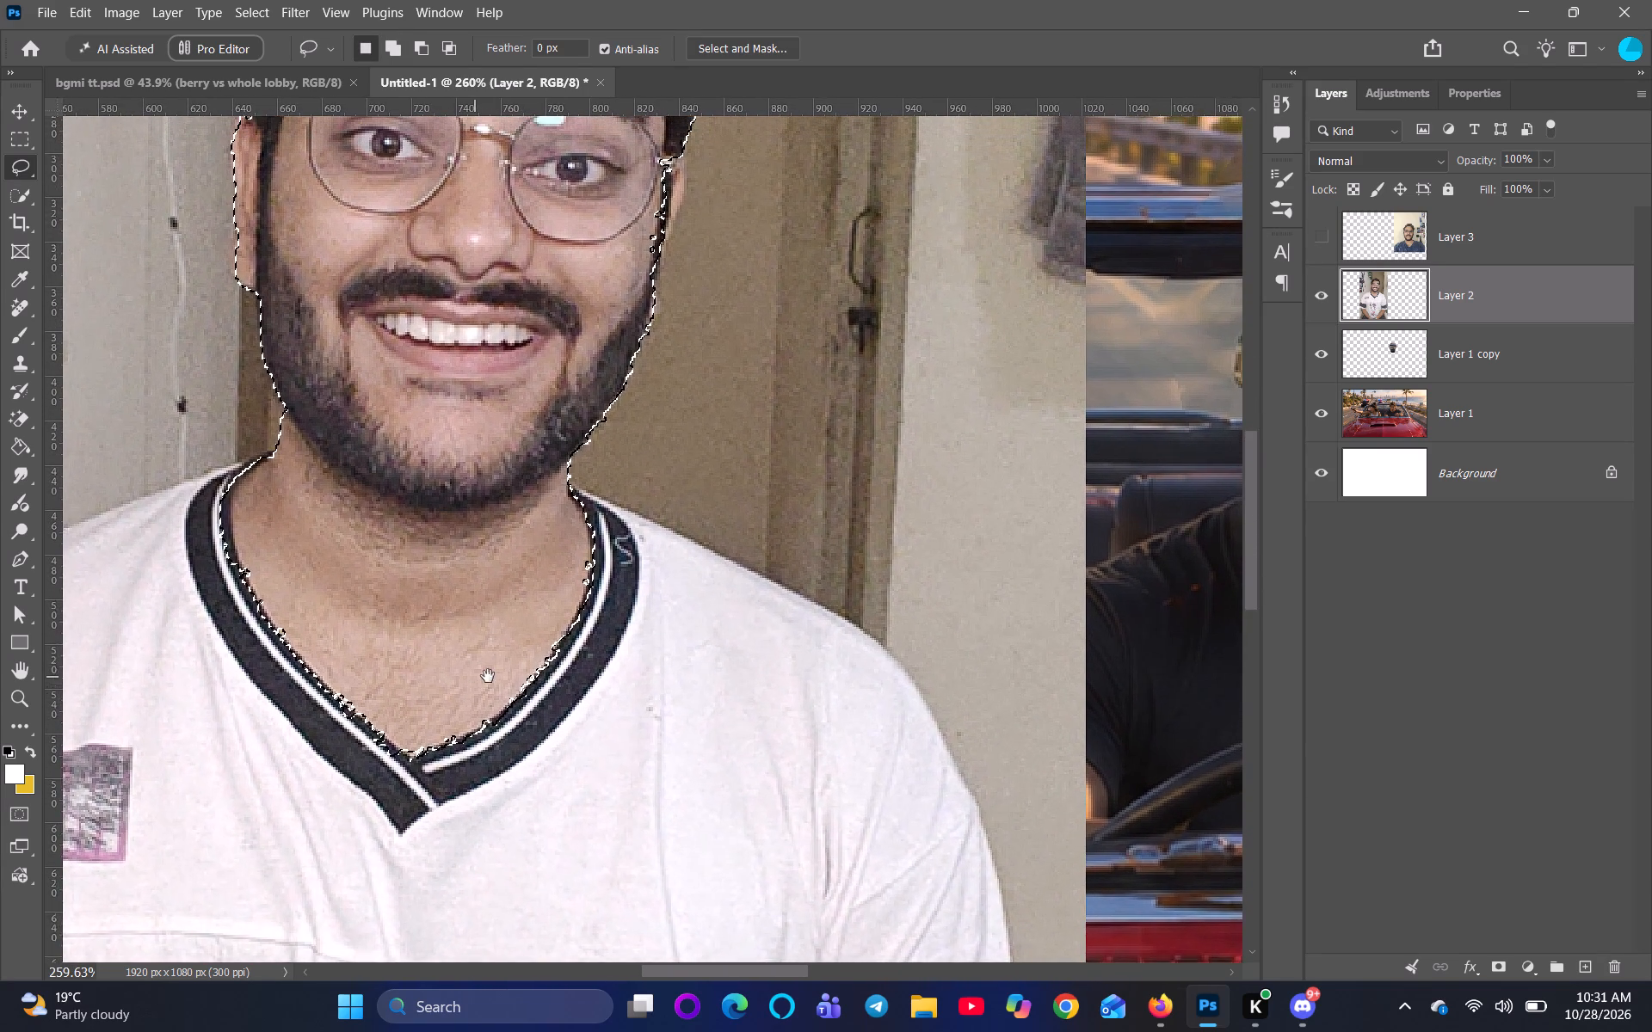
key("space")
key("space")
key("space")
key("space")
key("space")
key("space")
key("space")
key("space")
key("space")
key("space")
key("space")
key("space")
key("space")
key("space")
key("space")
key("space")
key("space")
key("space")
key("space")
key("space")
left_click_drag(496, 580, 275, 735)
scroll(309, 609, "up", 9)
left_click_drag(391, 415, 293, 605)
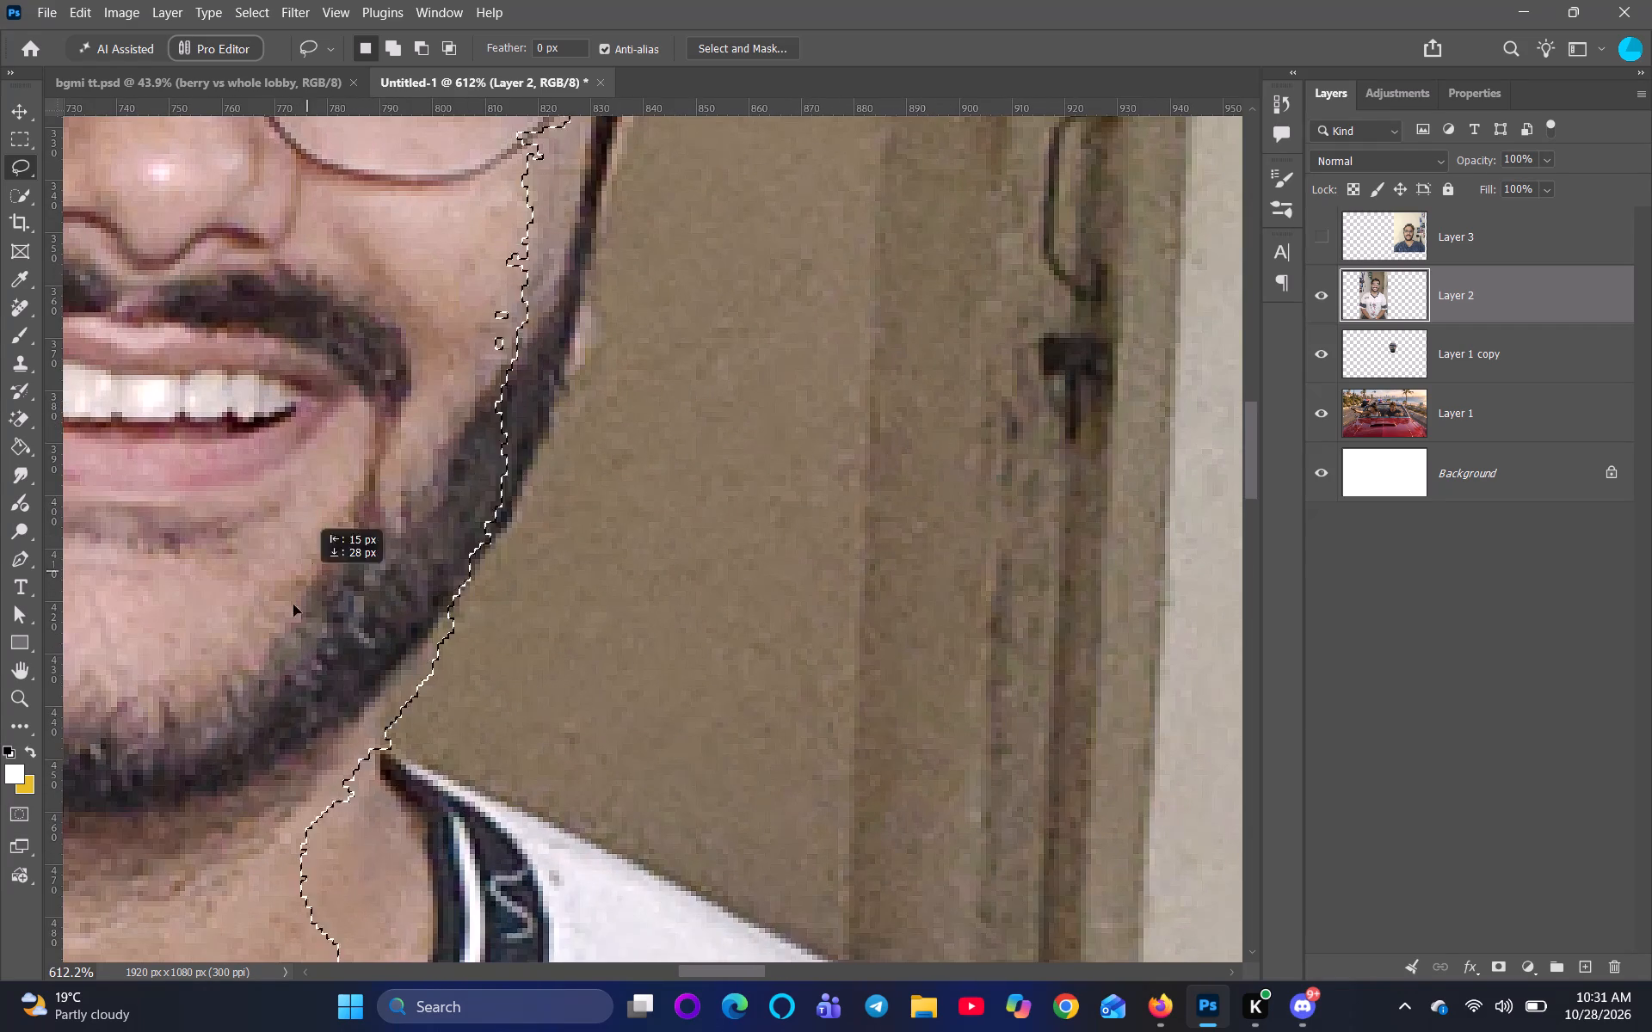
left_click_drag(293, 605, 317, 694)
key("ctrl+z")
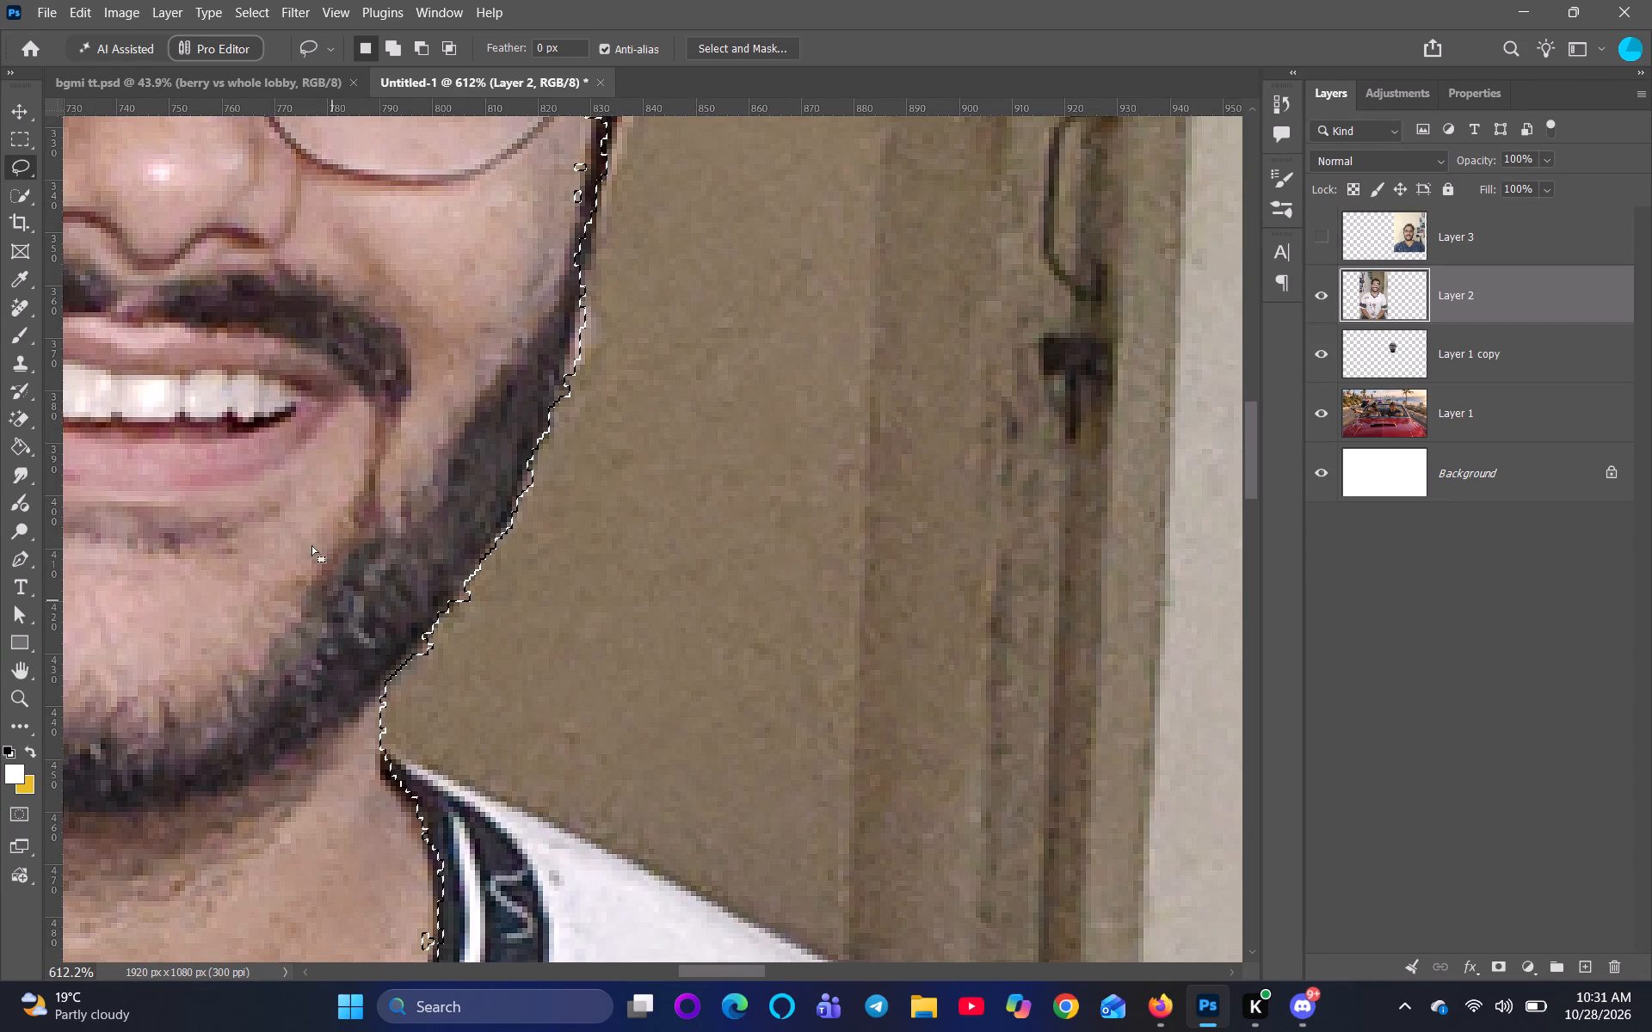
Add the missing ear and glasses hinge on the door side to the head selection with the Lasso tool.
key("space")
key("space")
key("space")
key("space")
key("space")
key("space")
key("space")
key("space")
key("space")
key("space")
key("space")
key("space")
key("space")
key("space")
key("space")
key("space")
key("space")
key("space")
left_click_drag(292, 454, 80, 765)
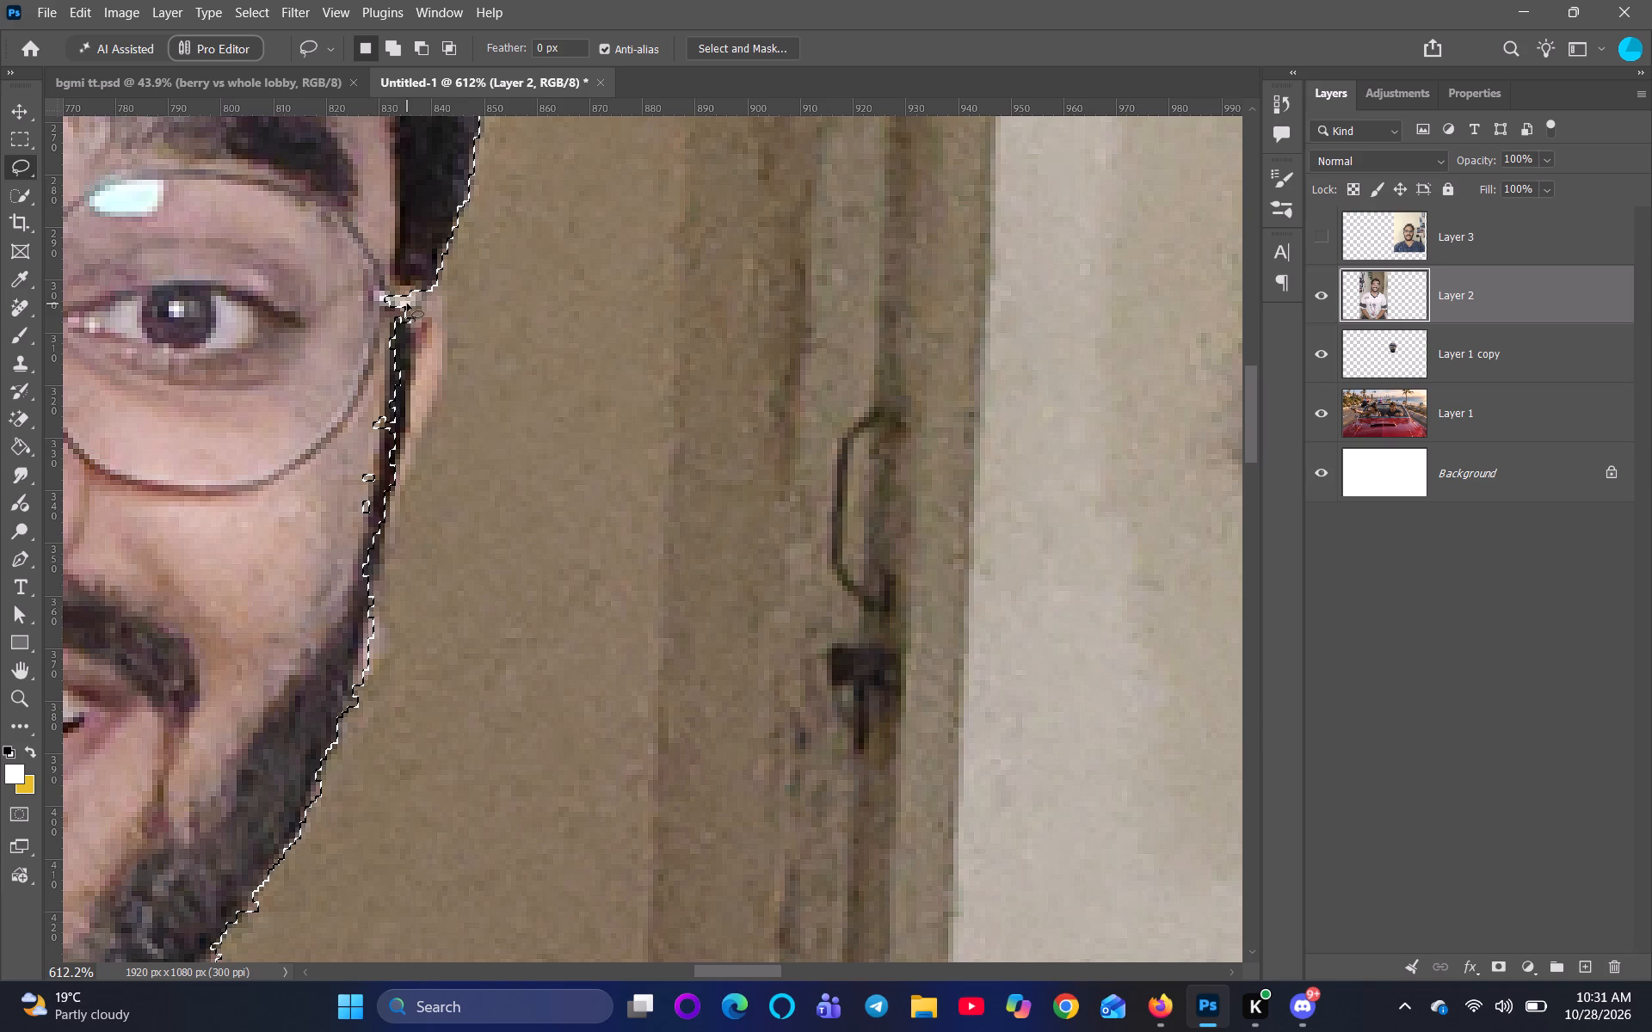
left_click_drag(416, 288, 433, 310, "shift")
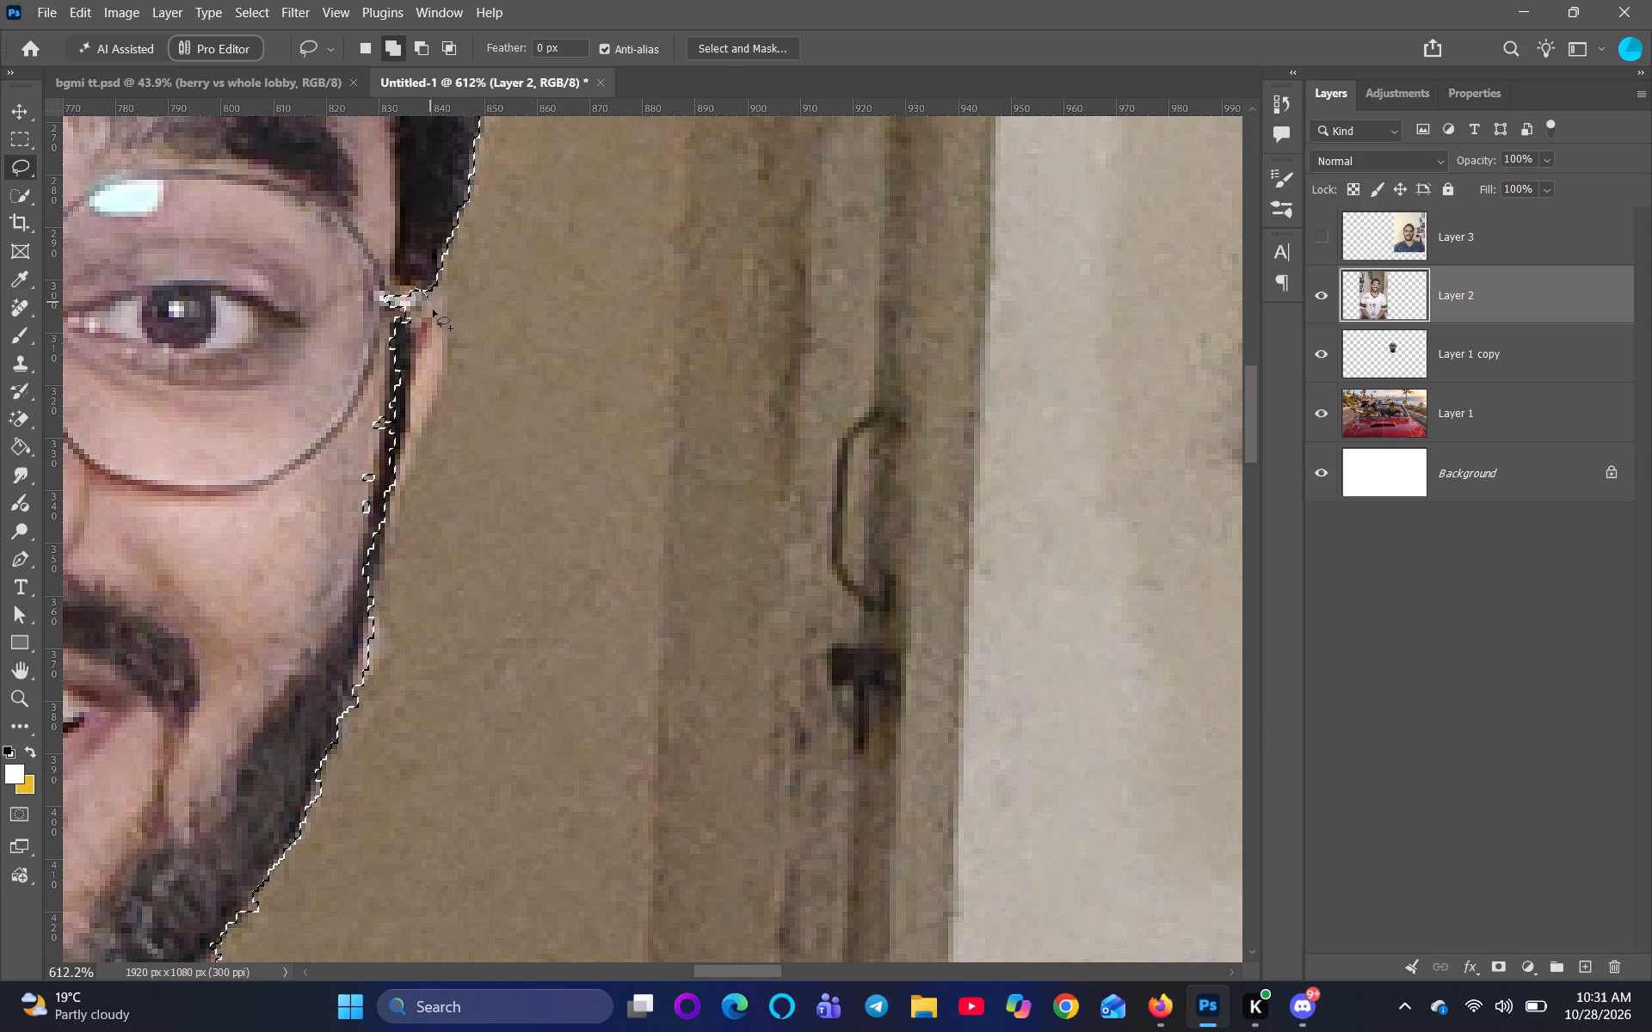
left_click_drag(433, 310, 411, 476, "shift")
left_click_drag(411, 476, 422, 281, "shift")
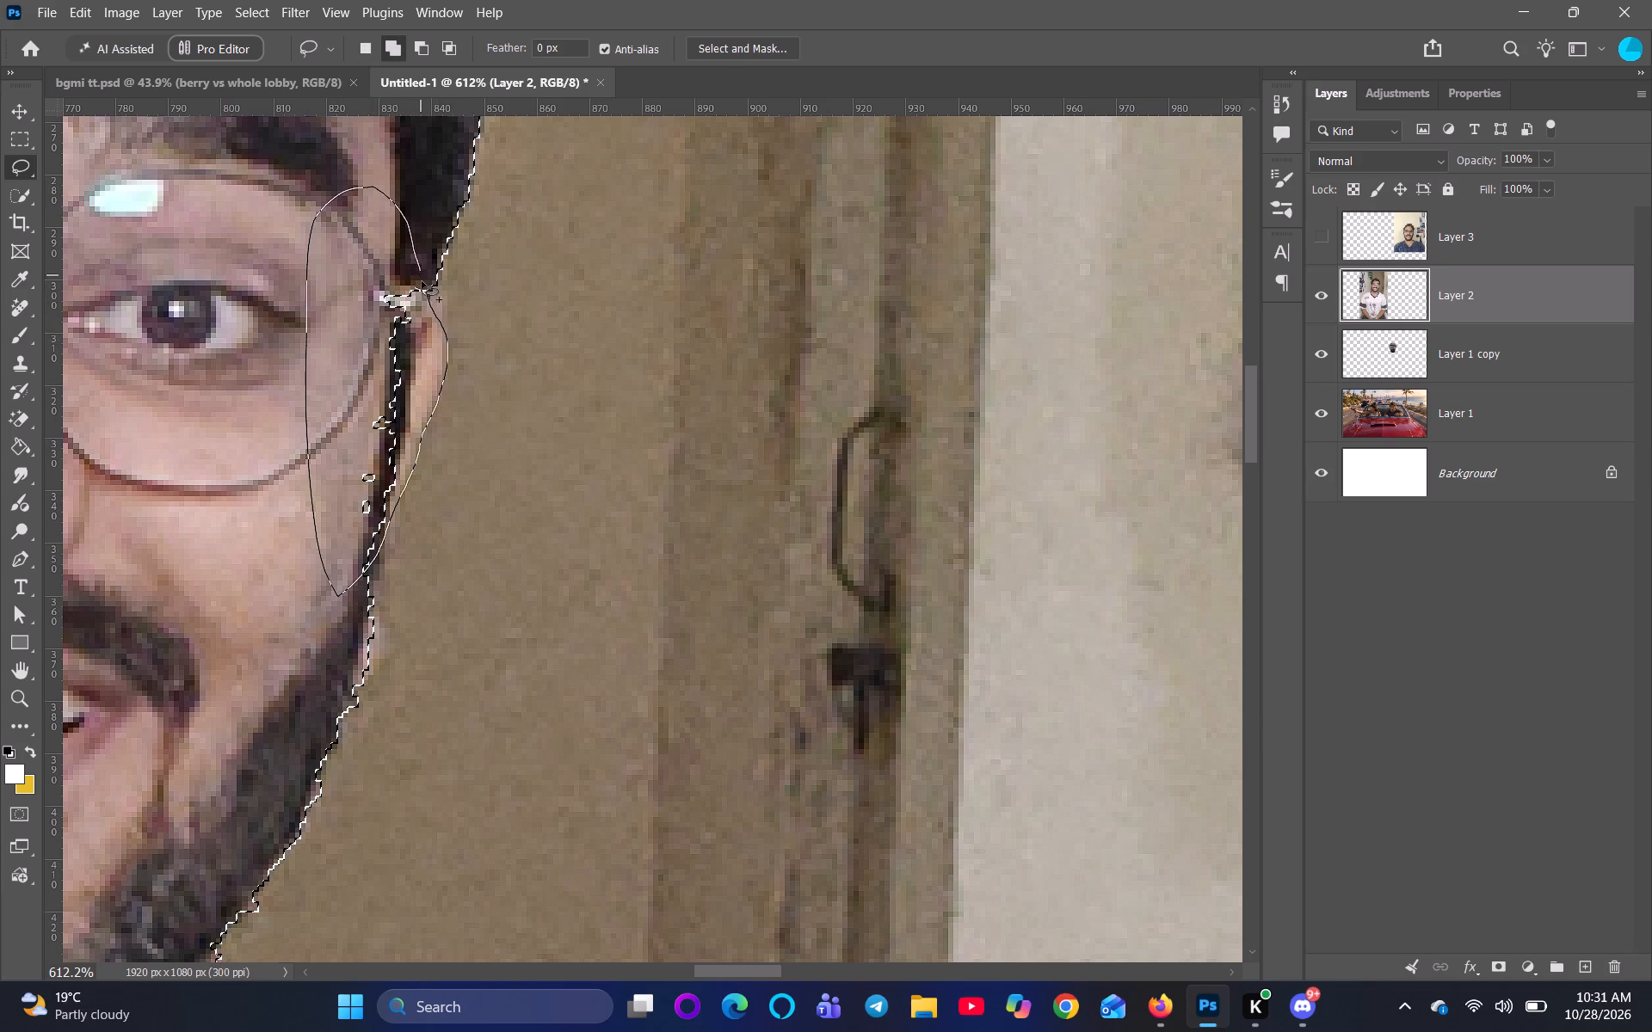
left_click_drag(422, 281, 425, 298, "shift")
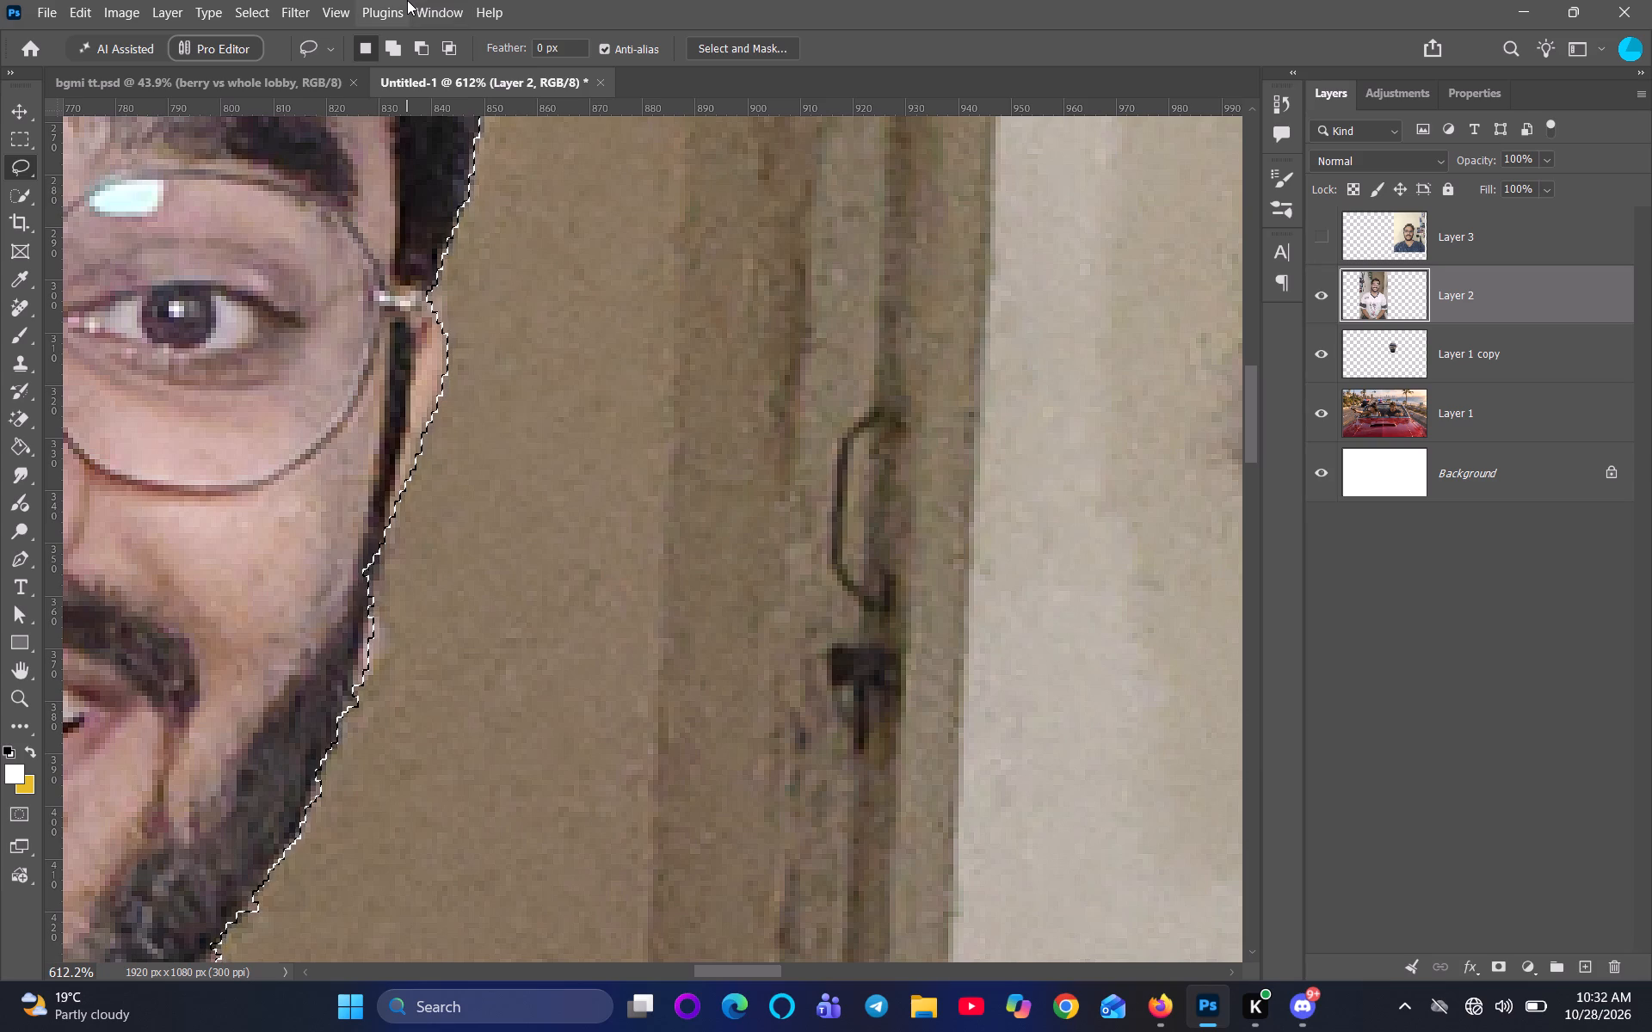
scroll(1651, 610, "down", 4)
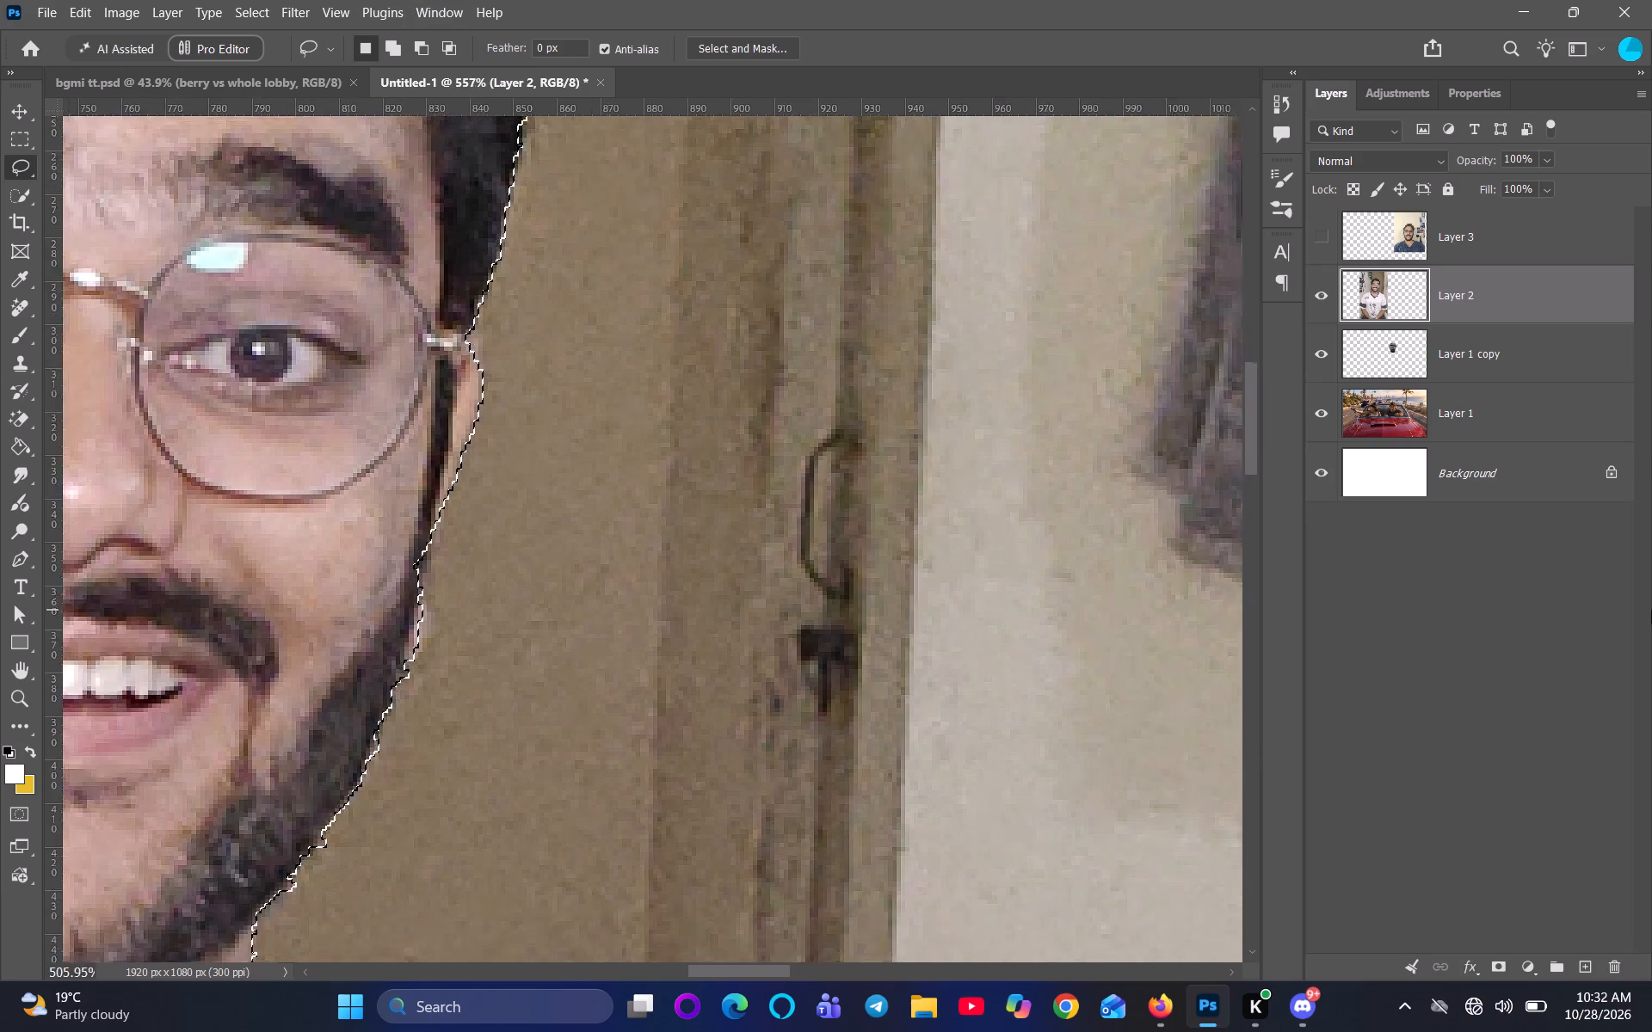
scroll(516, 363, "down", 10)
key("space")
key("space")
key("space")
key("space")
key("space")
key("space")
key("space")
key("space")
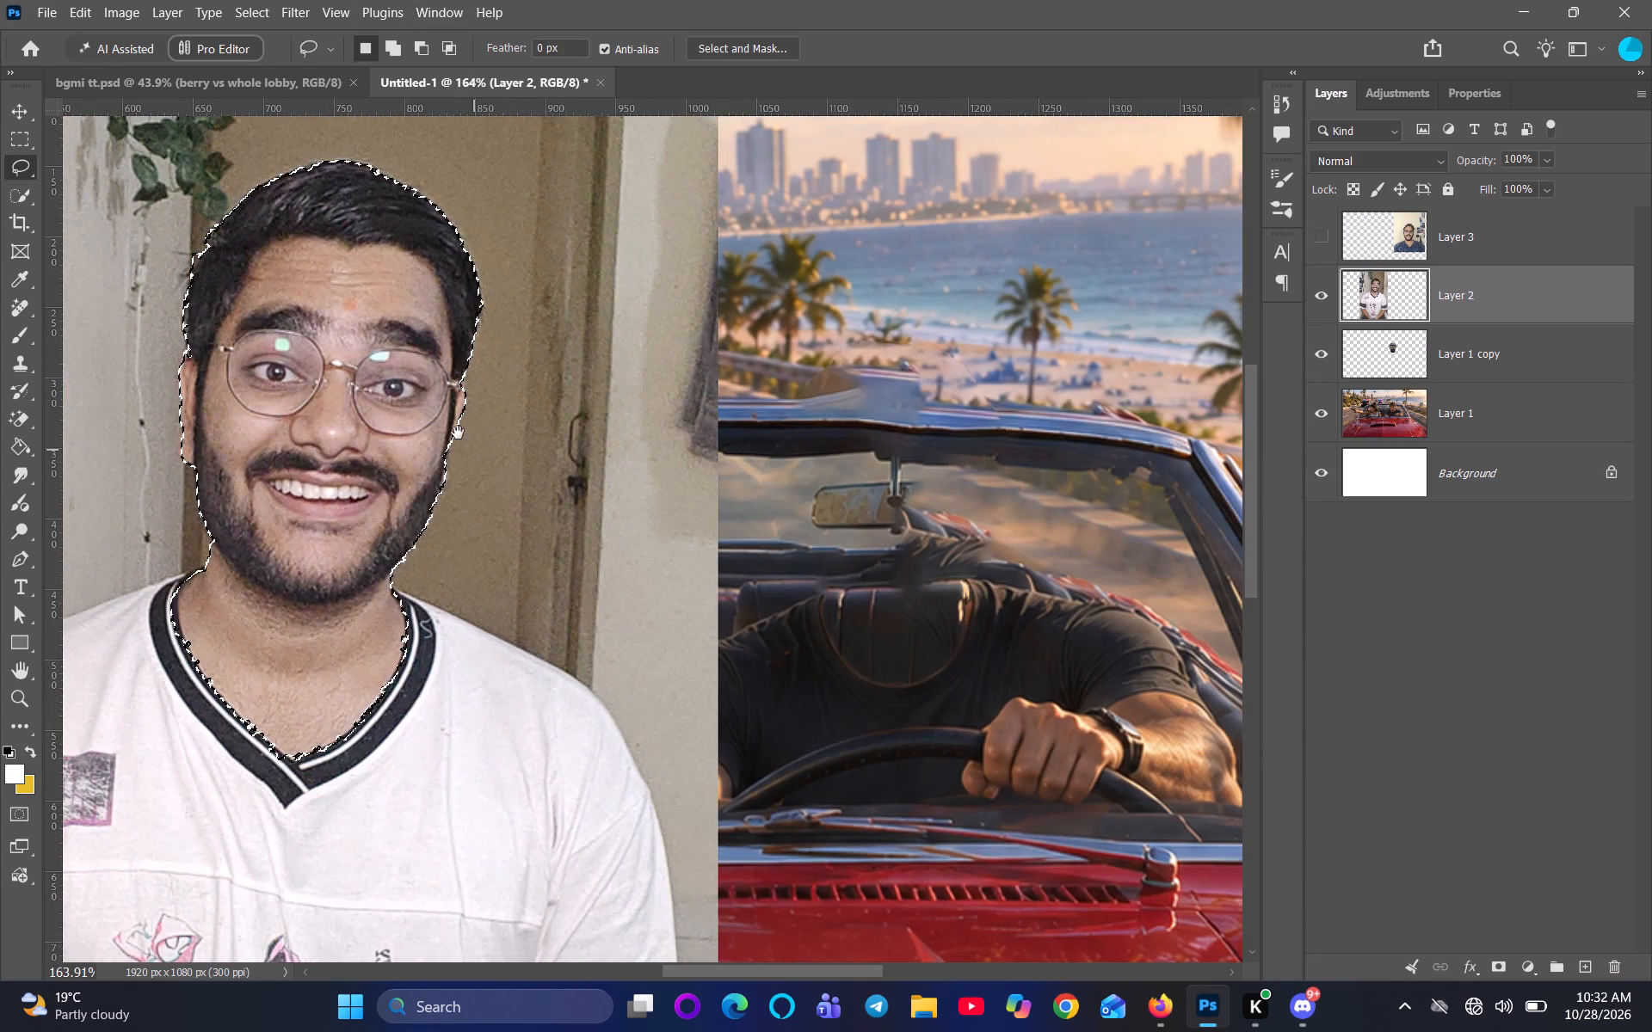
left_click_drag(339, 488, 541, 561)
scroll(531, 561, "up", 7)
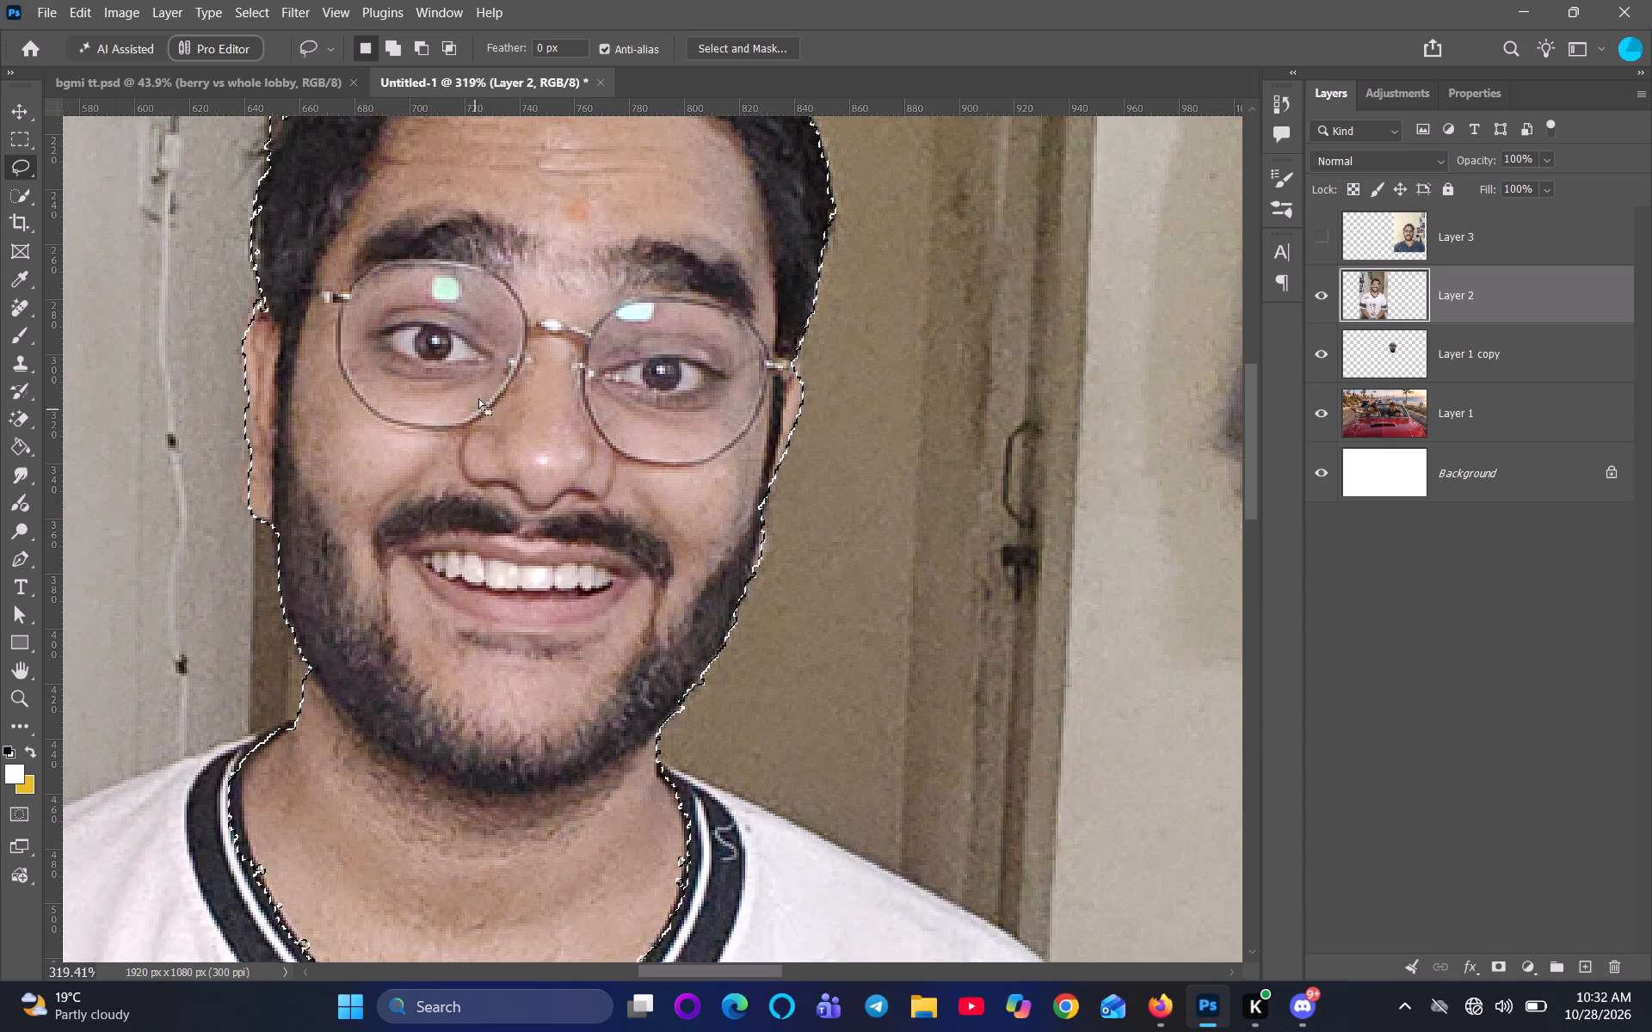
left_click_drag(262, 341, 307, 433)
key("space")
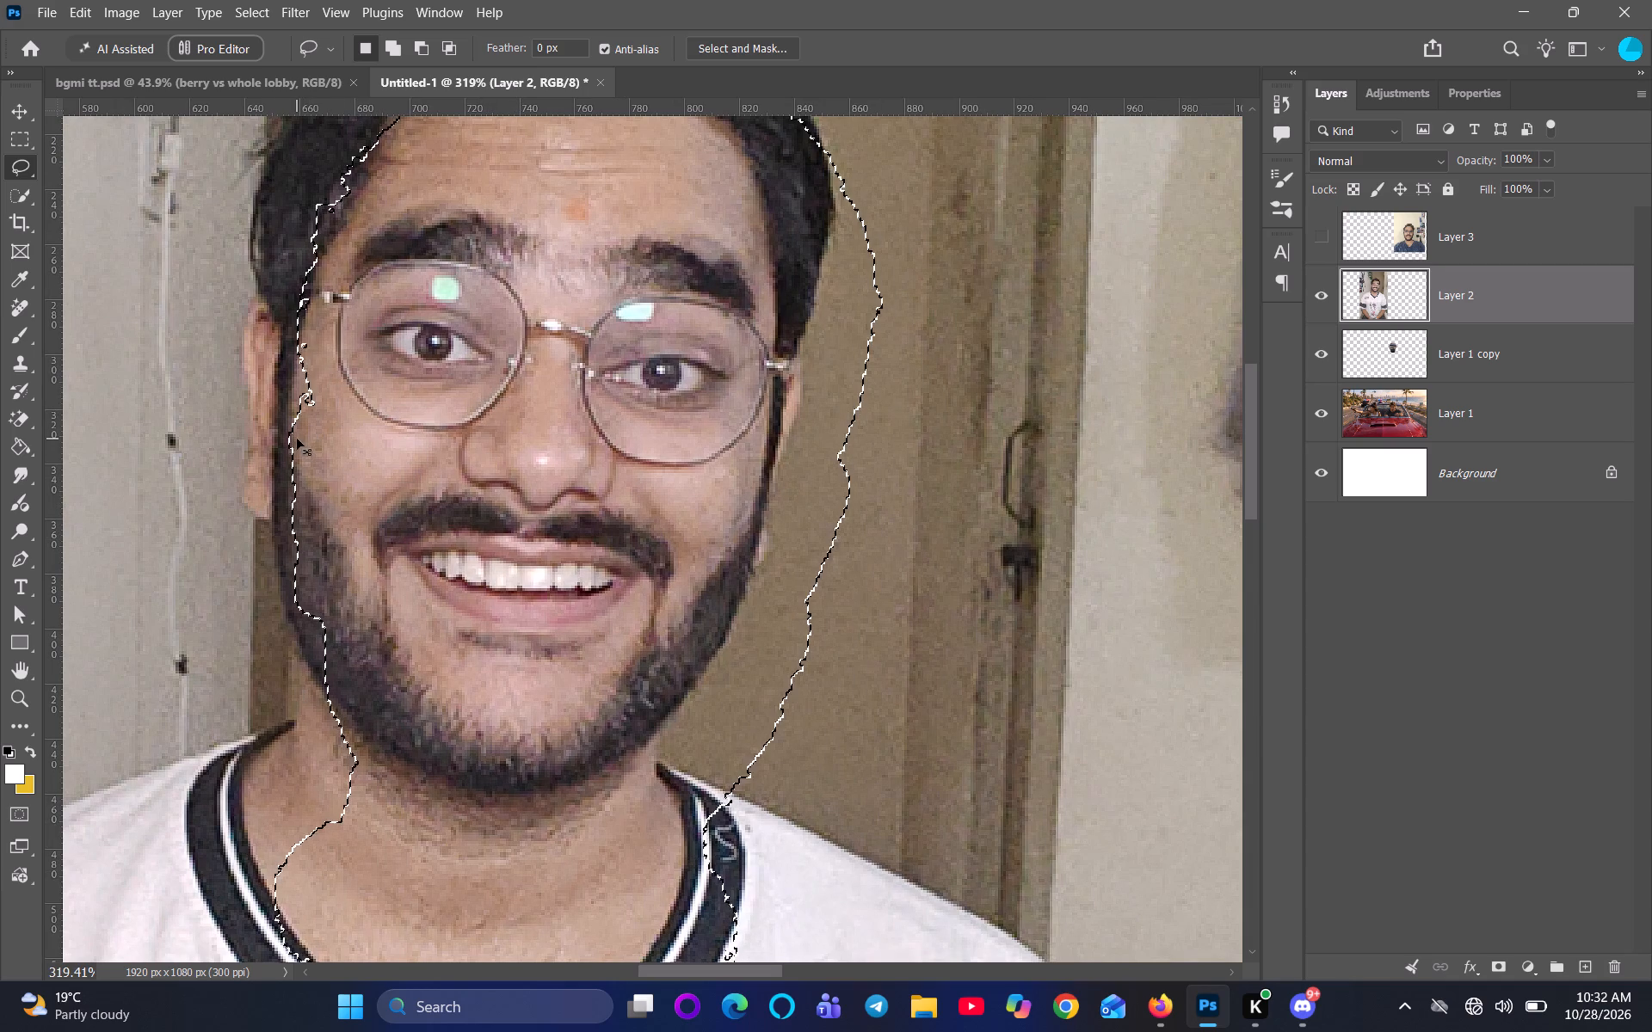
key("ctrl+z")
Rework the head selection at the top of the wall-side ear with the Lasso tool, subtracting the ragged edge and adding the ear tip.
key("space")
key("space")
key("space")
key("space")
key("space")
key("space")
key("space")
key("space")
key("space")
key("space")
key("space")
key("space")
key("space")
key("space")
key("space")
key("space")
key("space")
key("space")
key("space")
key("space")
left_click_drag(365, 421, 443, 639)
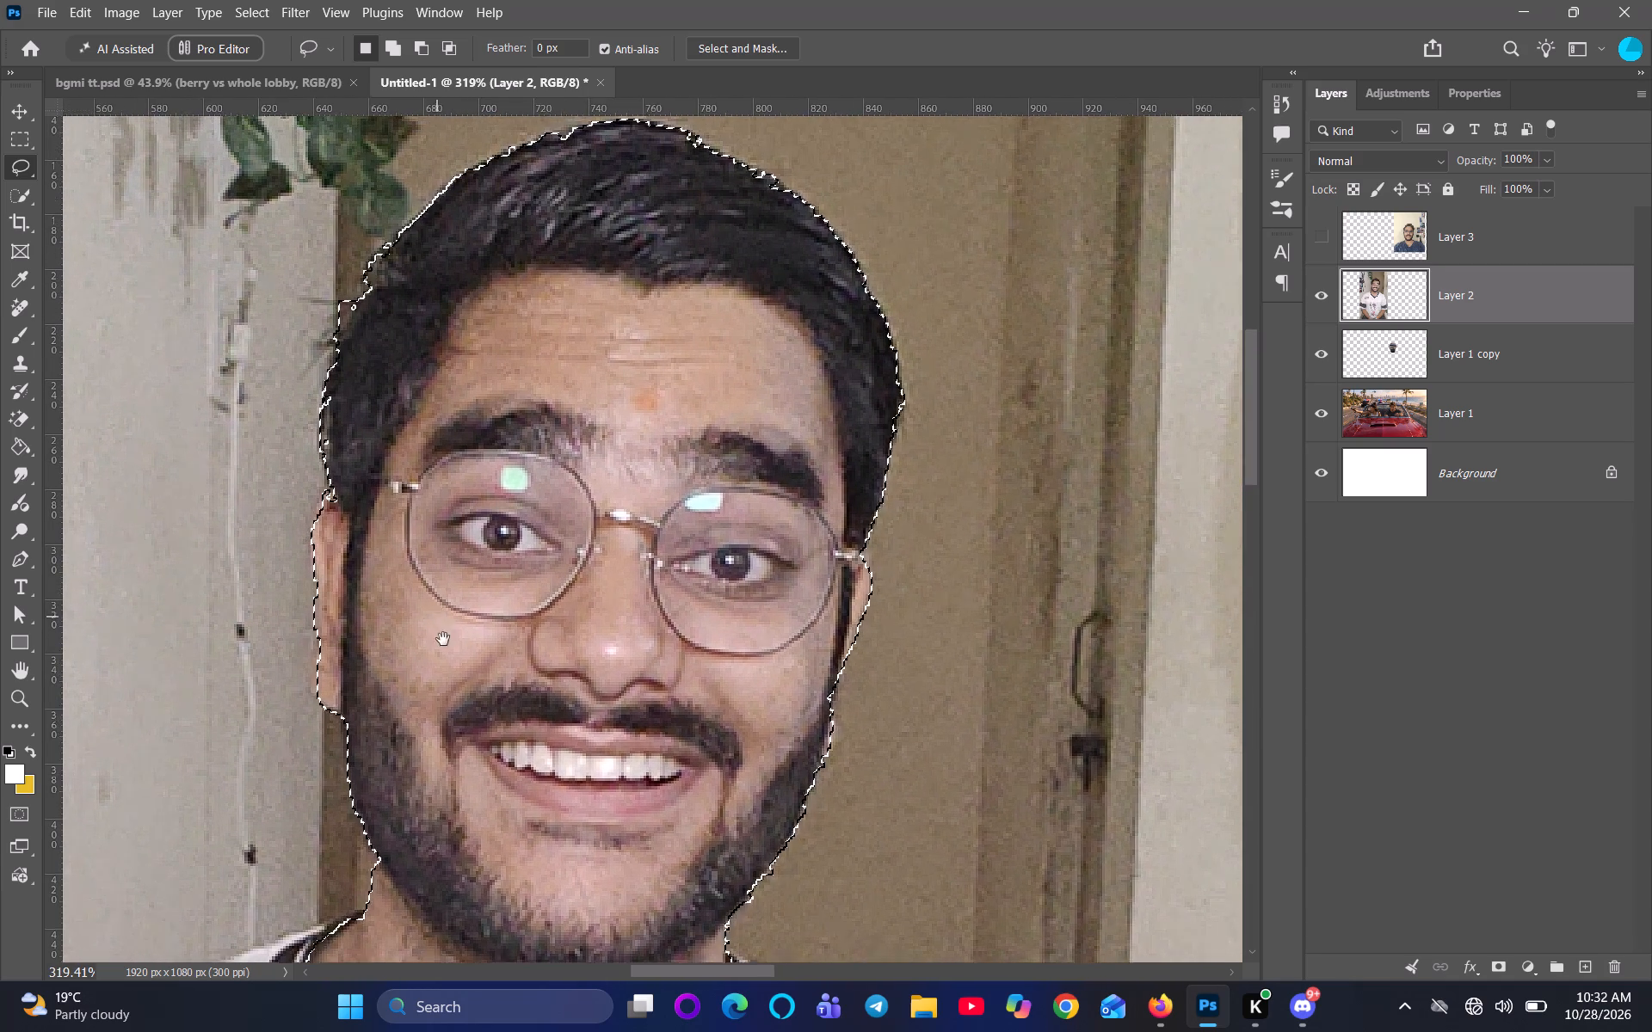
left_click_drag(443, 639, 446, 652)
scroll(380, 610, "up", 6)
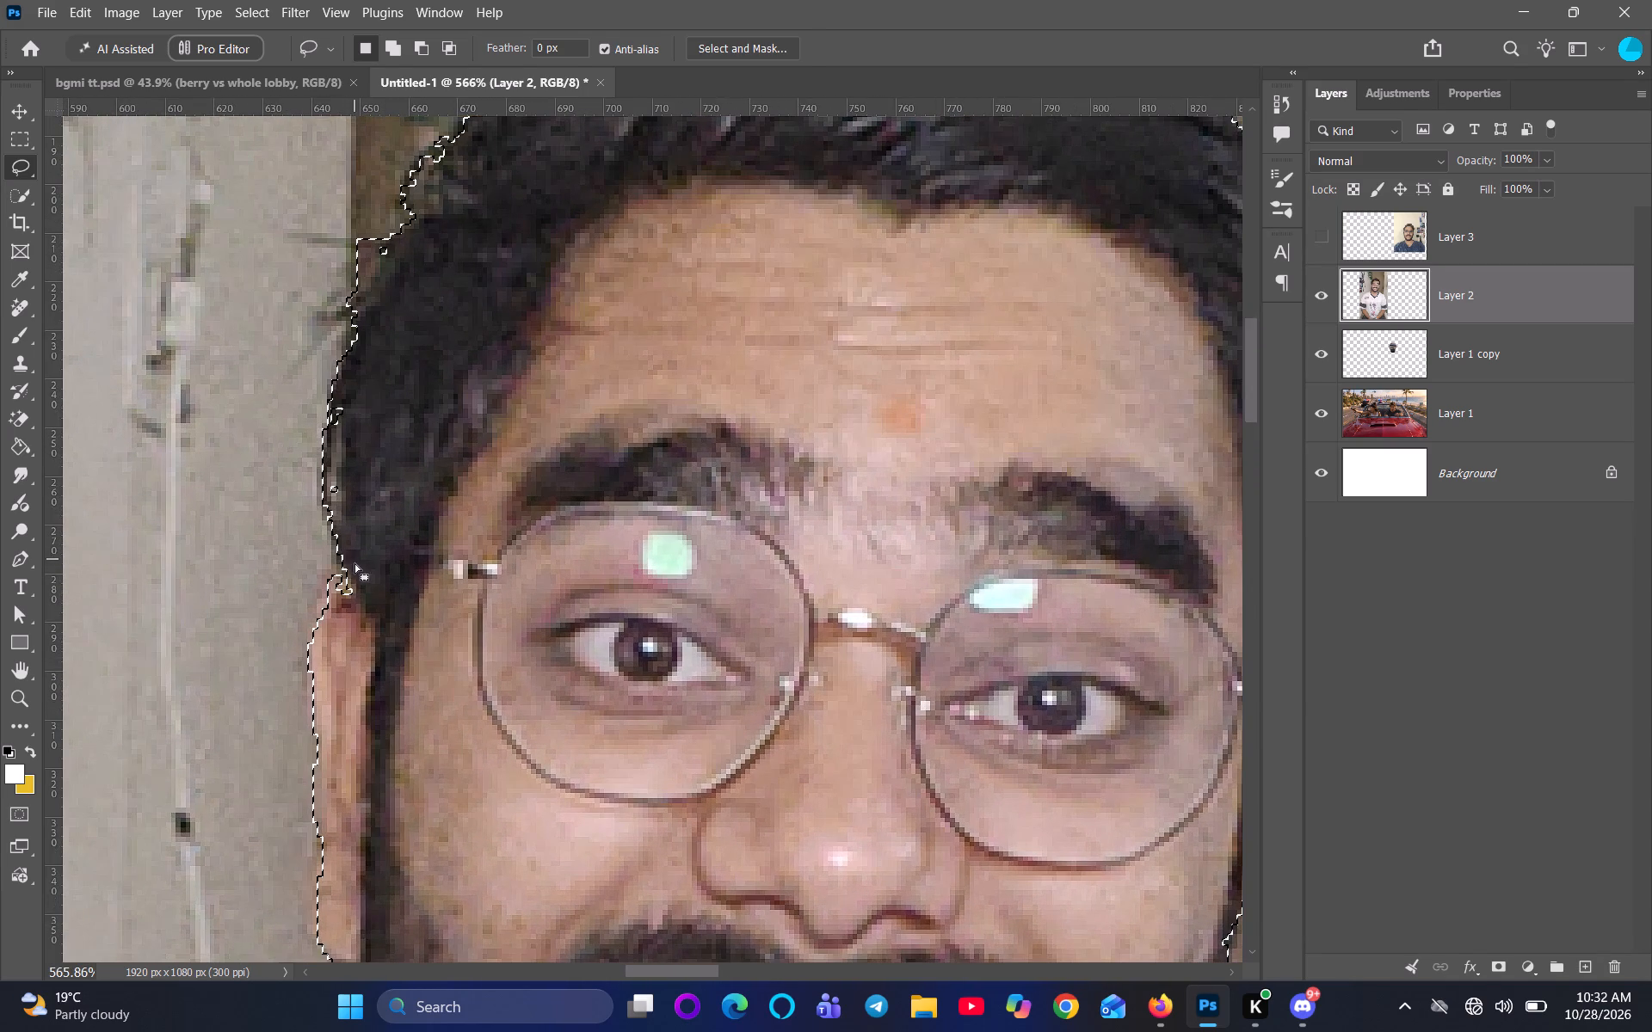
left_click_drag(352, 565, 342, 562, "alt")
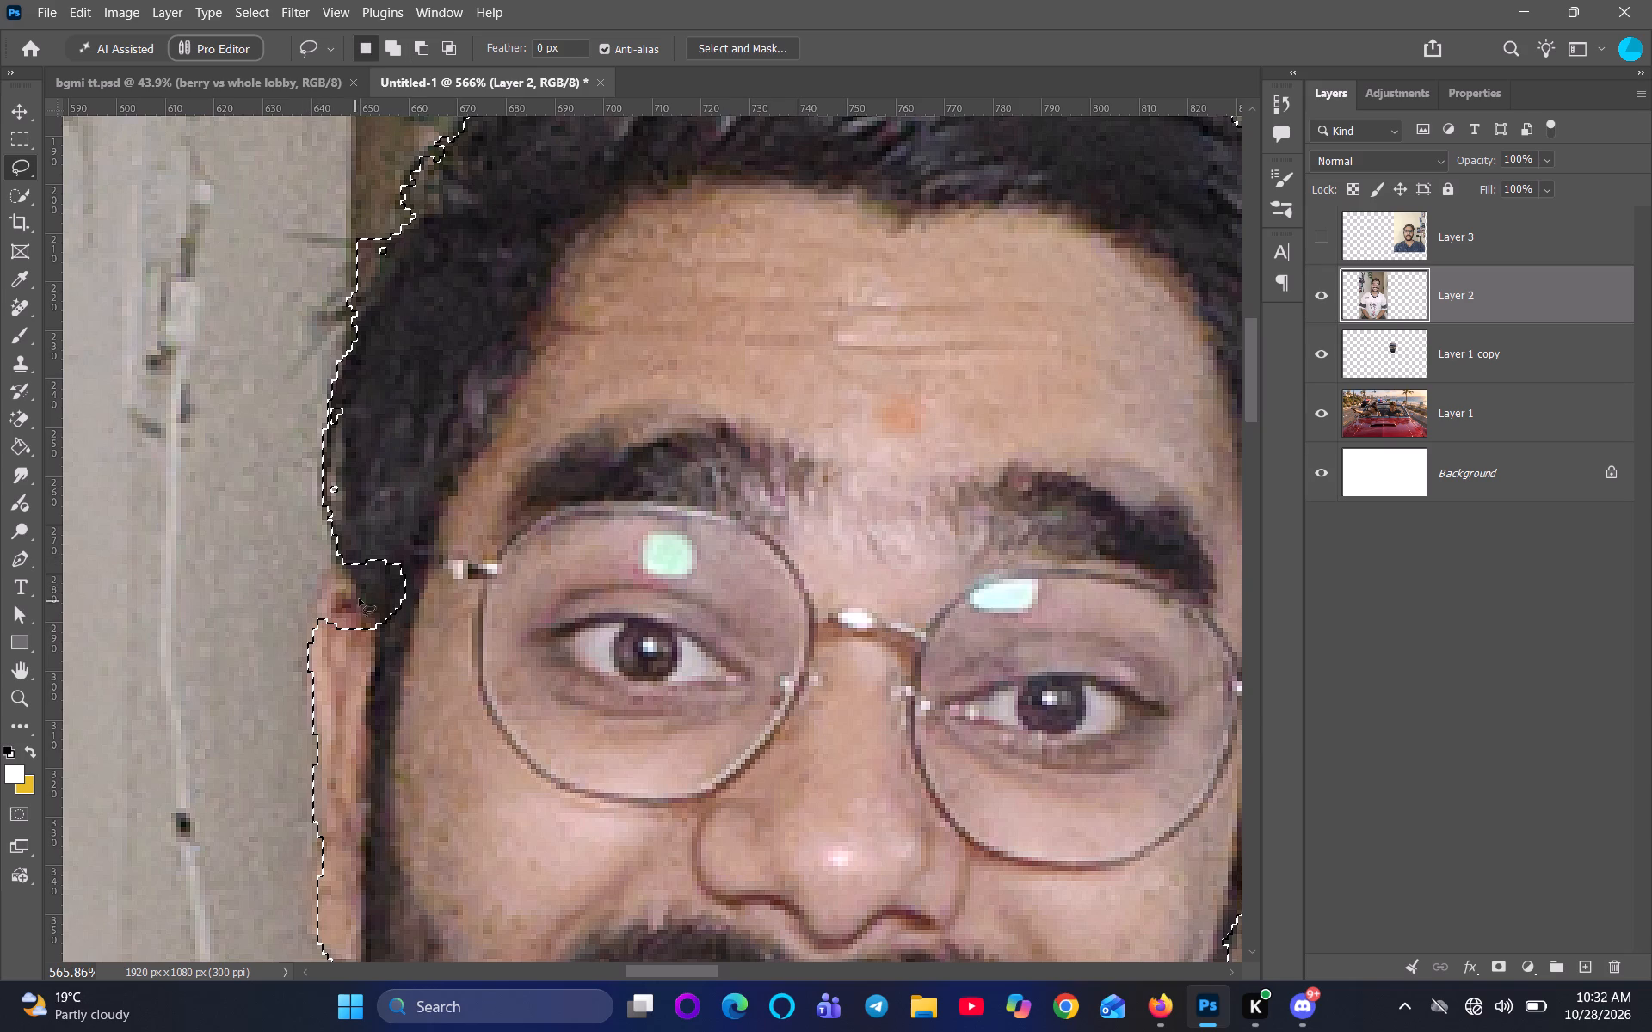
scroll(342, 581, "up", 3)
left_click_drag(335, 553, 334, 554, "shift")
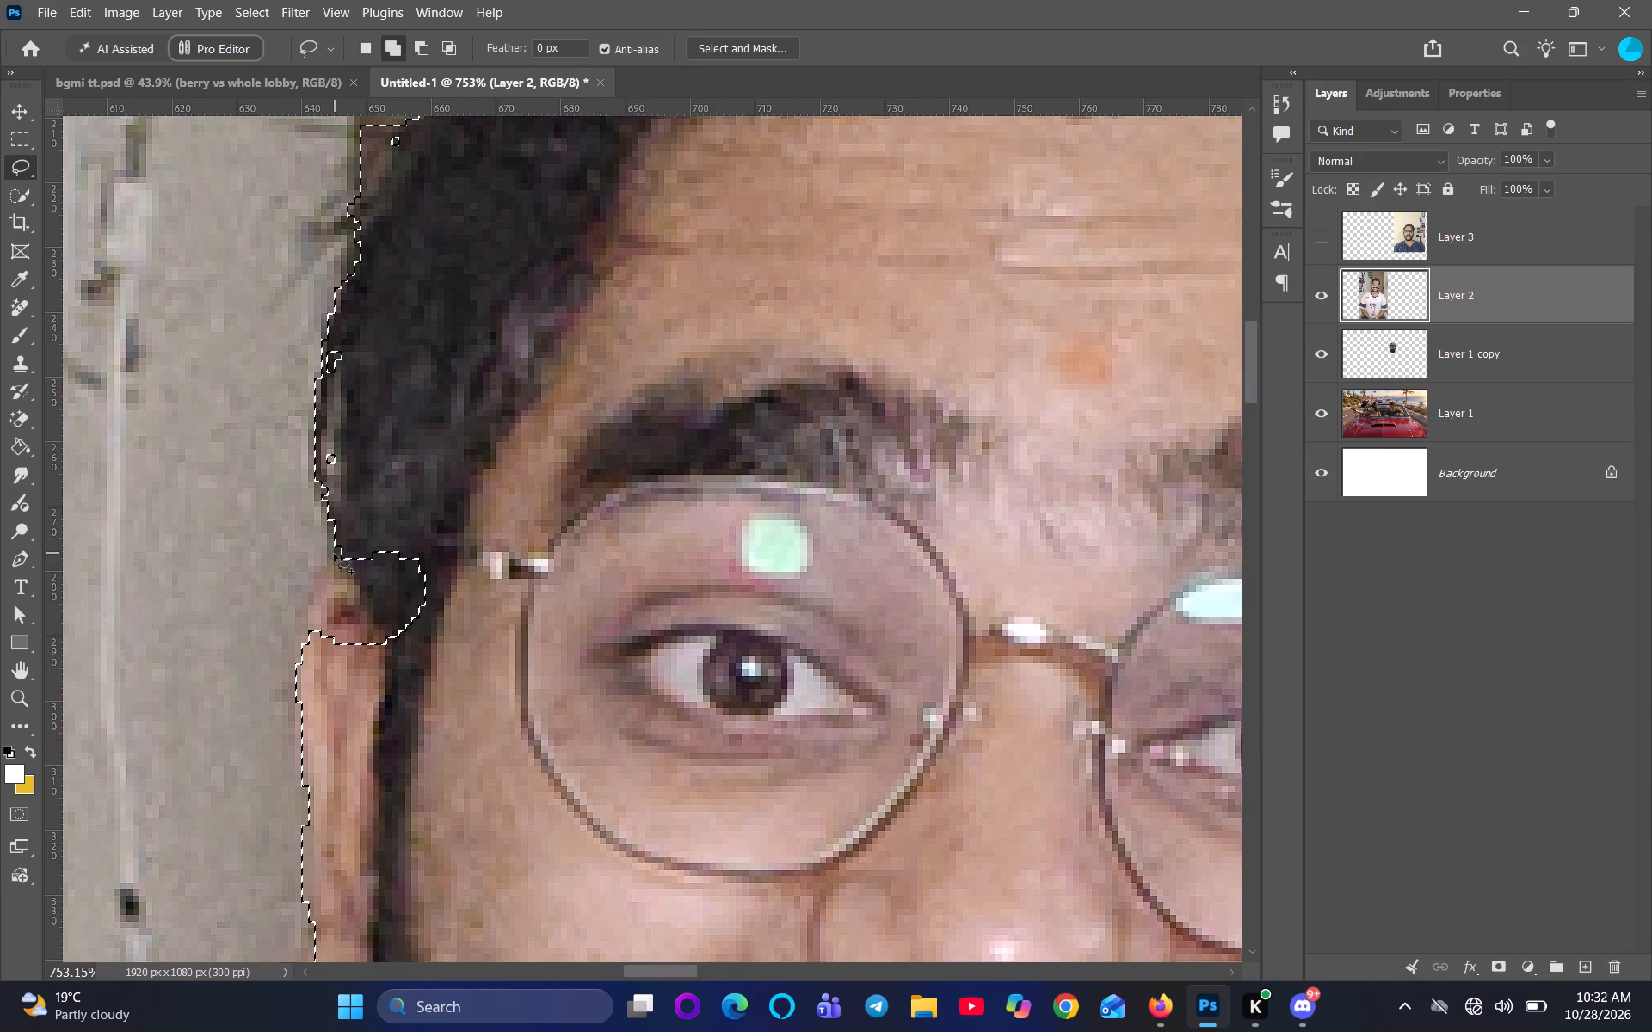
left_click_drag(334, 554, 332, 559, "shift")
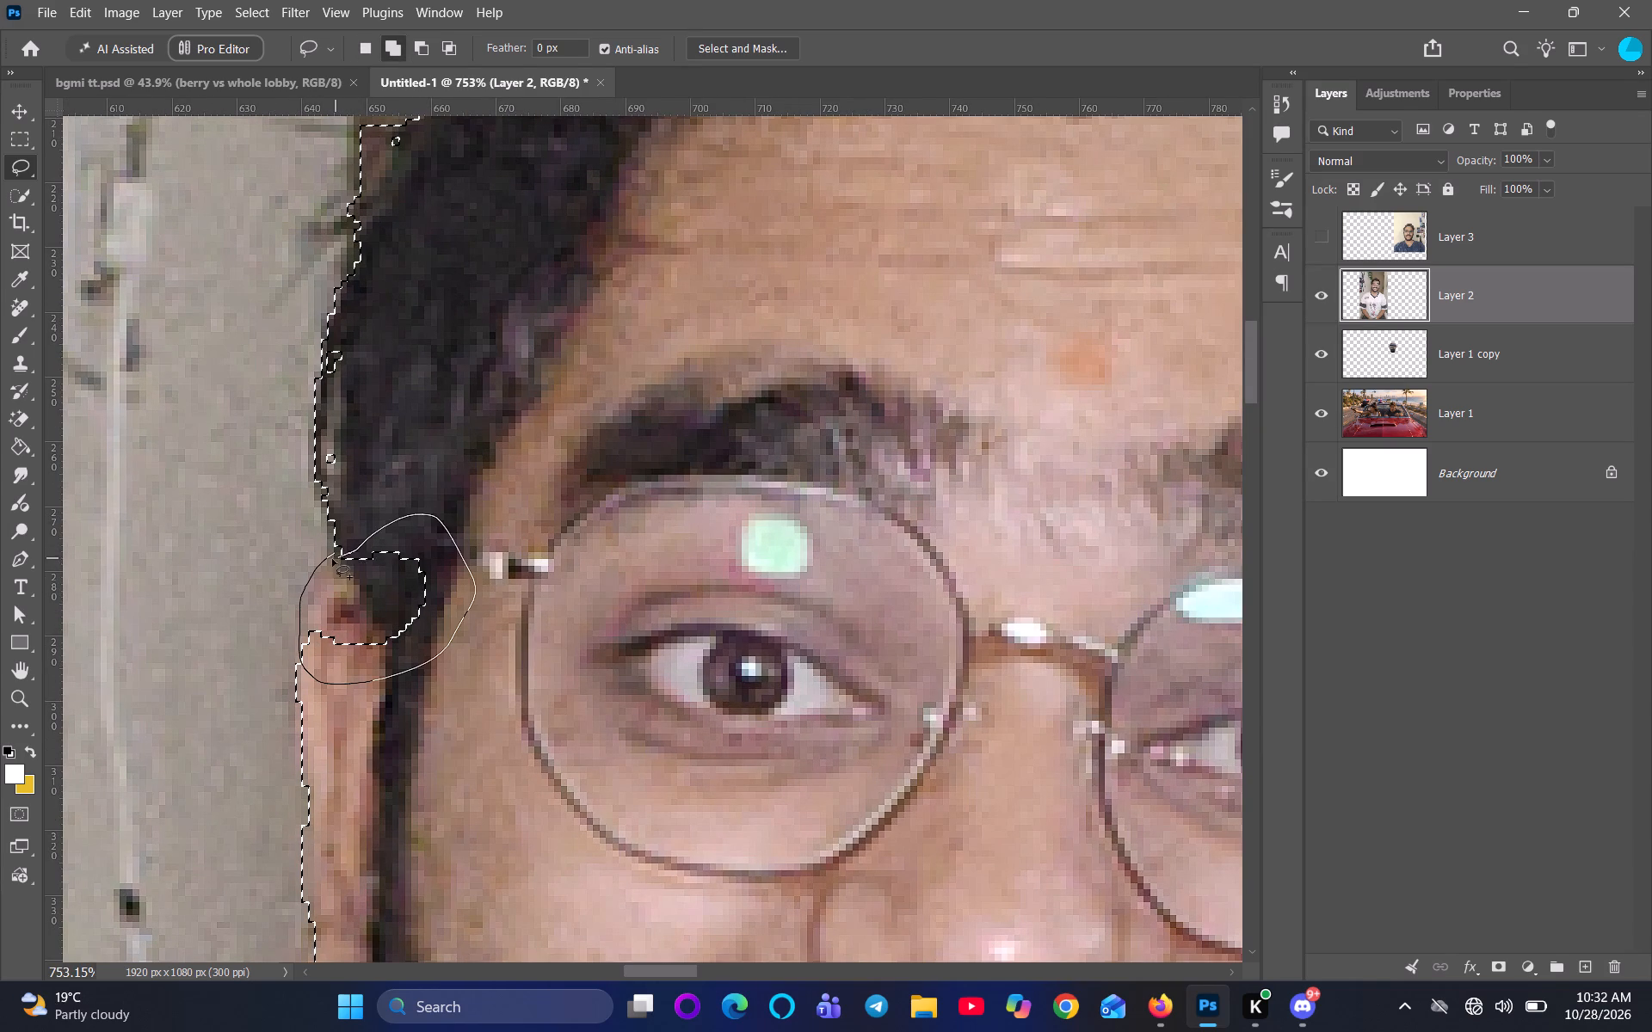
left_click_drag(332, 559, 327, 560, "shift")
Subtract the background corner beside the hair above the wall-side temple from the head selection with the Lasso tool.
key("space")
key("space")
key("space")
key("space")
key("space")
key("space")
key("space")
key("space")
left_click_drag(533, 519, 417, 844)
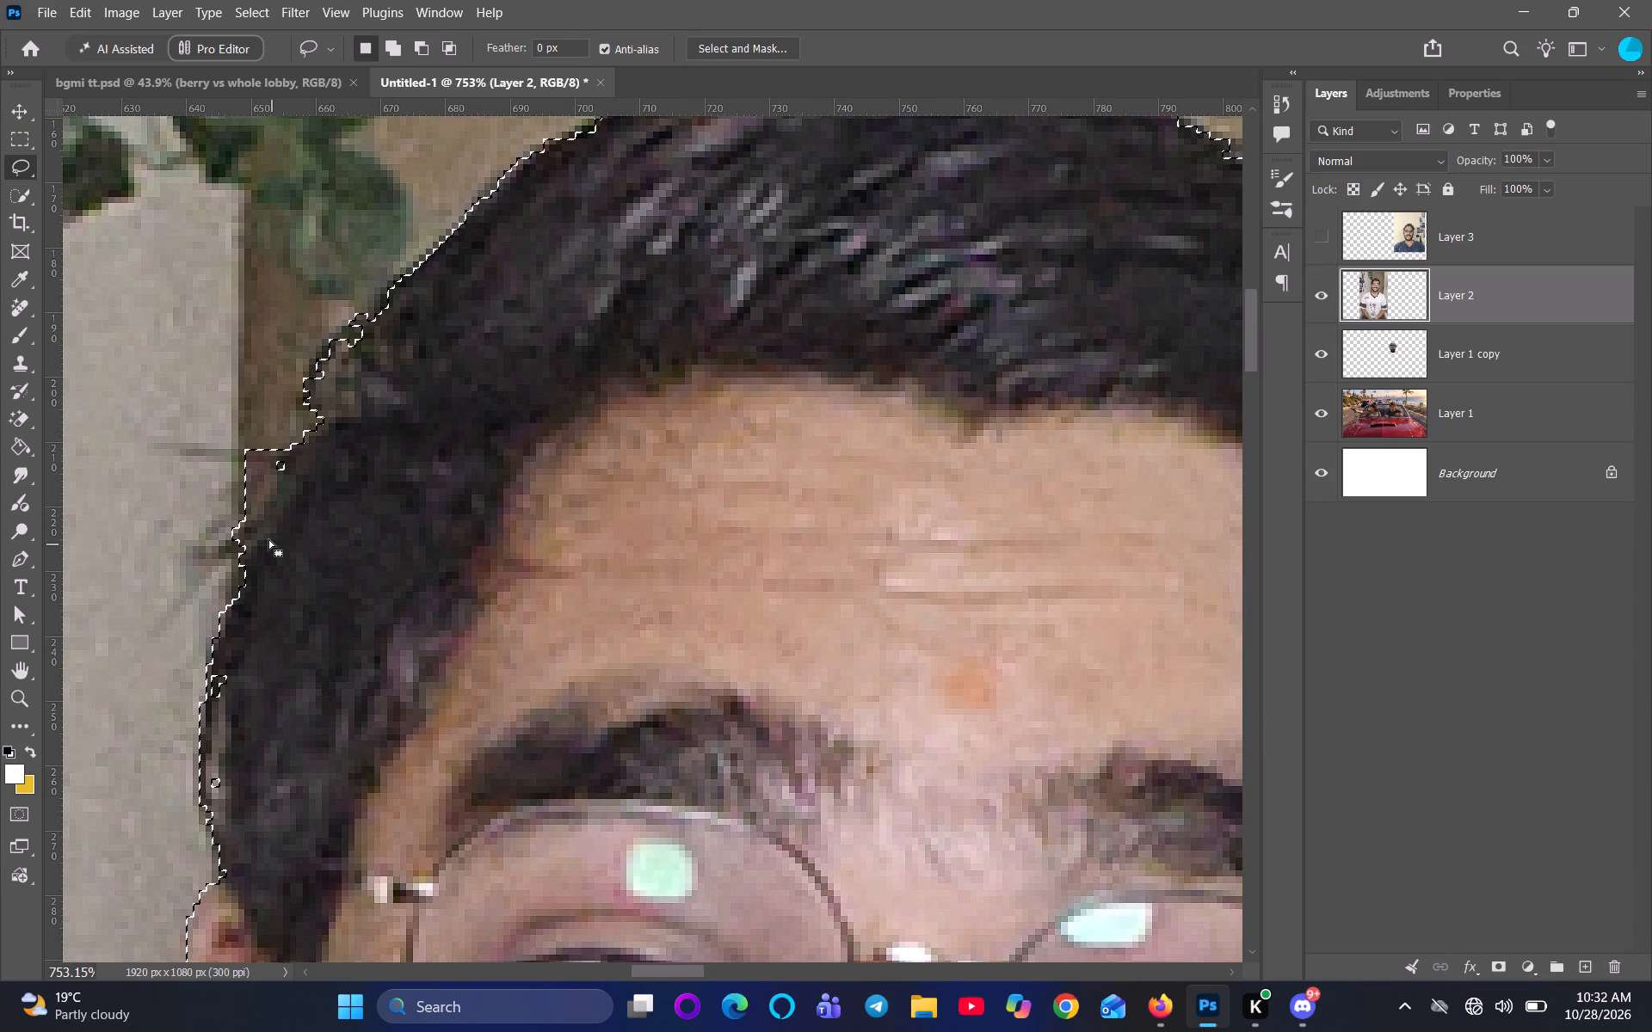
left_click_drag(244, 529, 296, 441, "alt")
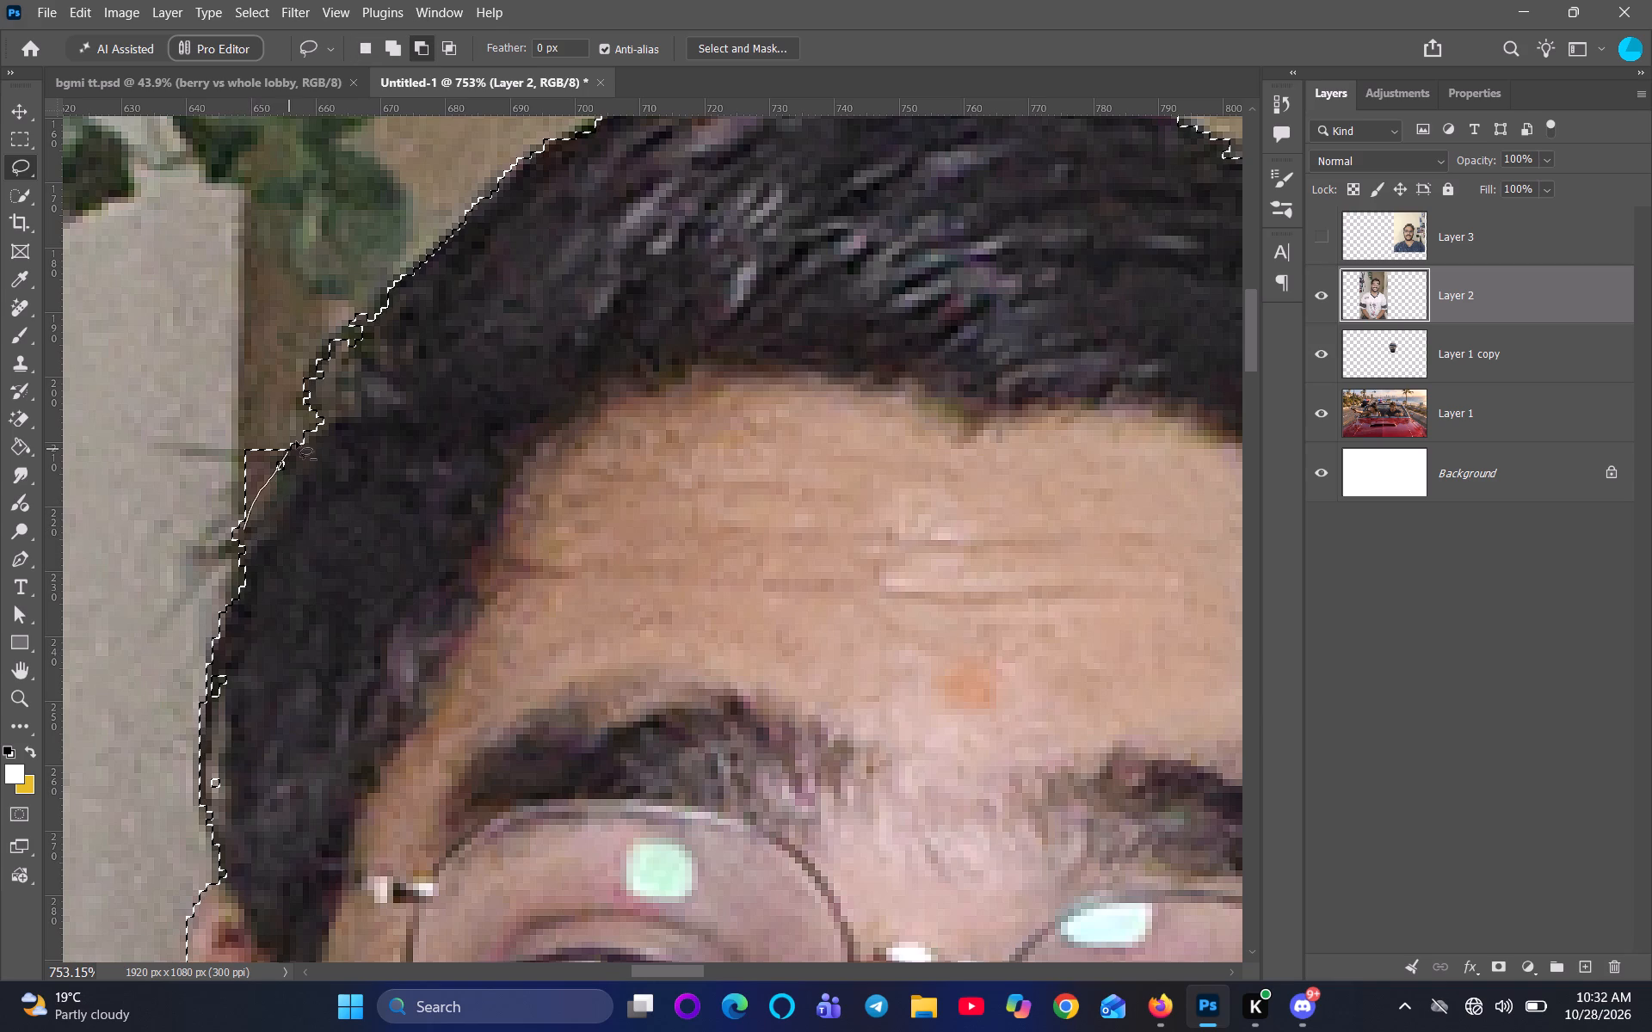
left_click_drag(296, 441, 238, 519, "alt")
Add the notched hair edge at the upper wall-side curve of the head to the selection with the Lasso tool.
key("space")
key("space")
key("space")
key("space")
key("space")
key("space")
key("space")
key("space")
key("space")
key("space")
key("space")
key("space")
left_click_drag(557, 454, 445, 759)
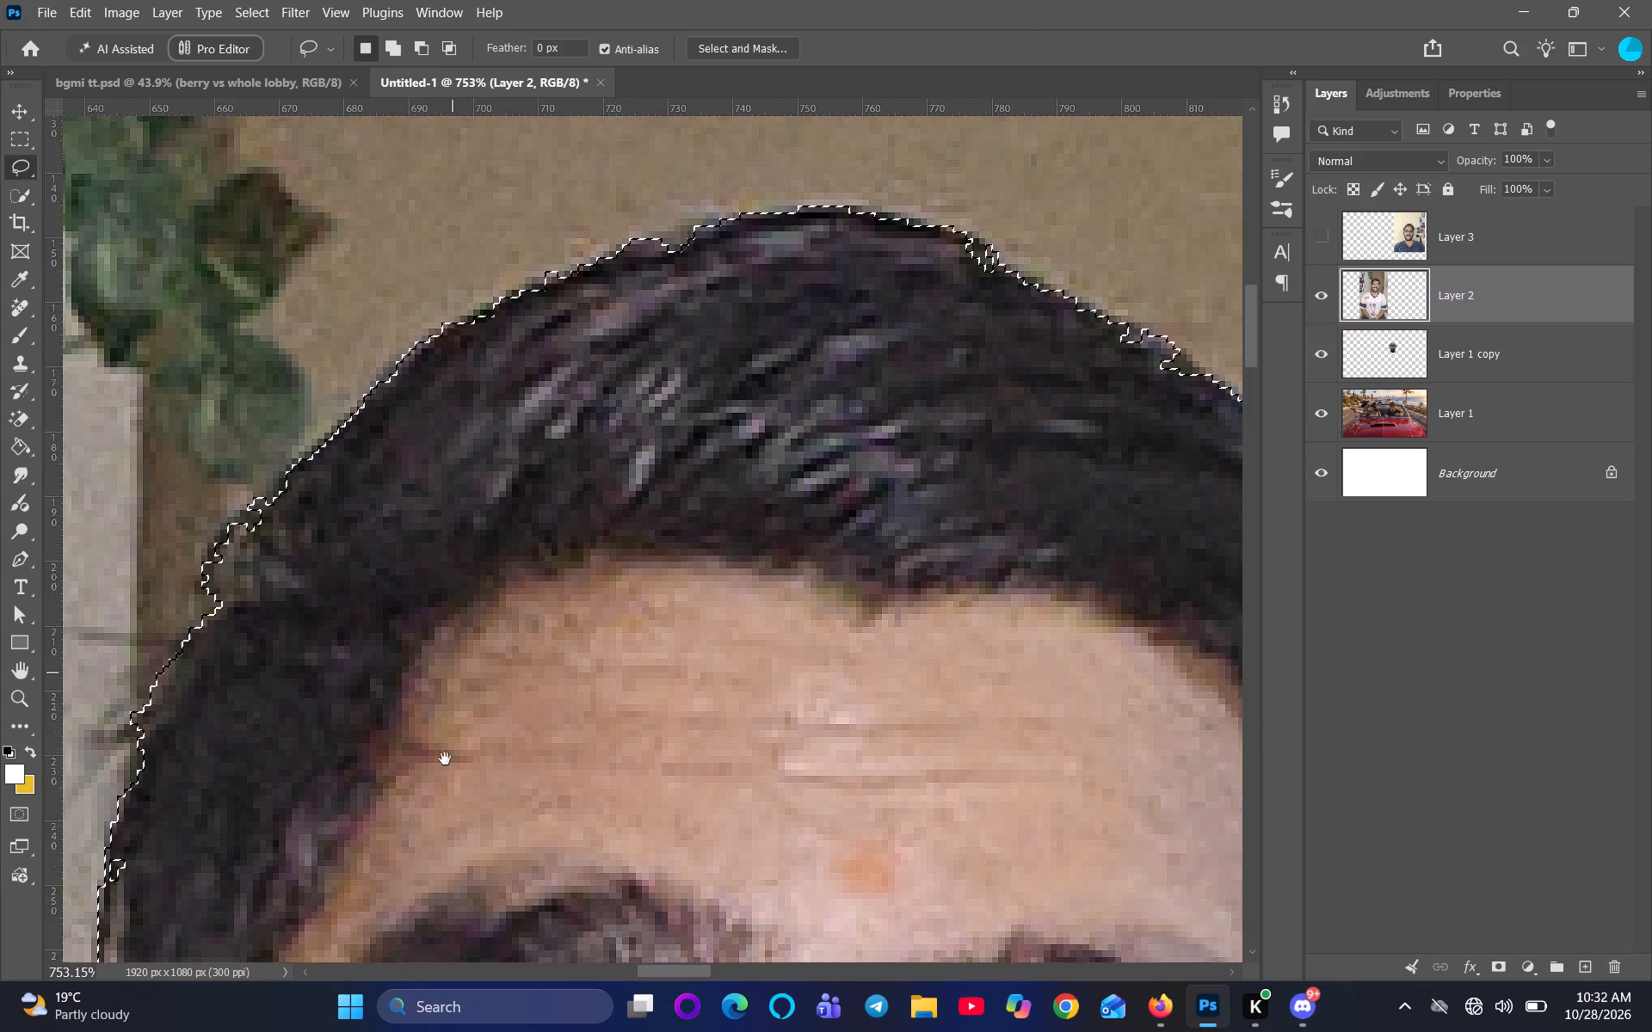
left_click_drag(445, 759, 431, 796)
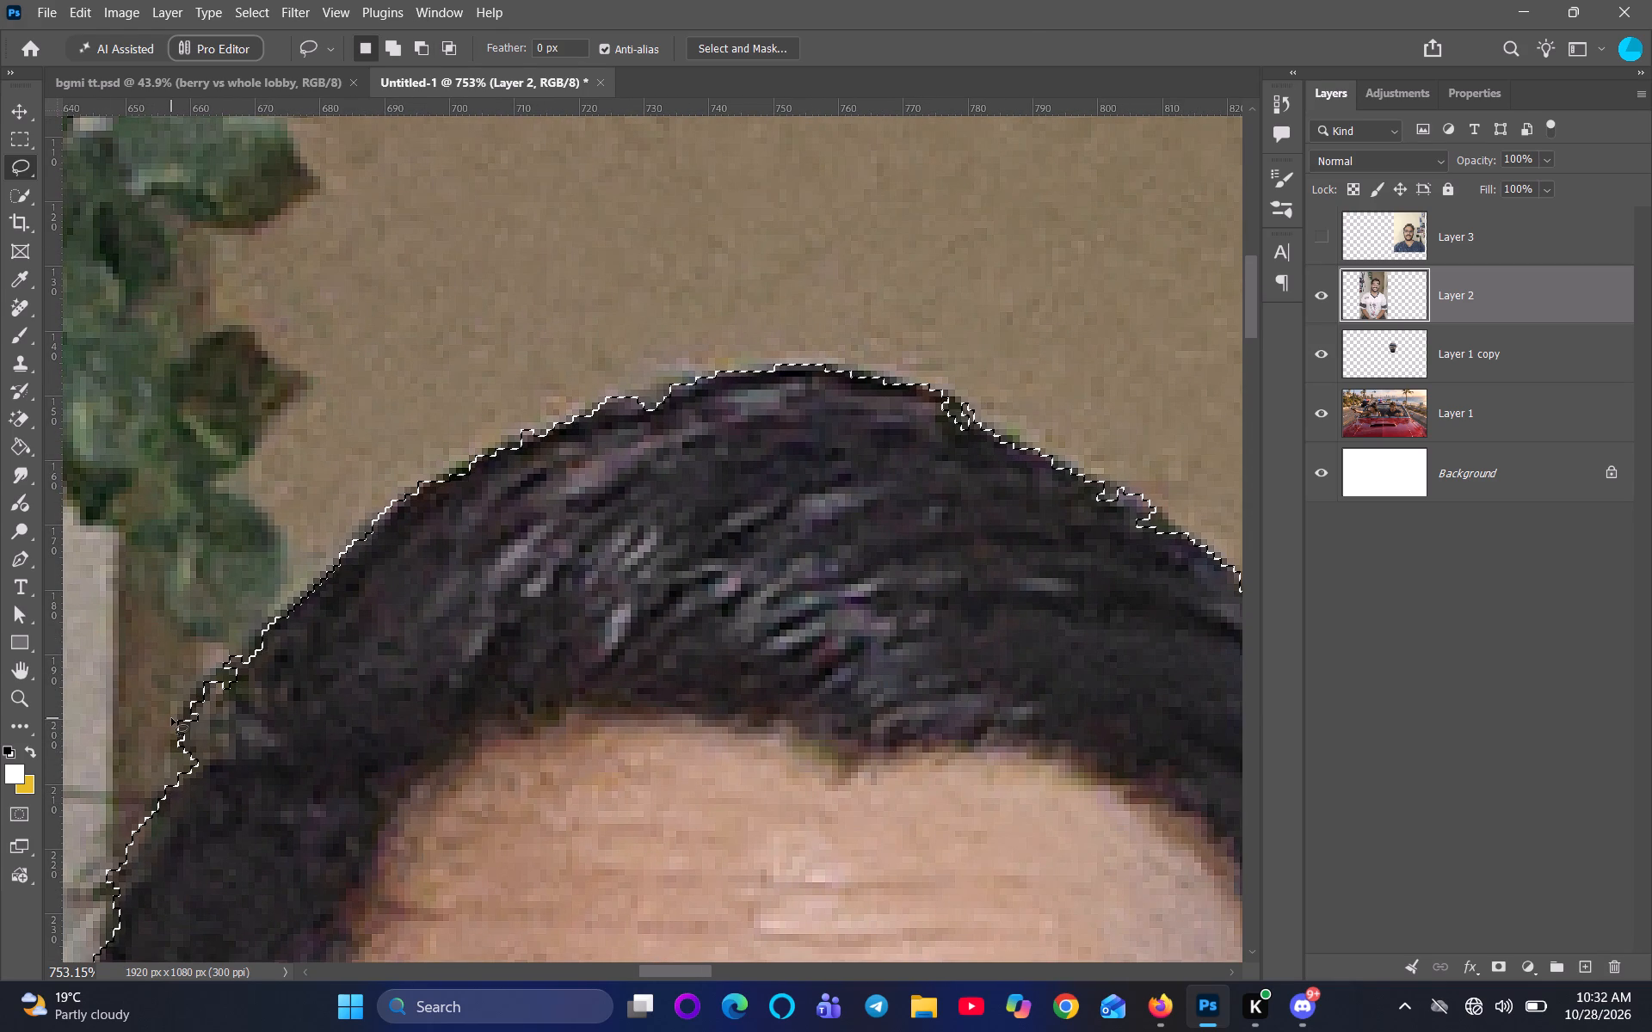
left_click_drag(179, 723, 250, 654, "shift")
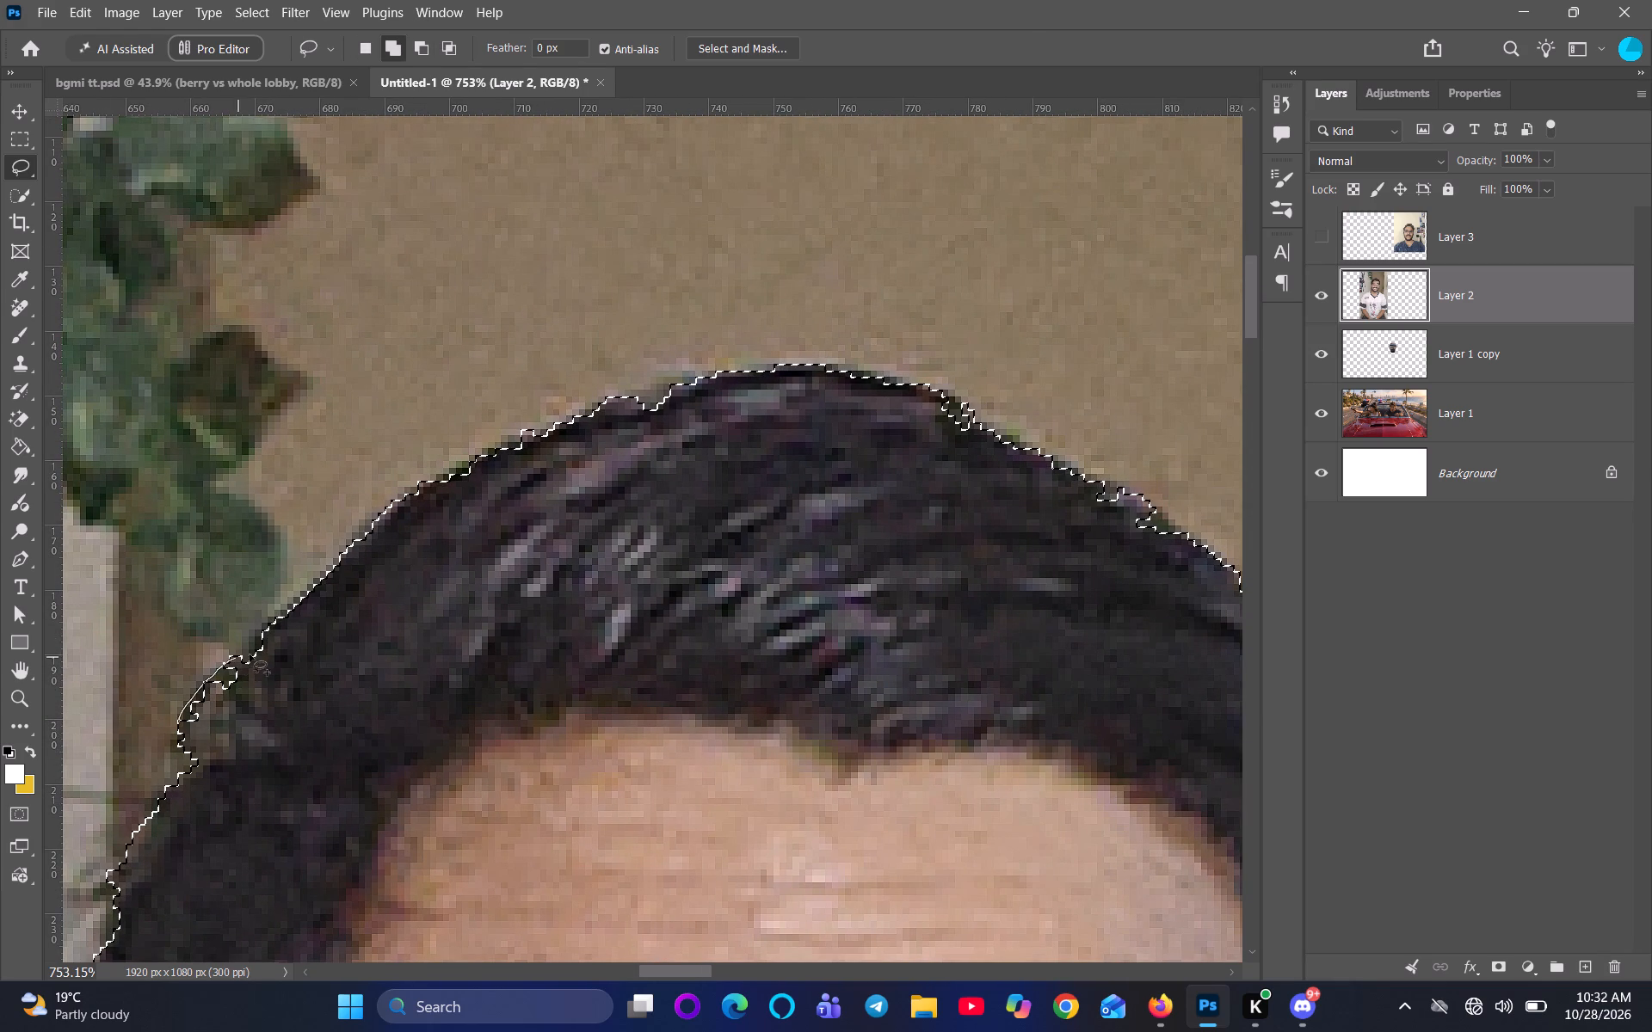
left_click_drag(250, 654, 170, 719, "shift")
Add the jagged notches along the door-side top of the hair to the head selection with the Lasso tool, smoothing the outline.
key("space")
key("space")
key("space")
key("space")
key("space")
key("space")
key("space")
key("space")
key("space")
key("space")
key("space")
key("space")
key("space")
key("space")
key("space")
key("space")
key("space")
key("space")
key("space")
key("space")
left_click_drag(510, 589, 122, 568)
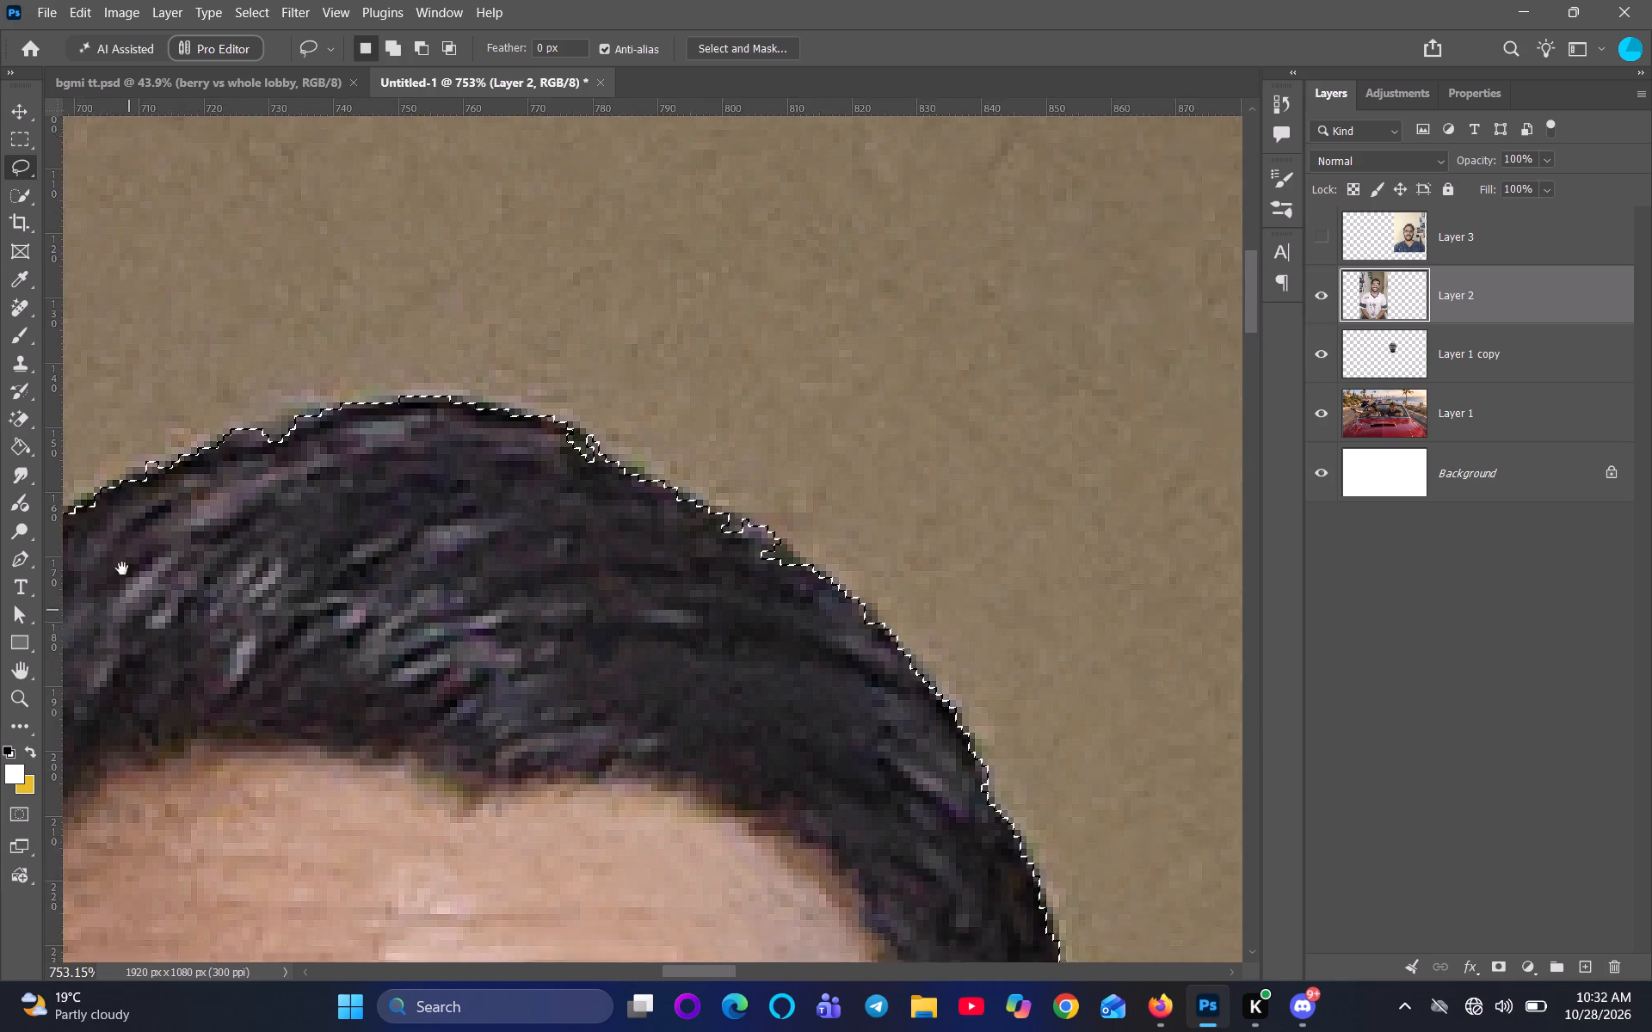
left_click_drag(122, 568, 95, 394)
scroll(636, 417, "down", 3)
key("space")
key("space")
key("space")
key("space")
key("space")
key("space")
key("space")
key("space")
key("space")
key("space")
key("space")
key("space")
key("space")
key("space")
key("space")
key("space")
key("space")
key("space")
key("space")
key("space")
scroll(499, 444, "down", 2)
scroll(509, 446, "up", 3)
left_click_drag(562, 235, 562, 241, "shift")
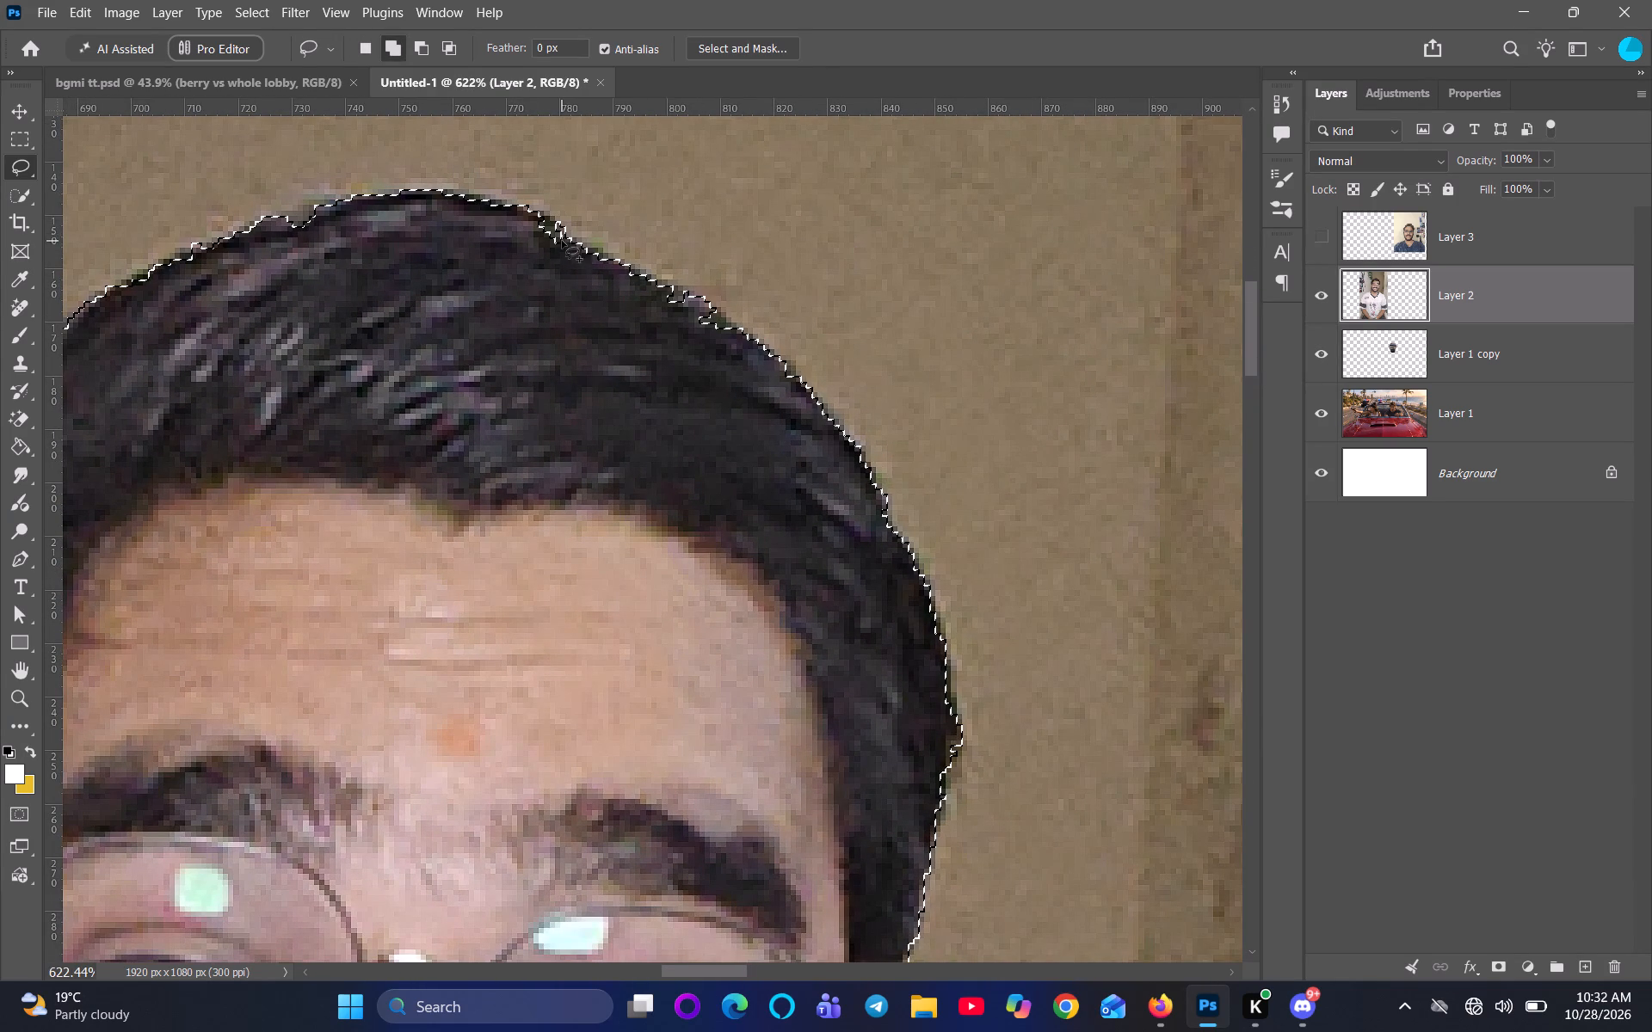
left_click_drag(562, 241, 700, 359, "shift")
left_click_drag(700, 359, 557, 246, "shift")
Inspect the head selection's edge down the door-side hair and ear, and check the outline around the whole face.
key("space")
key("space")
key("space")
key("space")
key("space")
key("space")
key("space")
key("space")
key("space")
key("space")
key("space")
key("space")
key("space")
key("space")
key("space")
key("space")
key("space")
key("space")
key("space")
key("space")
left_click_drag(747, 508, 629, 162)
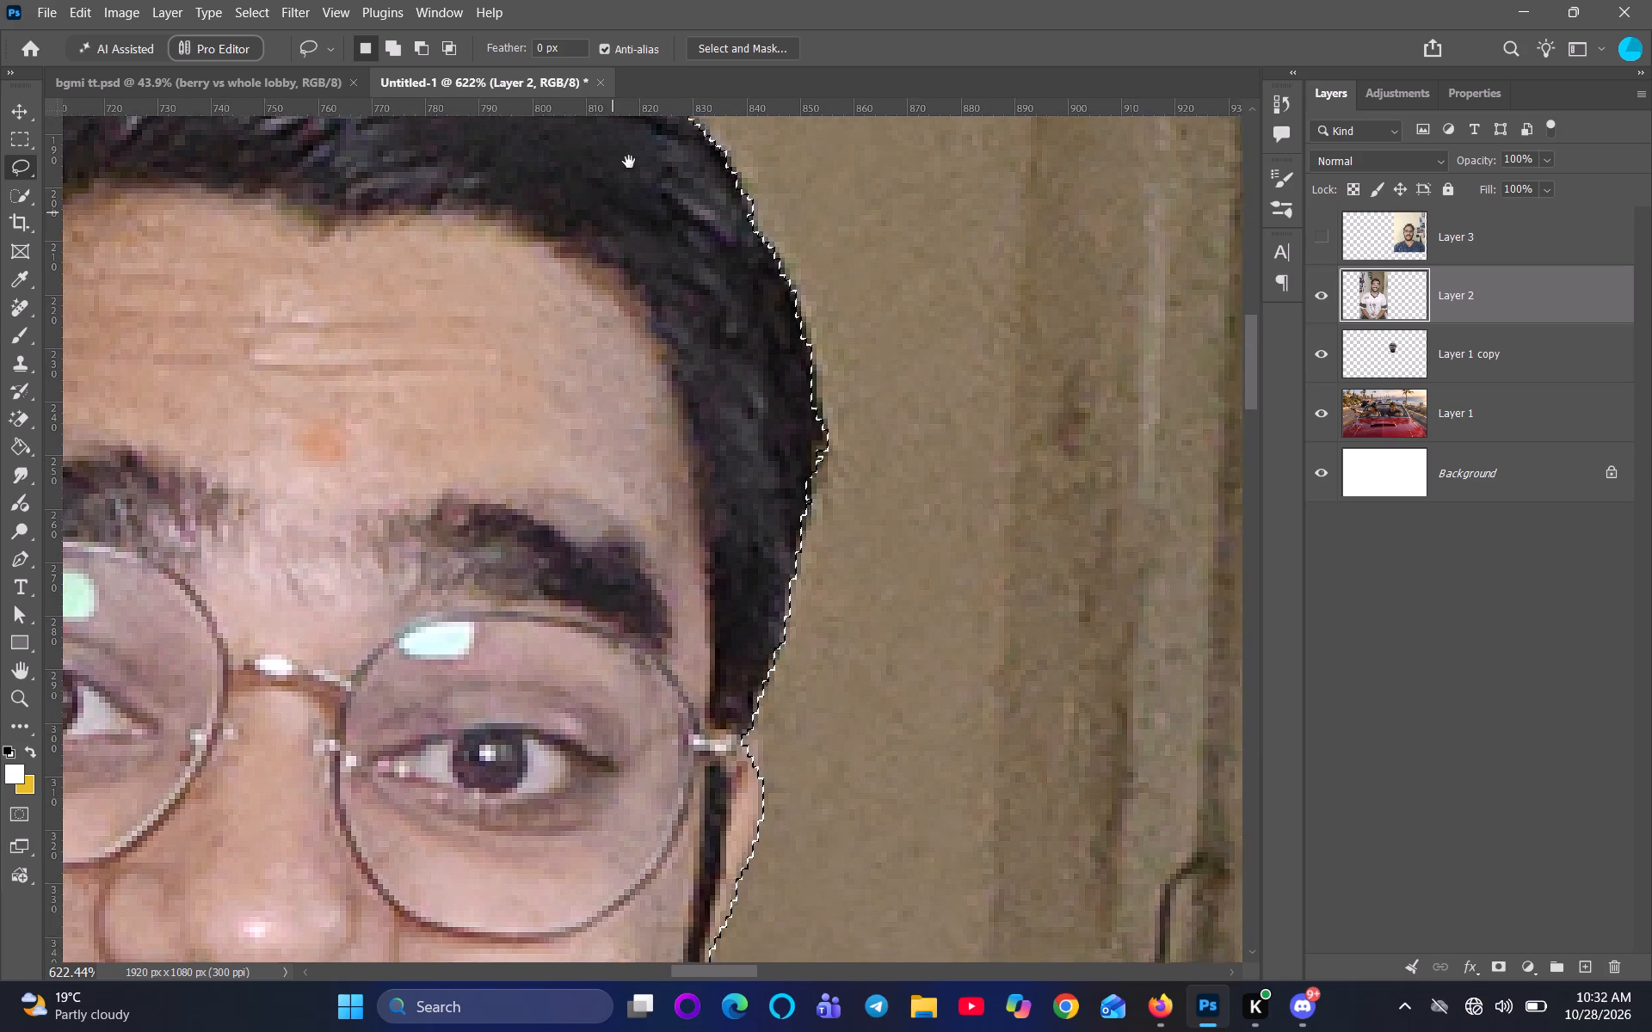
left_click_drag(629, 162, 687, 64)
scroll(561, 224, "down", 4)
scroll(633, 525, "down", 4)
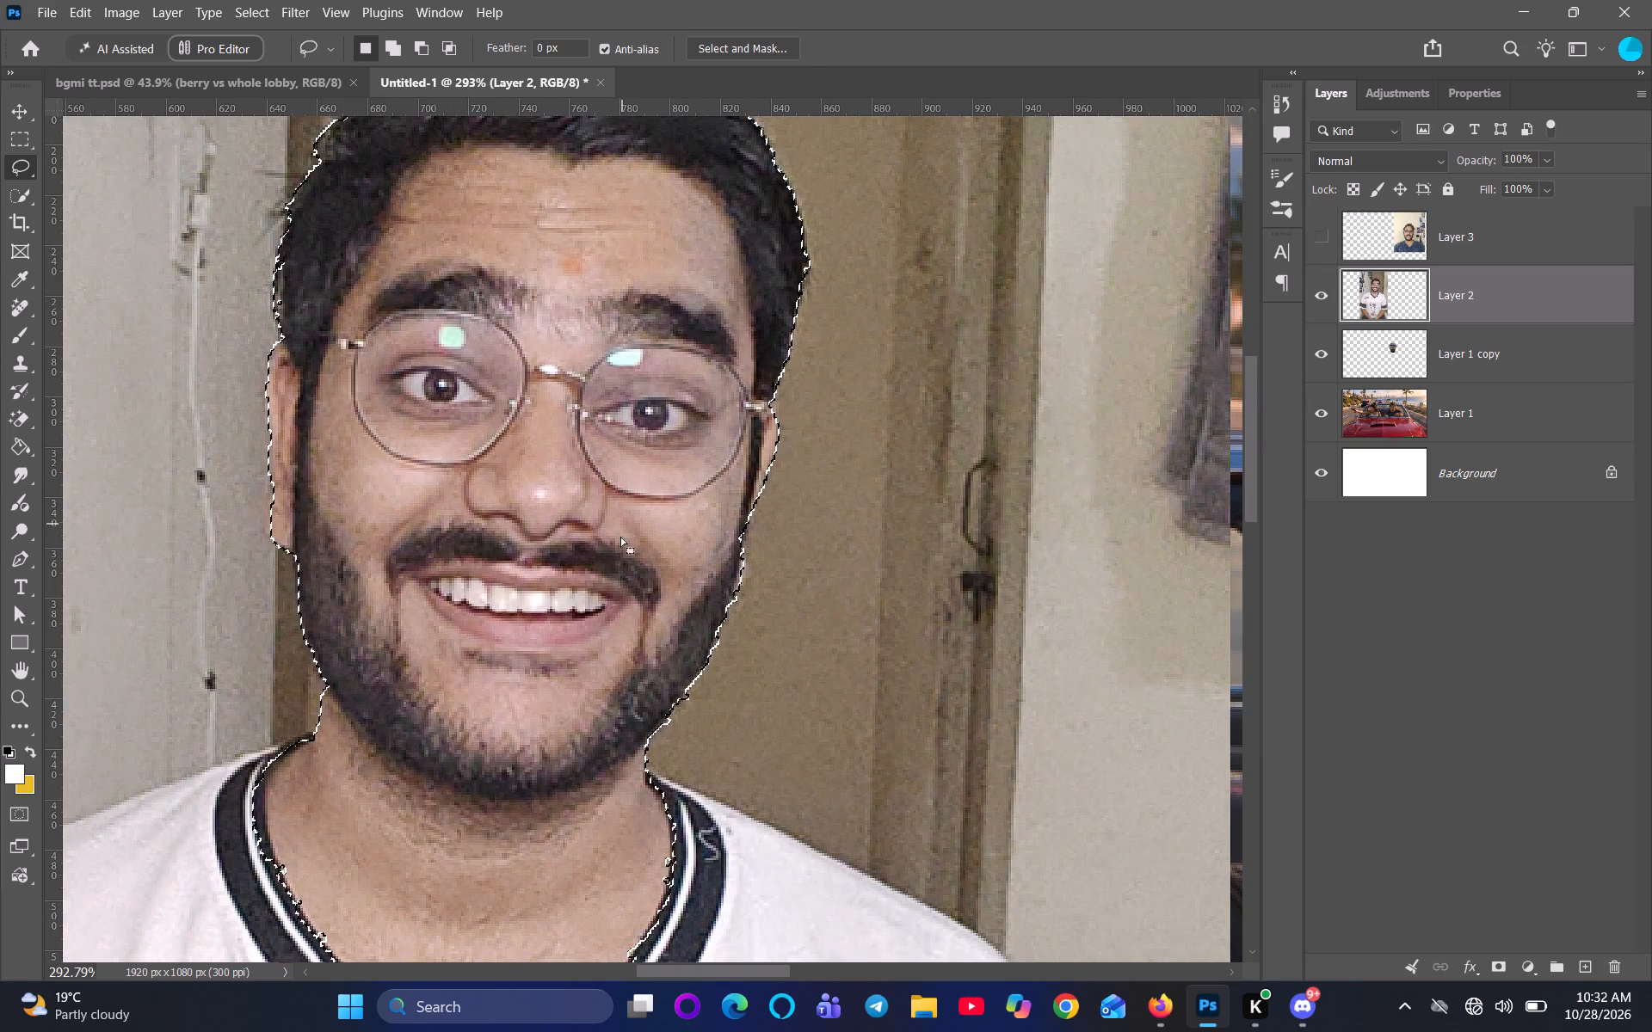
Subtract the lower lobe of the wall-side ear from the head selection with the Lasso tool, smoothing the cut along the jaw.
scroll(296, 549, "up", 2)
scroll(221, 493, "up", 3)
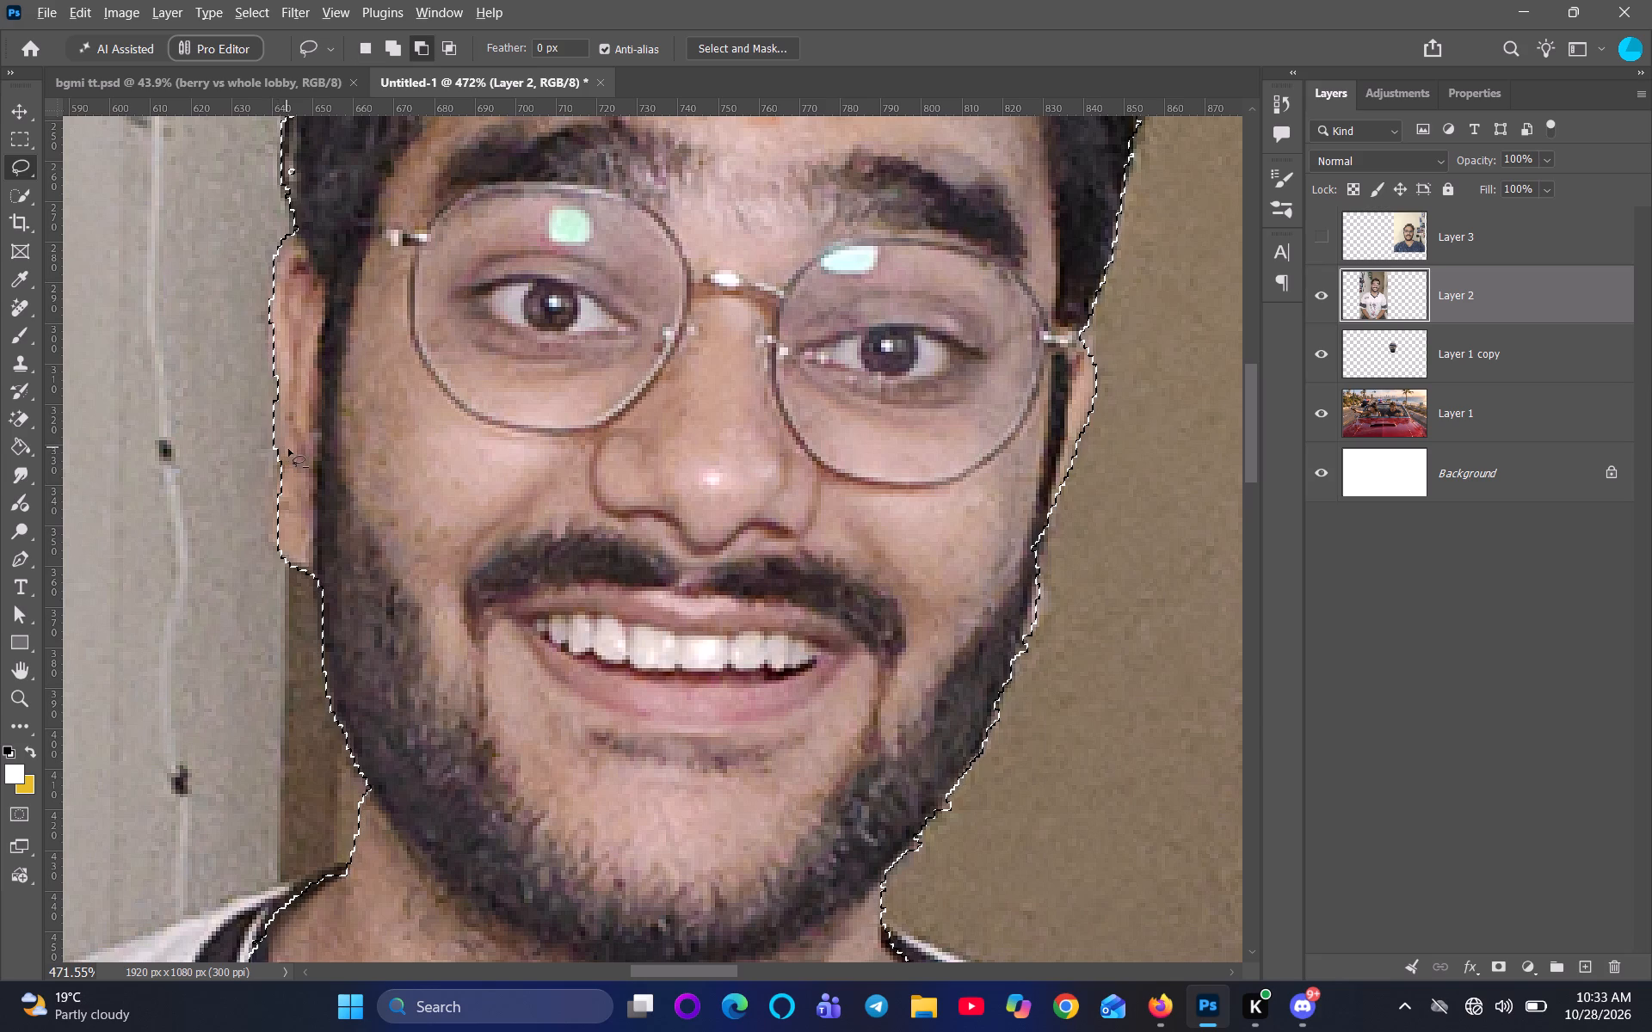
left_click(282, 438, "alt")
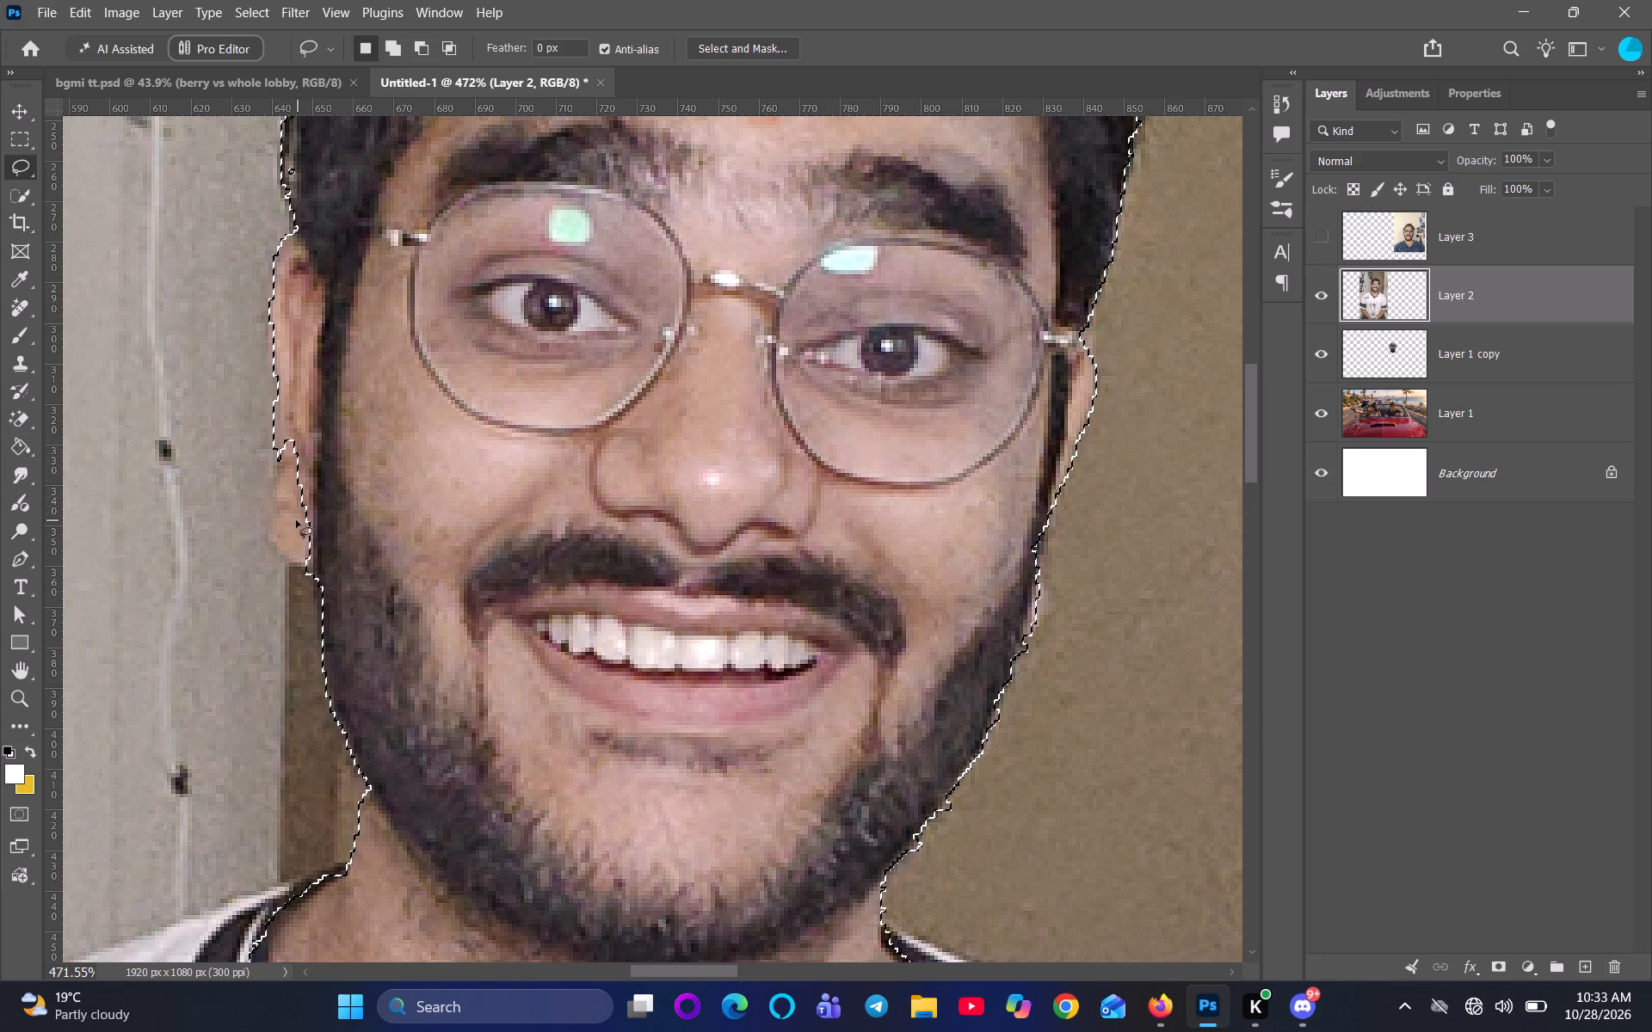
scroll(295, 520, "up", 3)
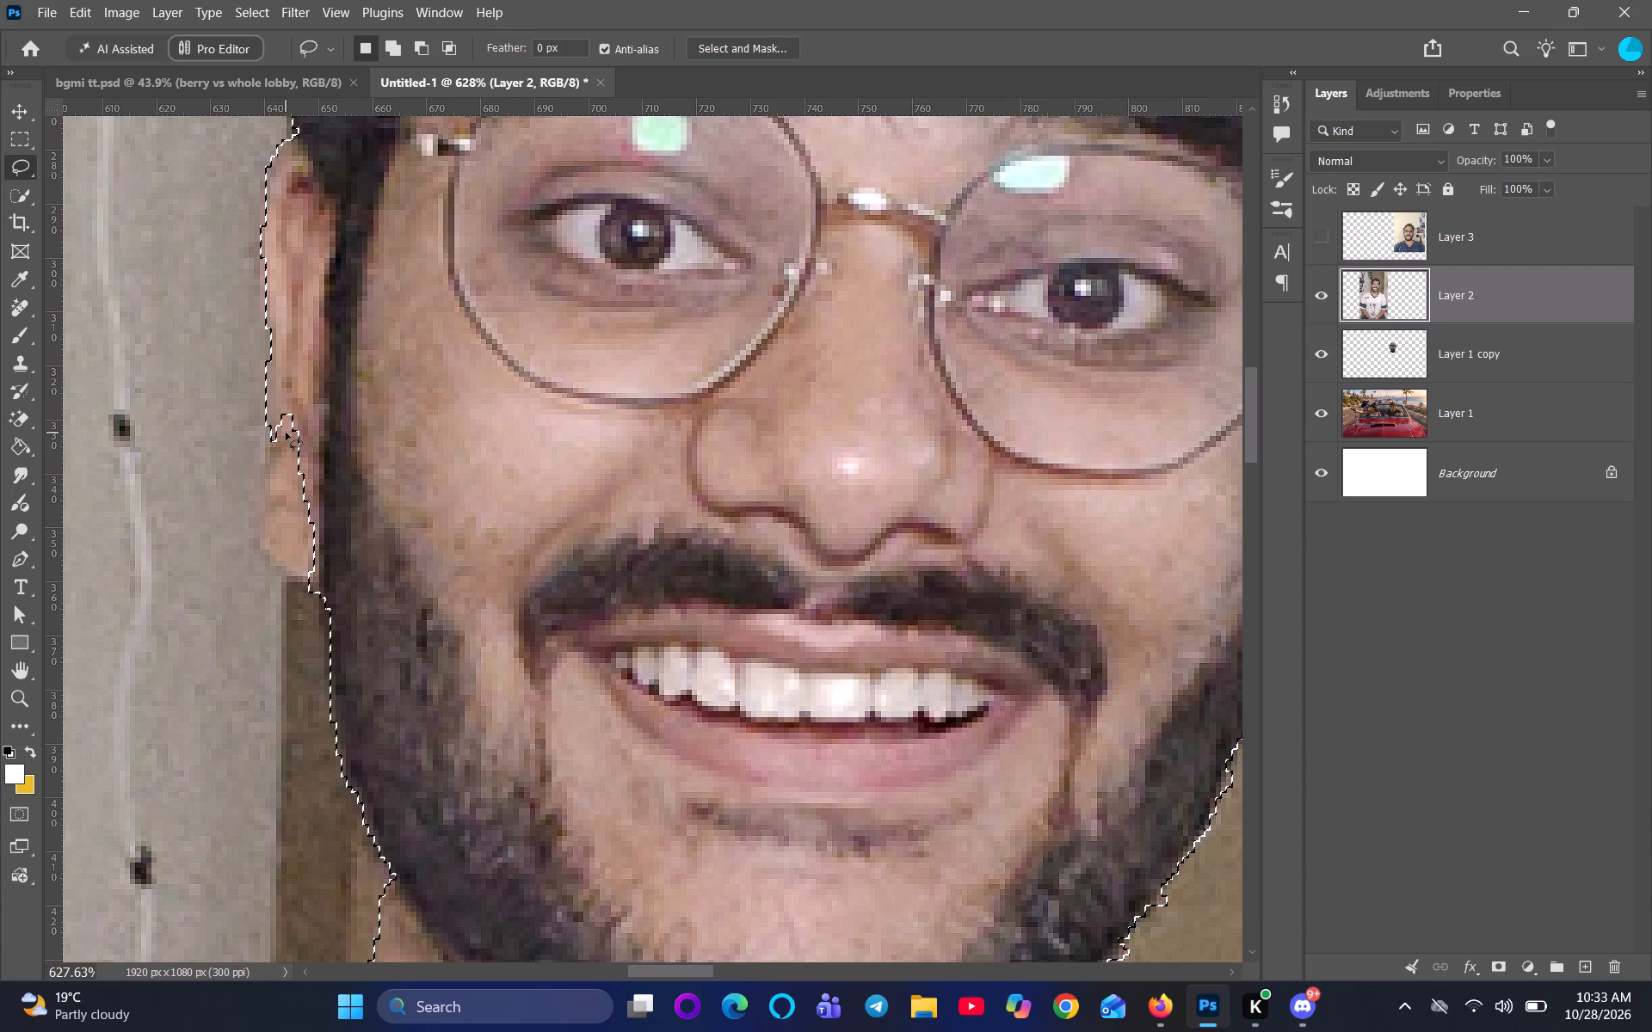
left_click_drag(295, 420, 312, 504, "alt")
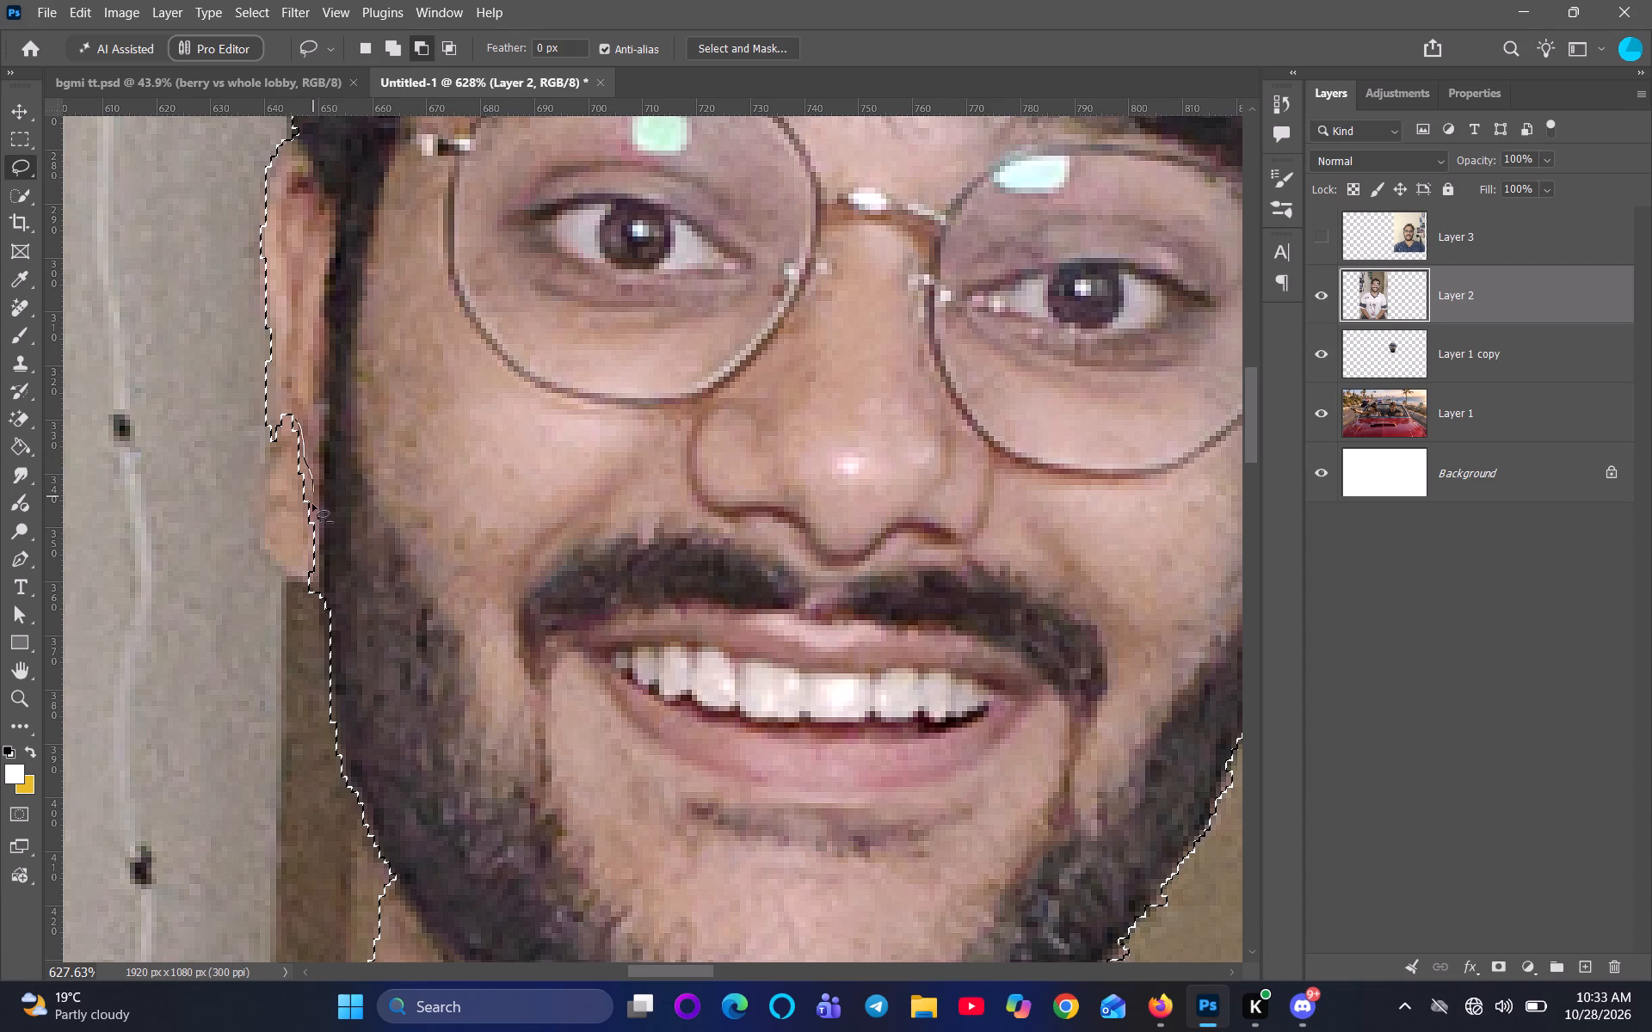
left_click_drag(312, 504, 301, 412, "alt")
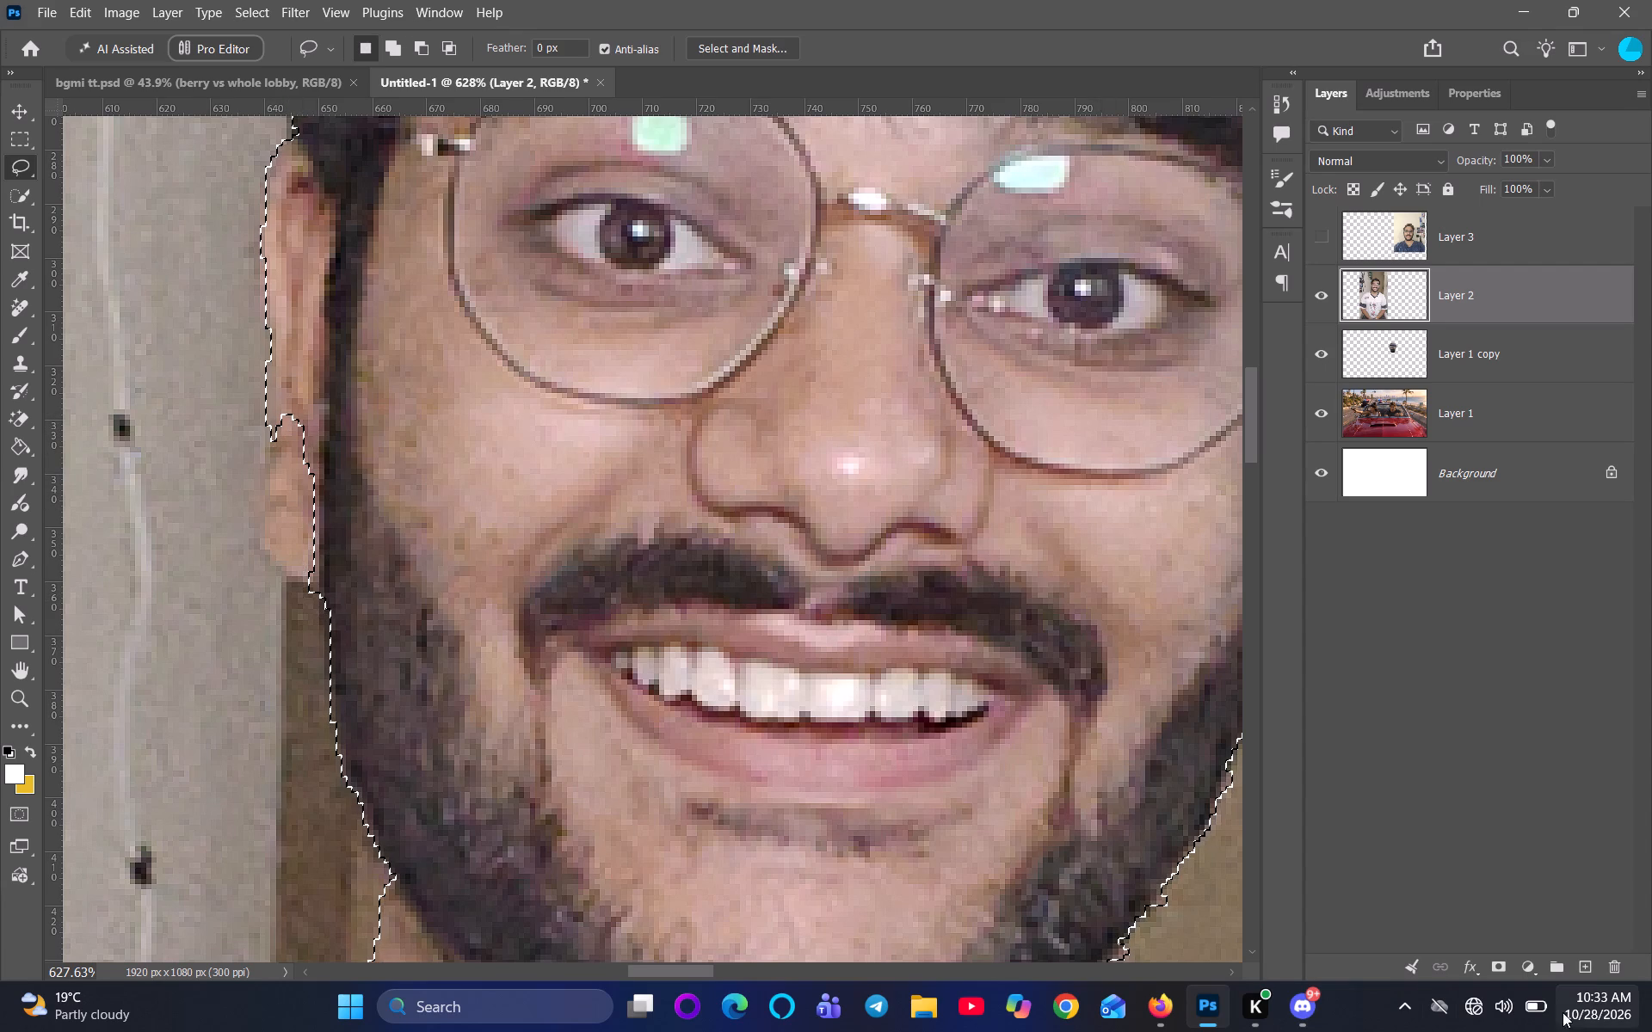
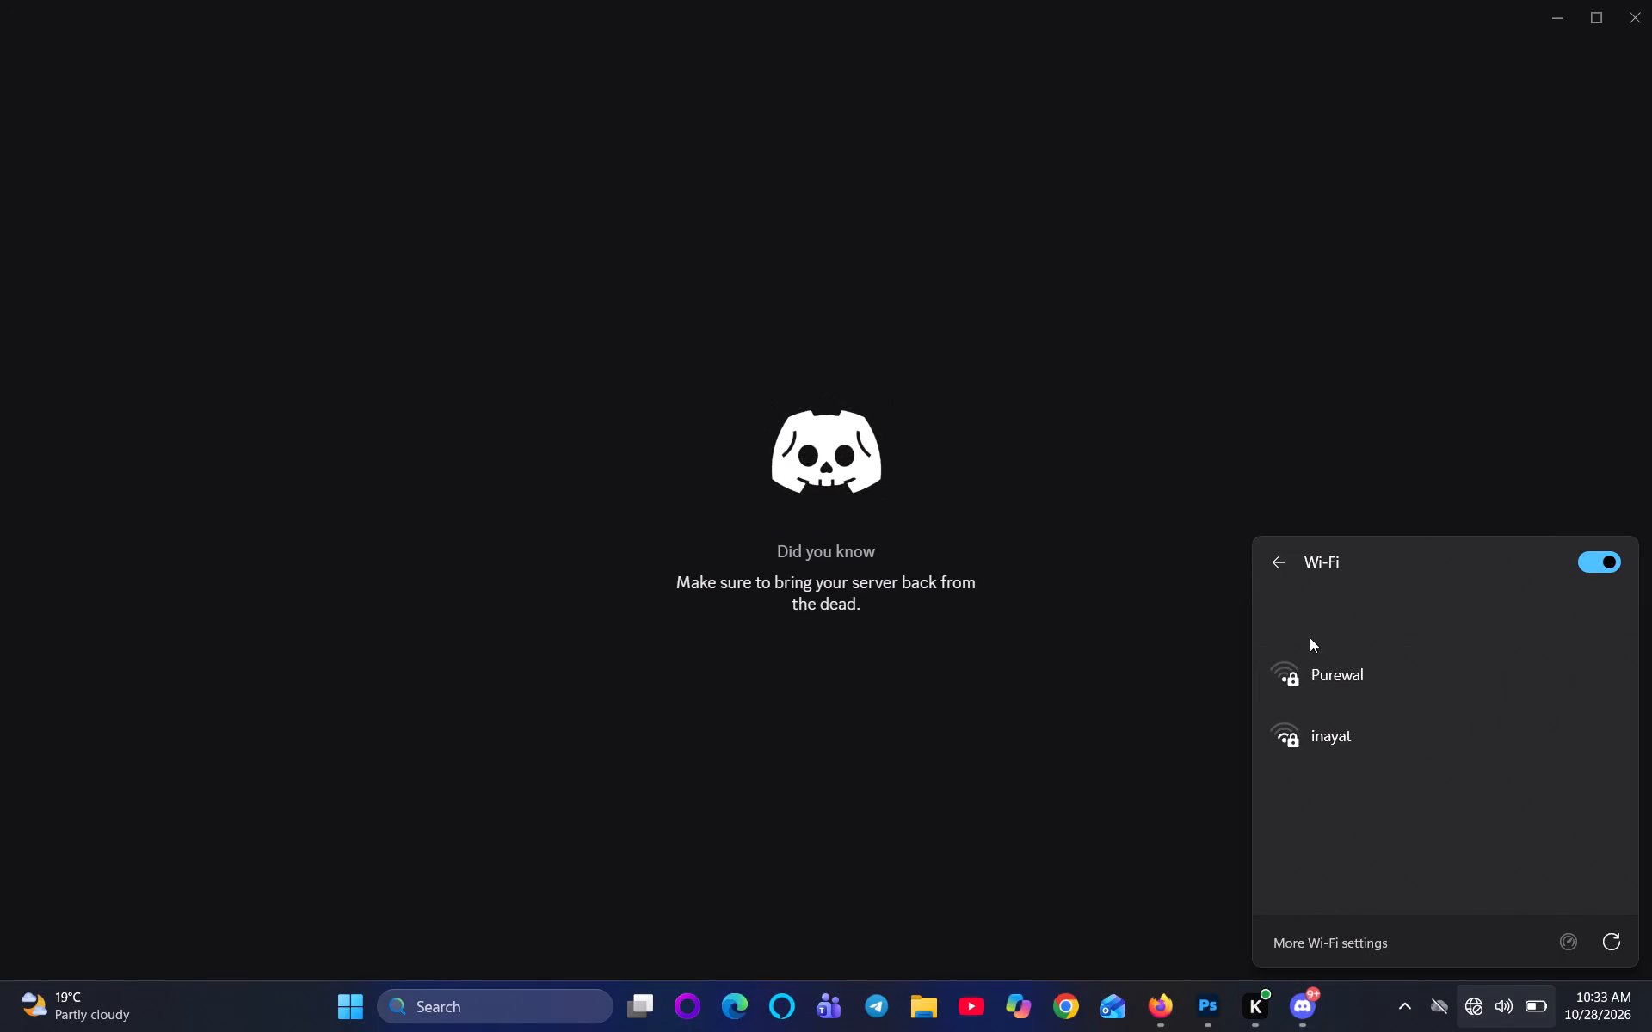
Connect the computer to the secured iPhone Wi-Fi network.
scroll(1310, 659, "up", 2)
left_click(1342, 624)
left_click(1511, 697)
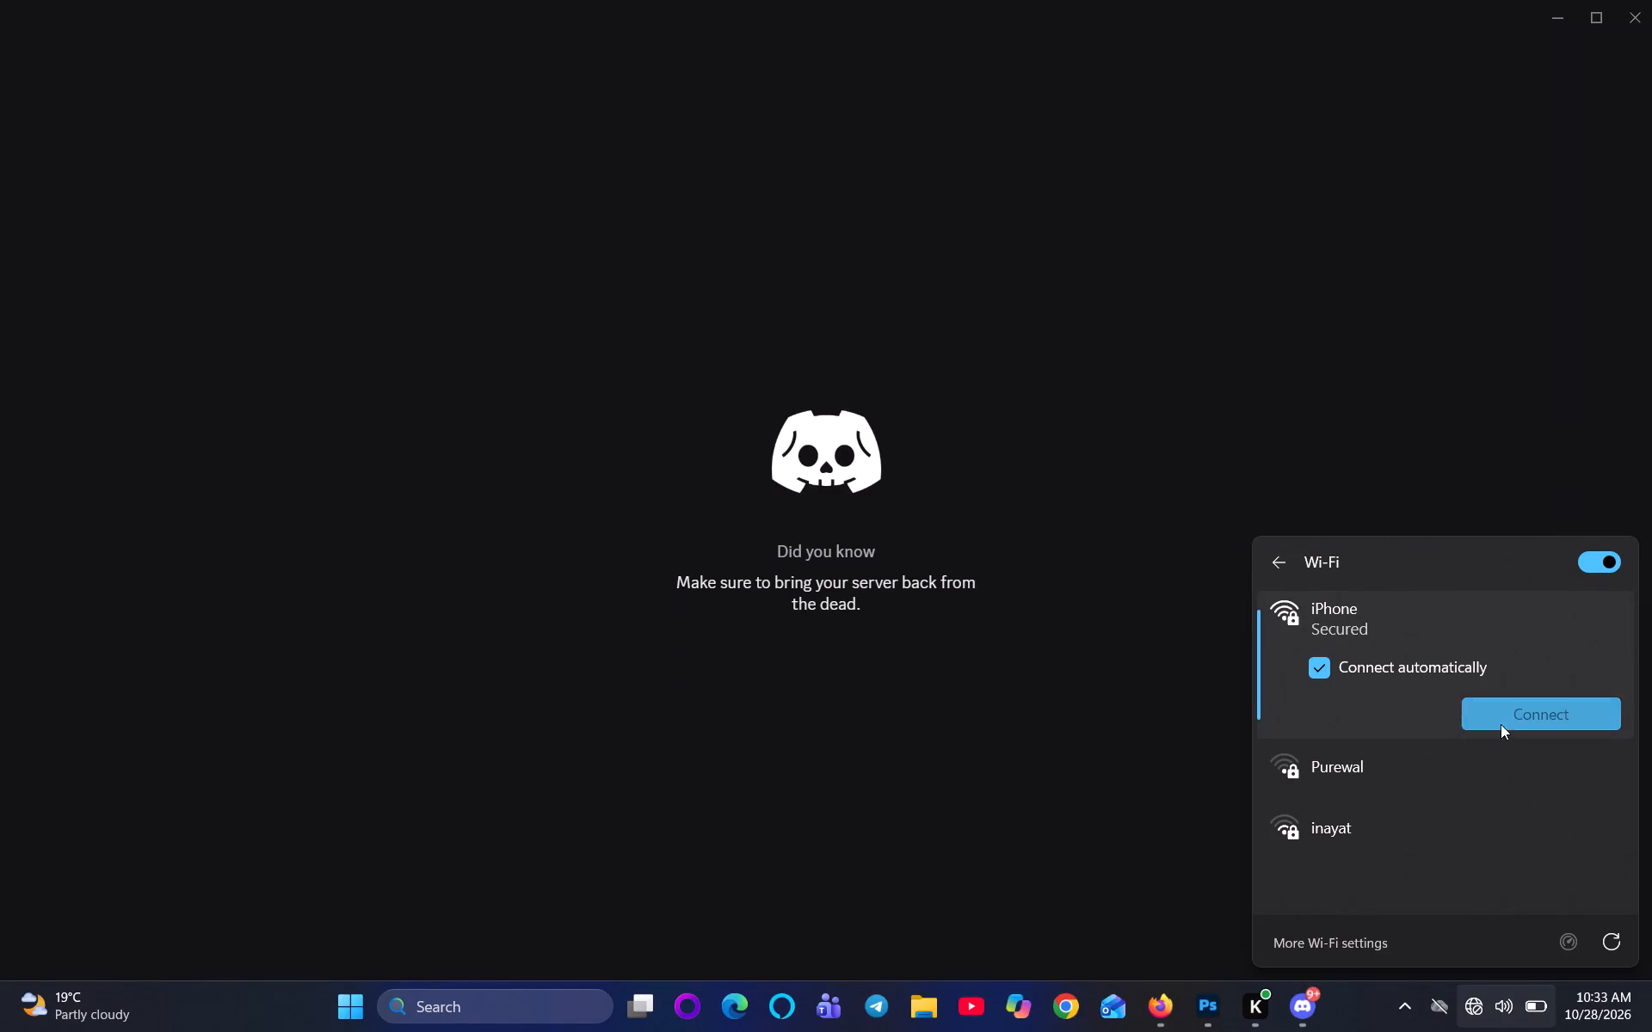
left_click(1501, 721)
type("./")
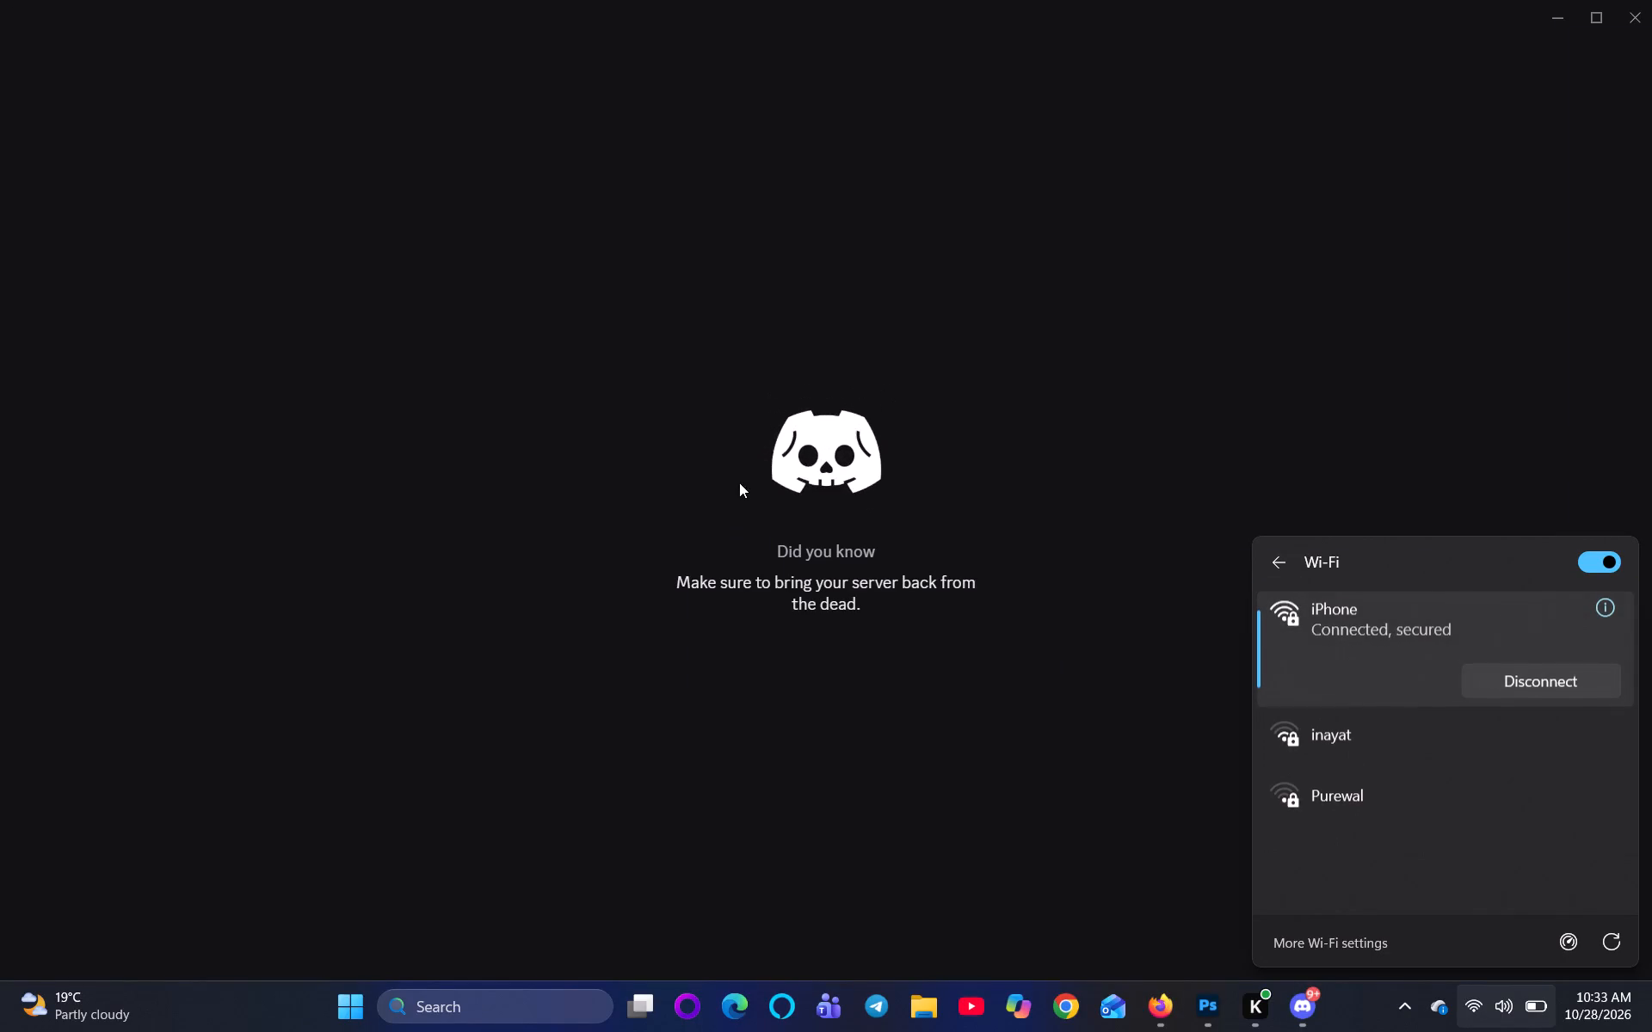
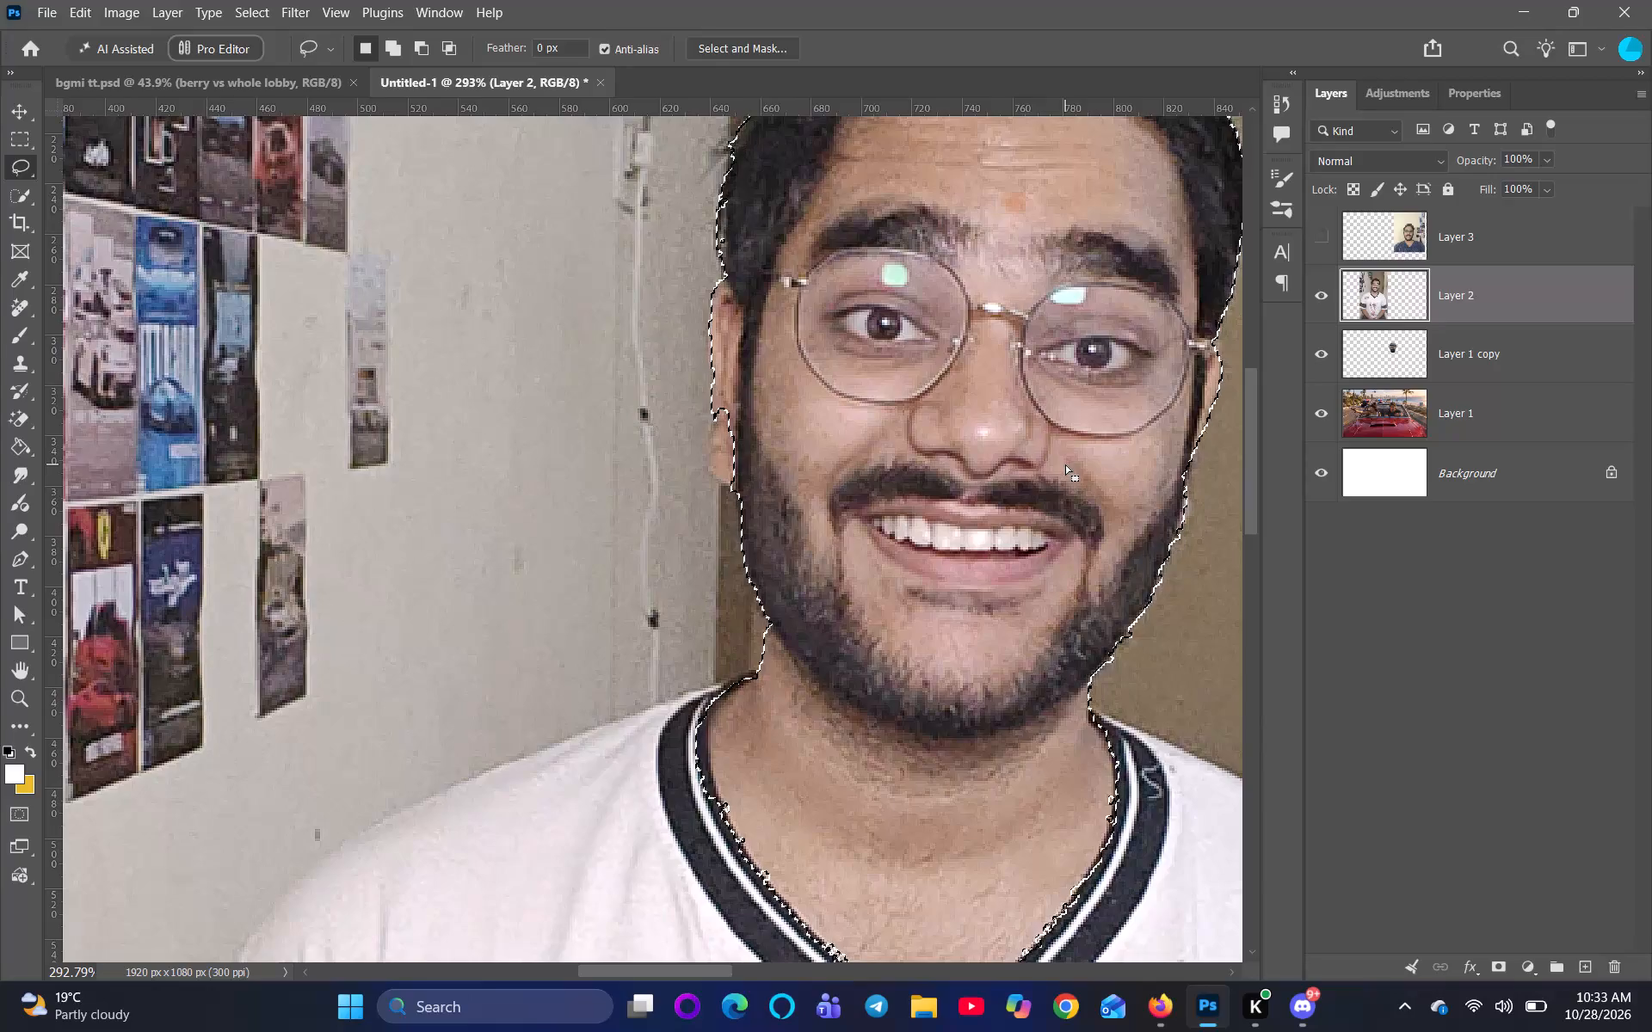
Inspect the head selection's edge along the shirt's V-neck, from the point of the V up the wall-side collar.
key("ctrl+0")
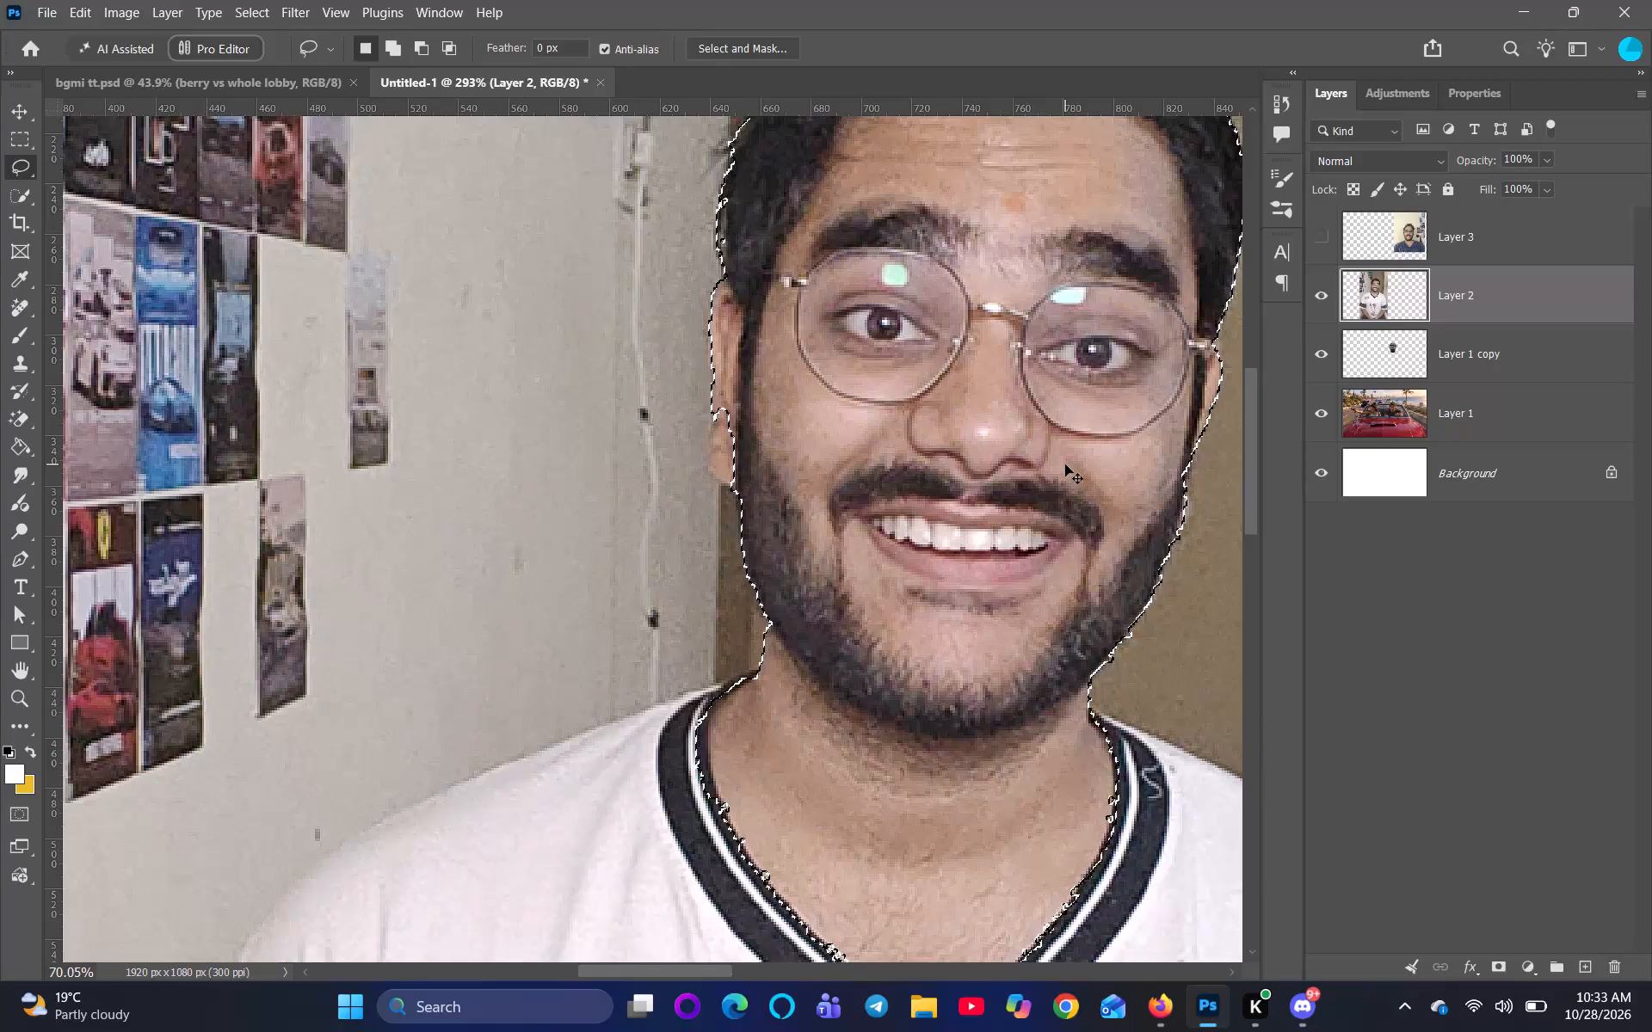
scroll(713, 570, "up", 7)
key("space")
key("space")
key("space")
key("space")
left_click_drag(481, 346, 588, 525)
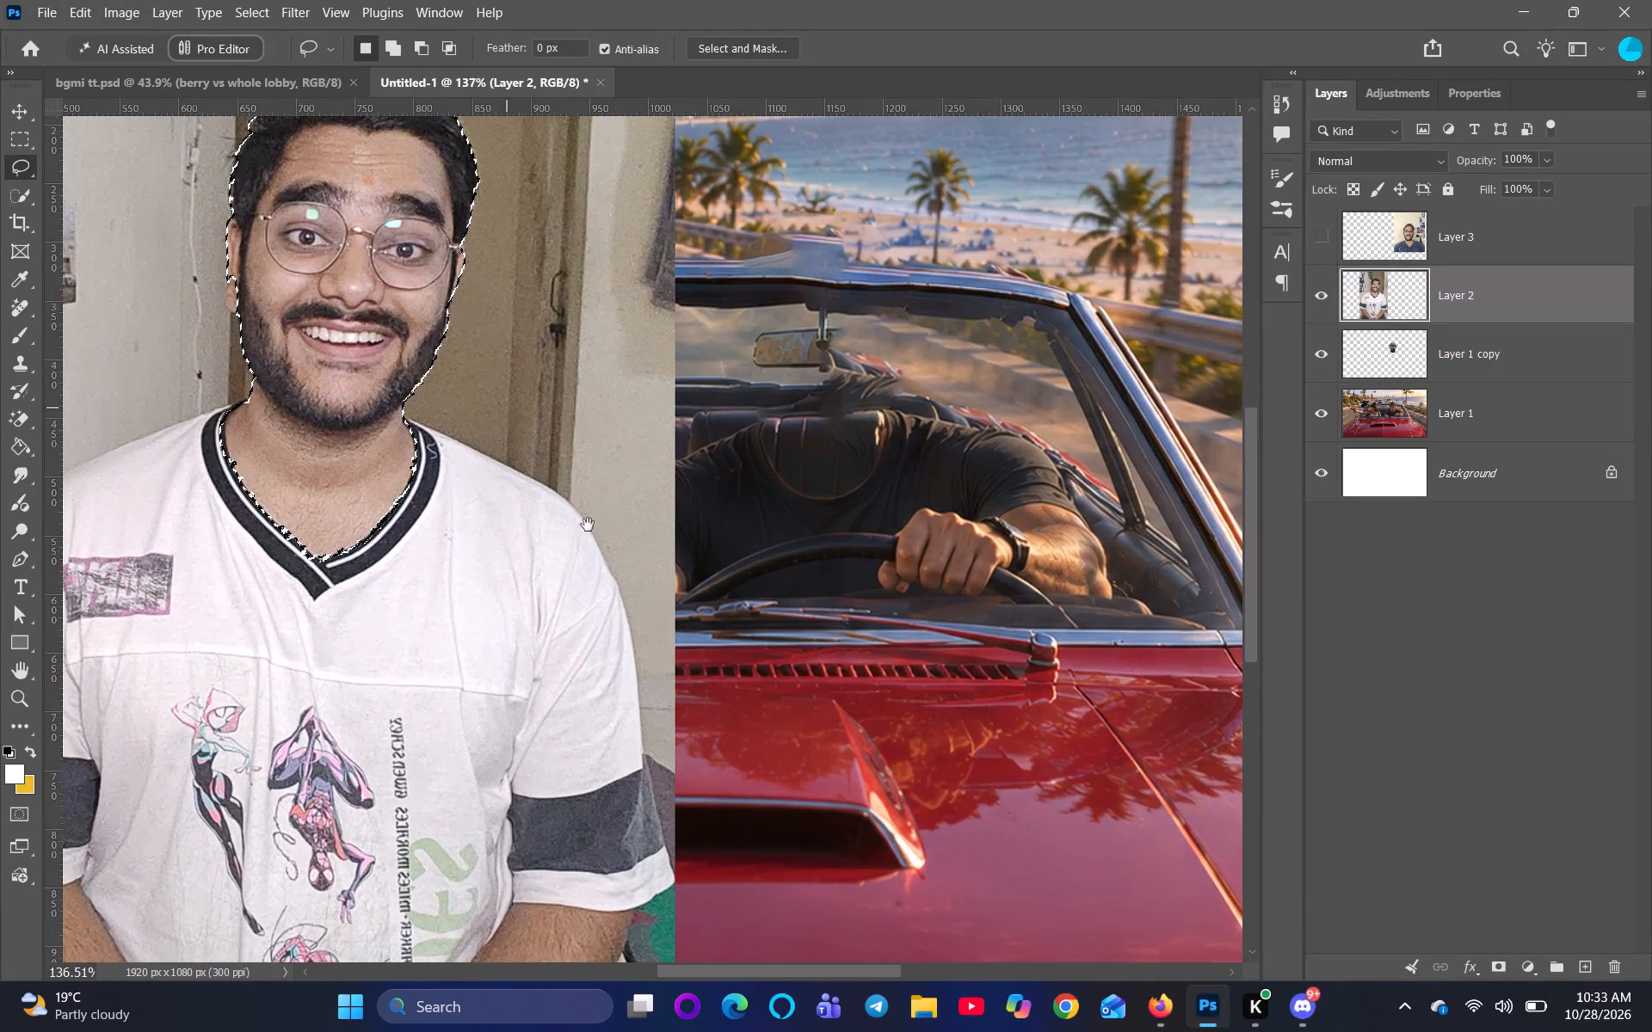
left_click_drag(588, 525, 604, 540)
scroll(500, 599, "up", 8)
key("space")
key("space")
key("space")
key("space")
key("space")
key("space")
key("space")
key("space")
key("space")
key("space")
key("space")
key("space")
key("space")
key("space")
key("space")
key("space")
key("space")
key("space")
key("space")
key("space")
left_click_drag(431, 888, 447, 766)
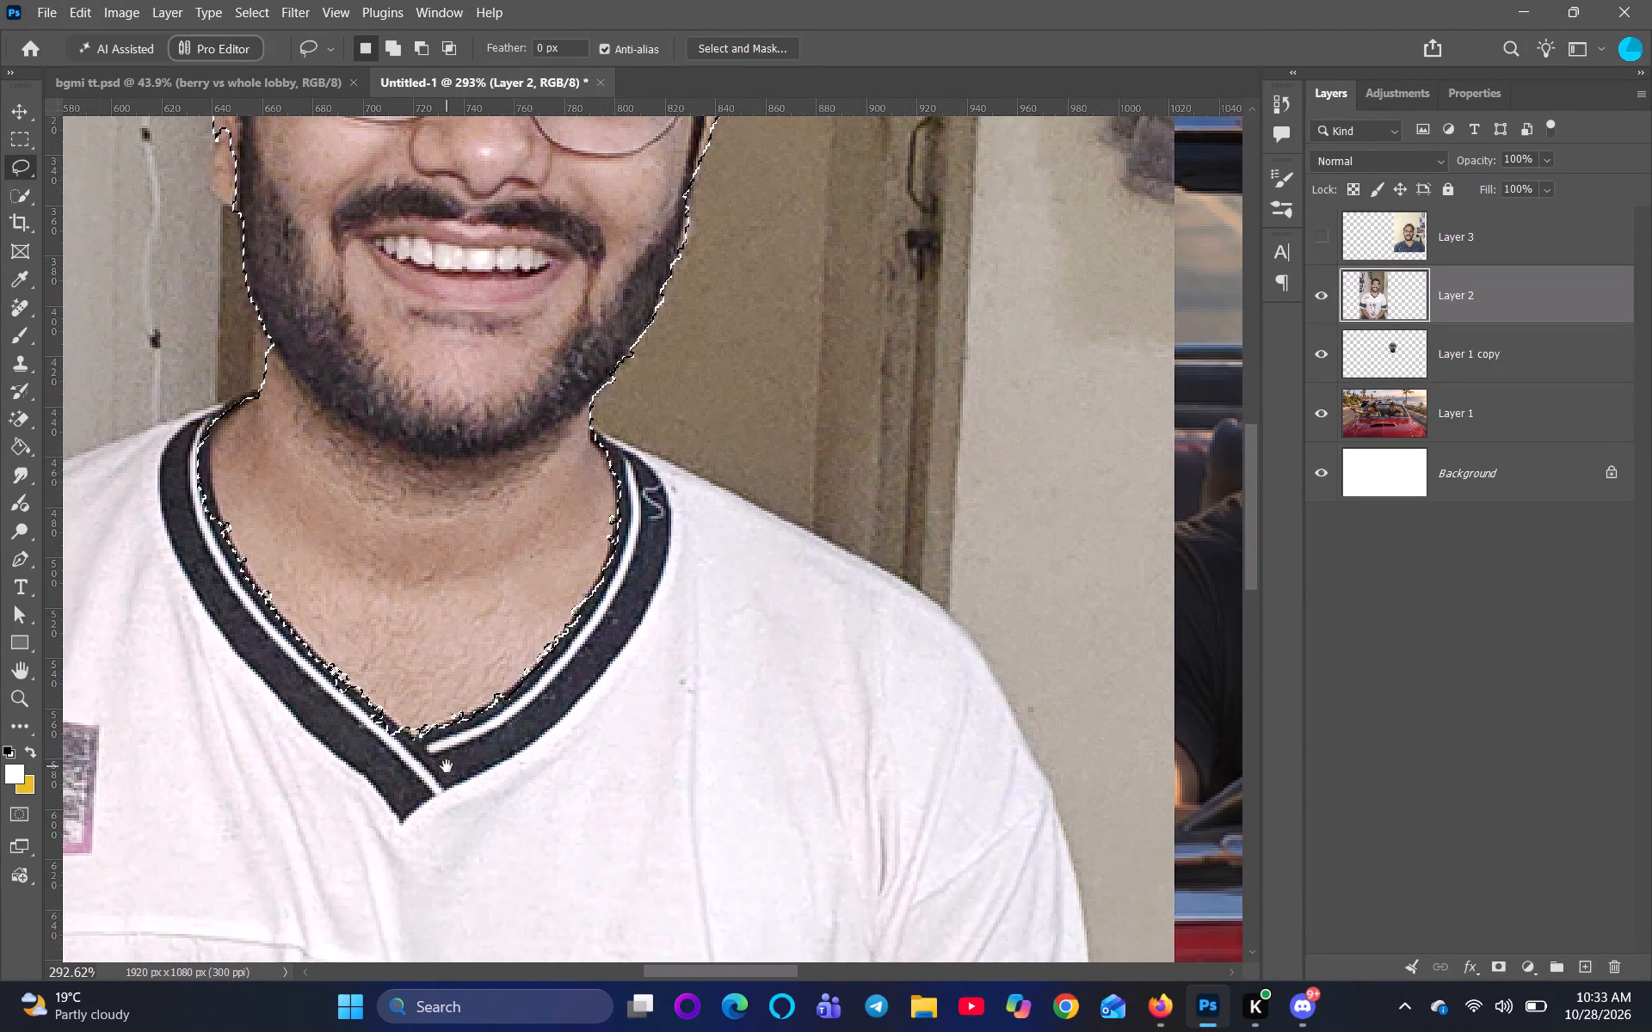
scroll(448, 778, "up", 9)
scroll(329, 732, "up", 2)
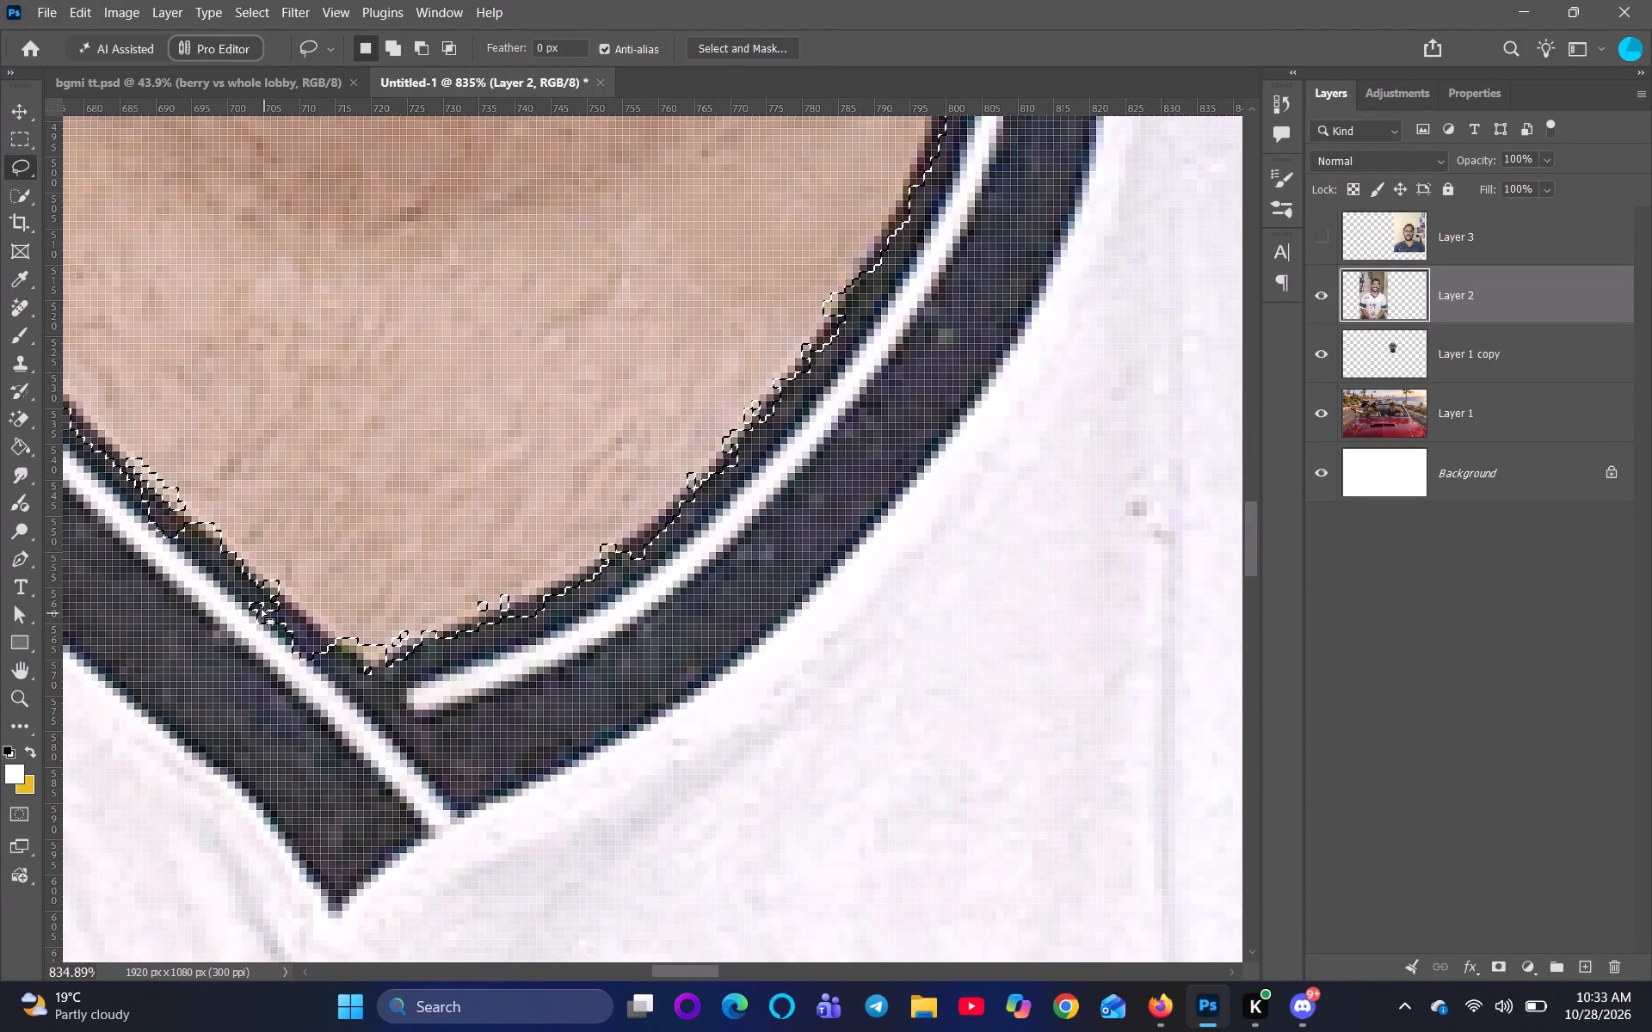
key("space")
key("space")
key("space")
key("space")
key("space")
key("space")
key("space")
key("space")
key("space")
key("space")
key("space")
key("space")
left_click_drag(261, 609, 578, 808)
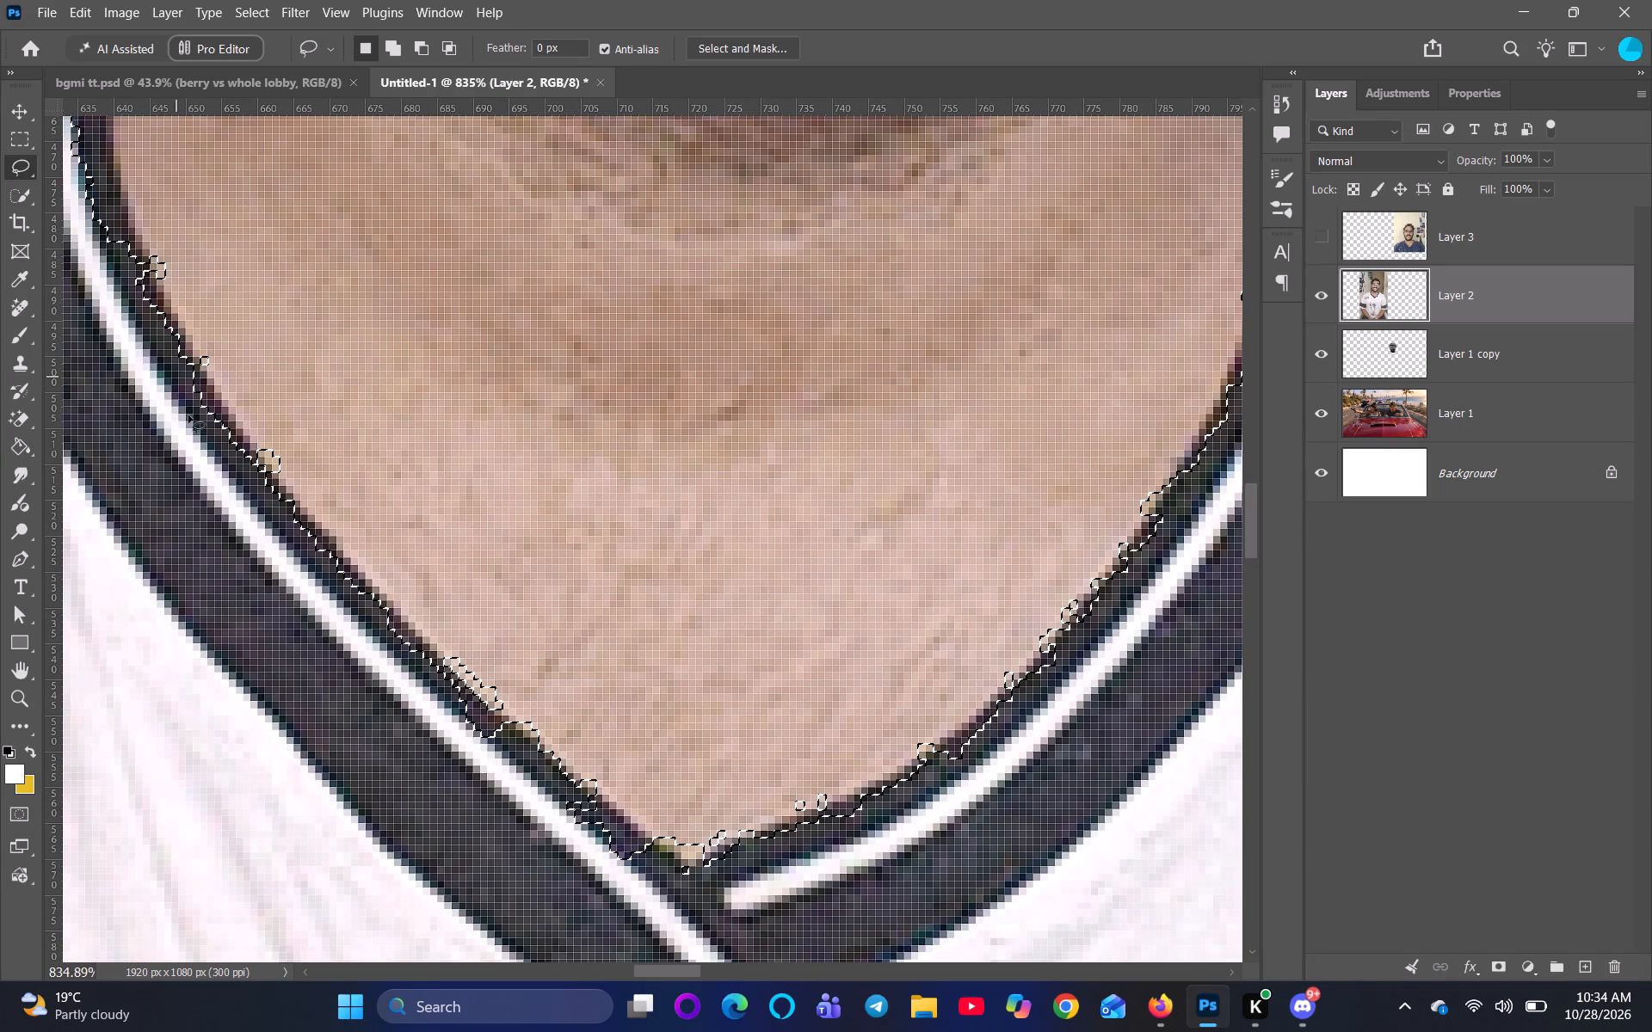
Try to refine the head selection along the wall-side collar edge of the V-neck with the Lasso tool.
left_click_drag(209, 445, 395, 721)
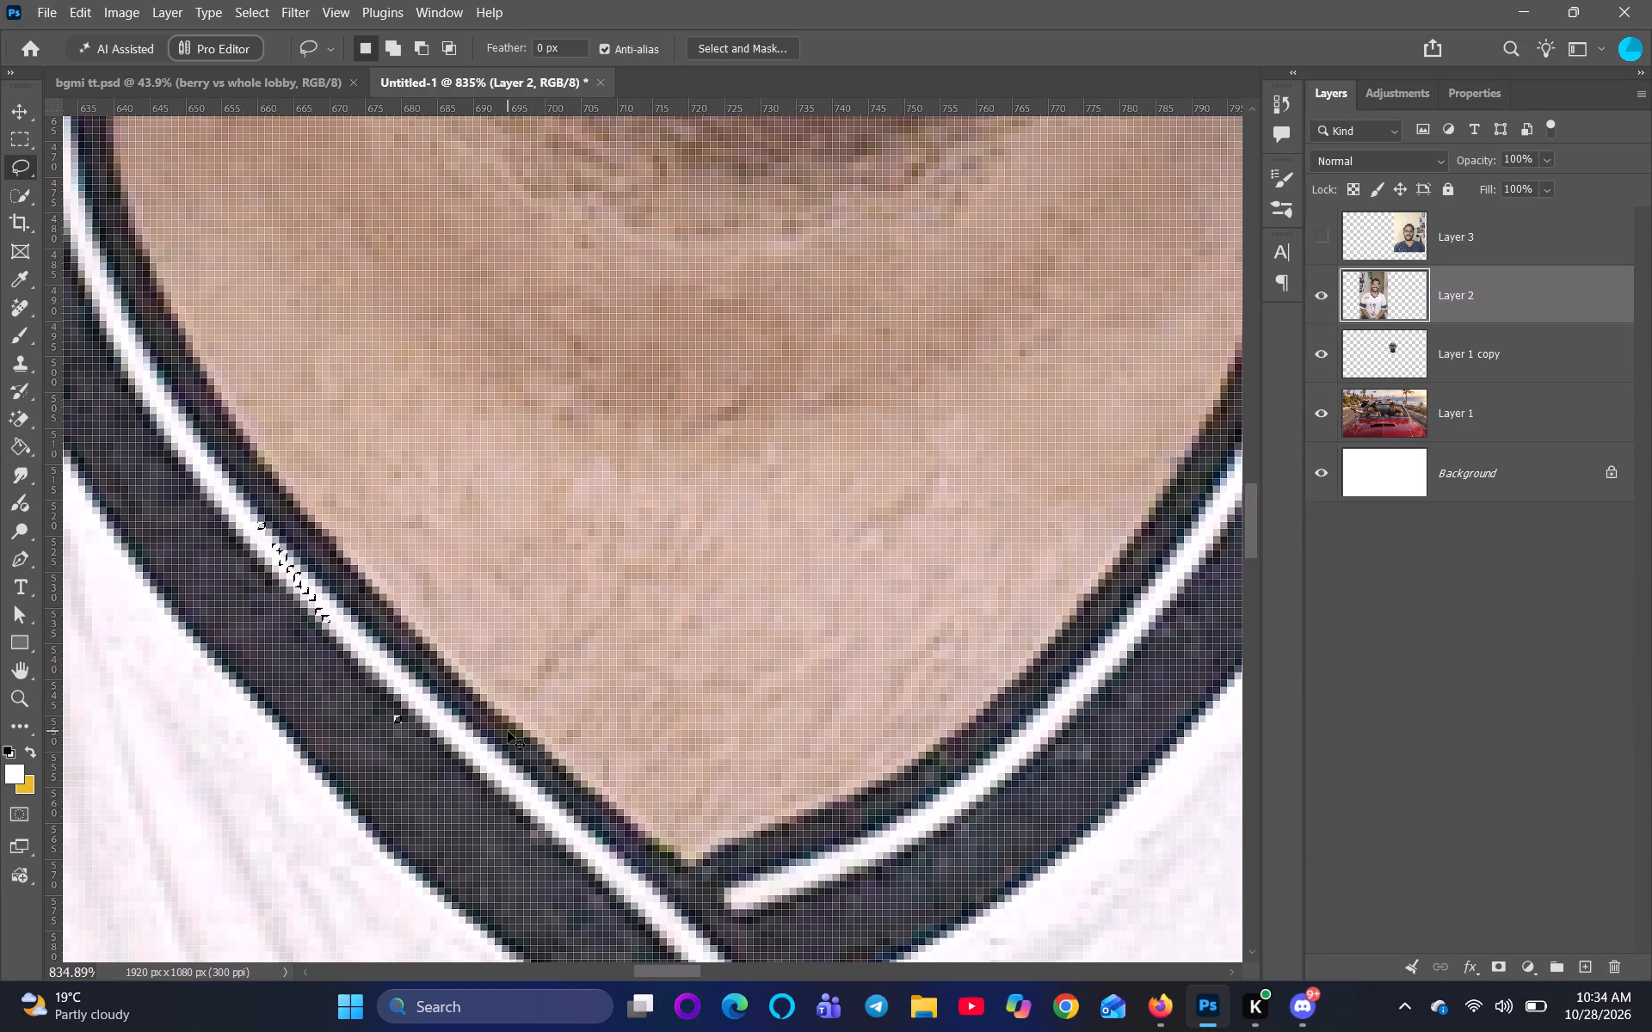
Undo the stray Lasso stroke on the collar that replaced the head selection.
key("ctrl+z")
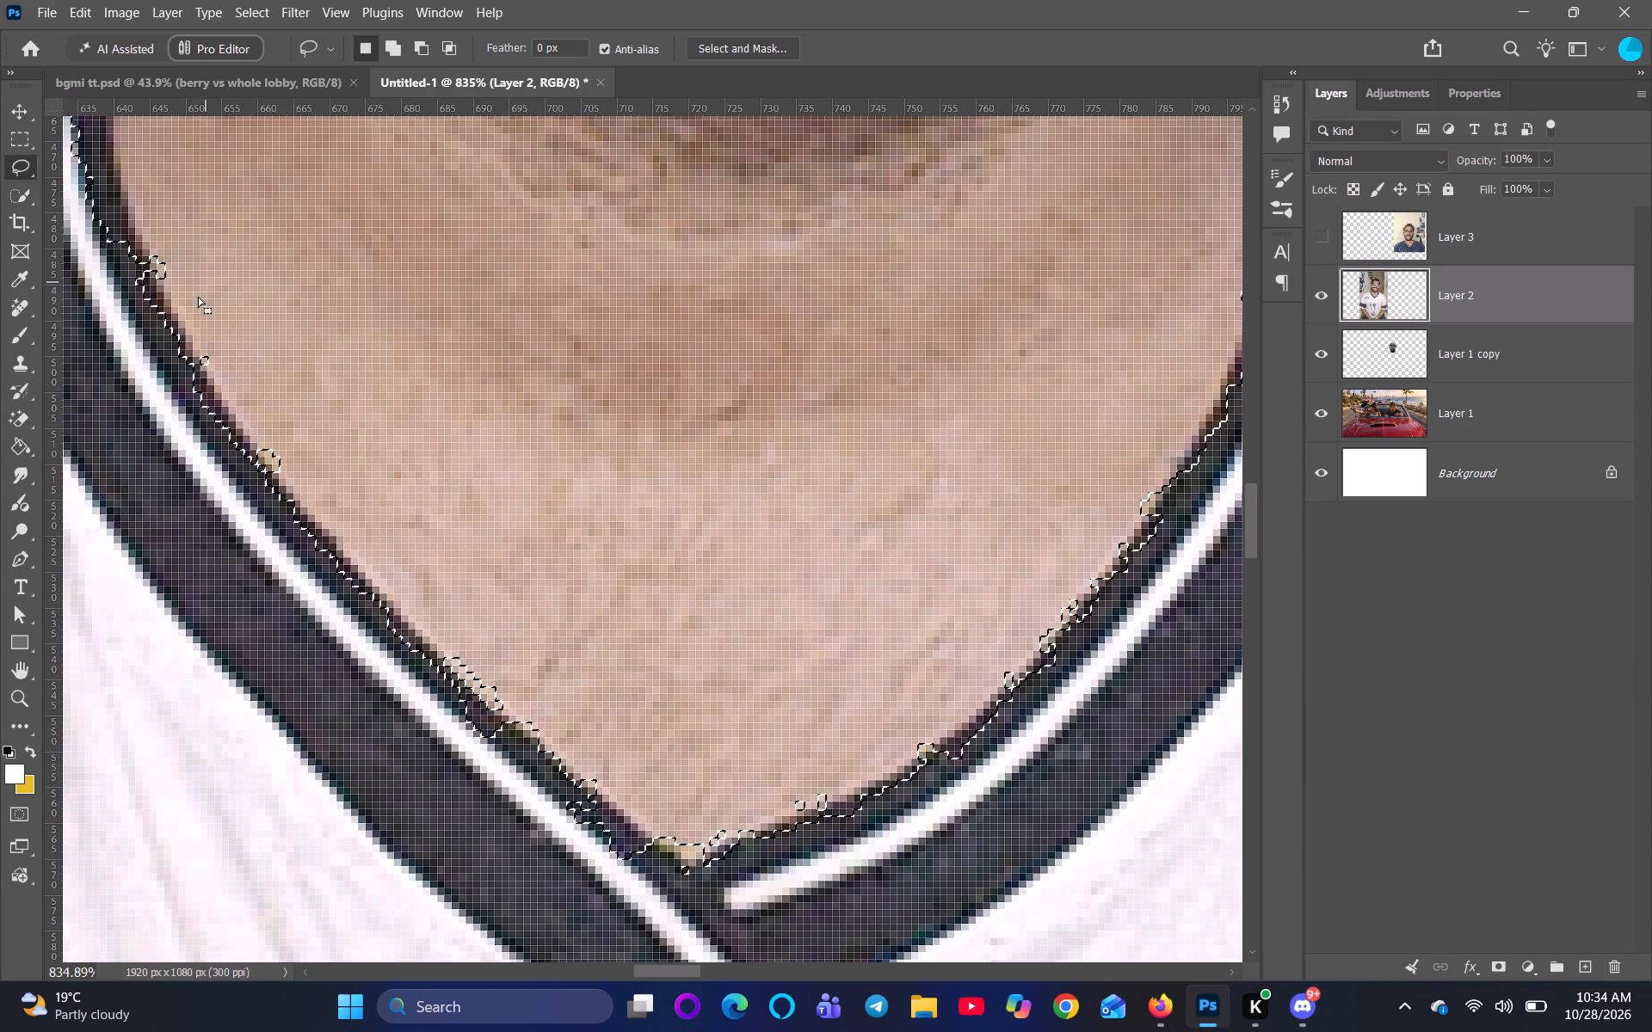
Inspect the head selection's outline along both sides of the V-neck collar and around the neck and jaw.
key("space")
key("space")
key("space")
key("space")
key("space")
key("space")
key("space")
key("space")
key("space")
key("space")
key("space")
key("space")
key("space")
key("space")
key("space")
key("space")
key("space")
left_click_drag(102, 384, 338, 634)
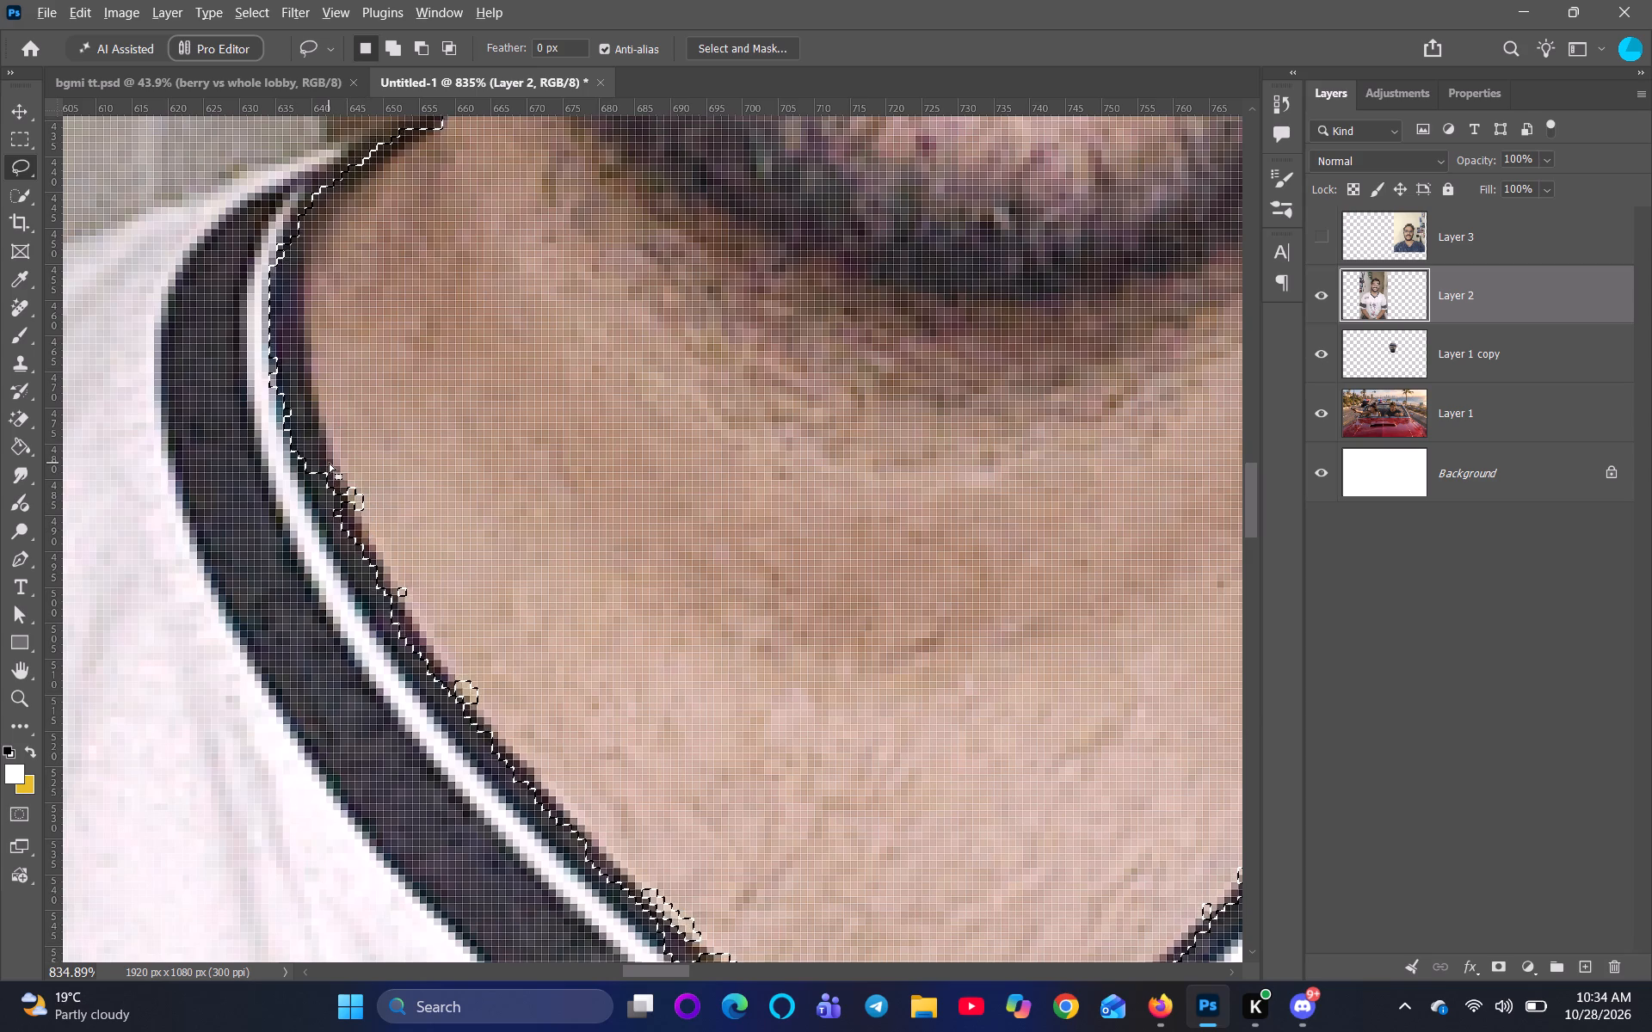
key("space")
key("space")
key("space")
key("space")
key("space")
key("space")
key("space")
key("space")
key("space")
key("space")
key("space")
key("space")
key("space")
key("space")
key("space")
key("space")
key("space")
key("space")
key("space")
key("space")
left_click_drag(592, 556, 294, 281)
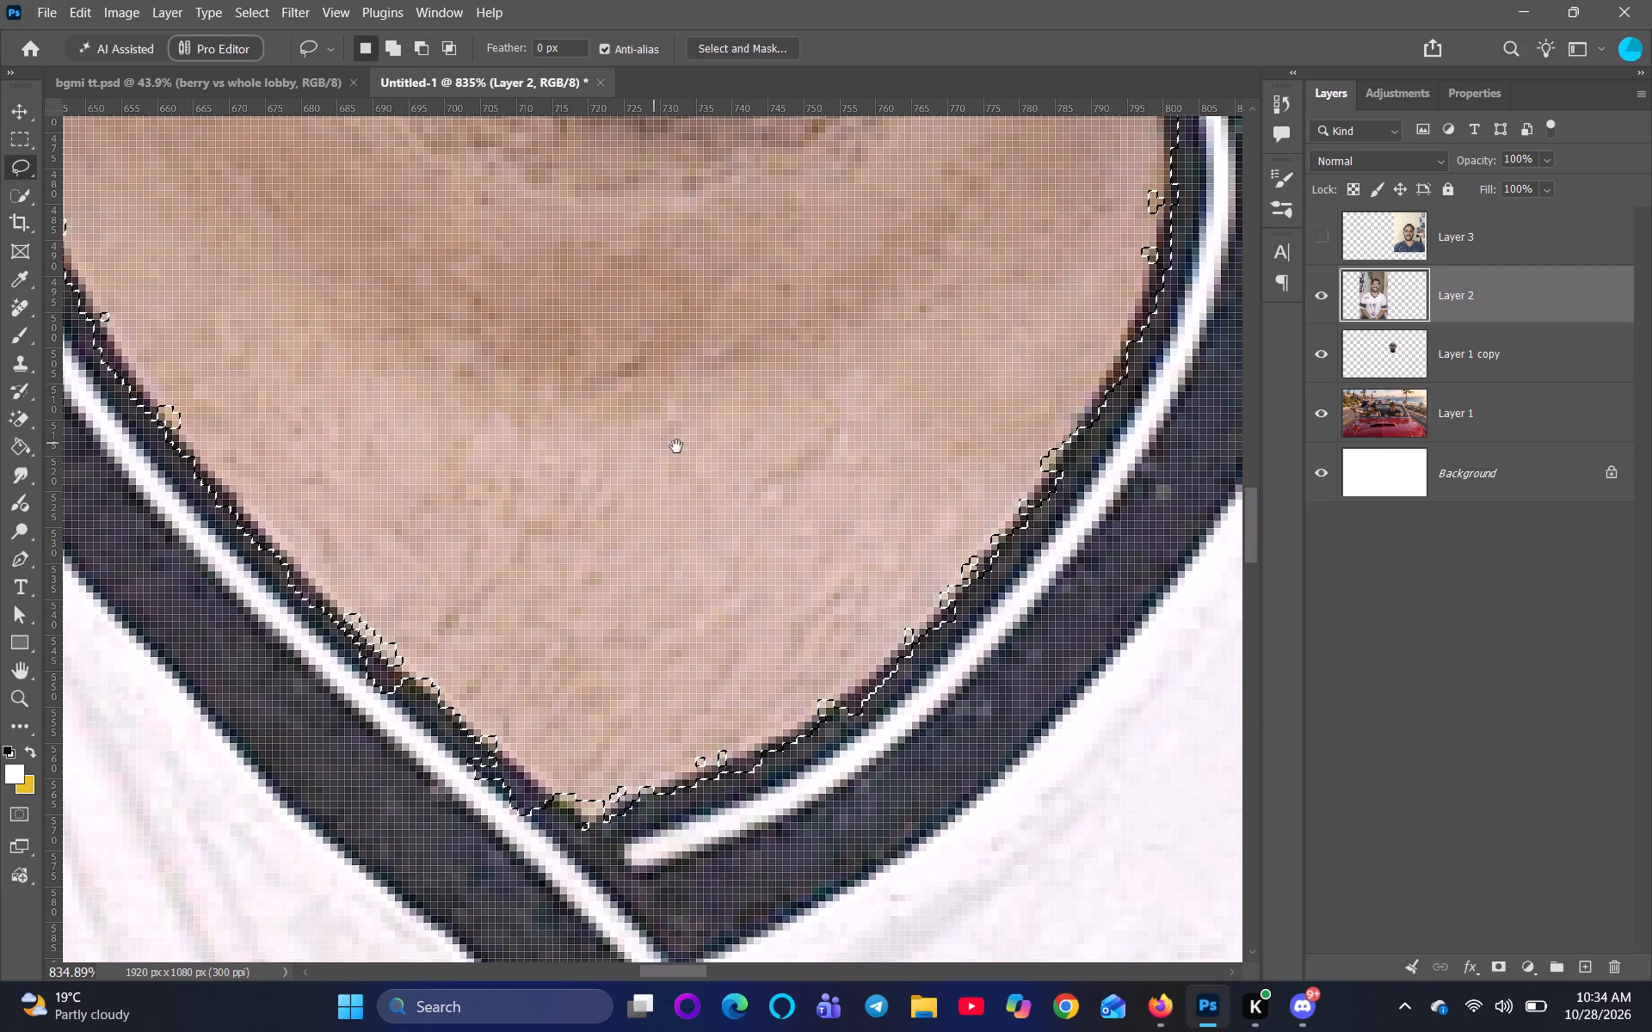
scroll(691, 455, "down", 6)
scroll(696, 525, "down", 2)
scroll(795, 433, "down", 3)
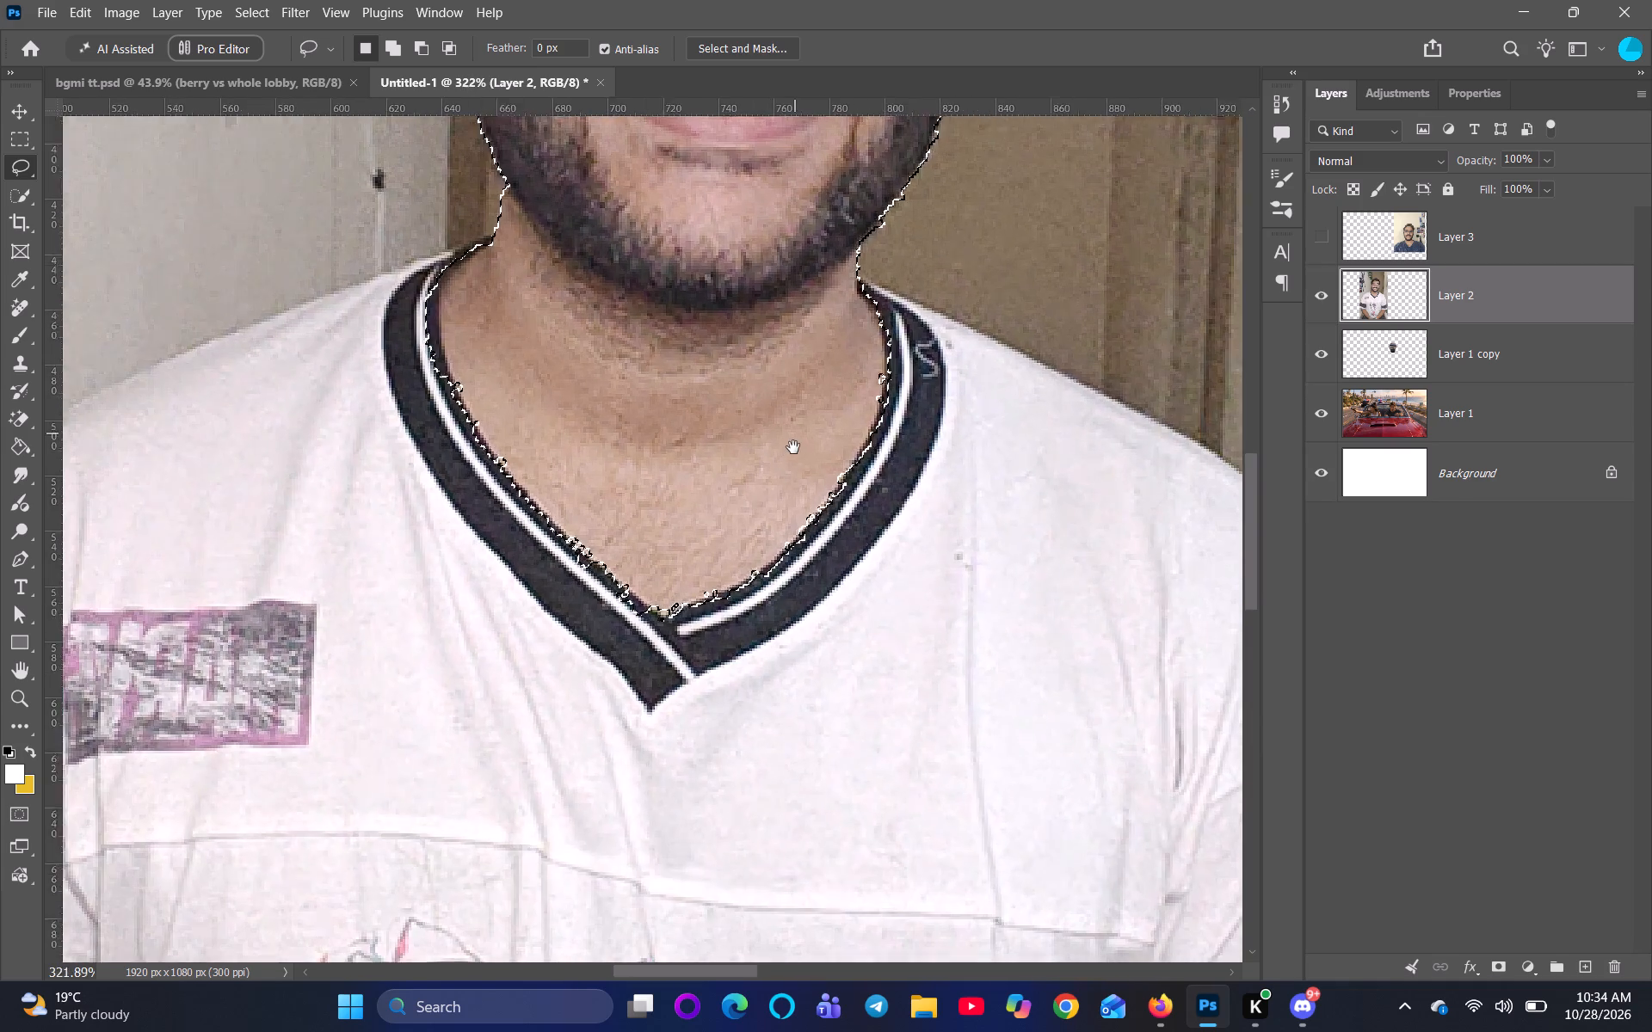
scroll(816, 416, "down", 4)
key("space")
key("space")
key("space")
key("space")
key("space")
key("space")
key("space")
key("space")
key("space")
key("space")
key("space")
key("space")
key("space")
key("space")
key("space")
key("space")
key("space")
left_click_drag(854, 369, 829, 464)
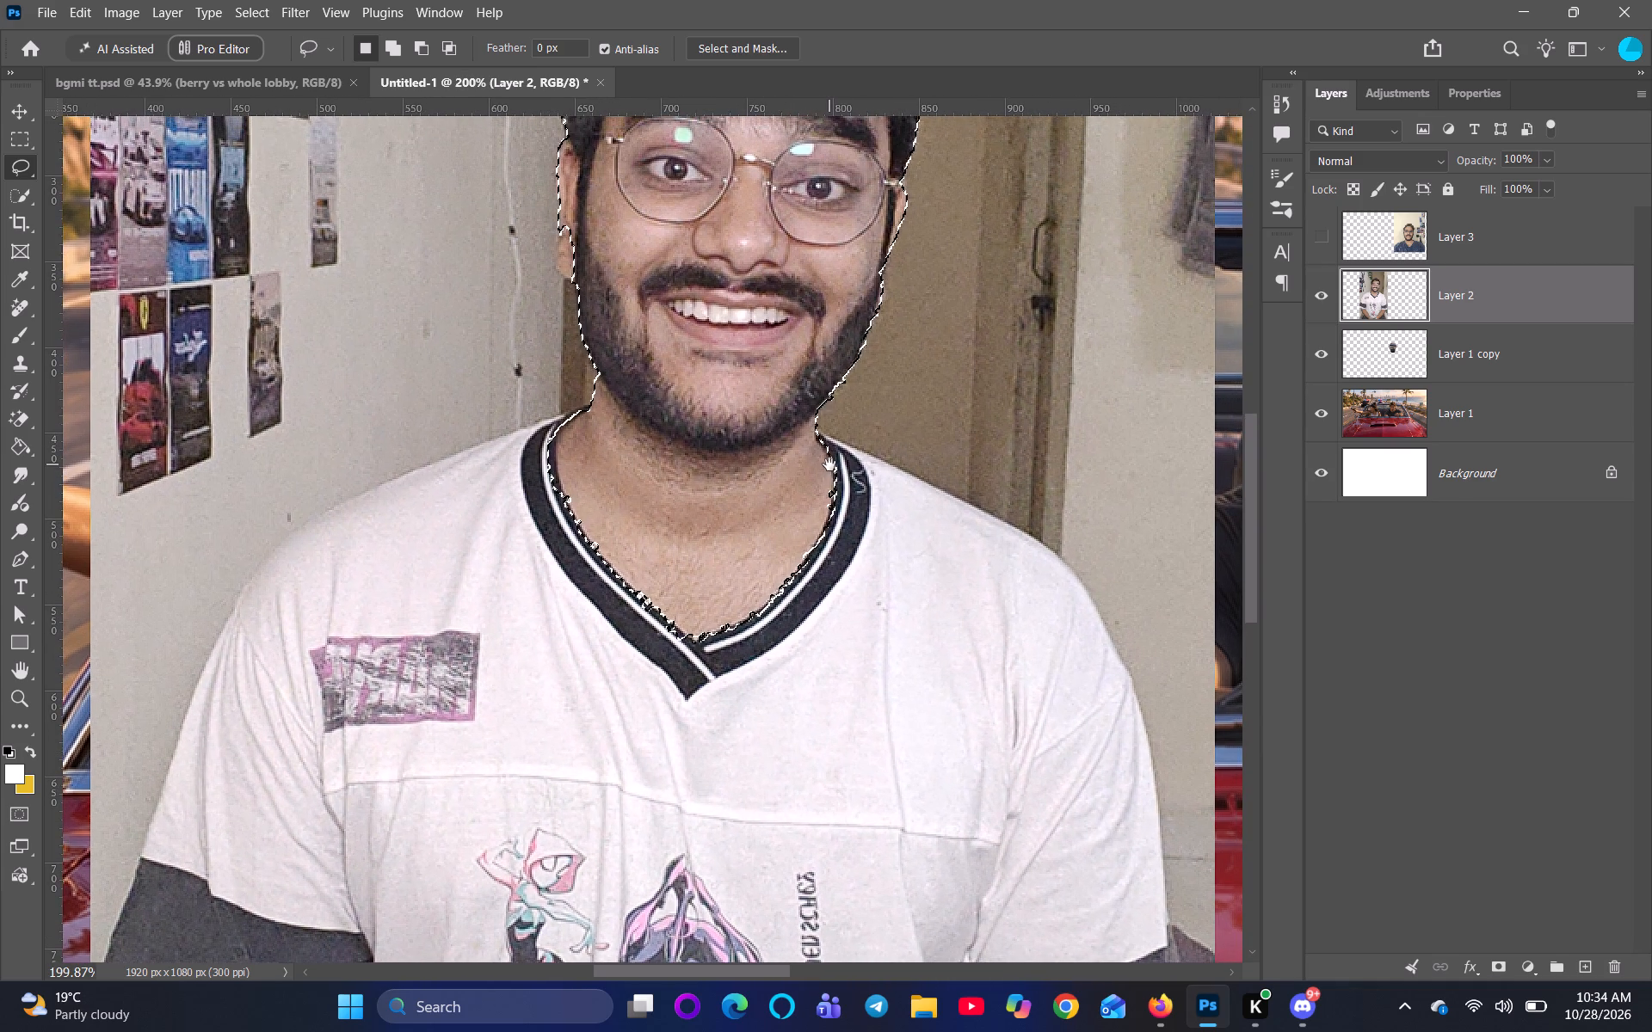
scroll(821, 473, "up", 3)
key("space")
key("space")
key("space")
key("space")
key("space")
key("space")
key("space")
key("space")
key("space")
key("space")
key("space")
key("space")
key("space")
key("space")
key("space")
key("space")
key("space")
key("space")
key("space")
key("space")
left_click_drag(760, 515, 771, 657)
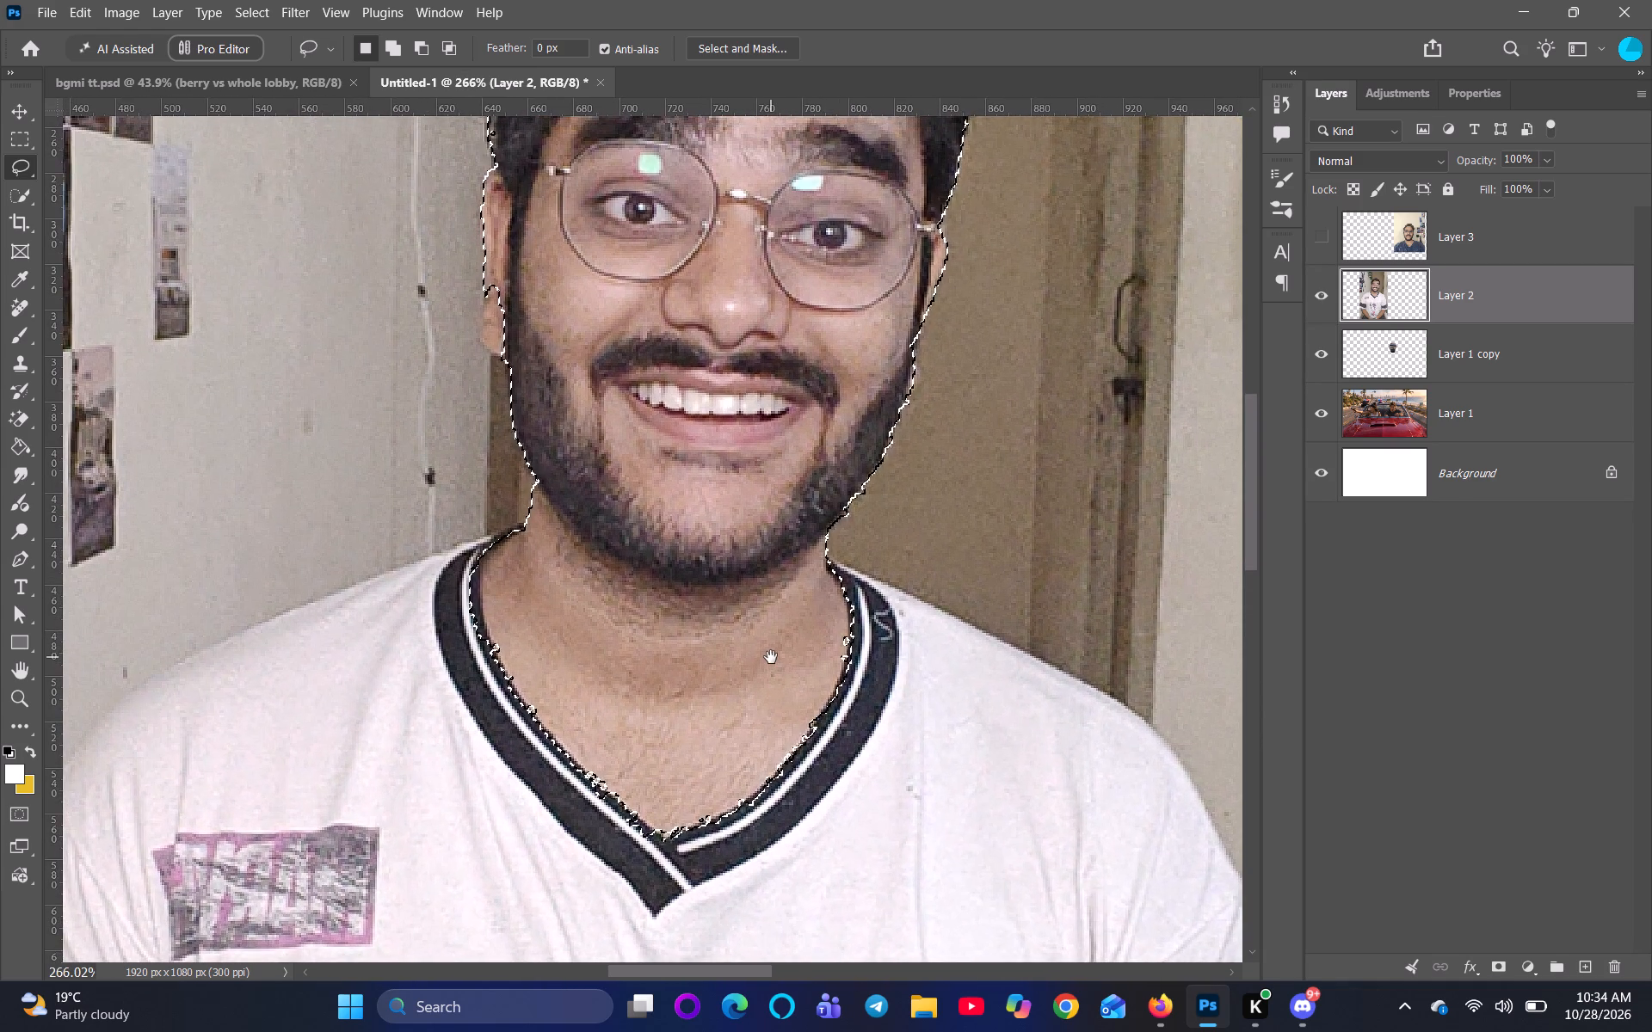
scroll(771, 657, "up", 5)
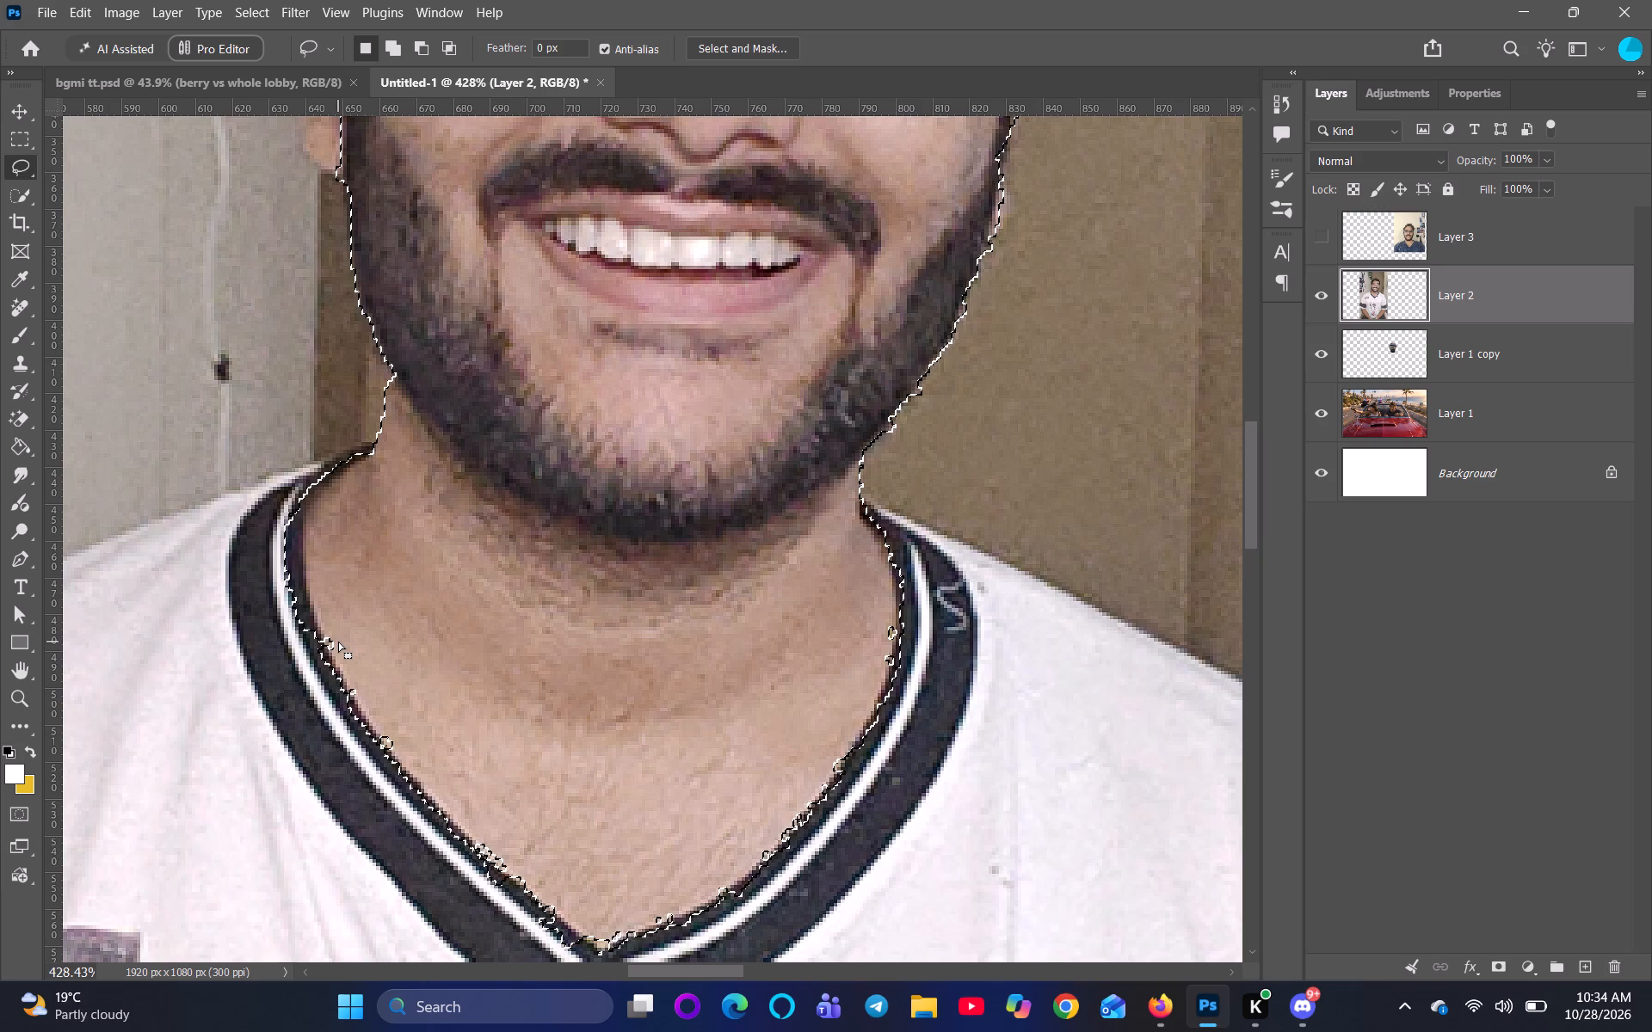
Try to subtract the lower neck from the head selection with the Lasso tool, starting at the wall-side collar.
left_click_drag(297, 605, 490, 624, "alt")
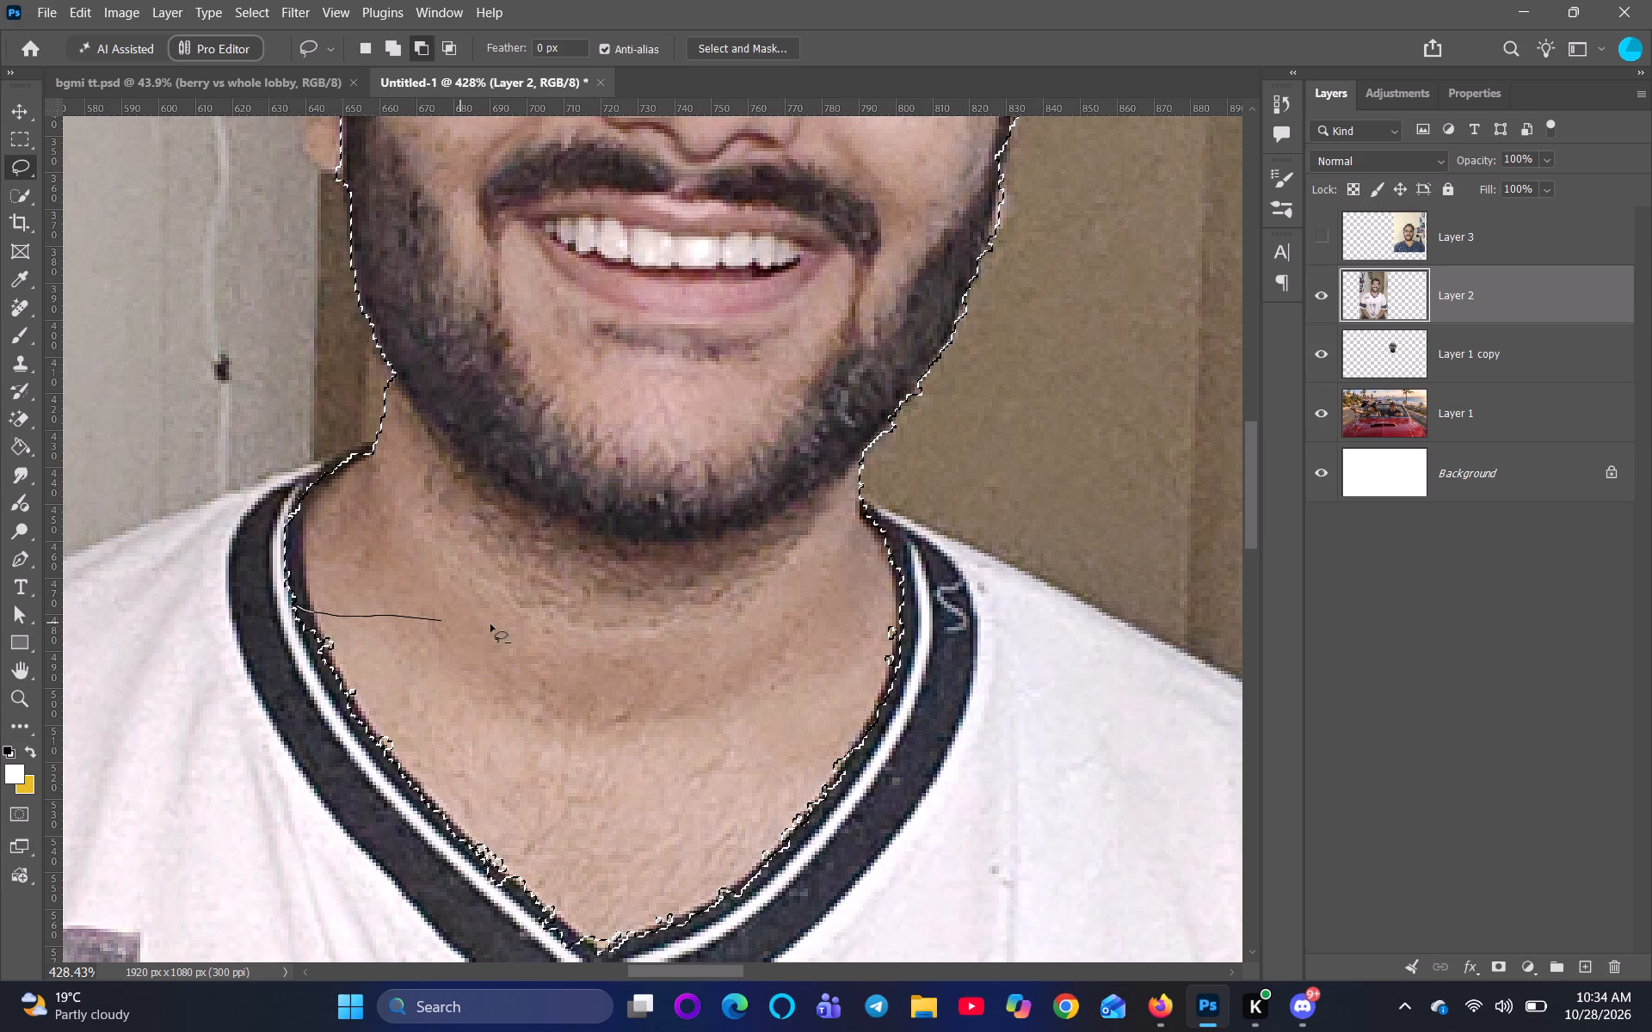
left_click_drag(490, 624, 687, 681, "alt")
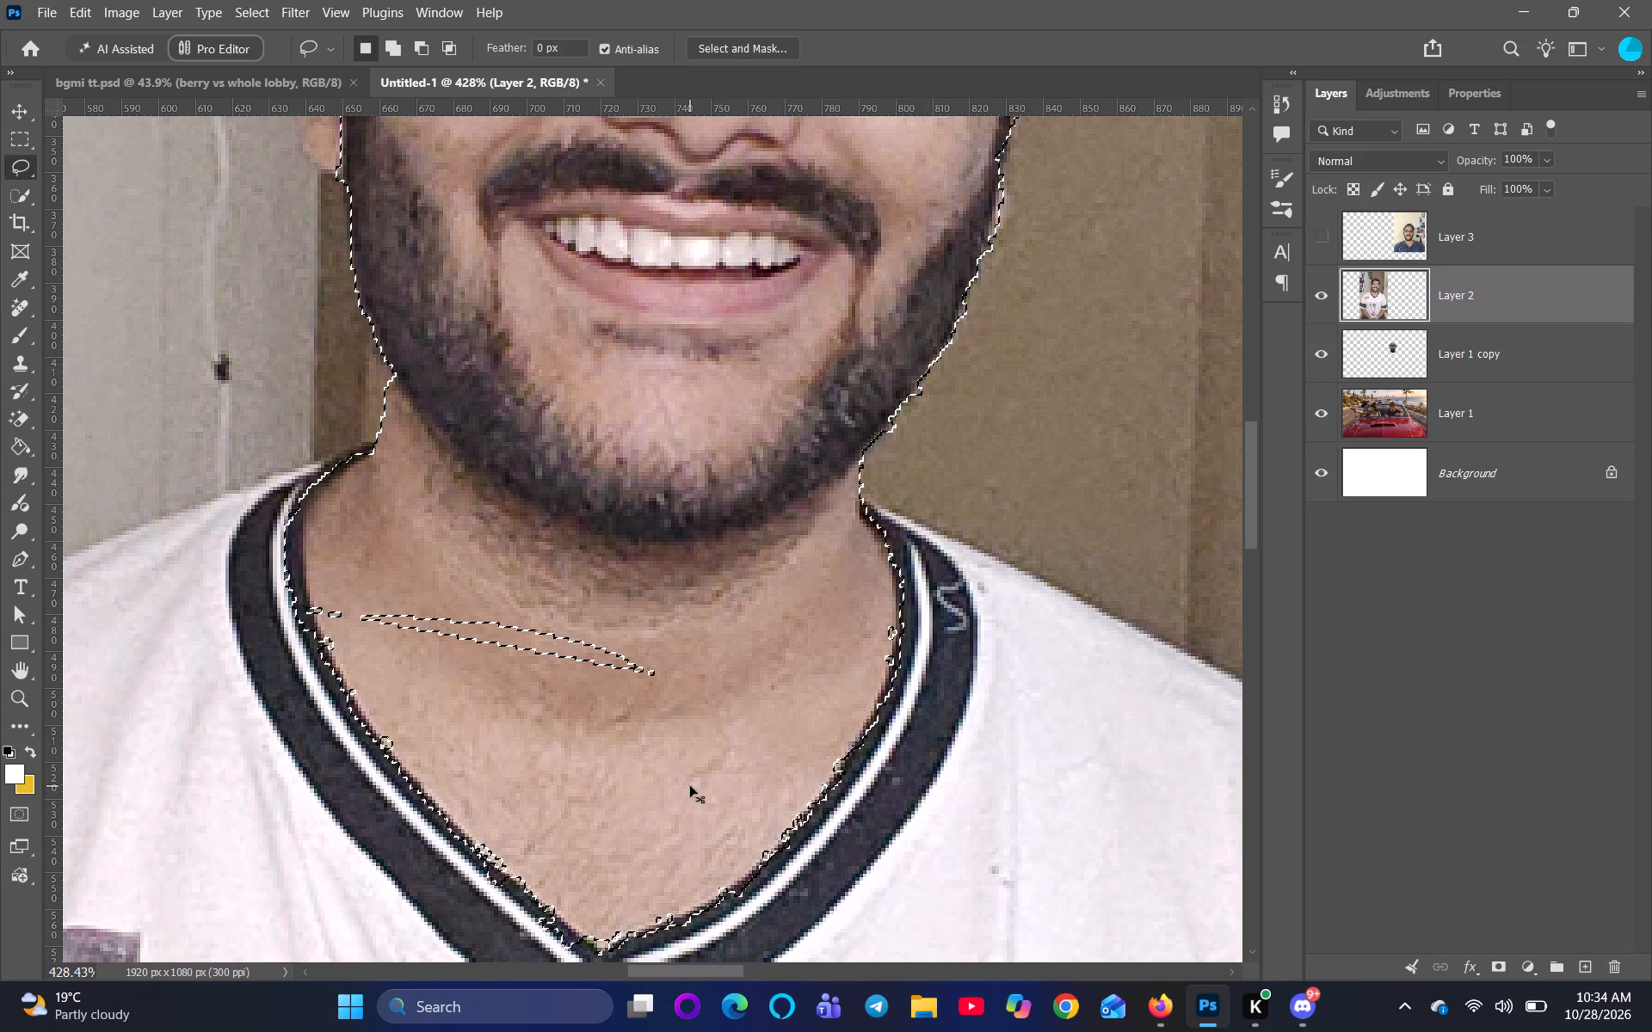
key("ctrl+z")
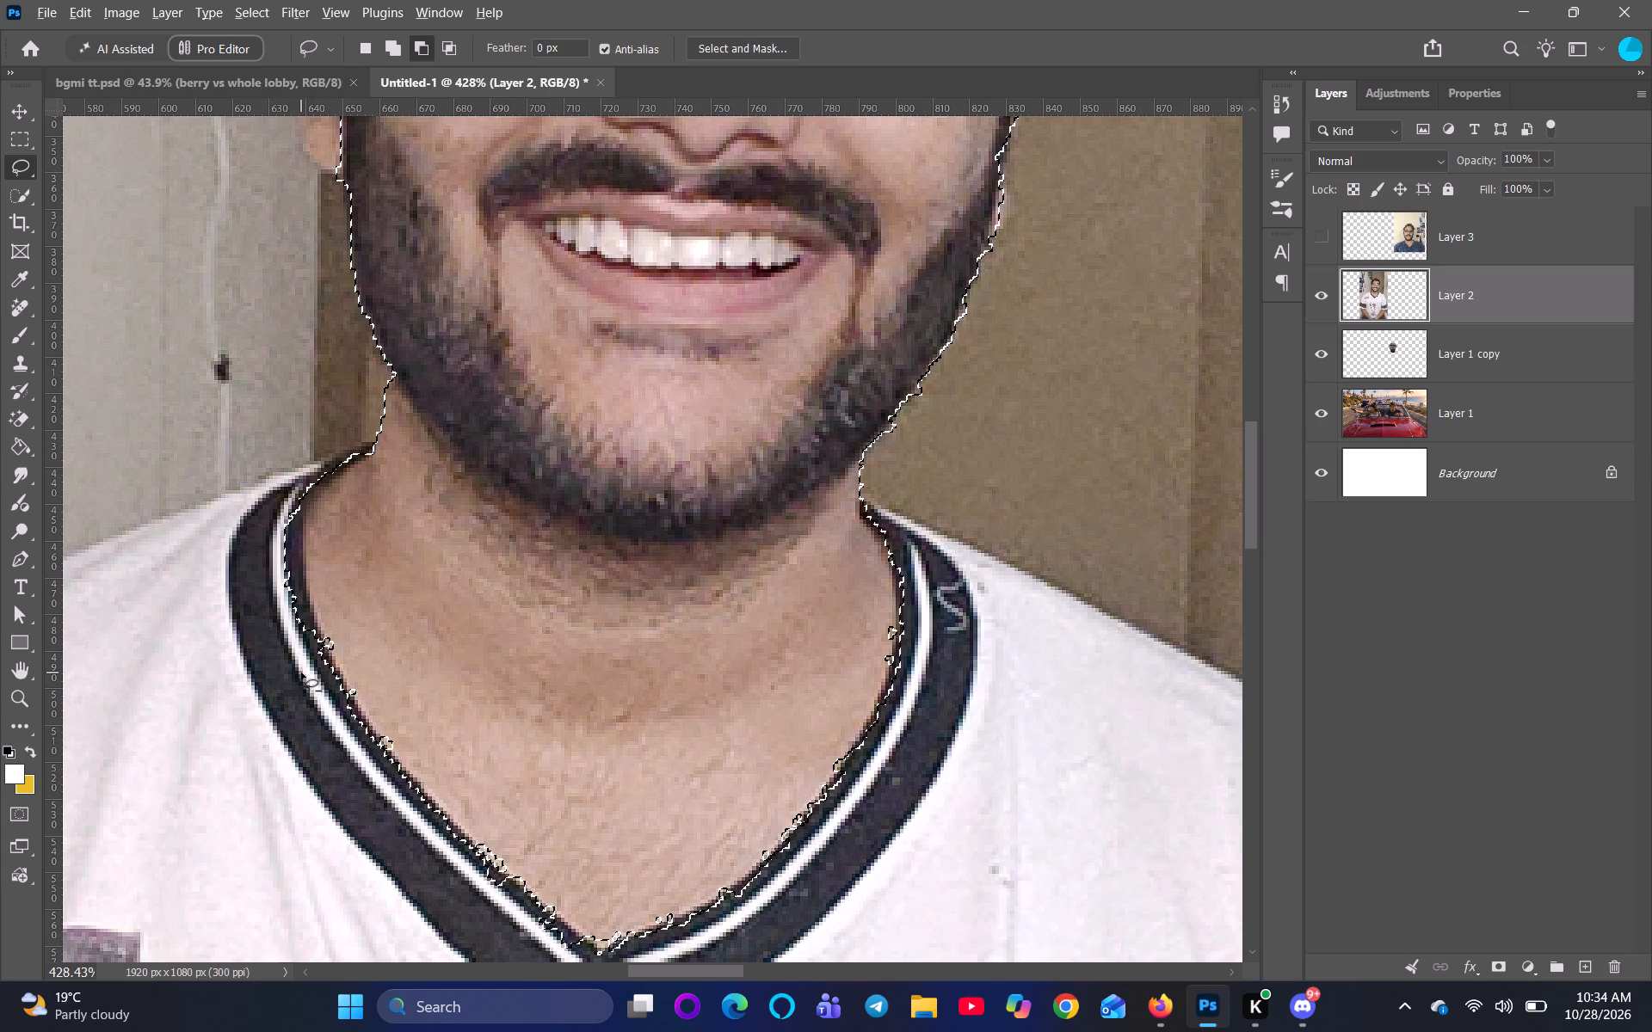
Subtract the chest area inside the V-neck from the head selection with the Lasso tool, ending the selection across the lower neck.
left_click_drag(339, 681, 618, 732, "alt")
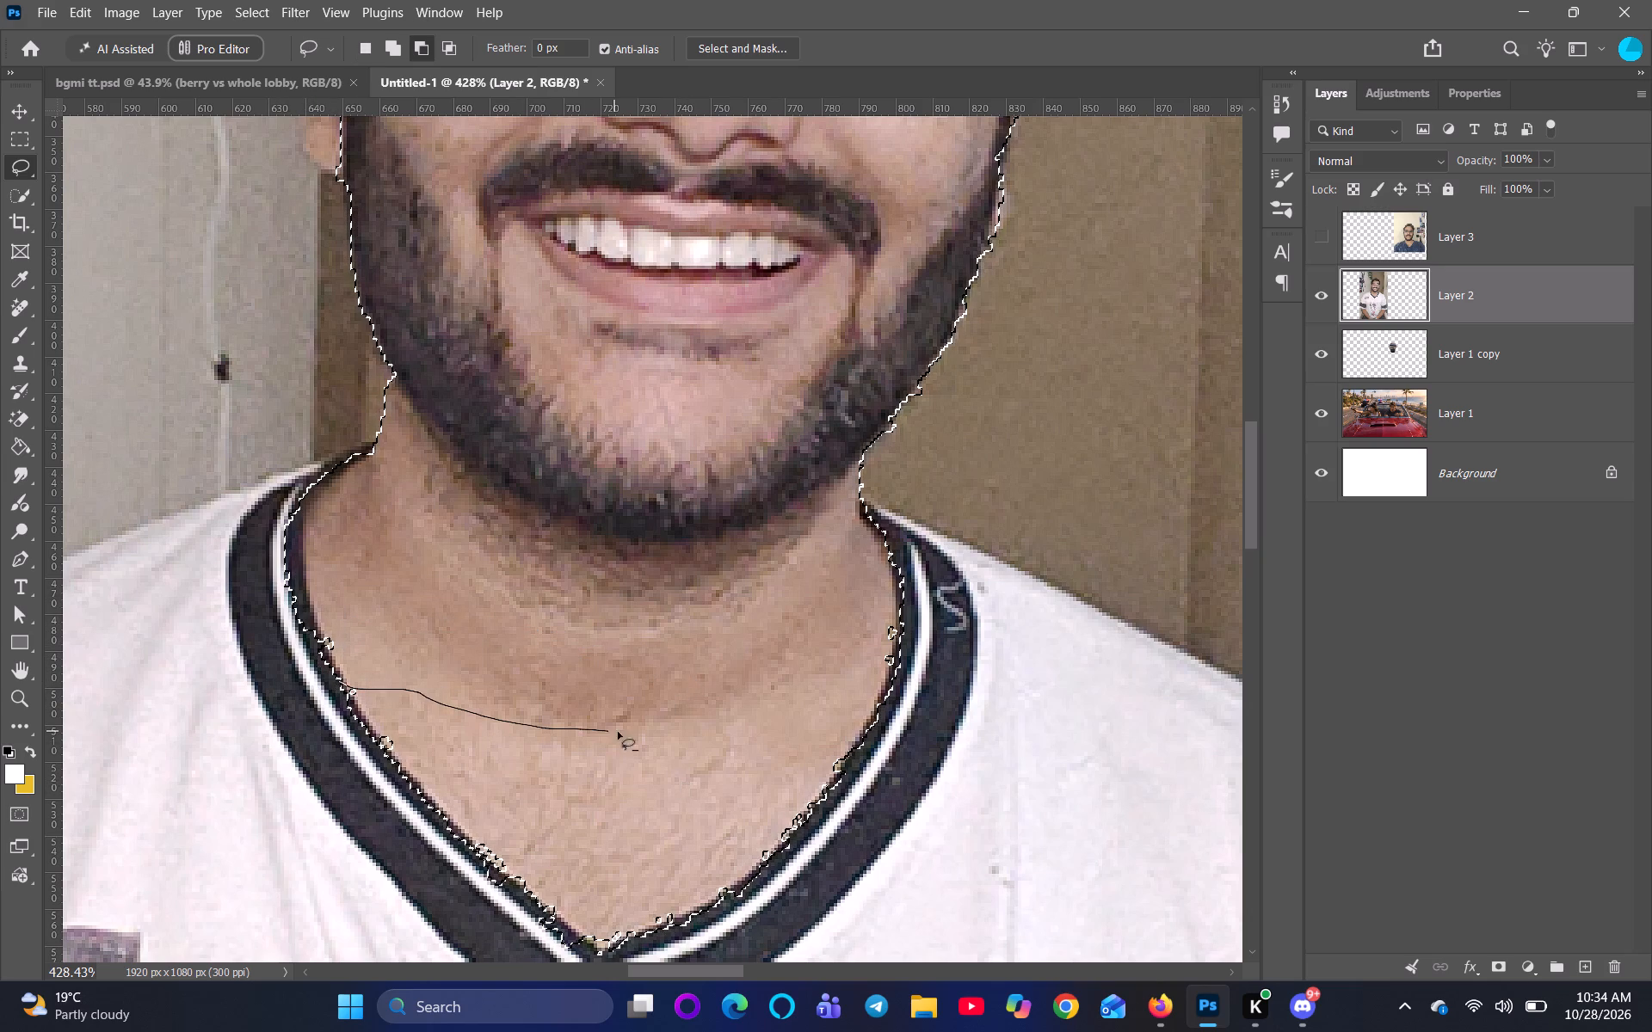
left_click_drag(618, 732, 680, 975, "alt")
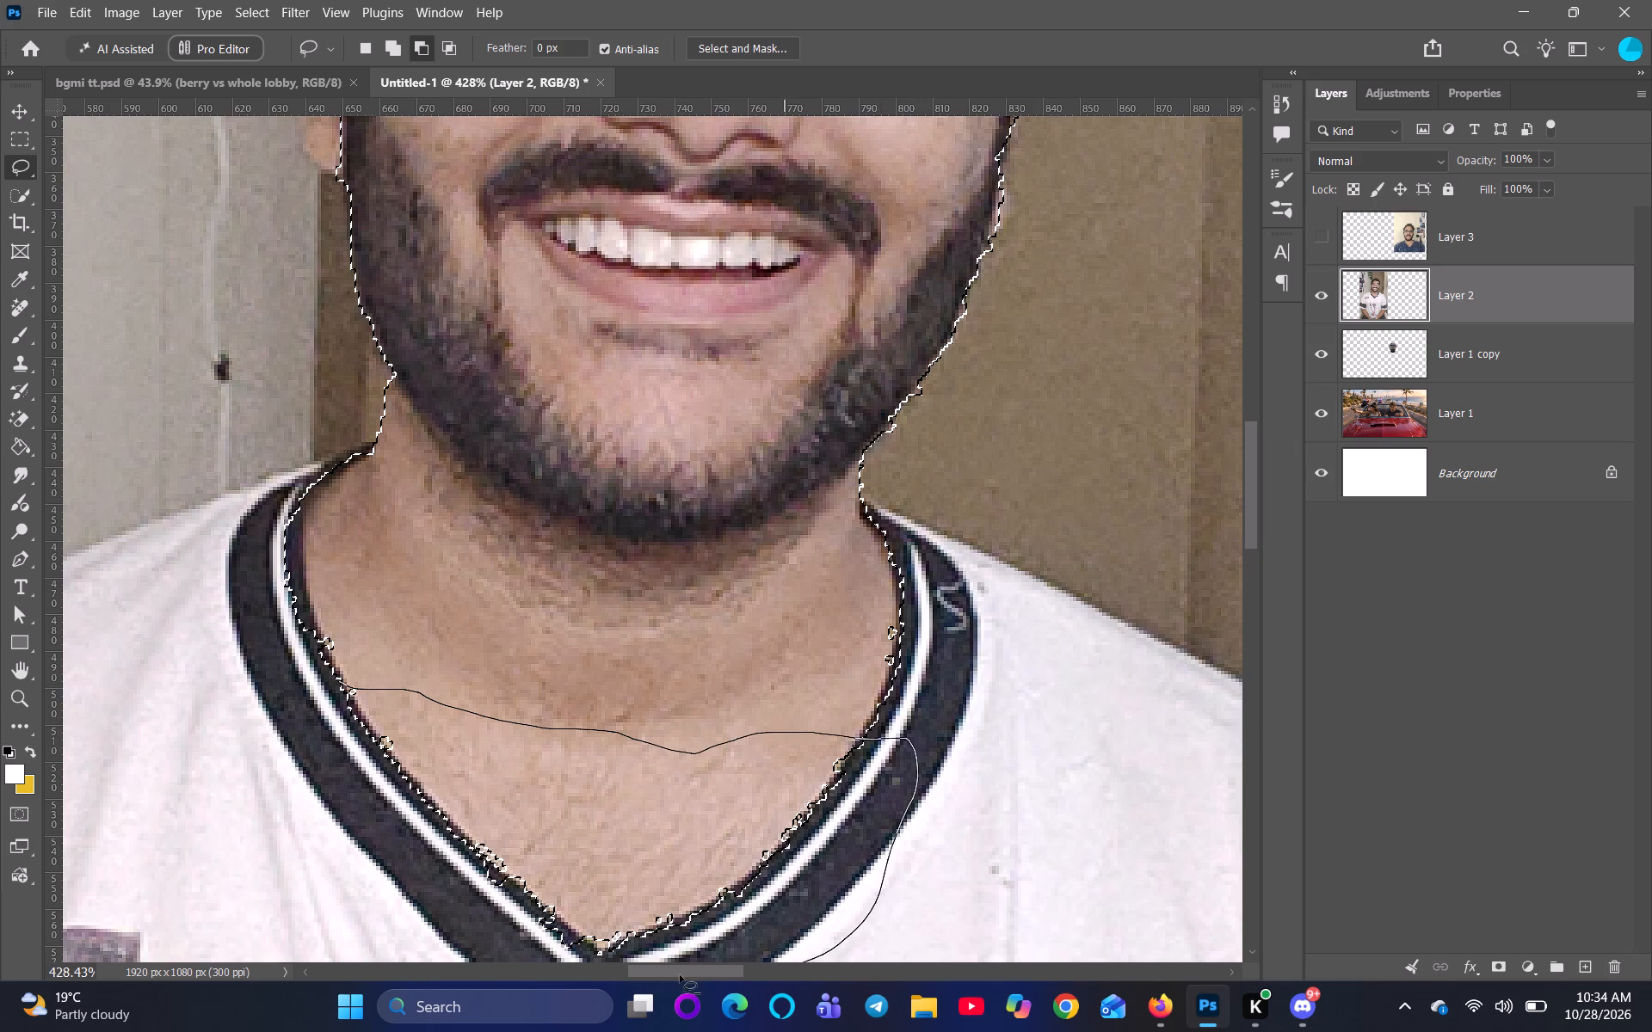
left_click_drag(680, 975, 345, 667, "alt")
scroll(568, 714, "down", 3)
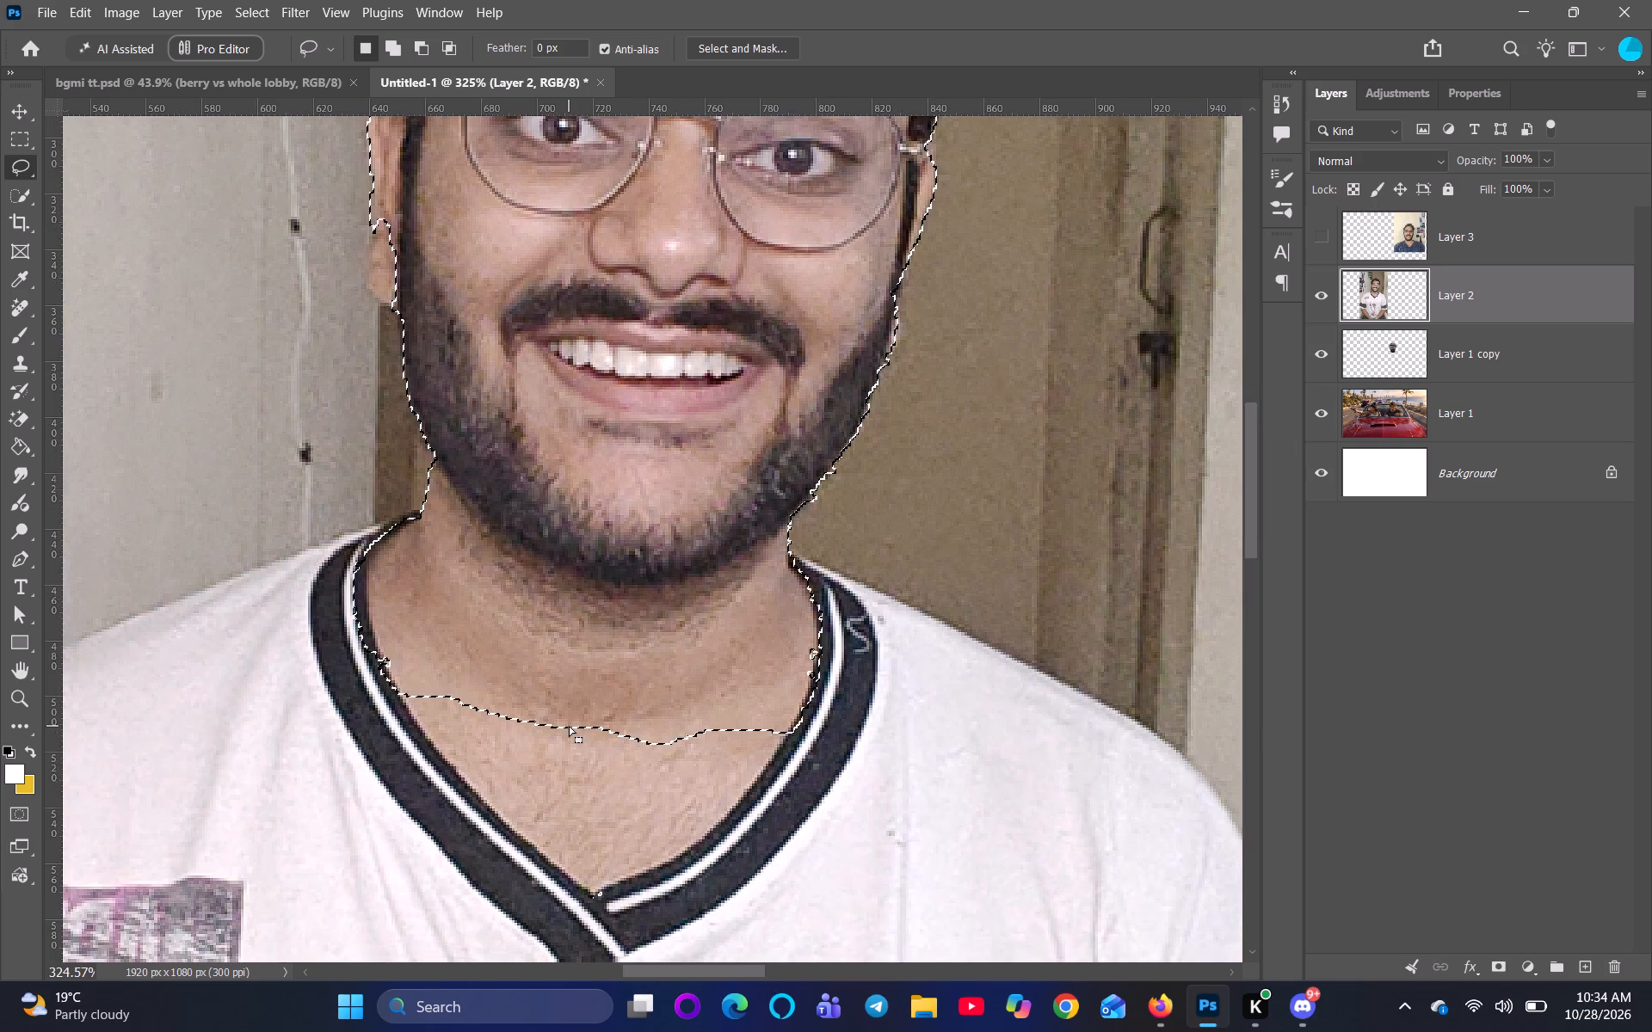
scroll(617, 791, "down", 1)
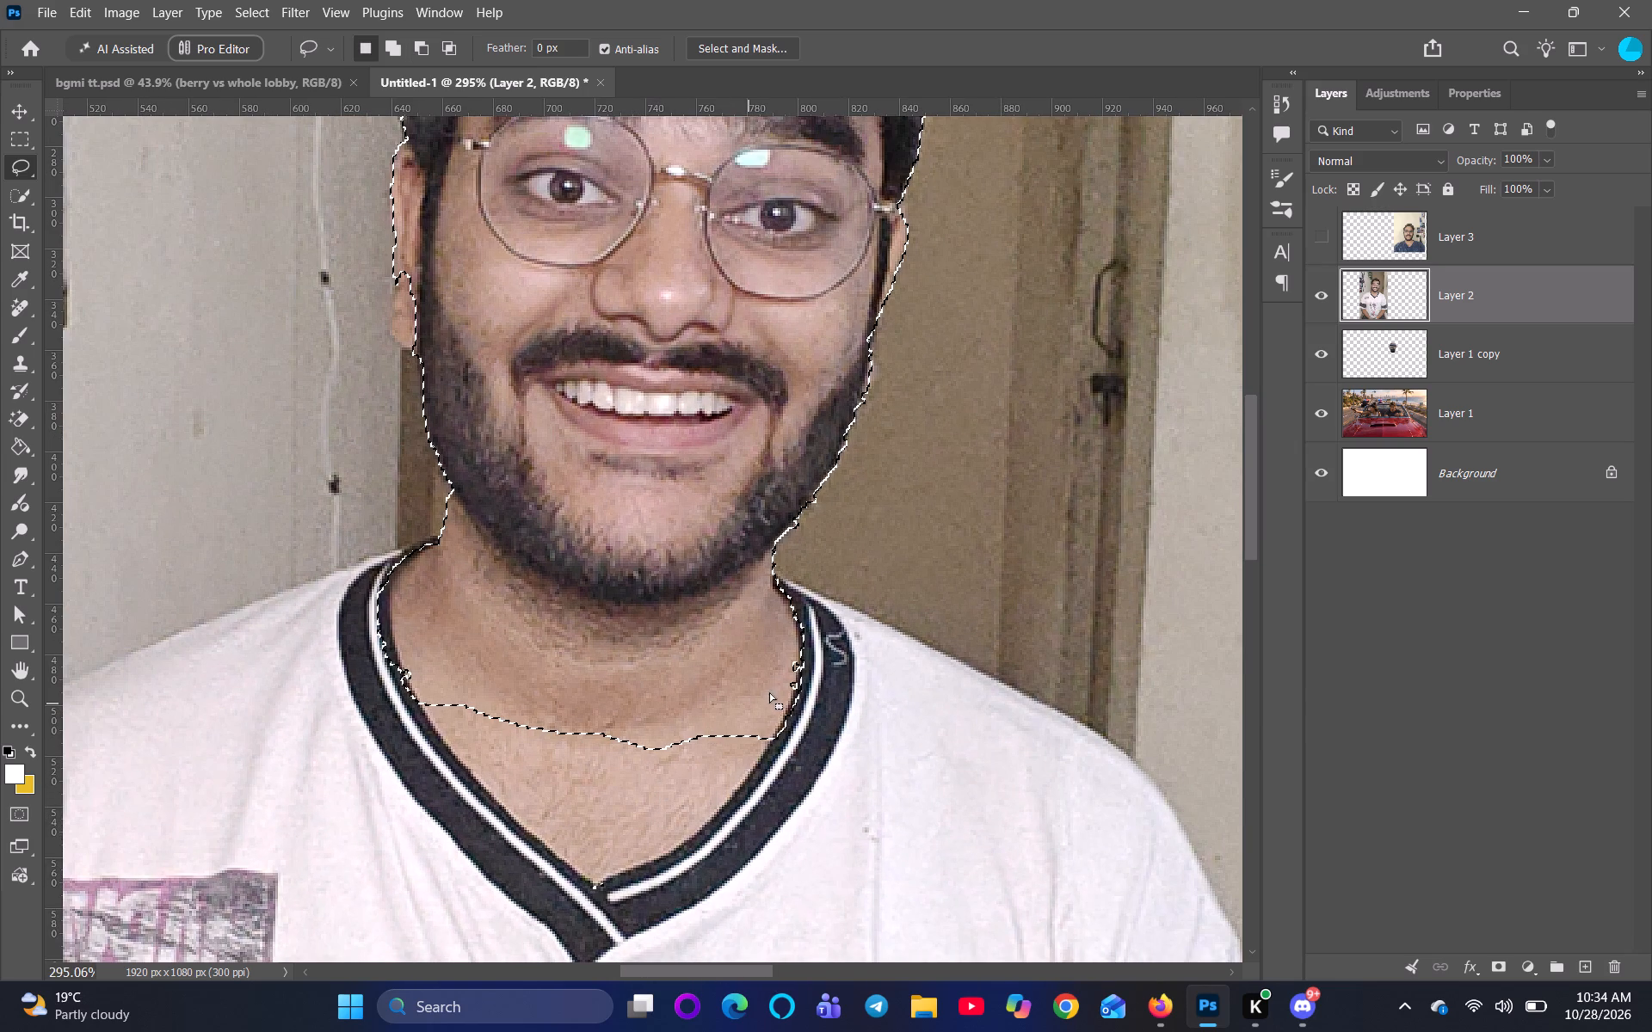
Preview the trimmed head selection in Select and Mask by varying the red overlay's opacity between 0% and 100%, finishing at 0%.
scroll(806, 676, "up", 10)
scroll(817, 685, "down", 5)
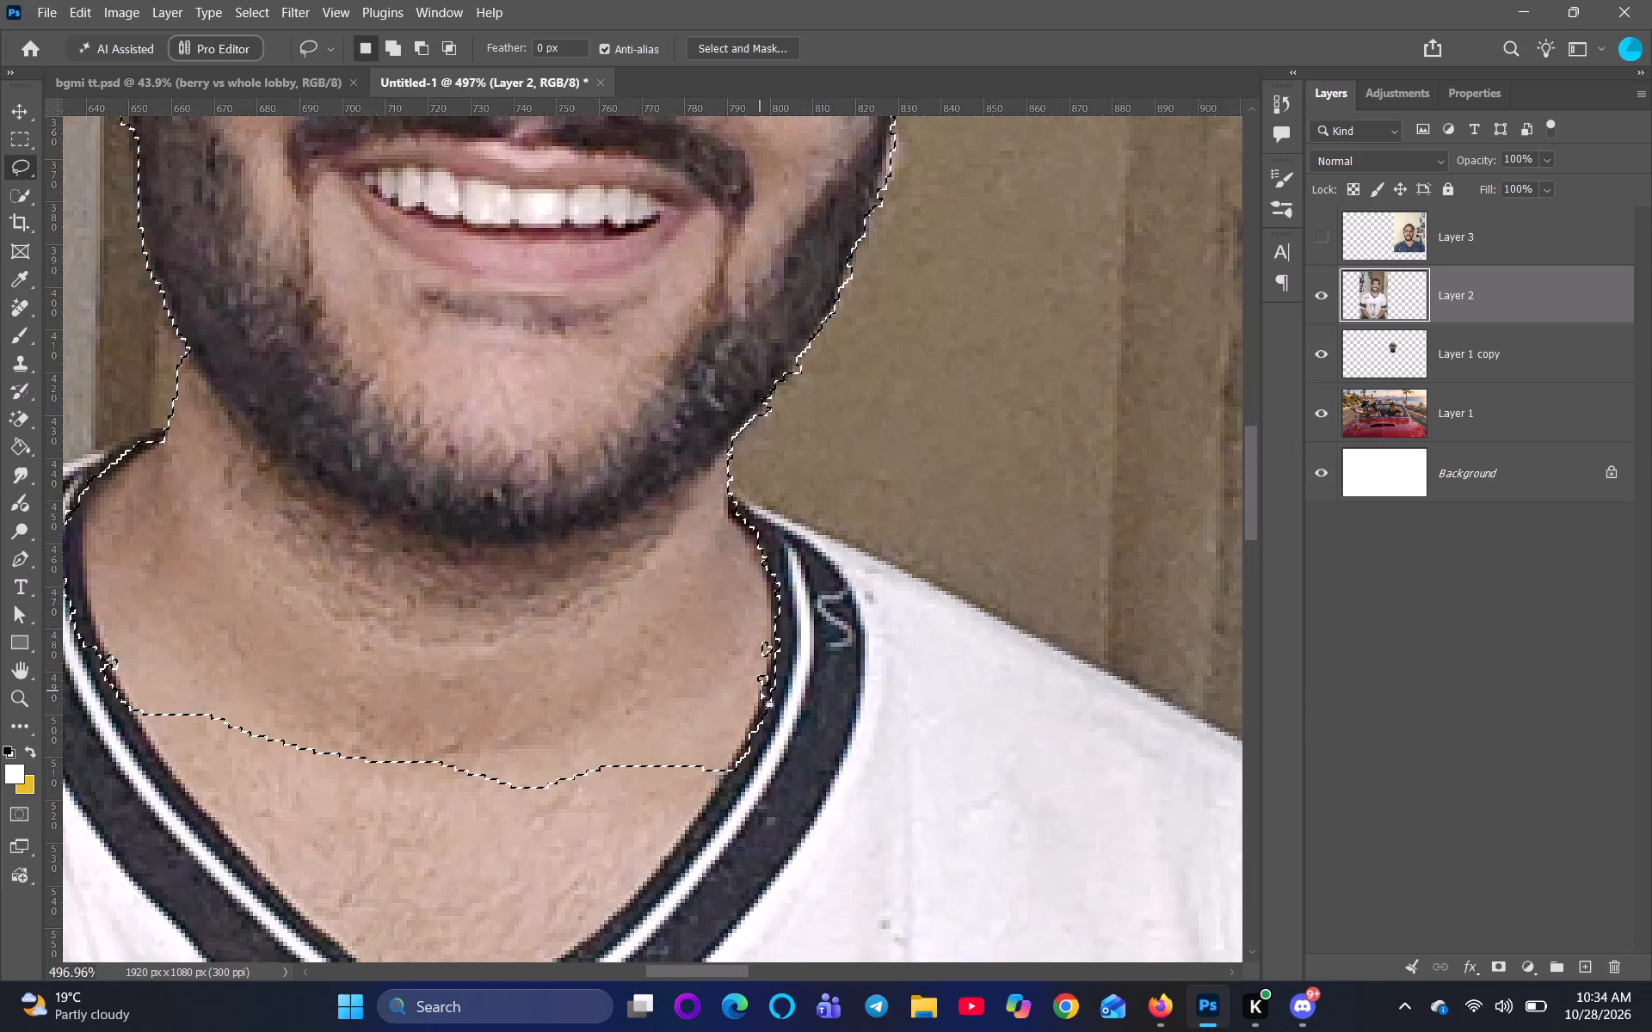
scroll(760, 691, "down", 11)
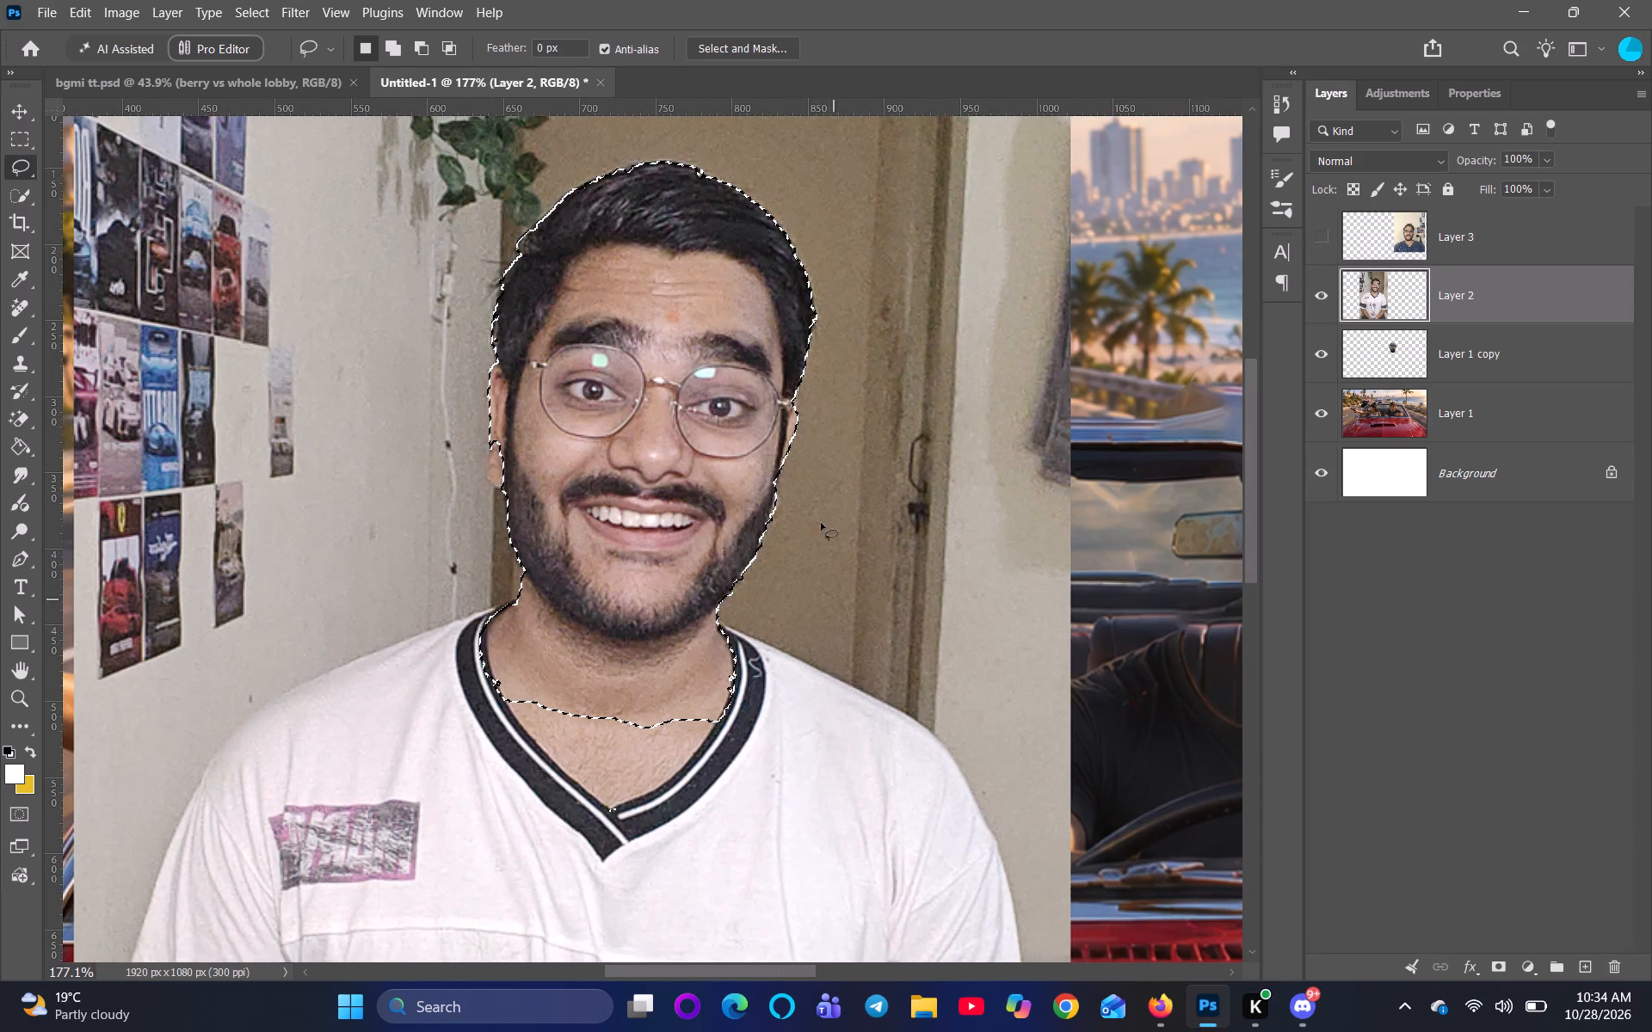
left_click(734, 42)
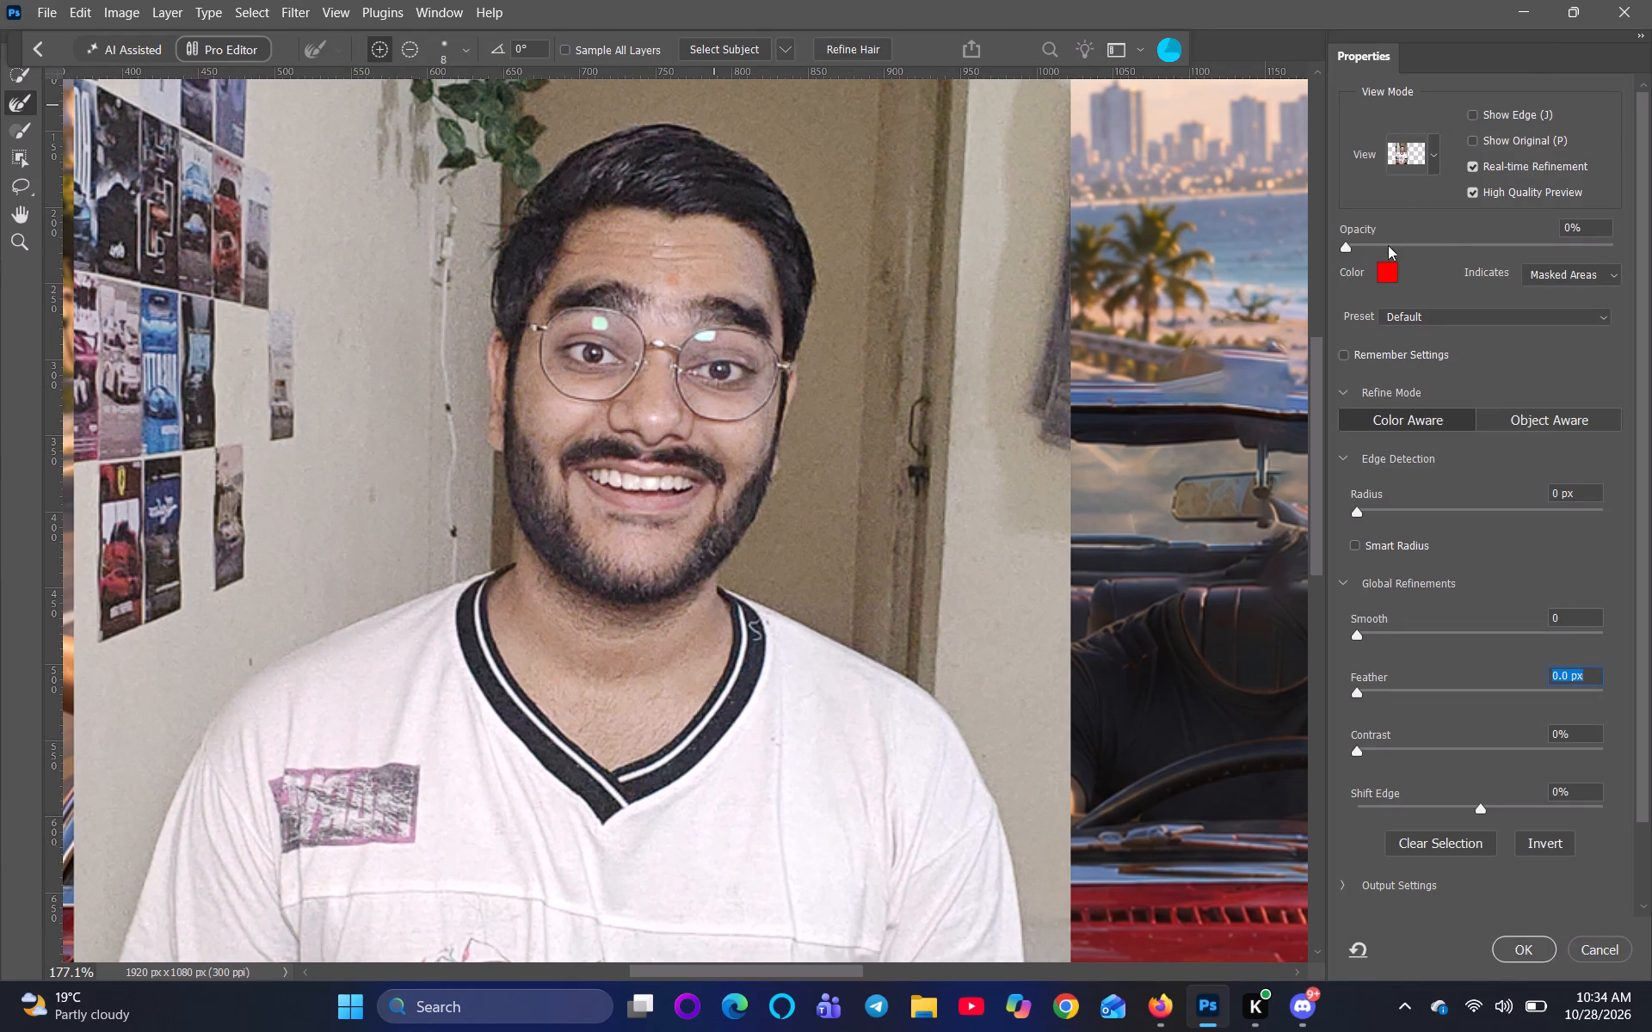
left_click_drag(1341, 243, 1651, 268)
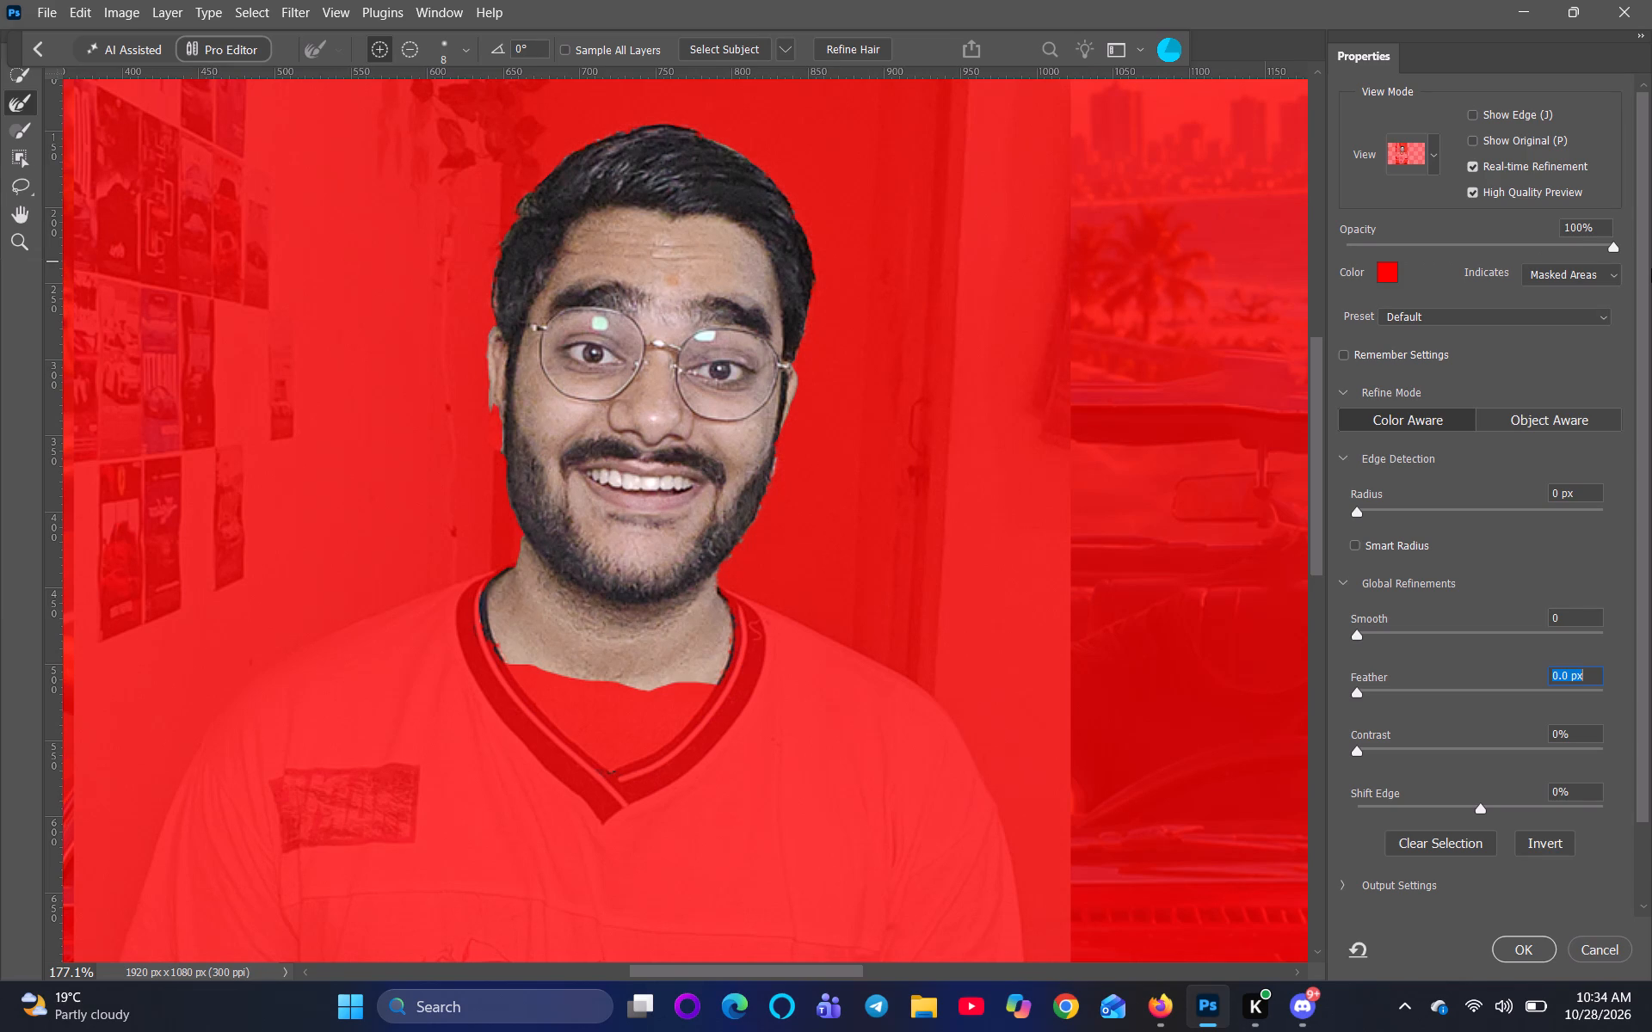
left_click_drag(1651, 268, 1349, 312)
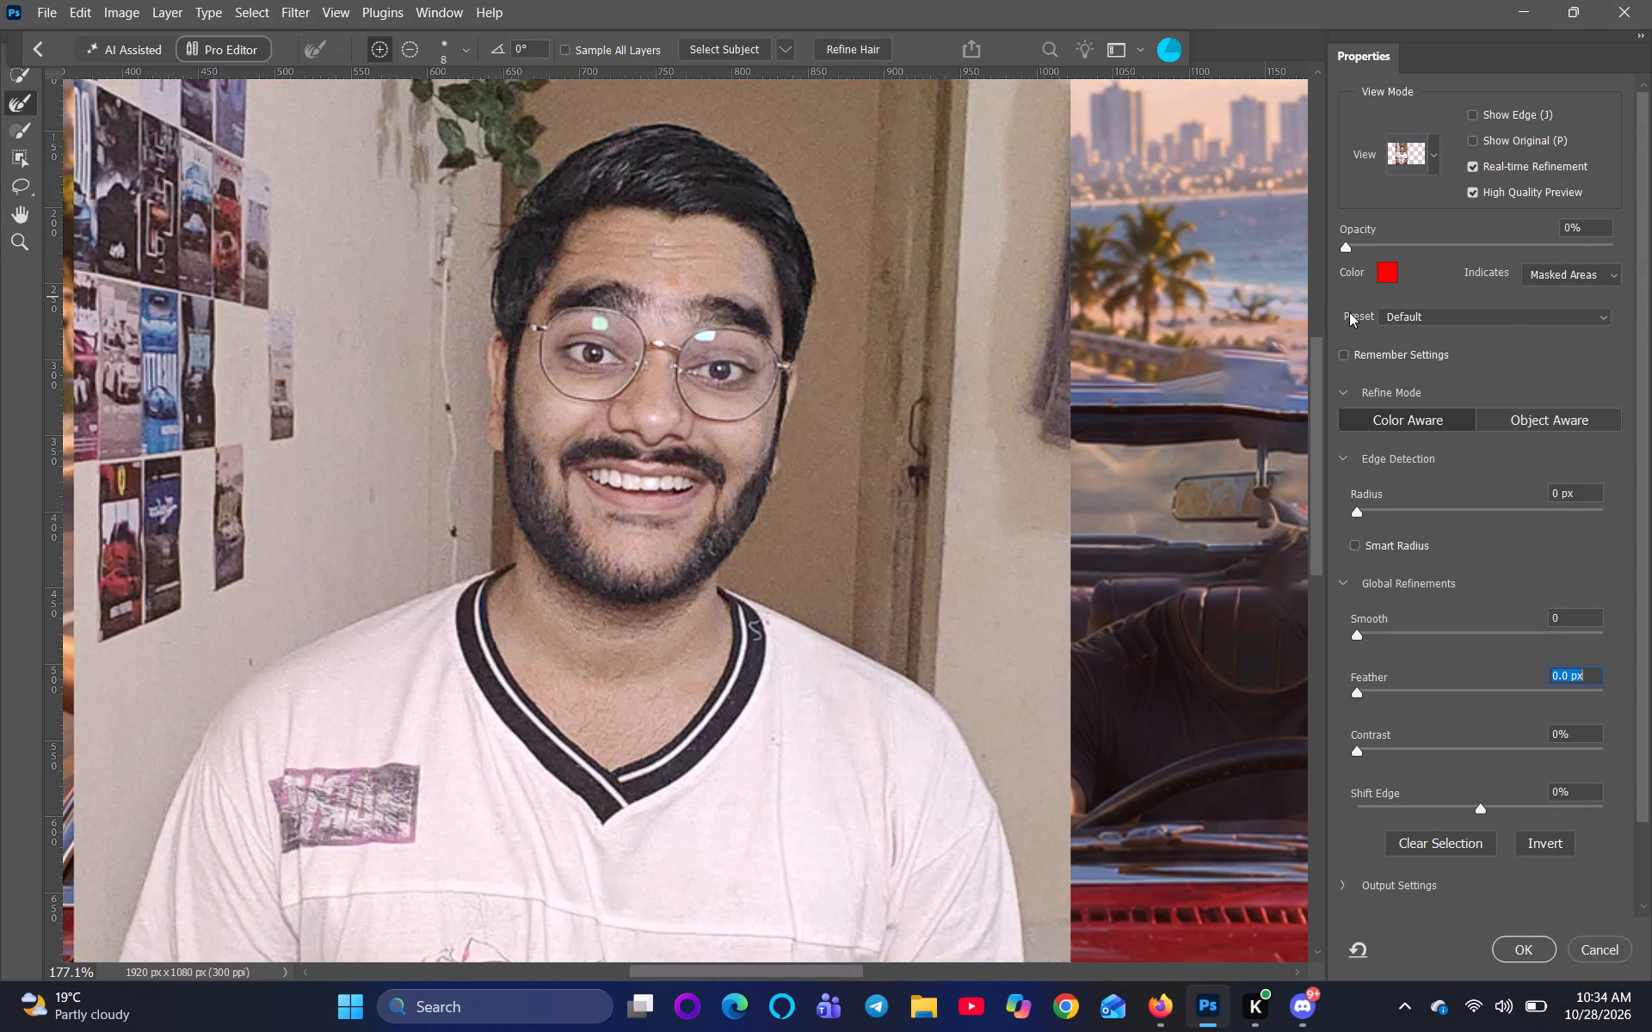
left_click_drag(1349, 312, 1478, 319)
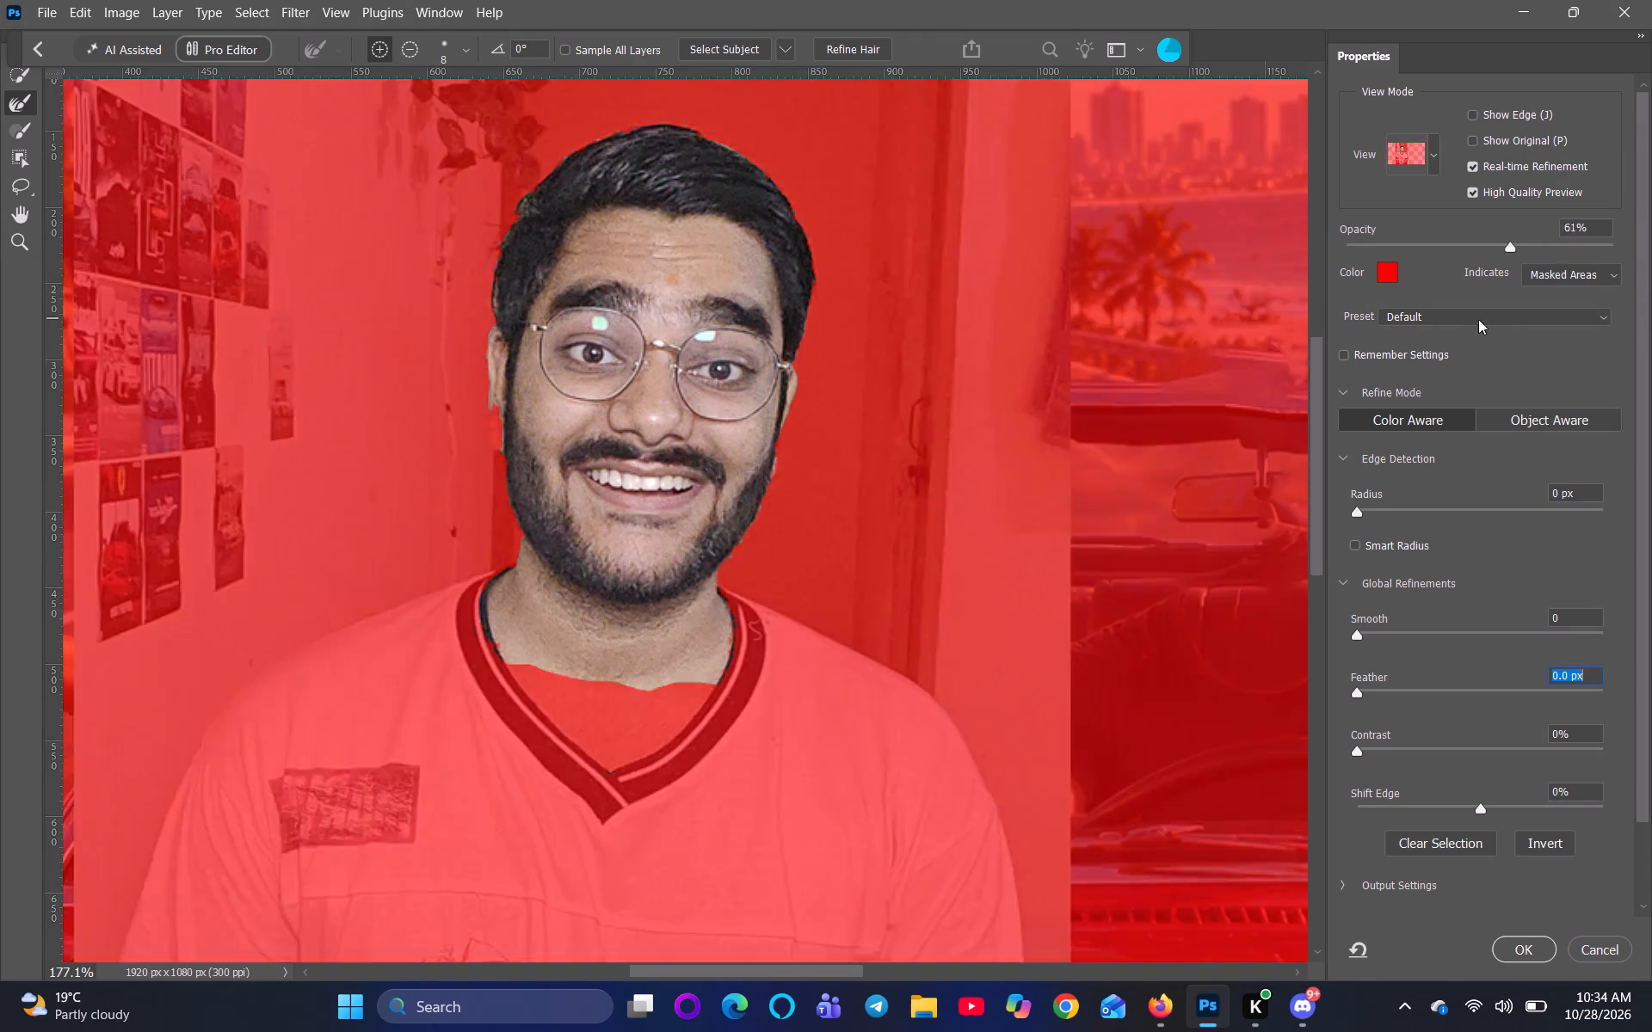
left_click_drag(1478, 319, 1136, 318)
left_click(1493, 946)
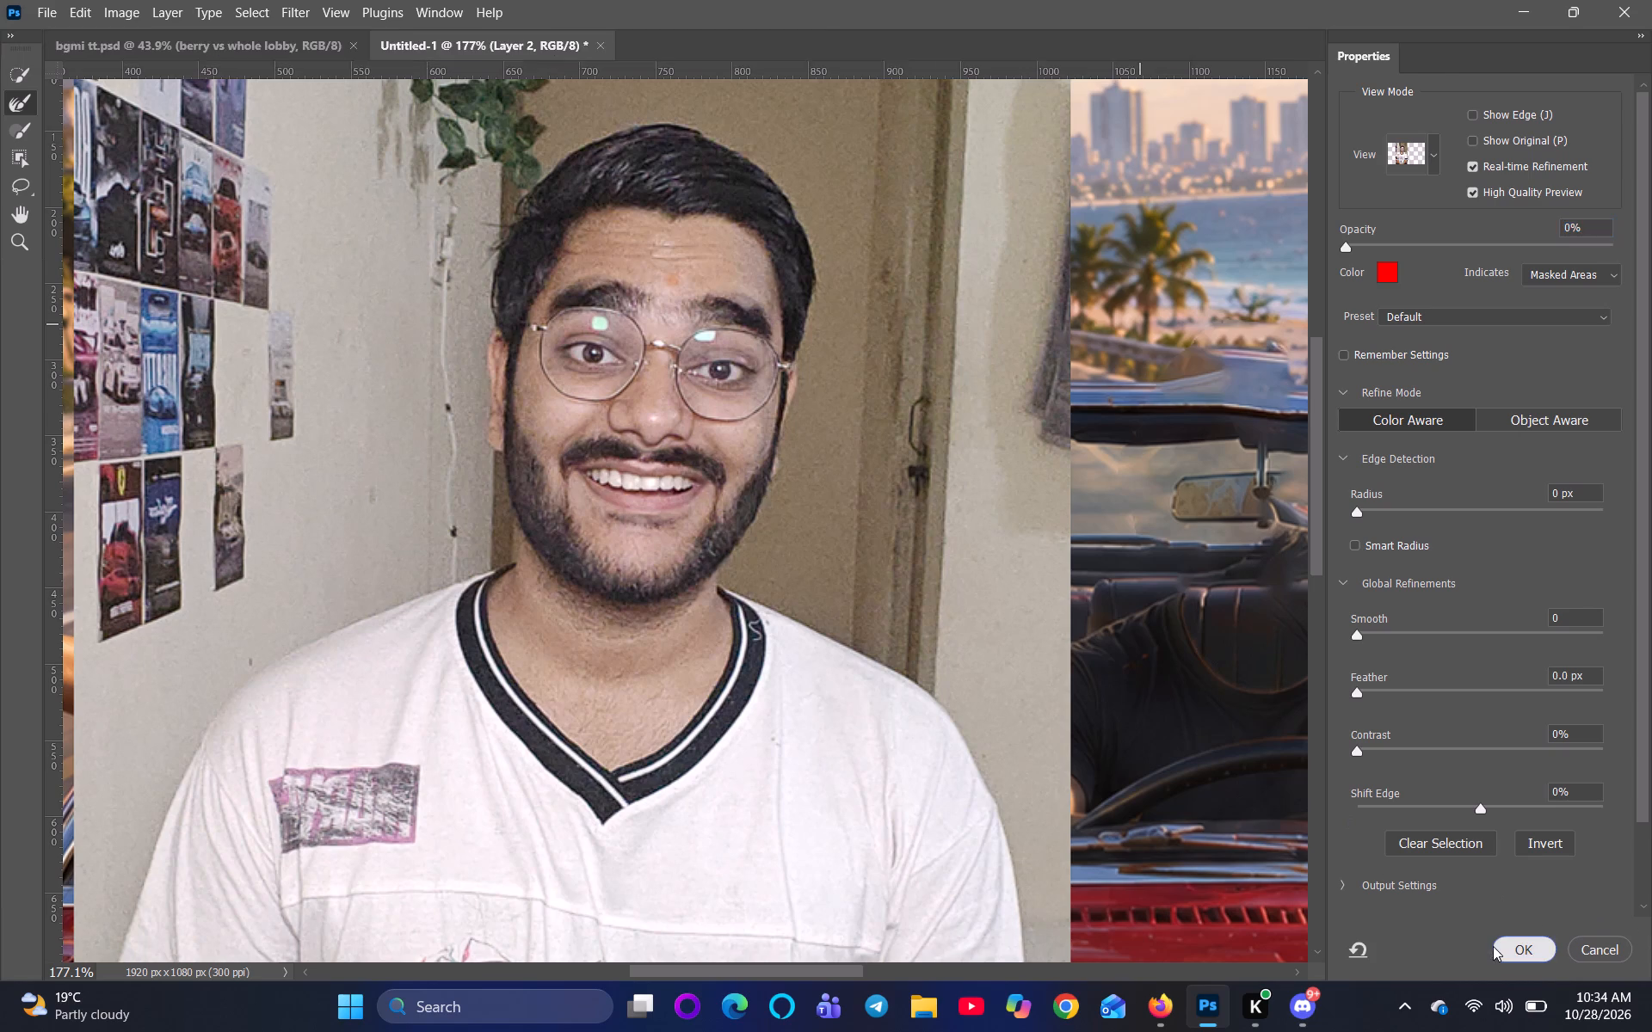
Add the missing lower part of the wall-side ear, including the earlobe, to the head selection with the Lasso tool.
scroll(533, 628, "up", 10)
key("space")
key("space")
key("space")
key("space")
key("space")
key("space")
key("space")
key("space")
key("space")
key("space")
left_click_drag(462, 433, 531, 606)
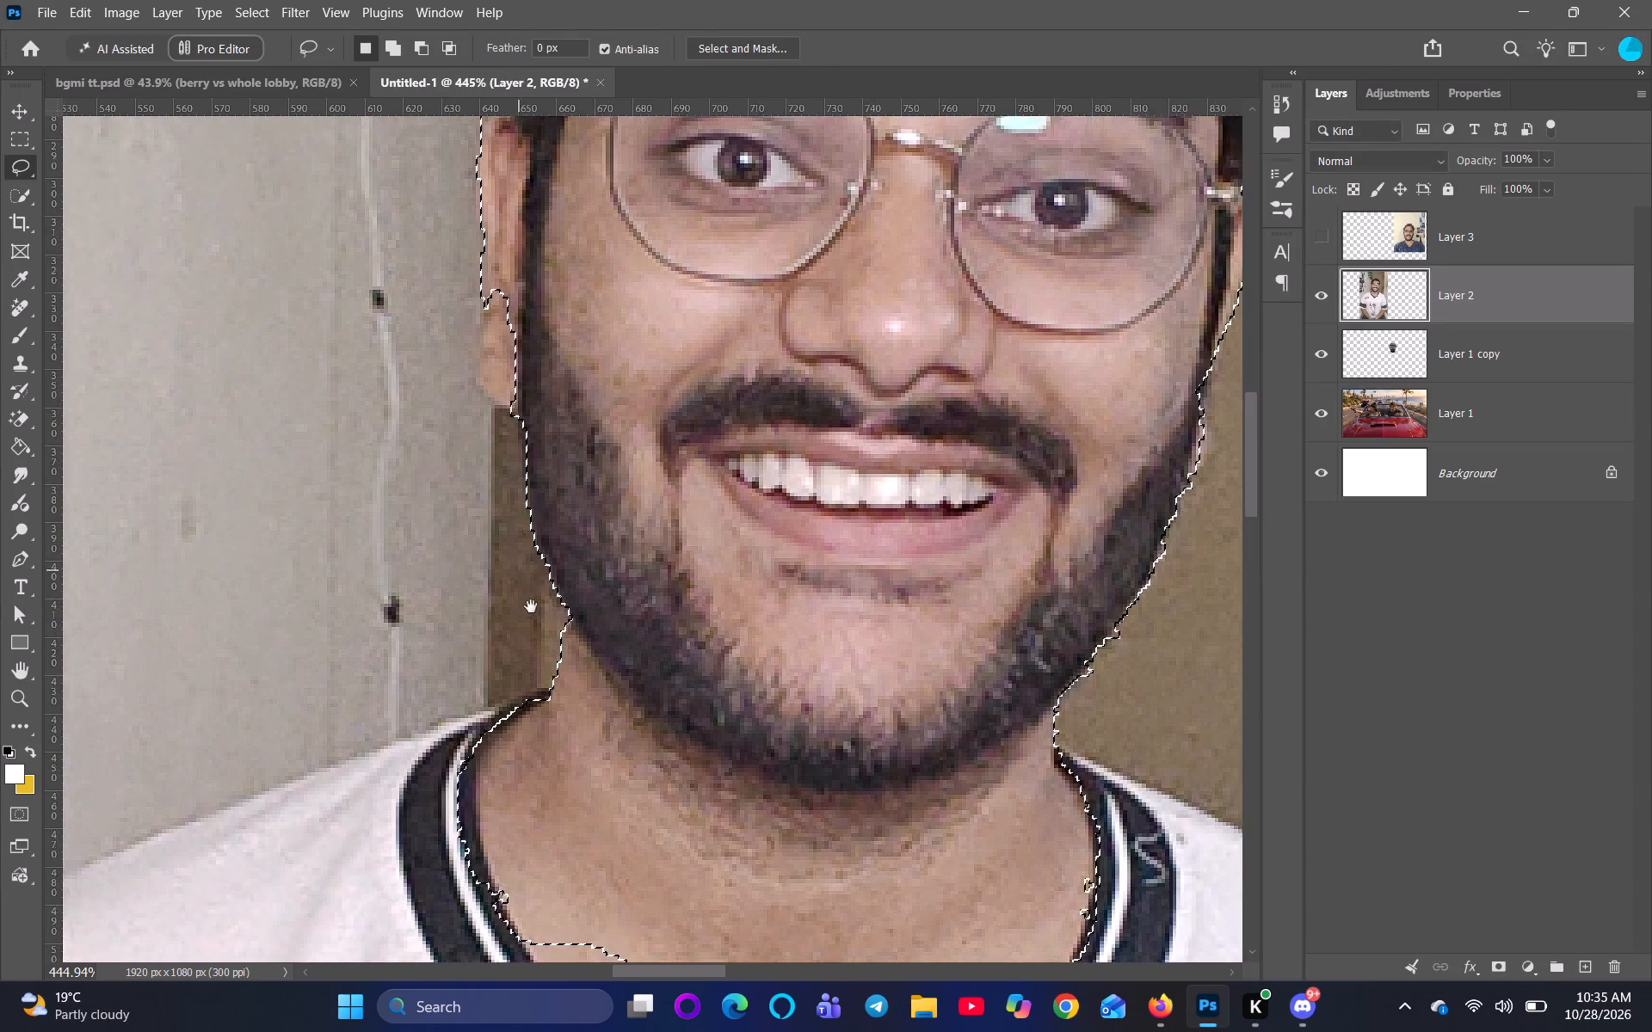
left_click_drag(531, 606, 547, 639)
scroll(507, 549, "up", 4)
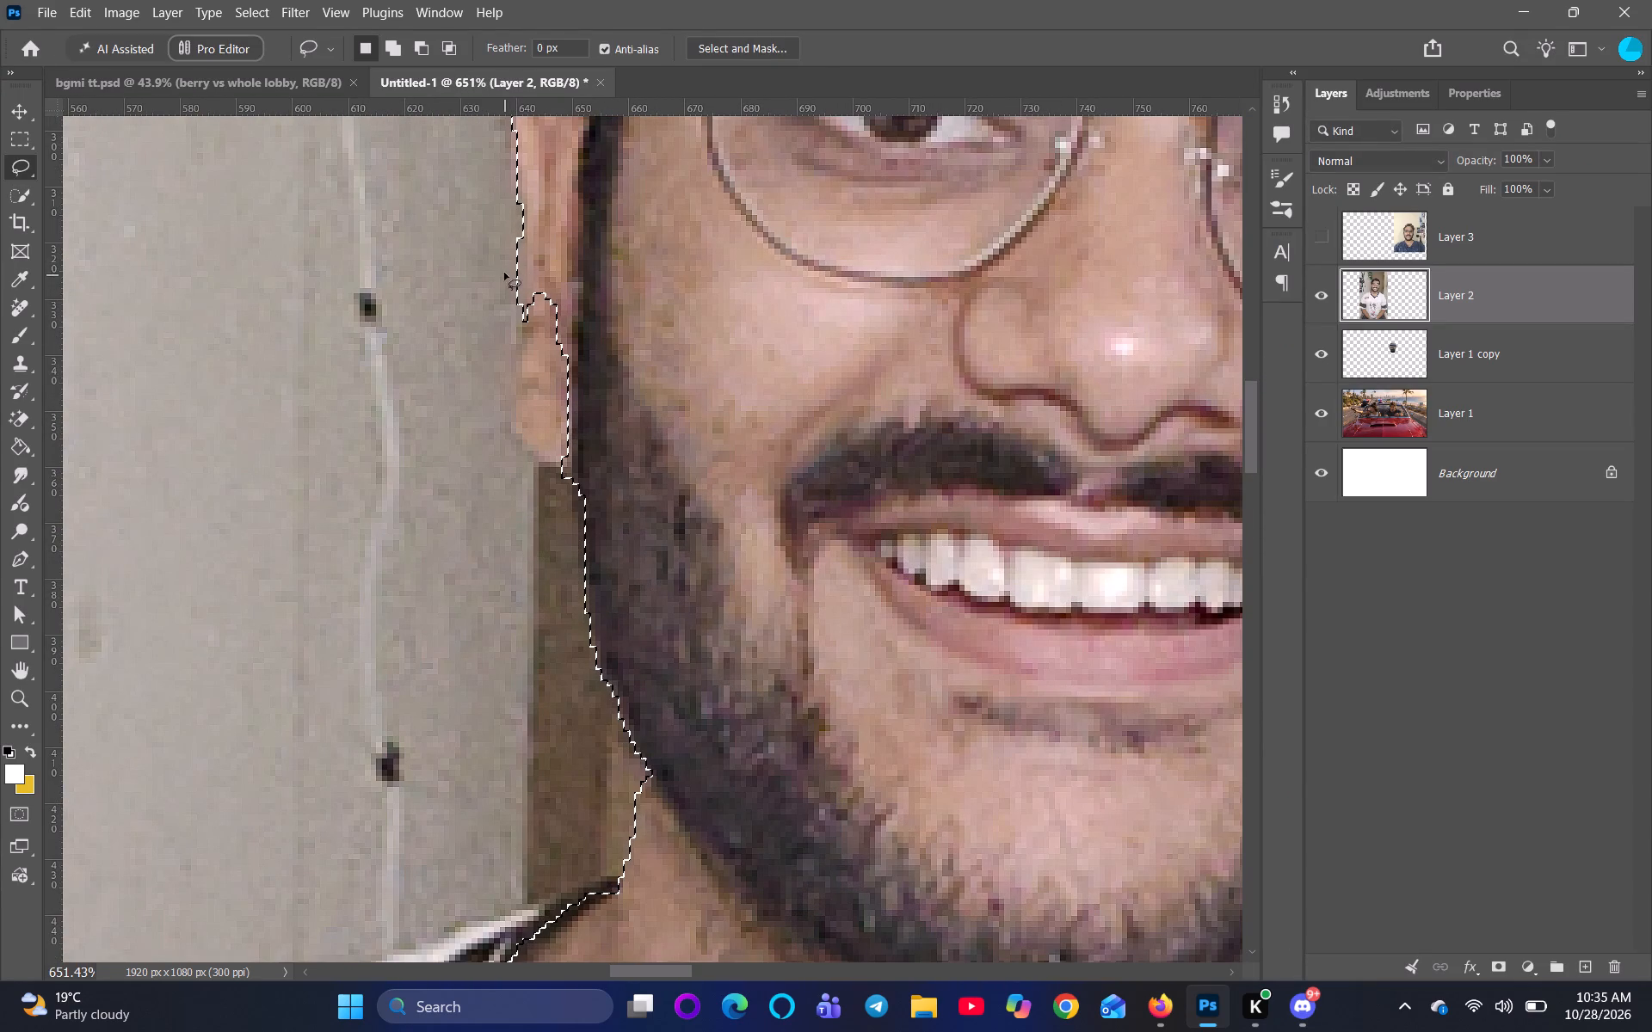
left_click(521, 316, "shift")
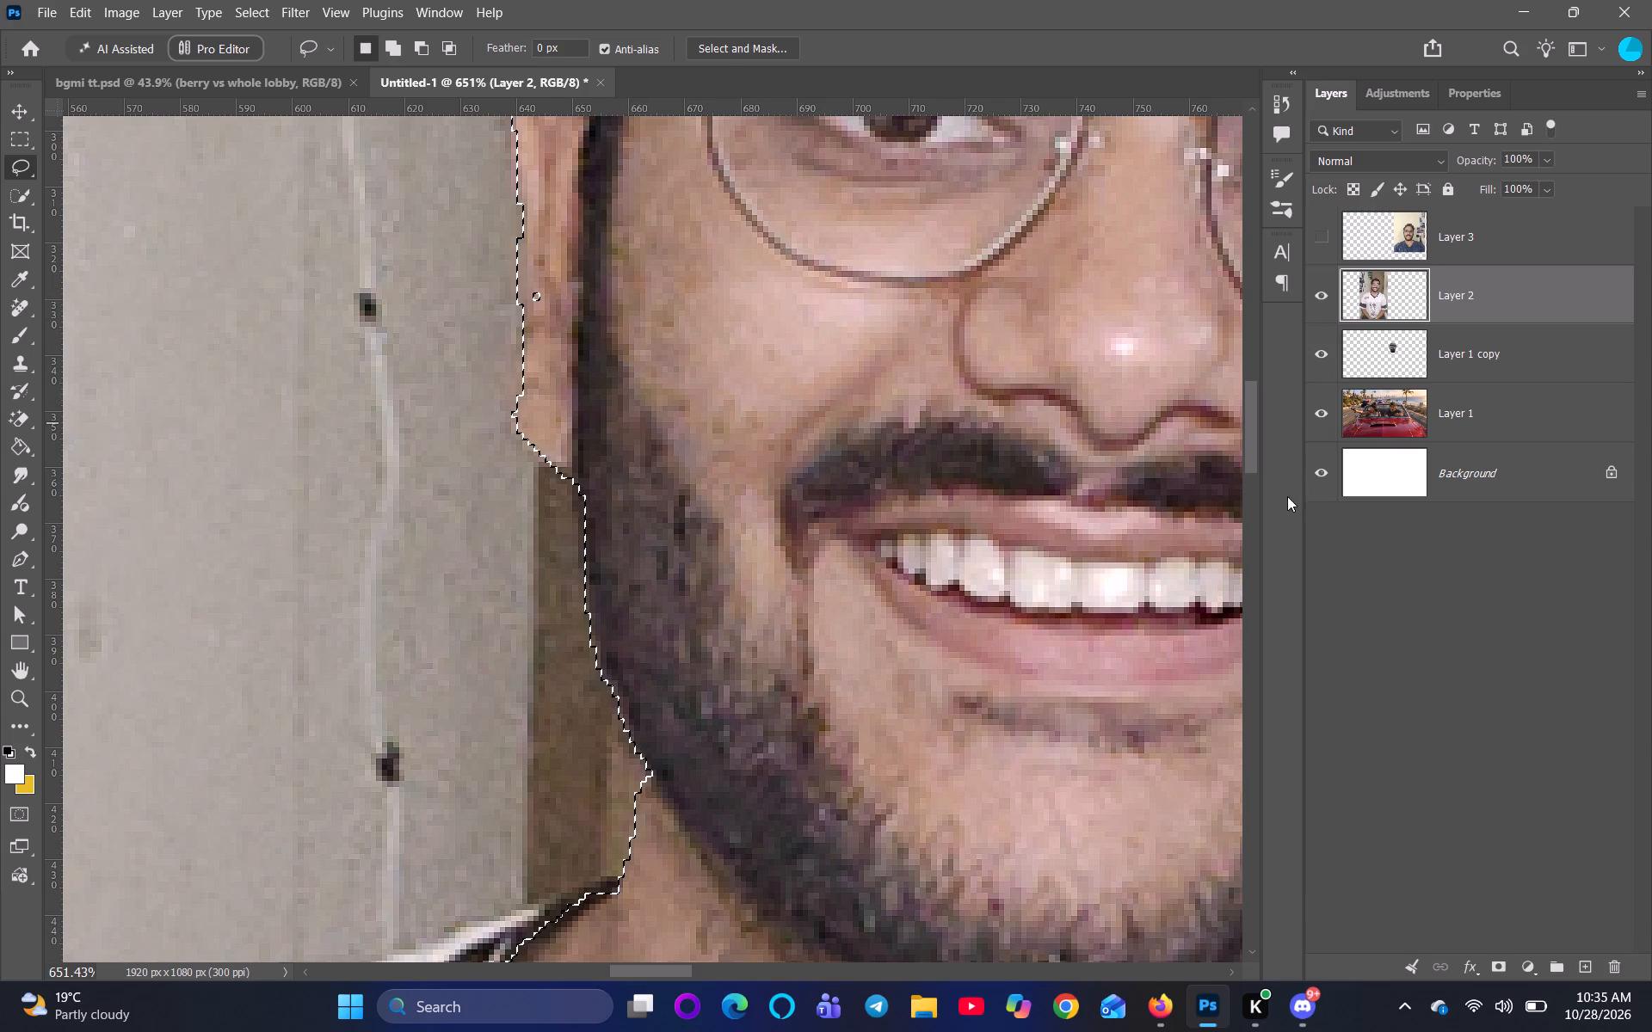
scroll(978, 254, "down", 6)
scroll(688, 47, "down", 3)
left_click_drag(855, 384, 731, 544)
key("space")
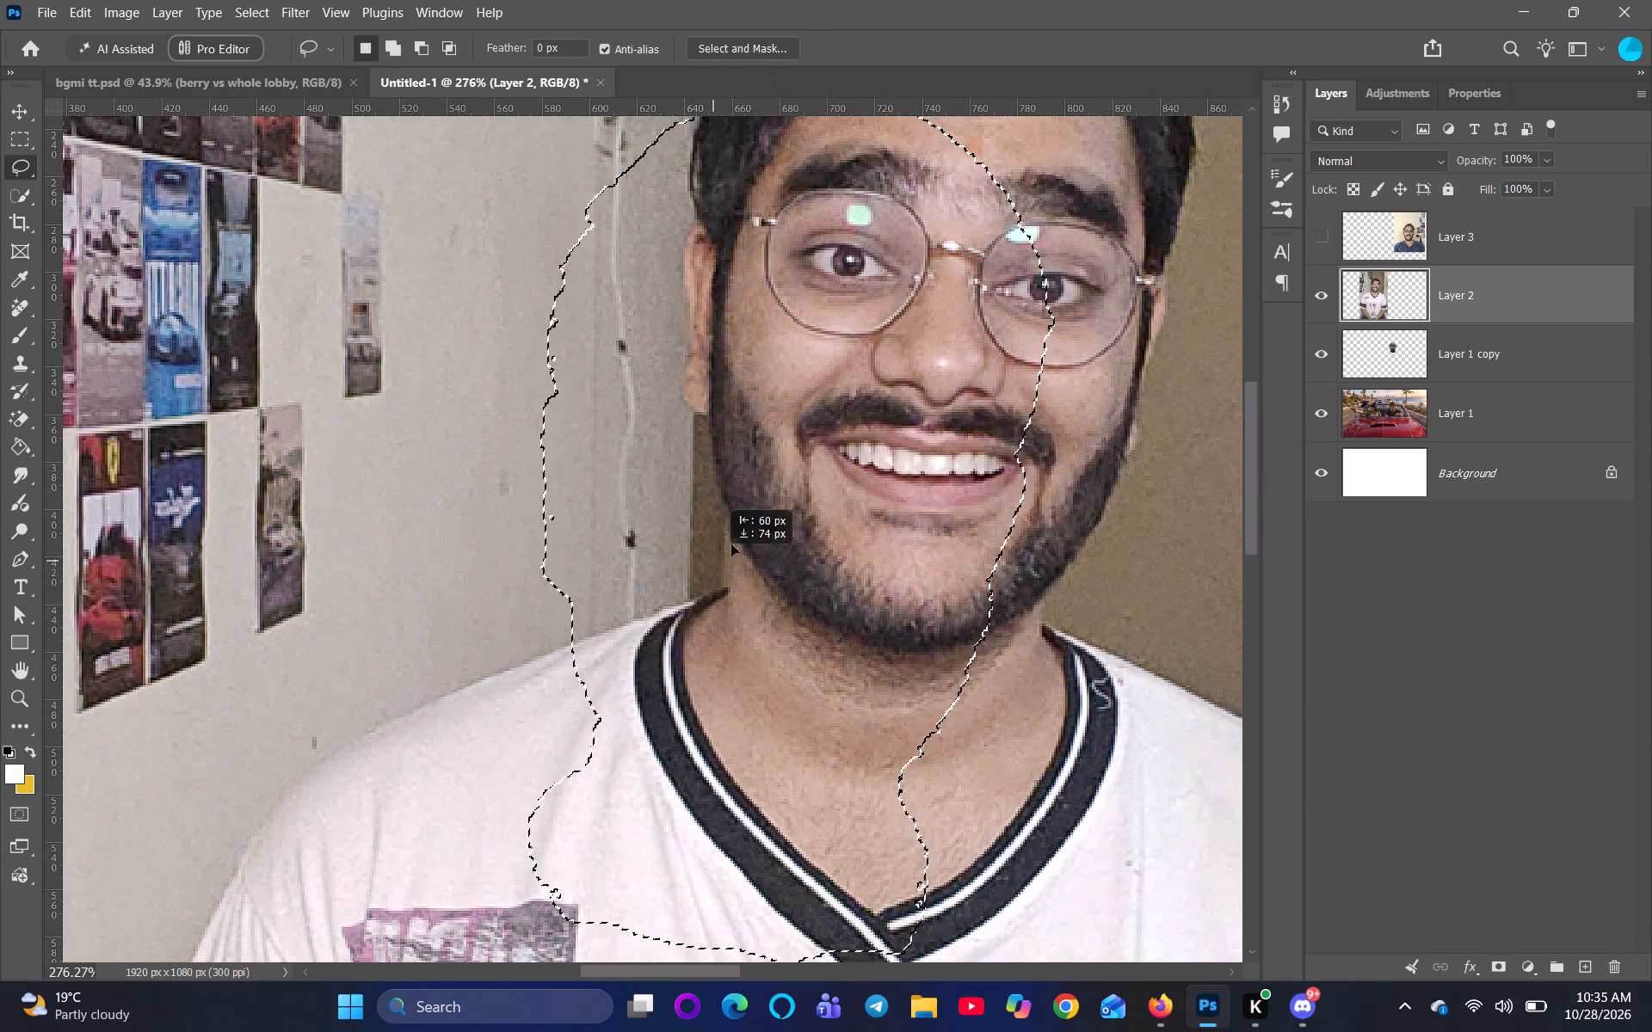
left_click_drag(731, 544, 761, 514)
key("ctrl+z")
Preview the corrected head selection in Select and Mask at 100% red overlay opacity, and finish with the overlay at 0%.
key("space")
key("space")
key("space")
key("space")
key("space")
key("space")
key("space")
key("space")
key("space")
key("space")
key("space")
key("space")
key("space")
key("space")
key("space")
key("space")
key("space")
key("space")
key("space")
key("space")
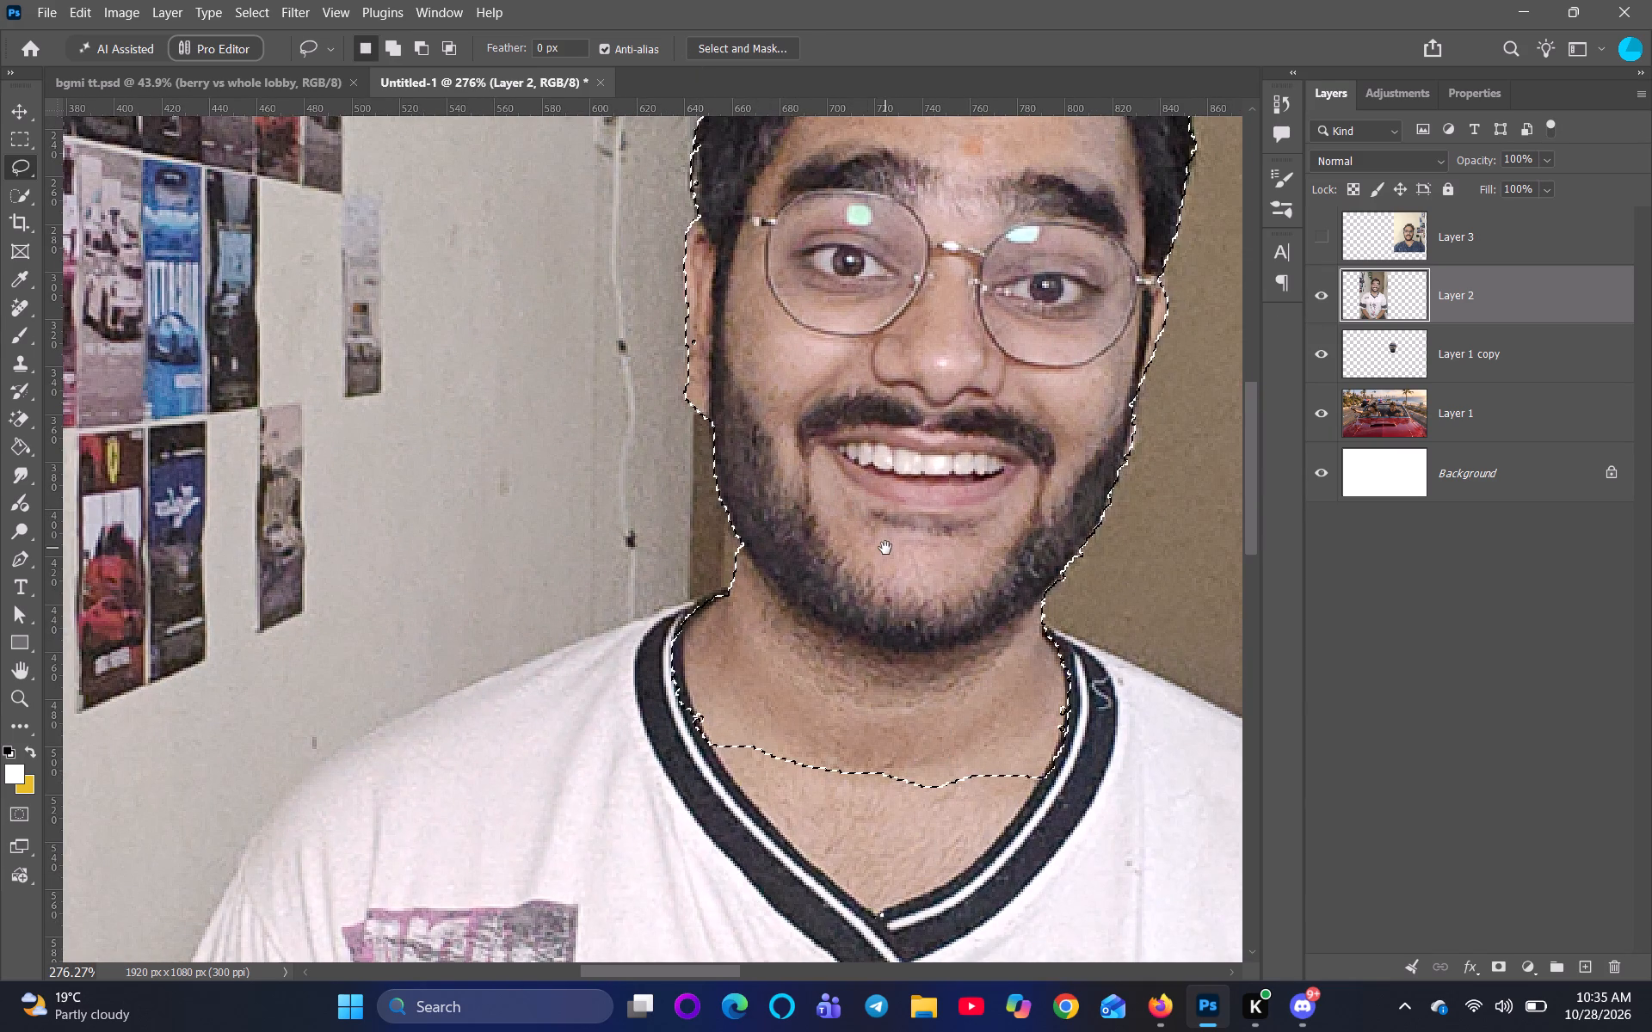
left_click_drag(885, 548, 626, 781)
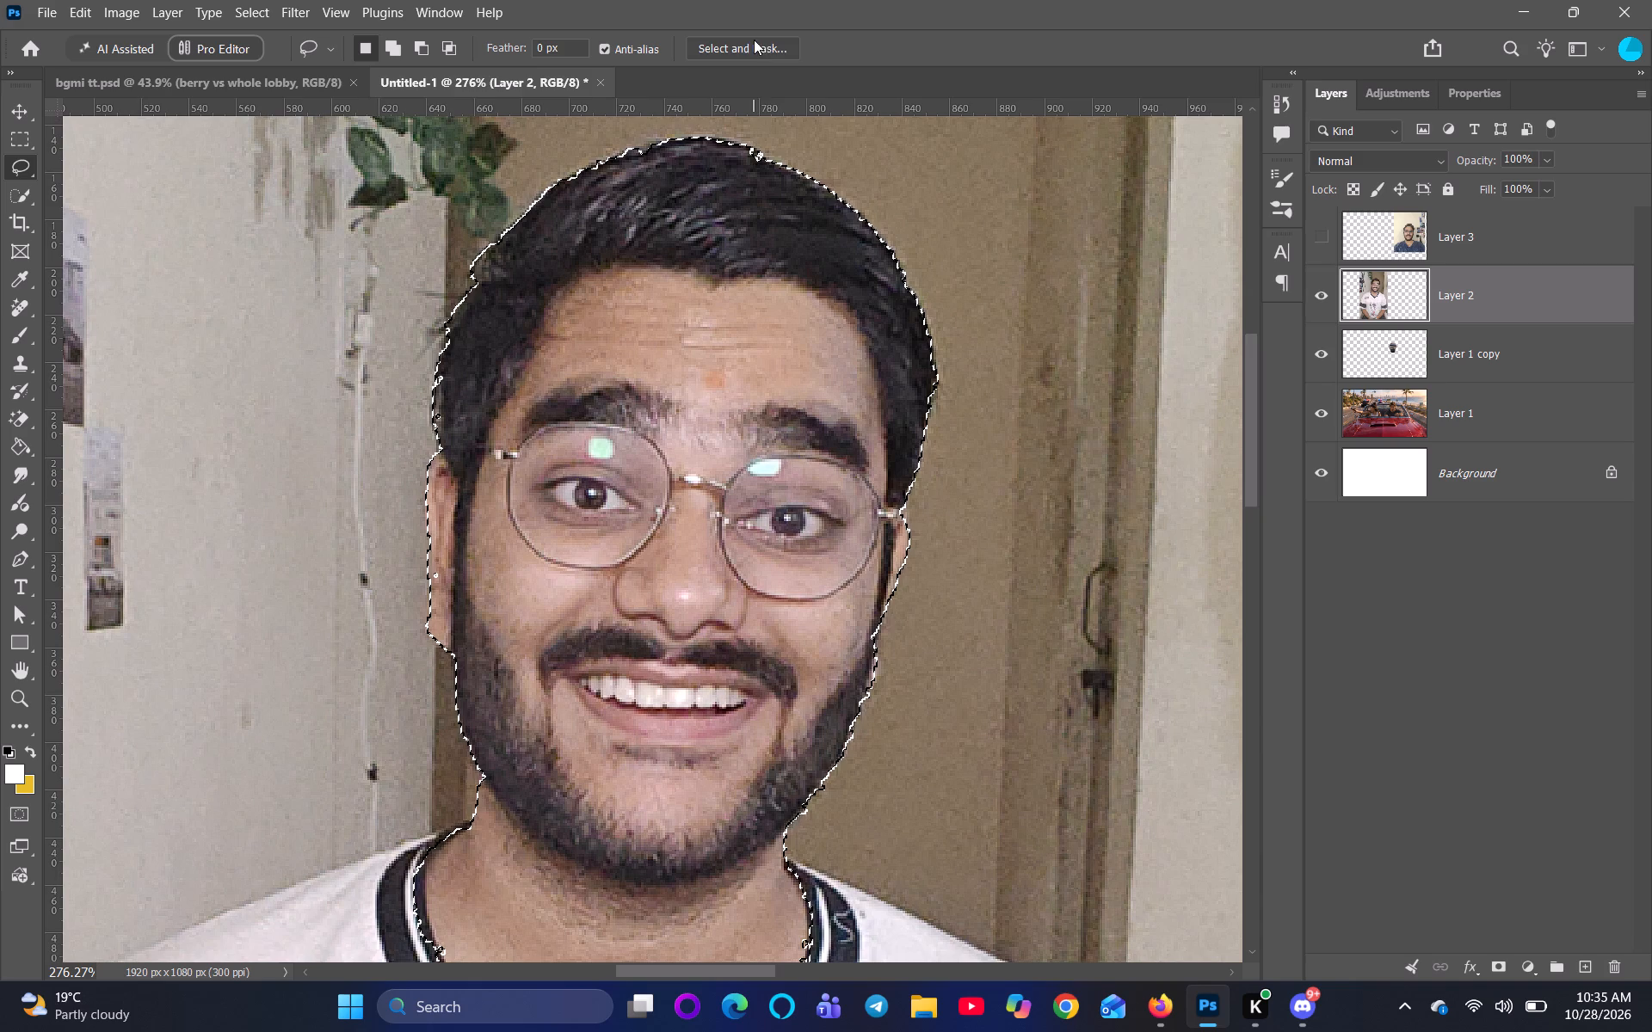
left_click(754, 40)
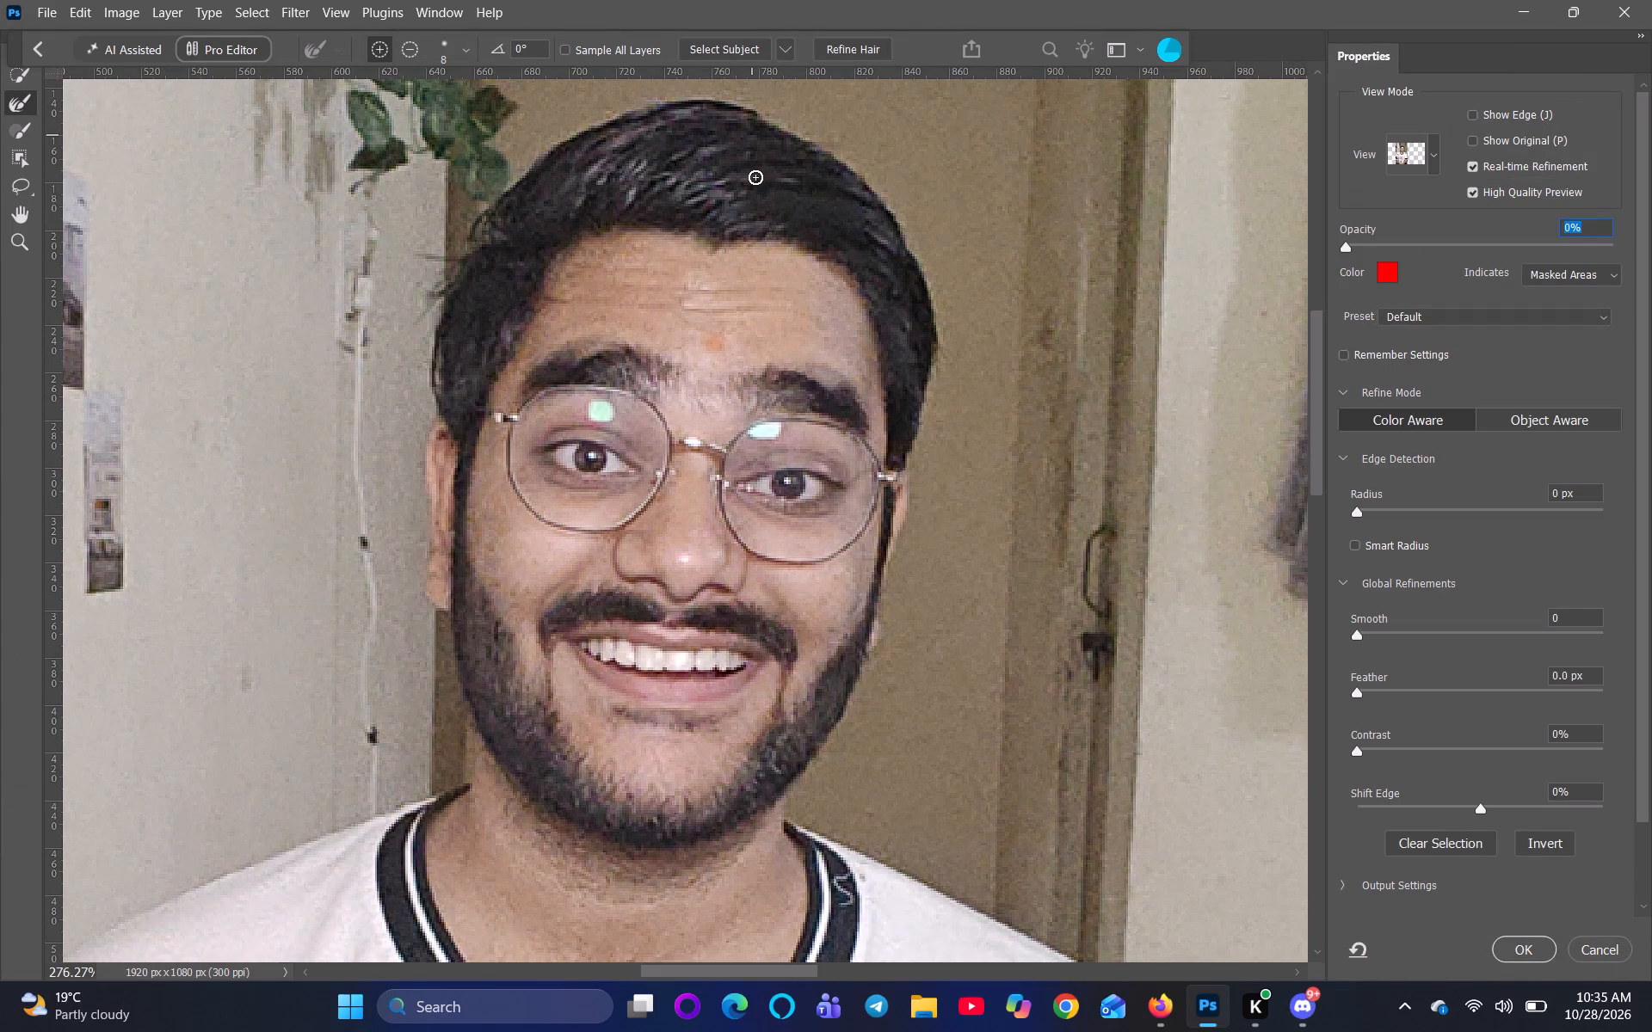
scroll(780, 231, "down", 1)
left_click_drag(1350, 249, 1651, 267)
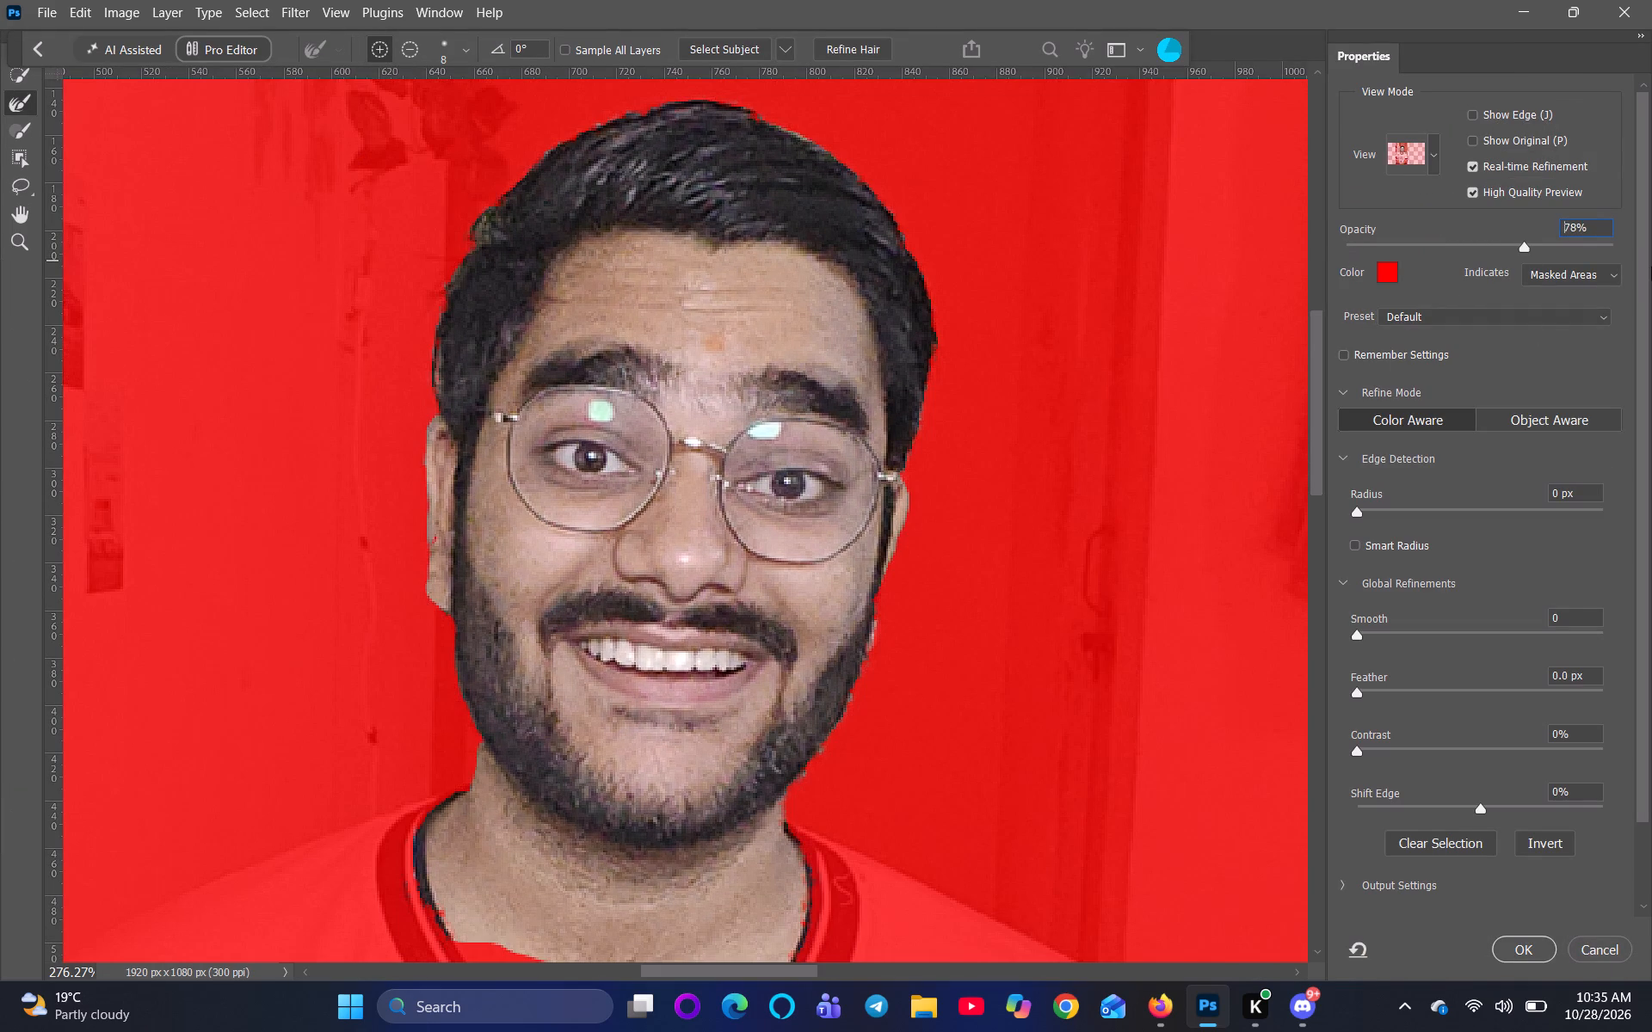
left_click_drag(1651, 267, 1638, 275)
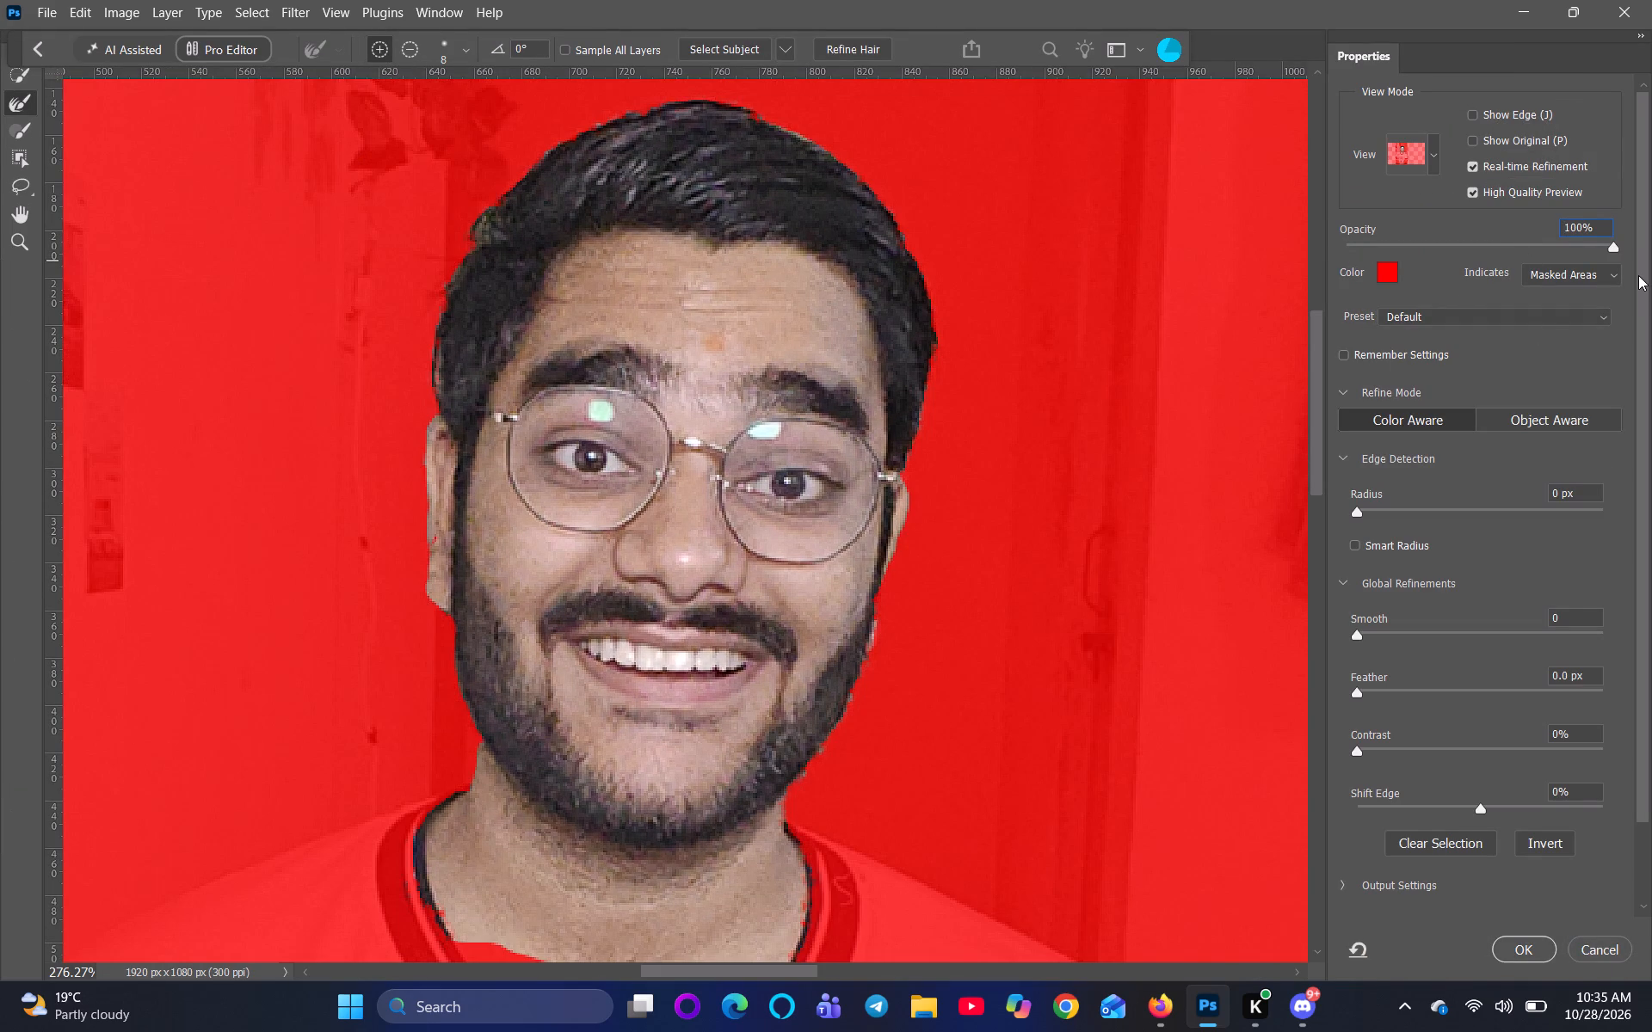
left_click_drag(1638, 275, 1076, 296)
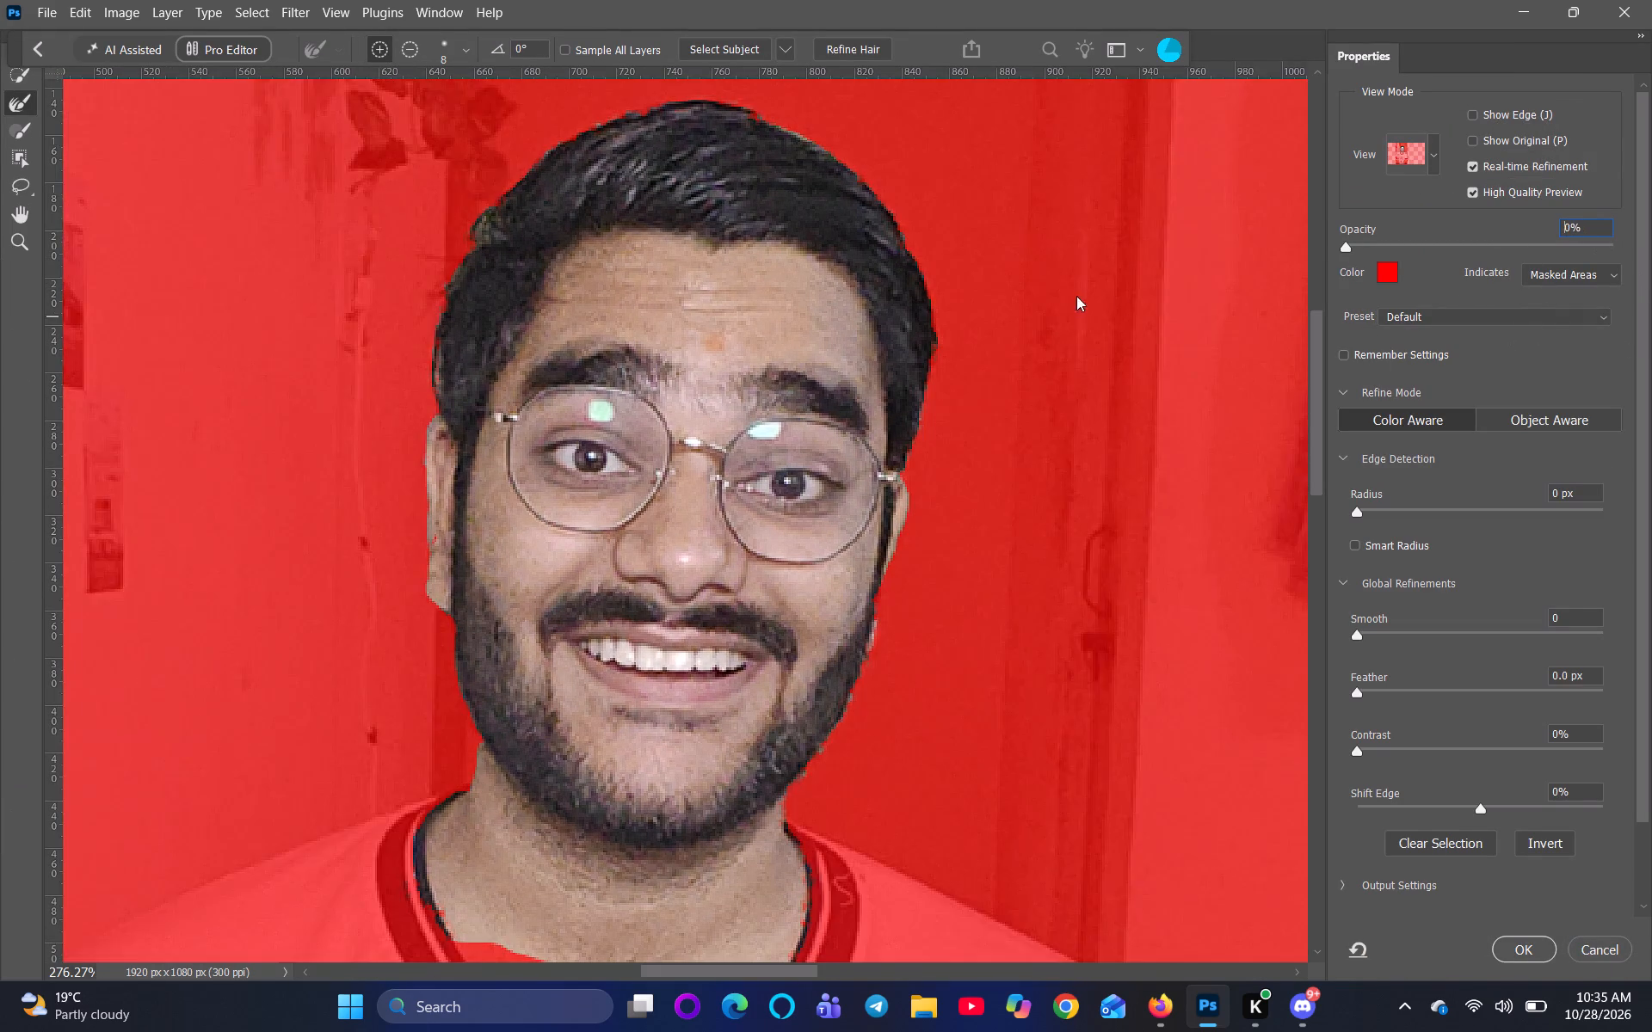
left_click_drag(1076, 296, 1082, 312)
left_click(1524, 940)
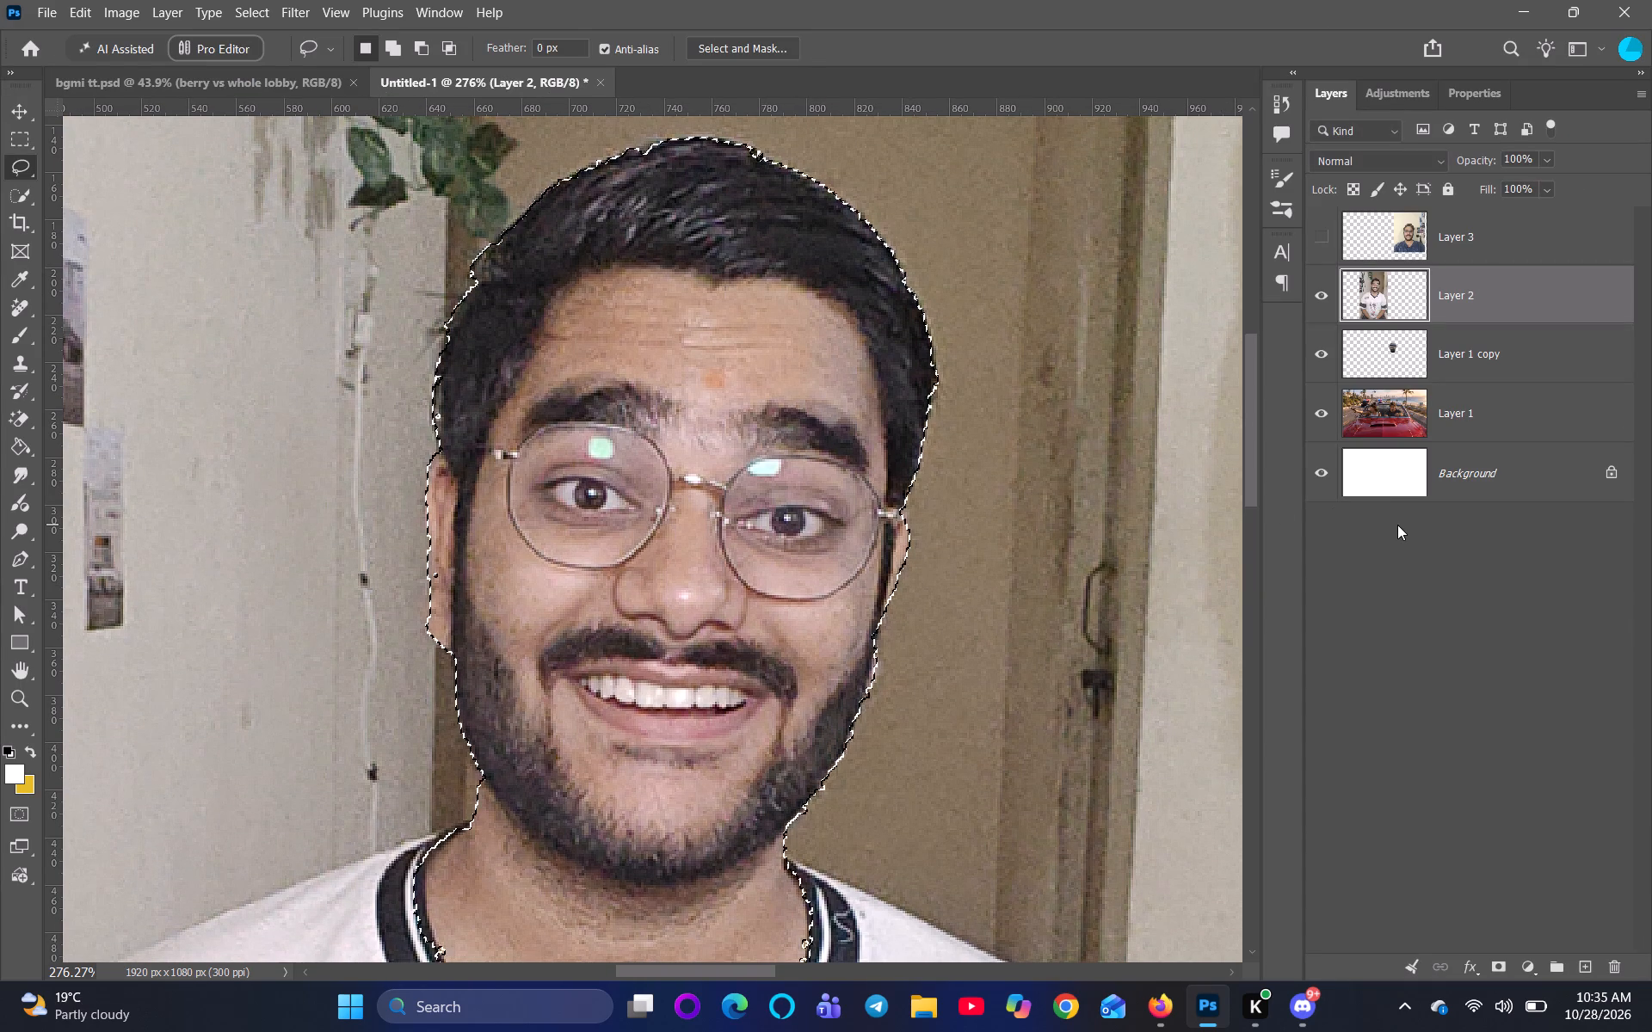
Copy the selected head from Layer 2 onto a new layer.
key("ctrl+j")
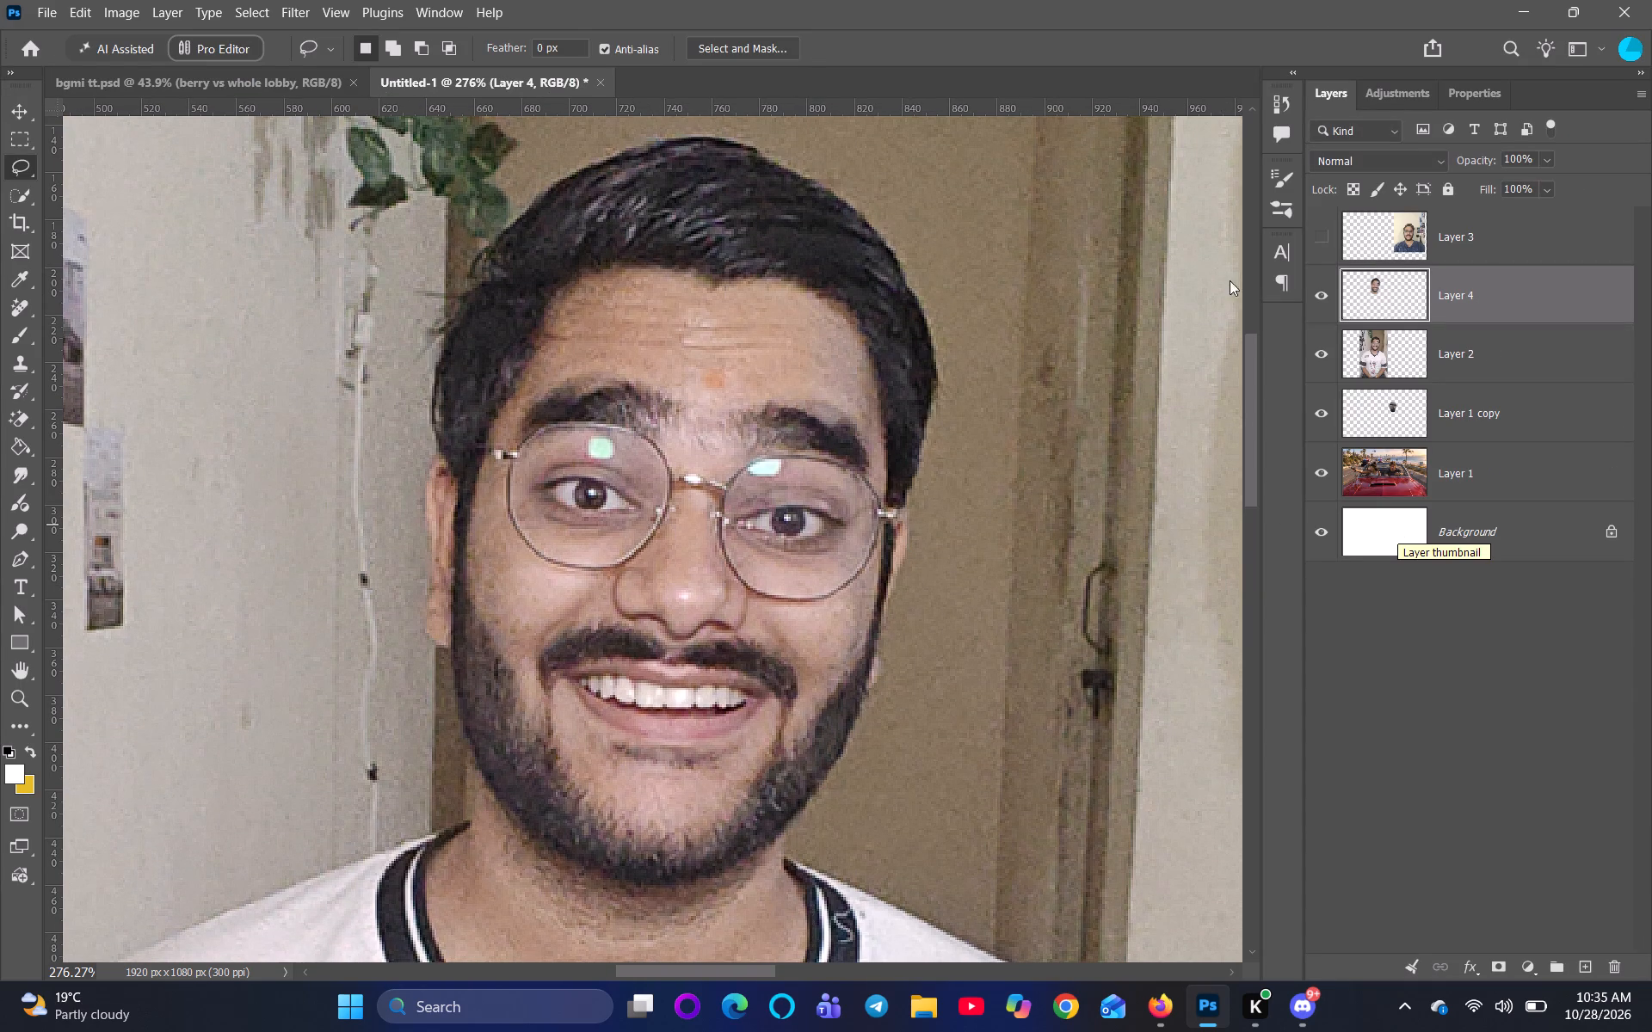
Hide the full portrait on Layer 2, leaving the cut-out head over the car scene.
scroll(1344, 263, "down", 4)
scroll(1293, 310, "down", 4)
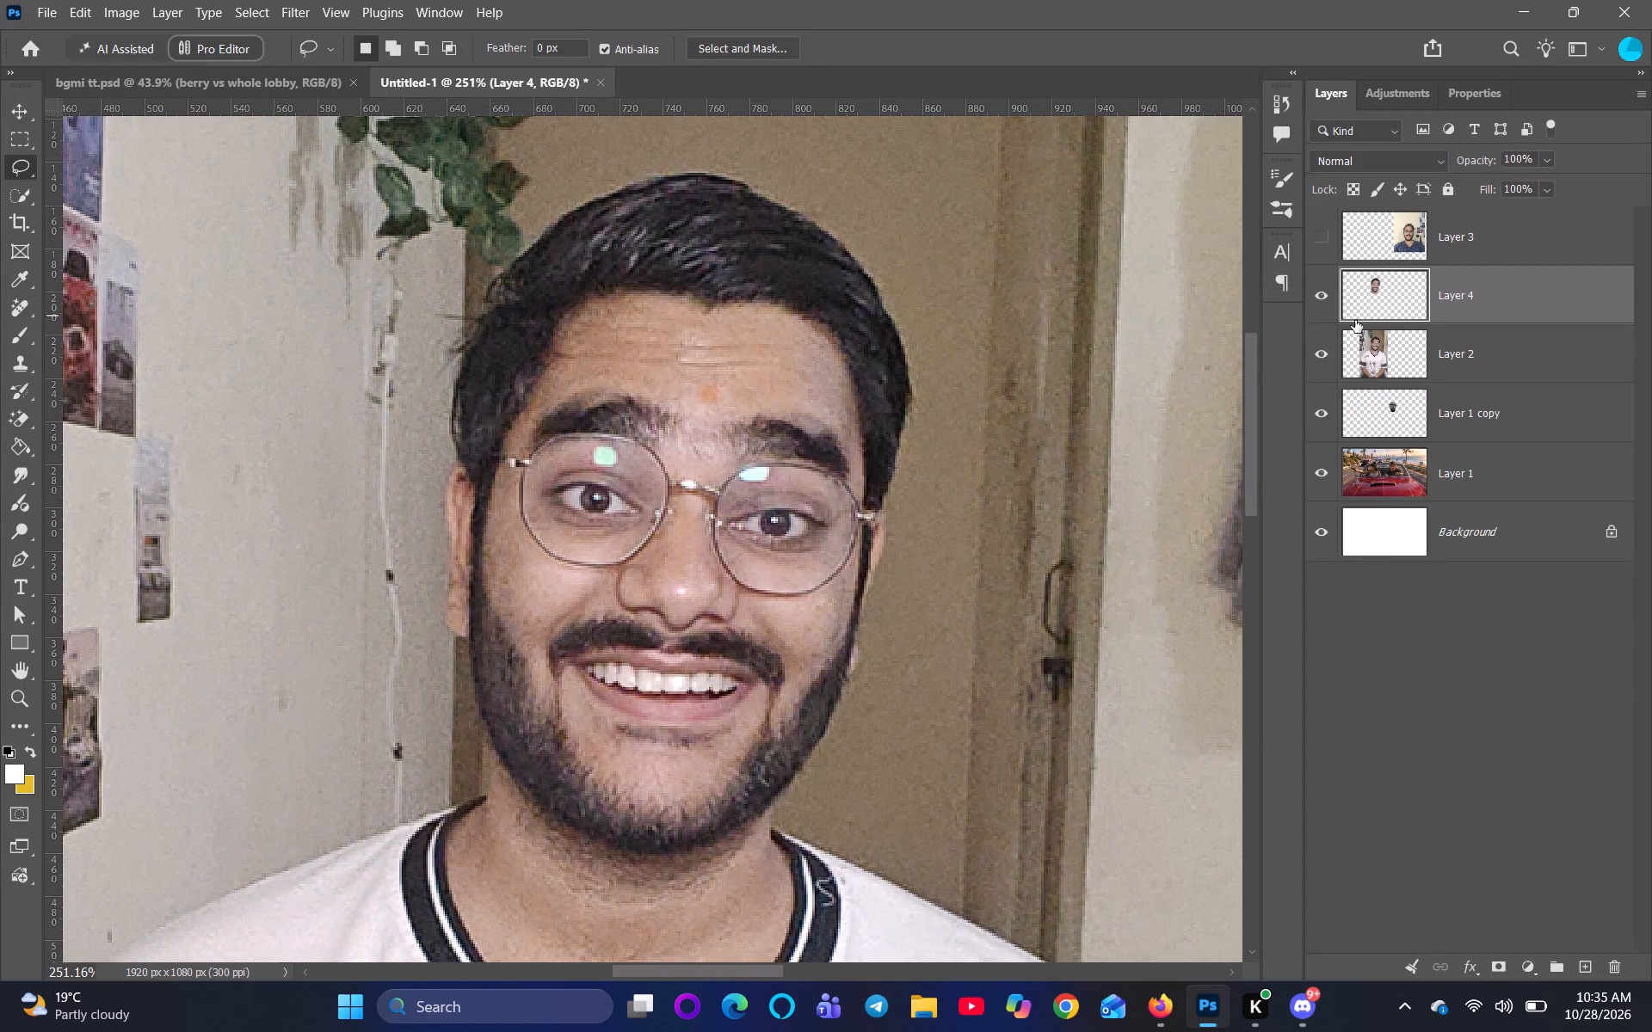
scroll(1355, 320, "down", 5)
left_click(1313, 347)
scroll(1311, 363, "down", 4)
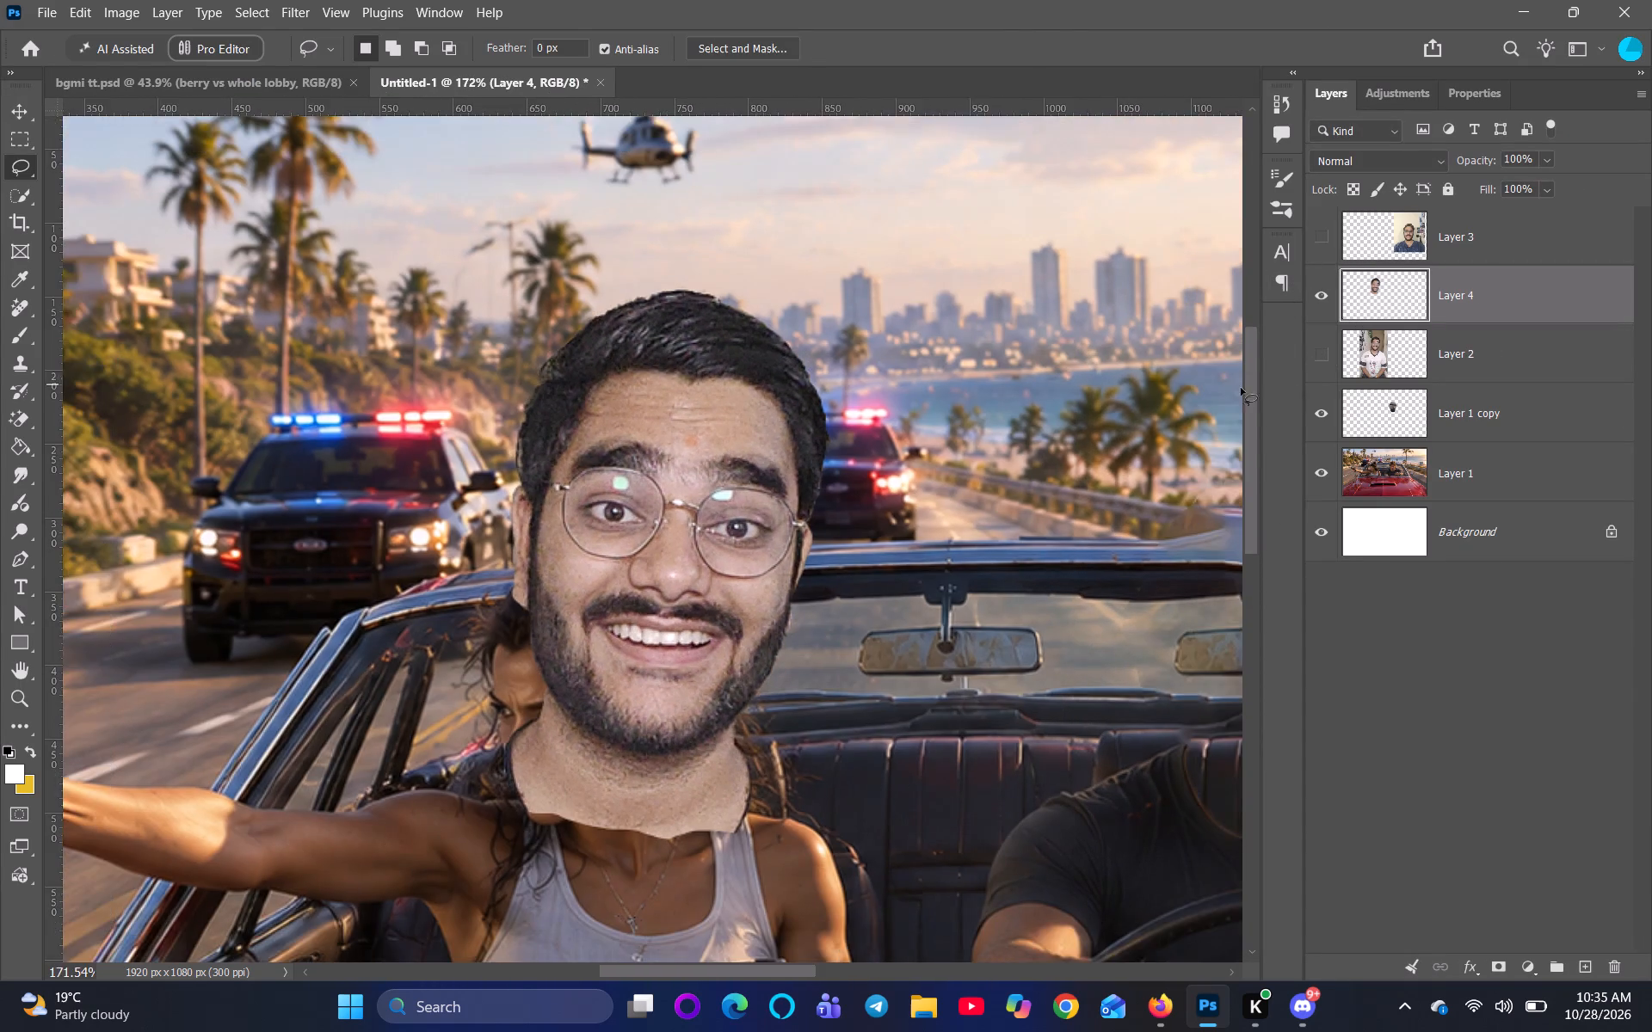
Rotate the cut-out head on Layer 4 to about -5.7° and move it from the woman onto the driver's shoulders.
scroll(1241, 388, "down", 9)
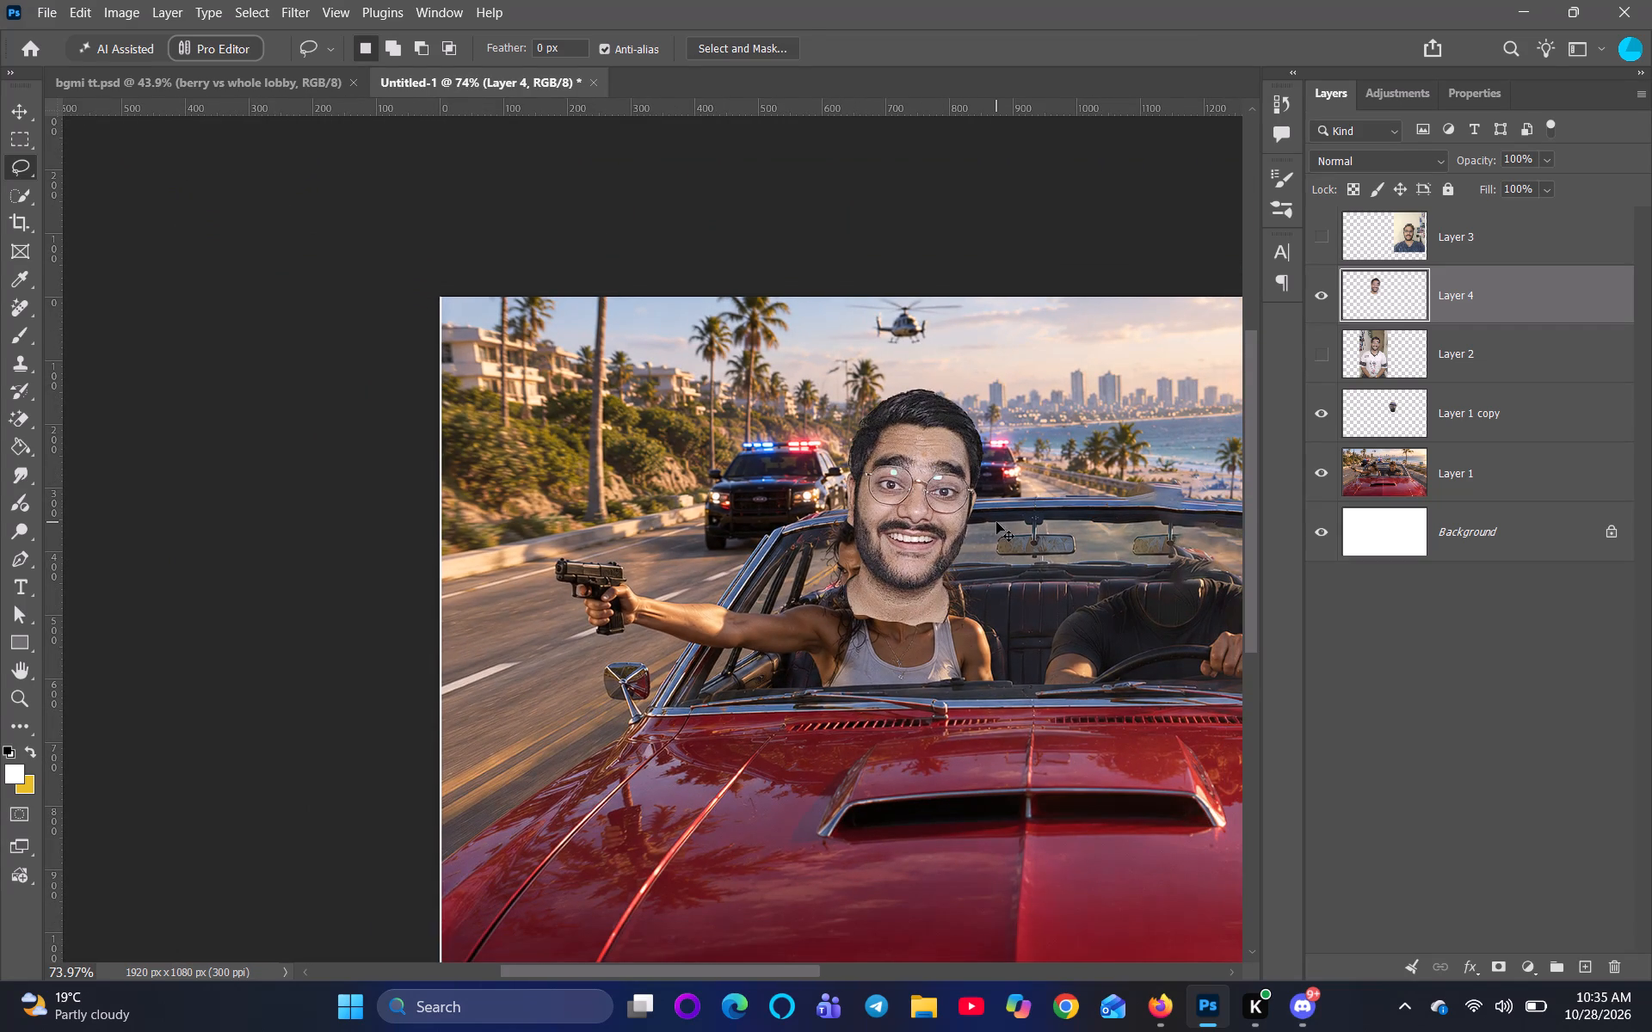
key("ctrl+0")
left_click(15, 118)
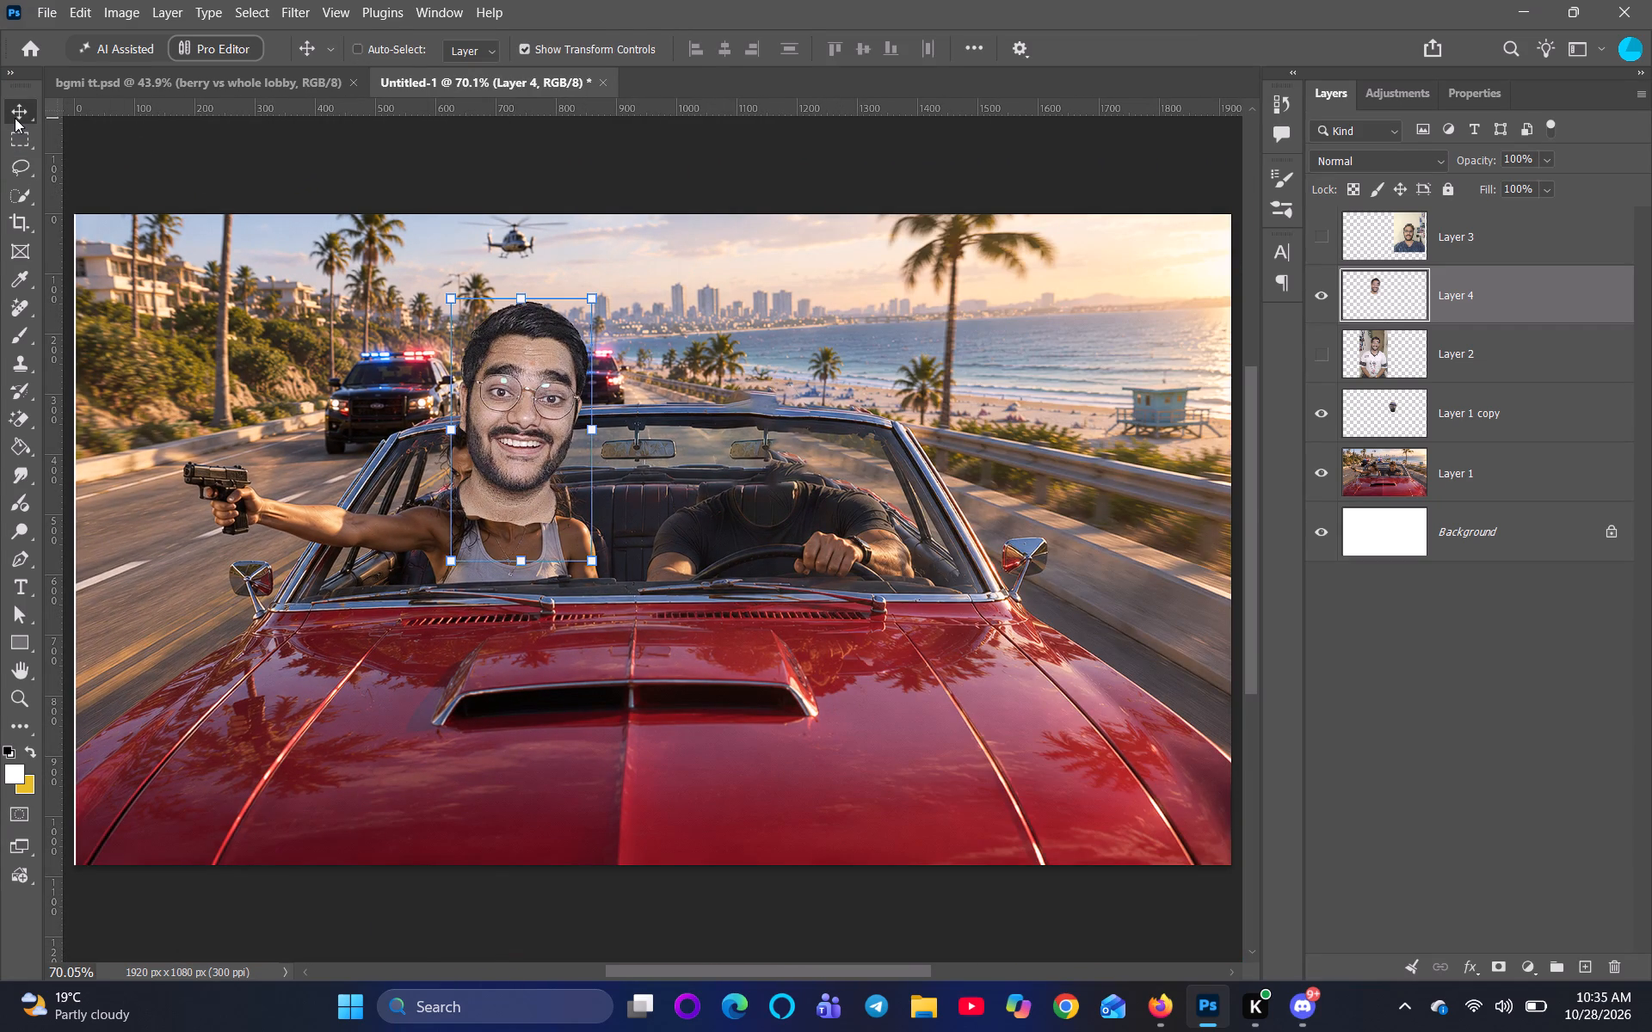
left_click_drag(604, 577, 614, 562)
left_click_drag(549, 526, 674, 534)
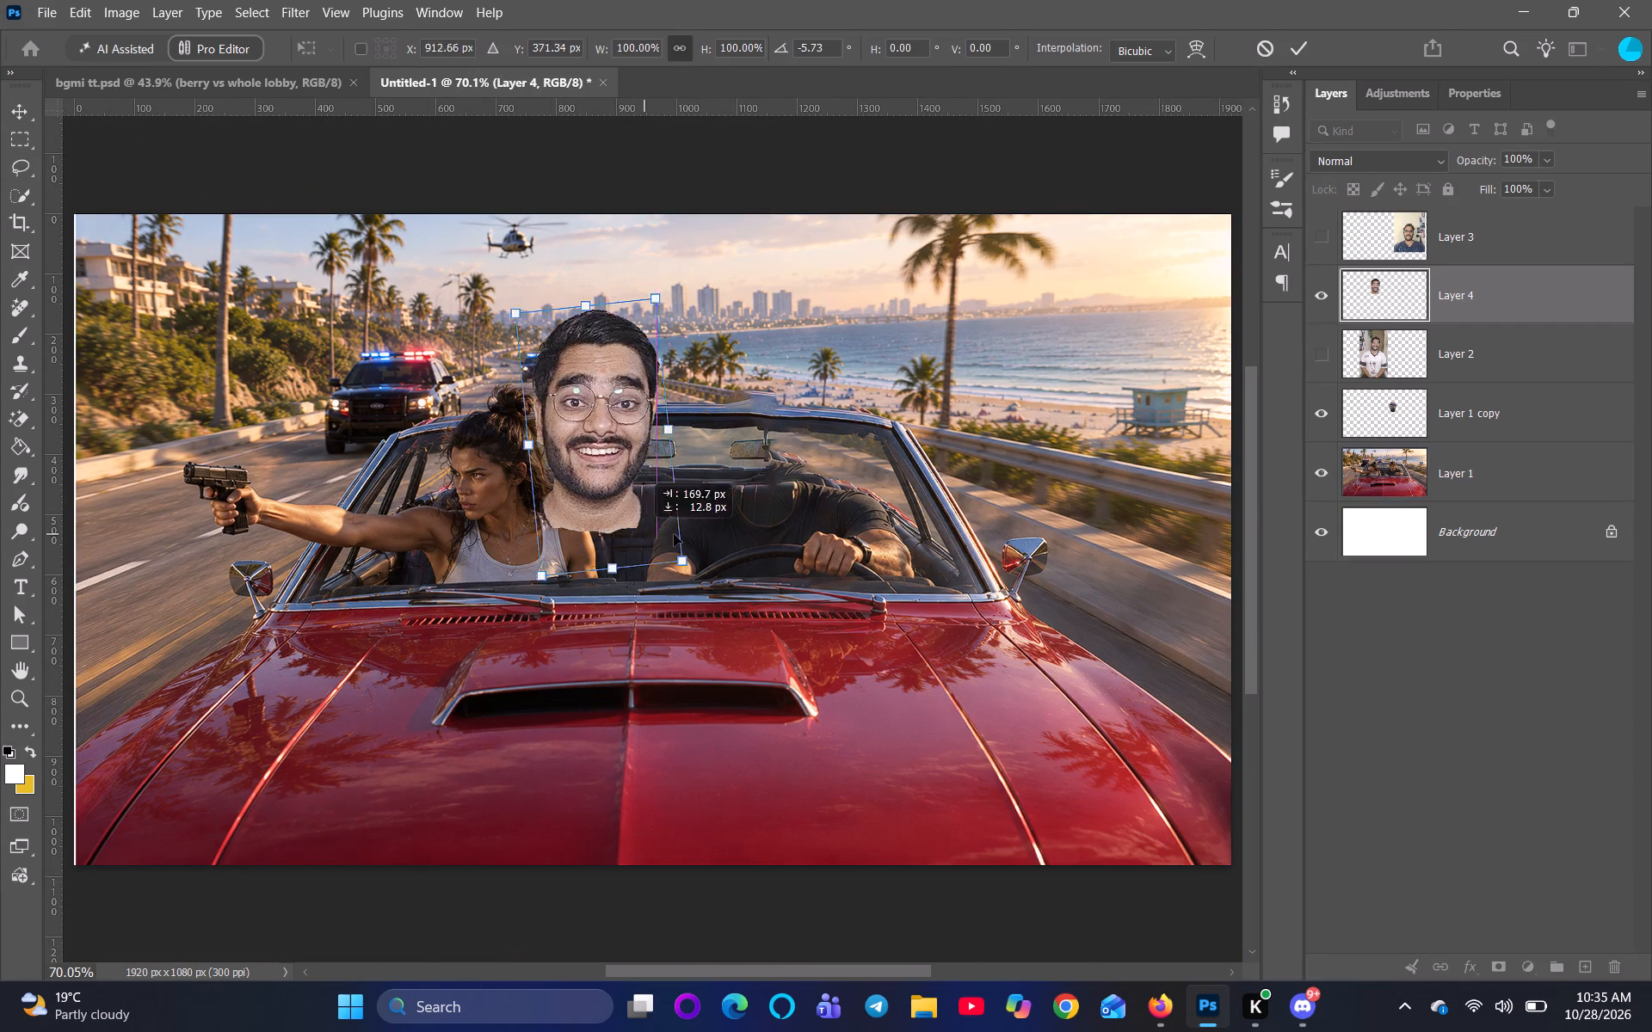
left_click_drag(674, 534, 791, 508)
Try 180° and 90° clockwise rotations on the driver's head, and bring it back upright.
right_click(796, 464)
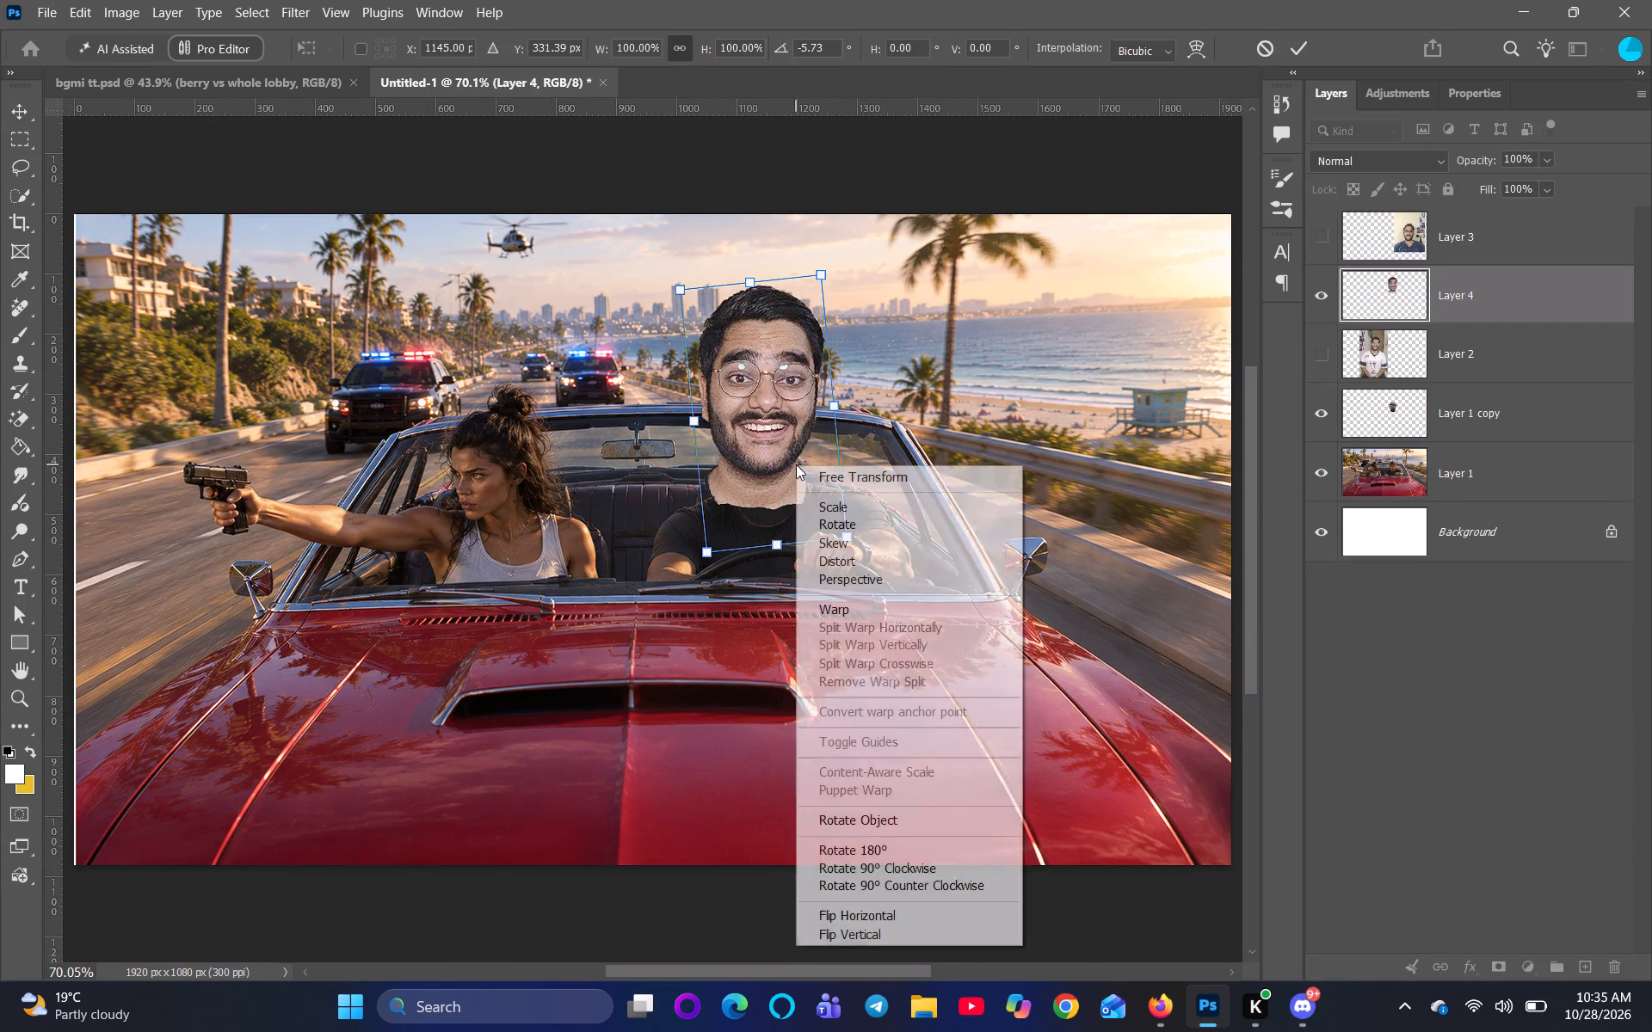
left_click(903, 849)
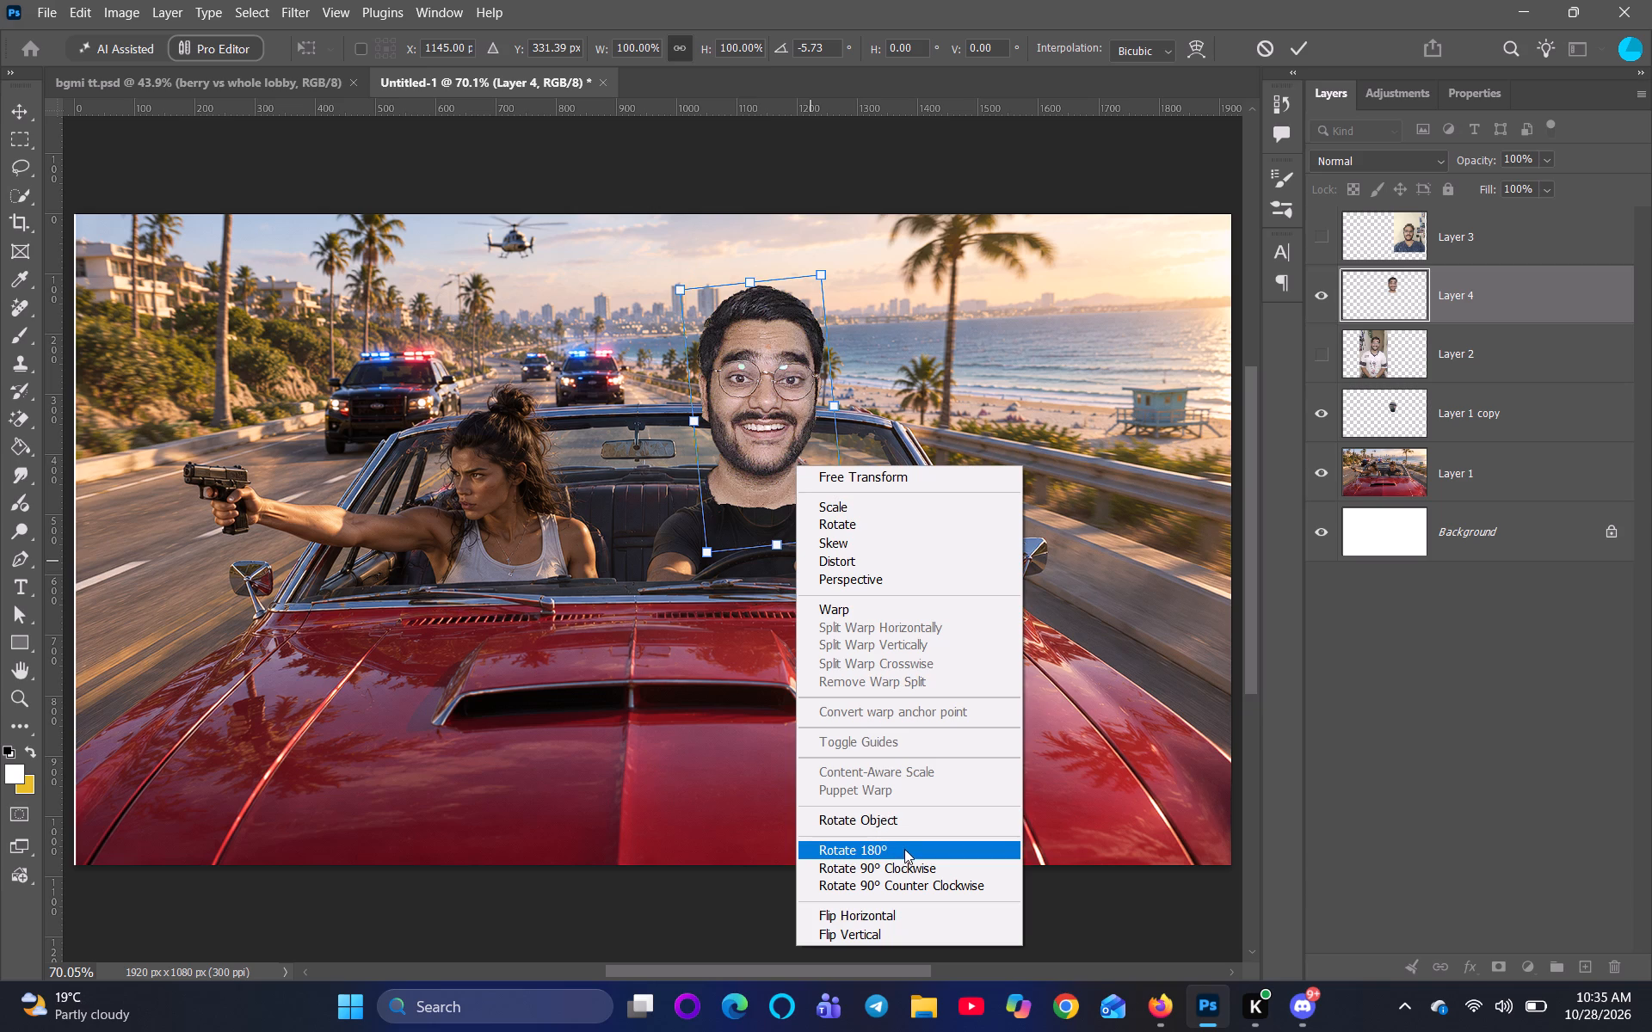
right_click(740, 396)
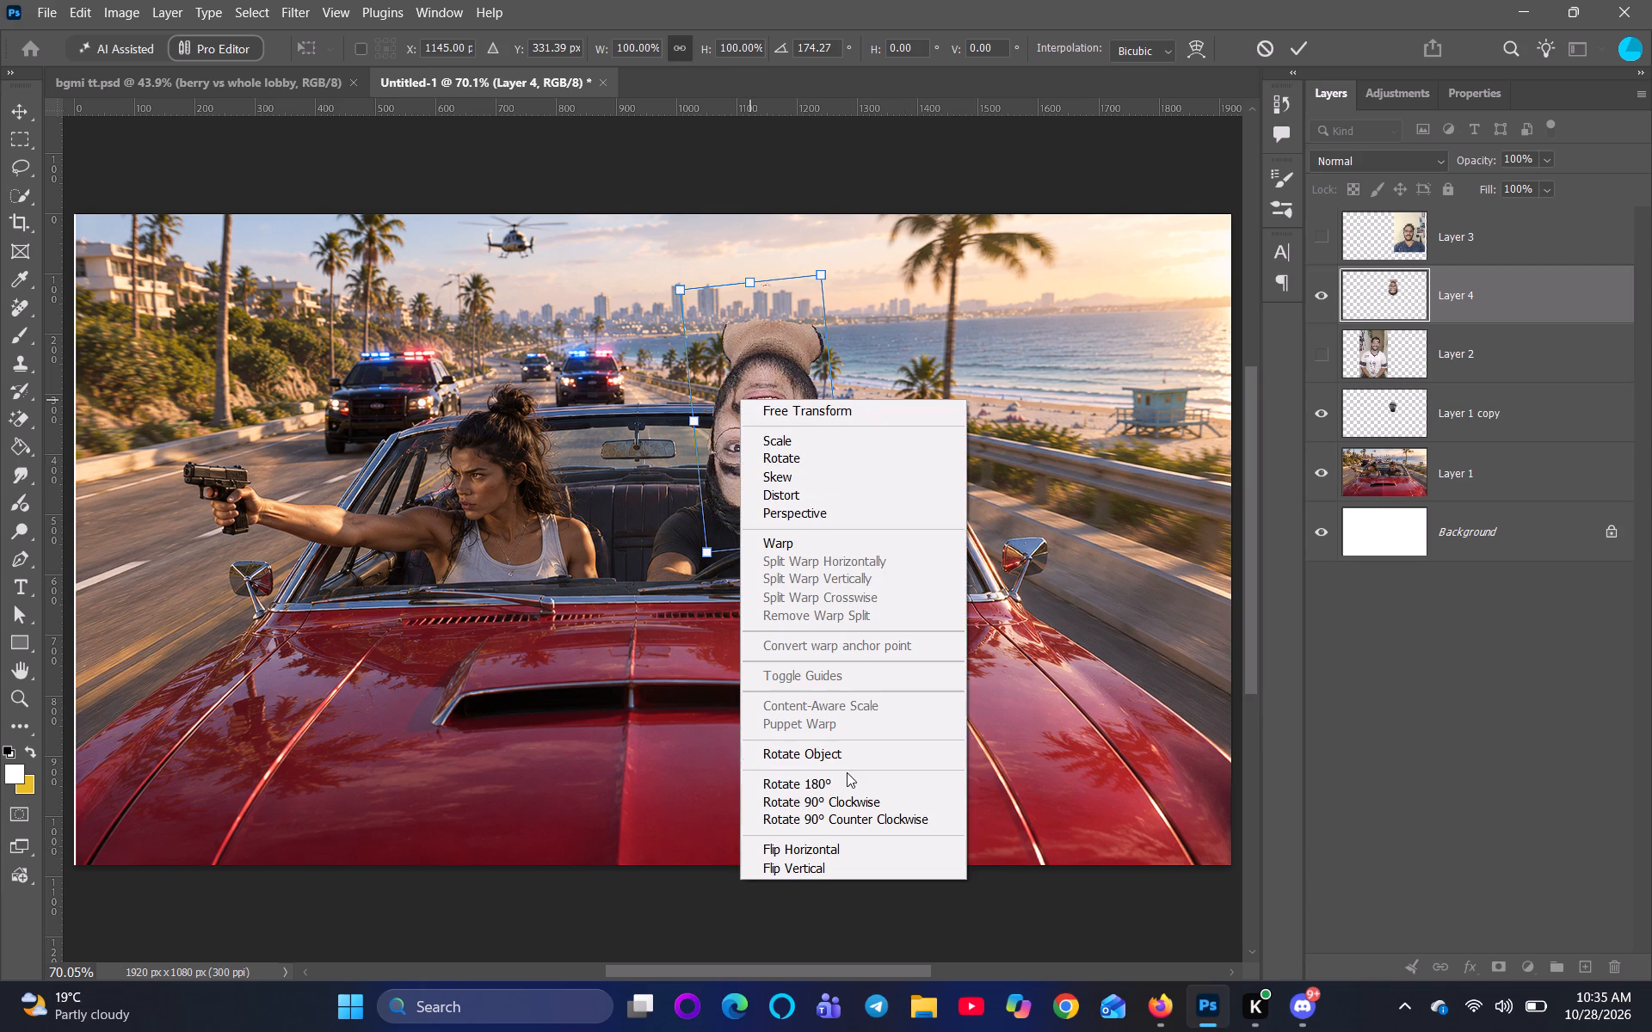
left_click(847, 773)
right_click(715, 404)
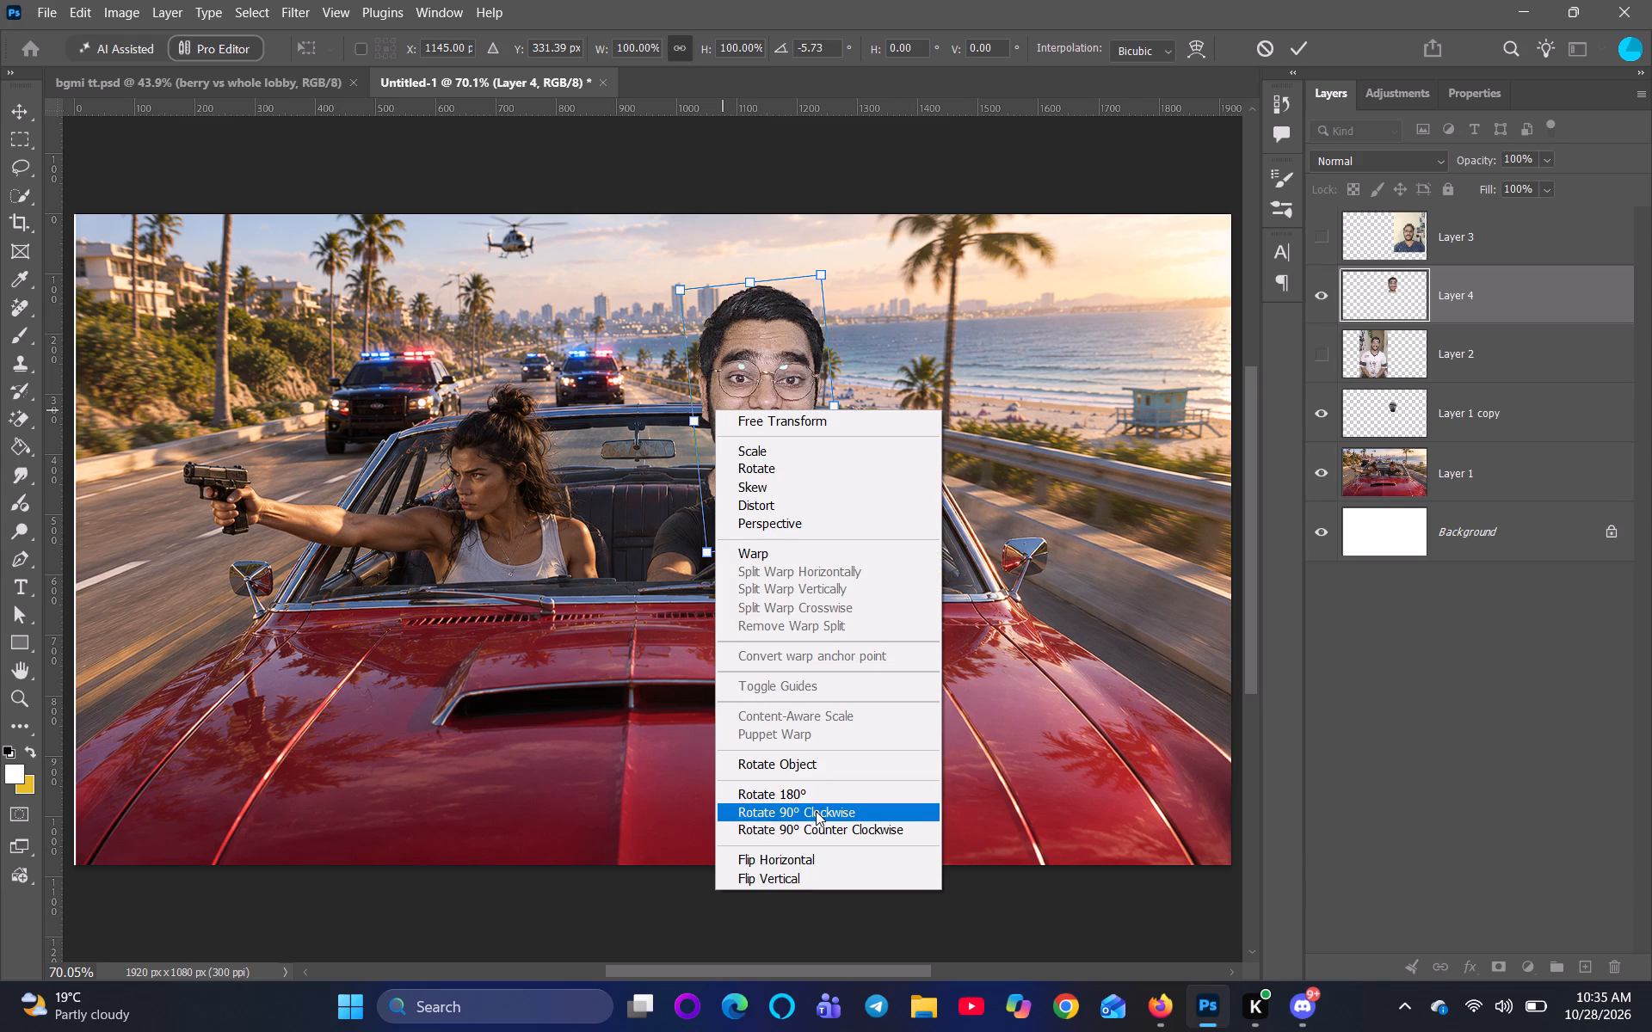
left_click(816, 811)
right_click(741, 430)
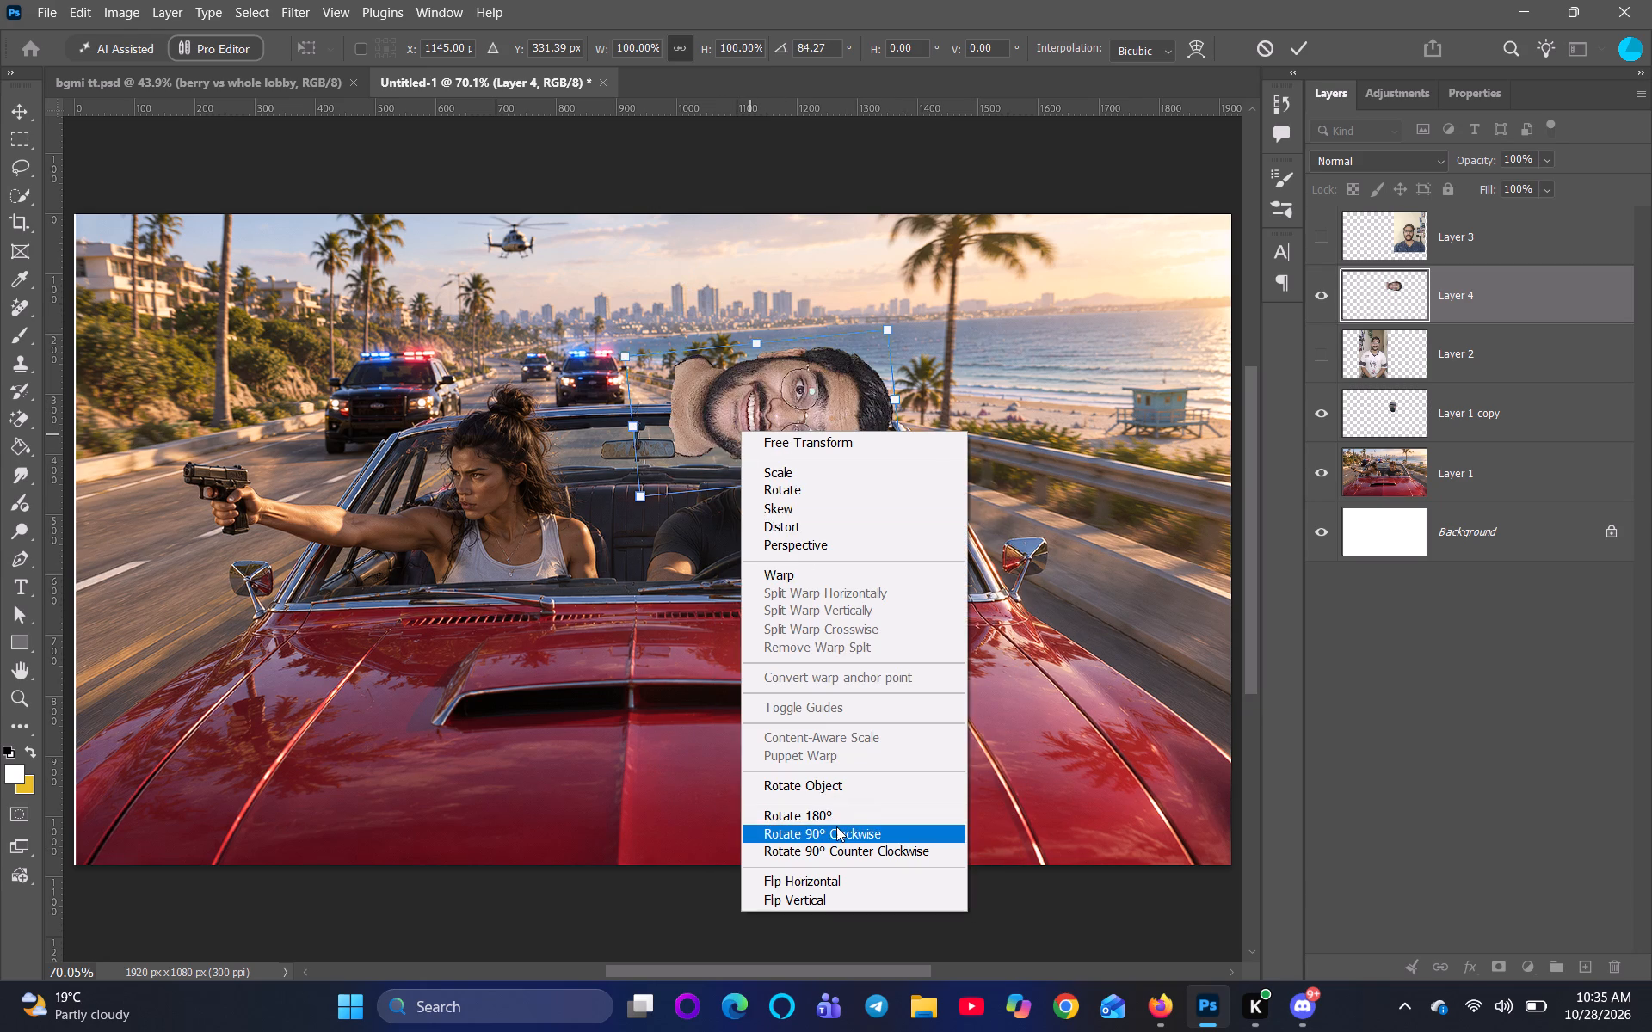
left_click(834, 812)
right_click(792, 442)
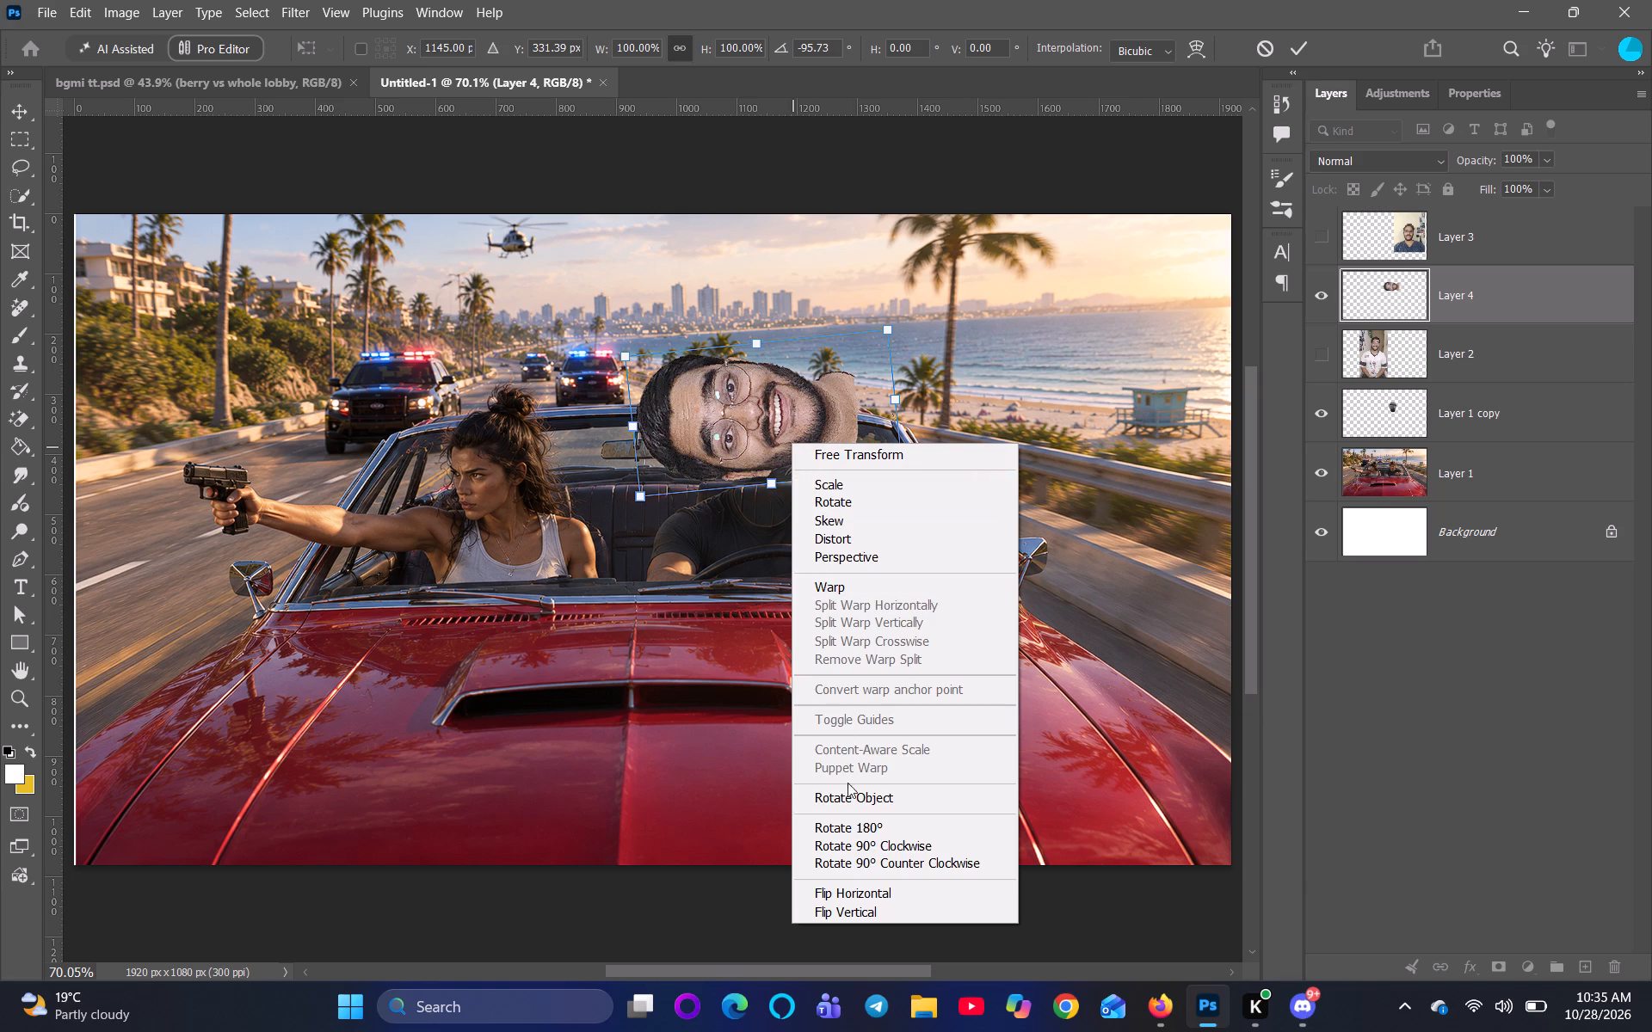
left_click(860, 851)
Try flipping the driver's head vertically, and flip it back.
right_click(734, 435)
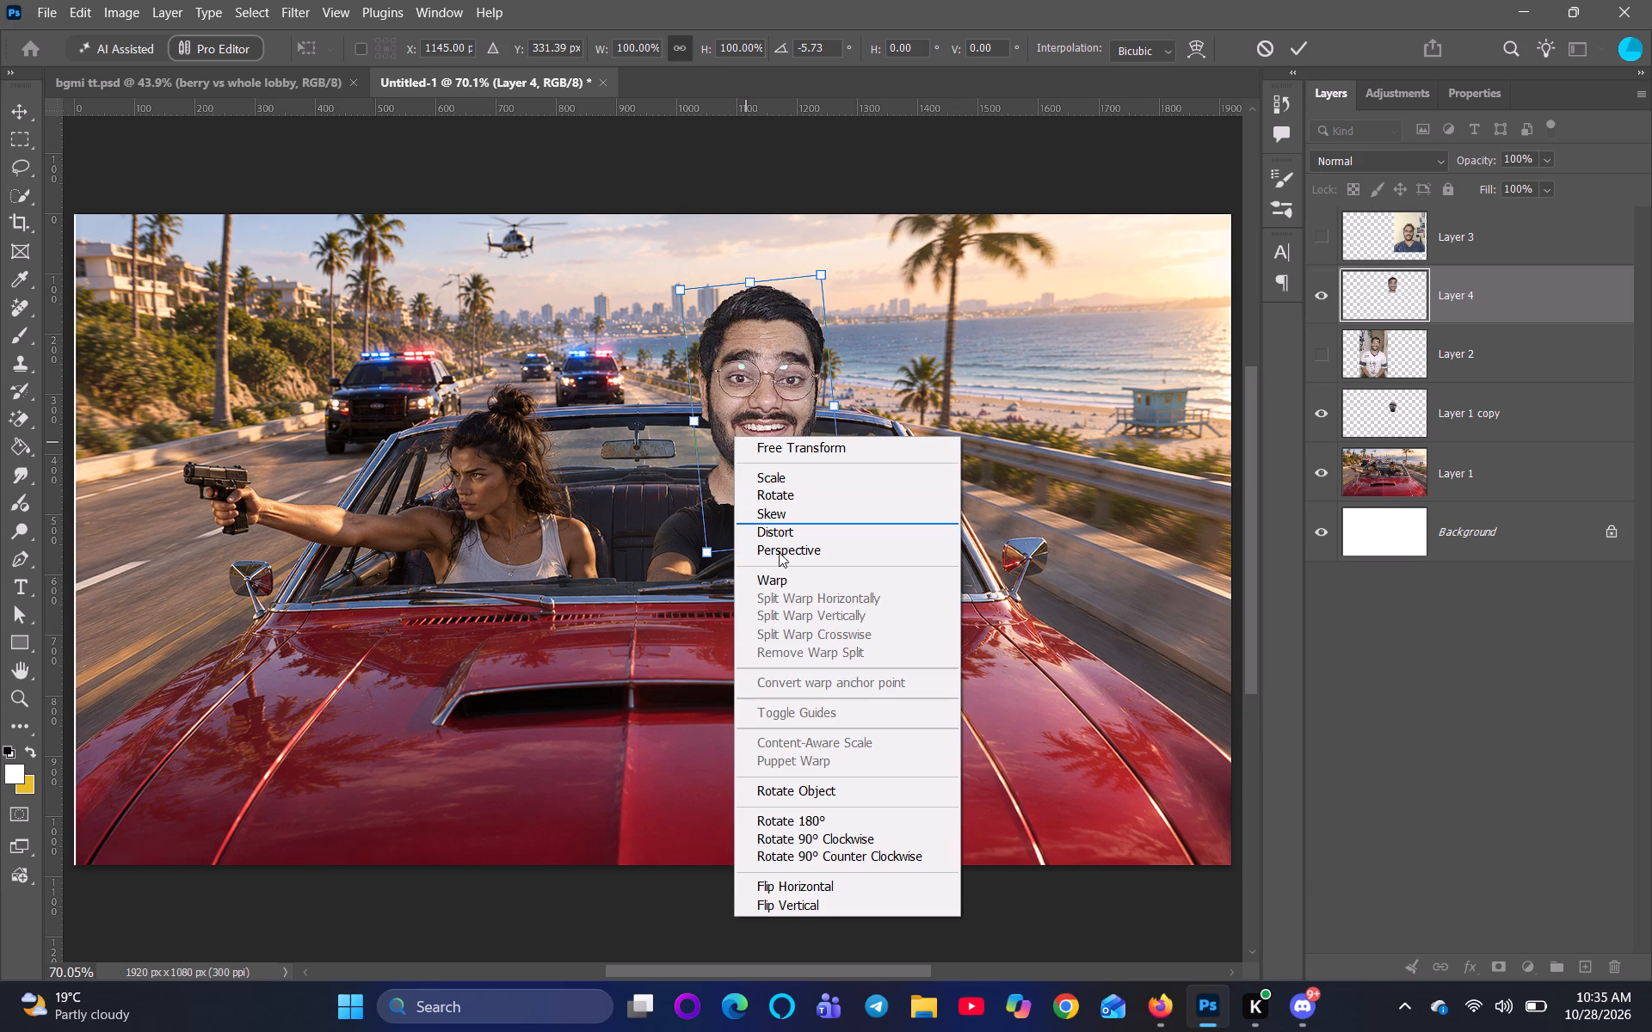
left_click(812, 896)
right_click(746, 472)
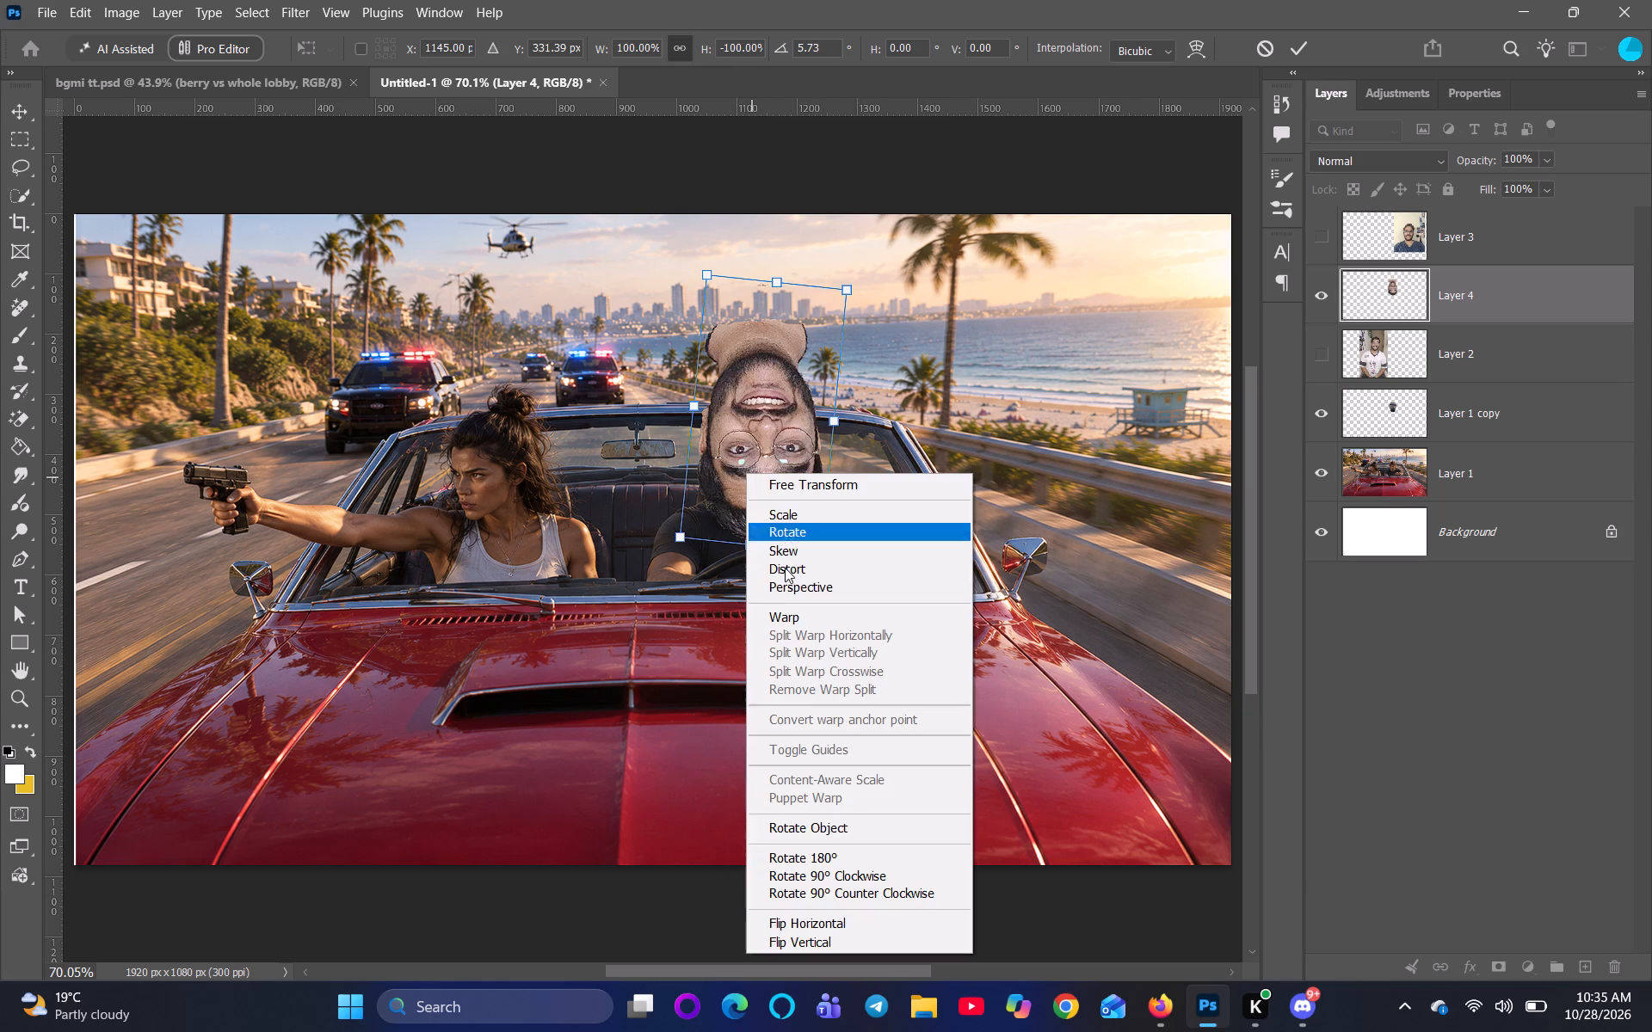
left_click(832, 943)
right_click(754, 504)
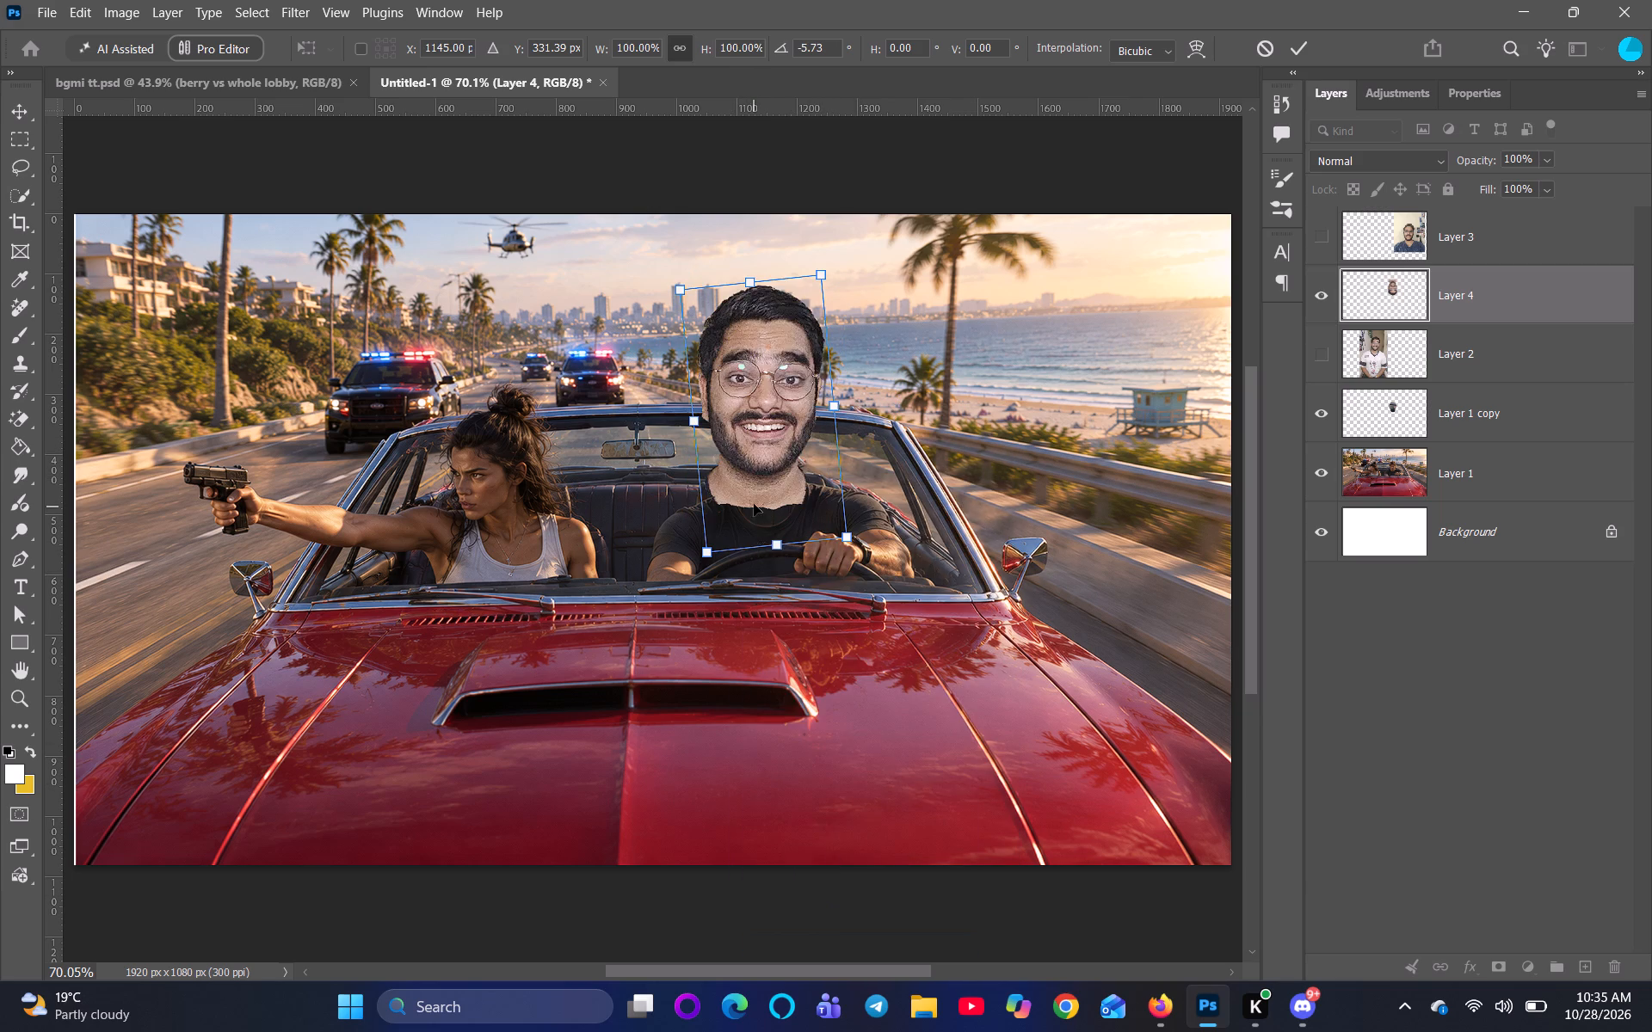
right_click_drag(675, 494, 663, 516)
Flip the driver's head horizontally.
right_click(768, 391)
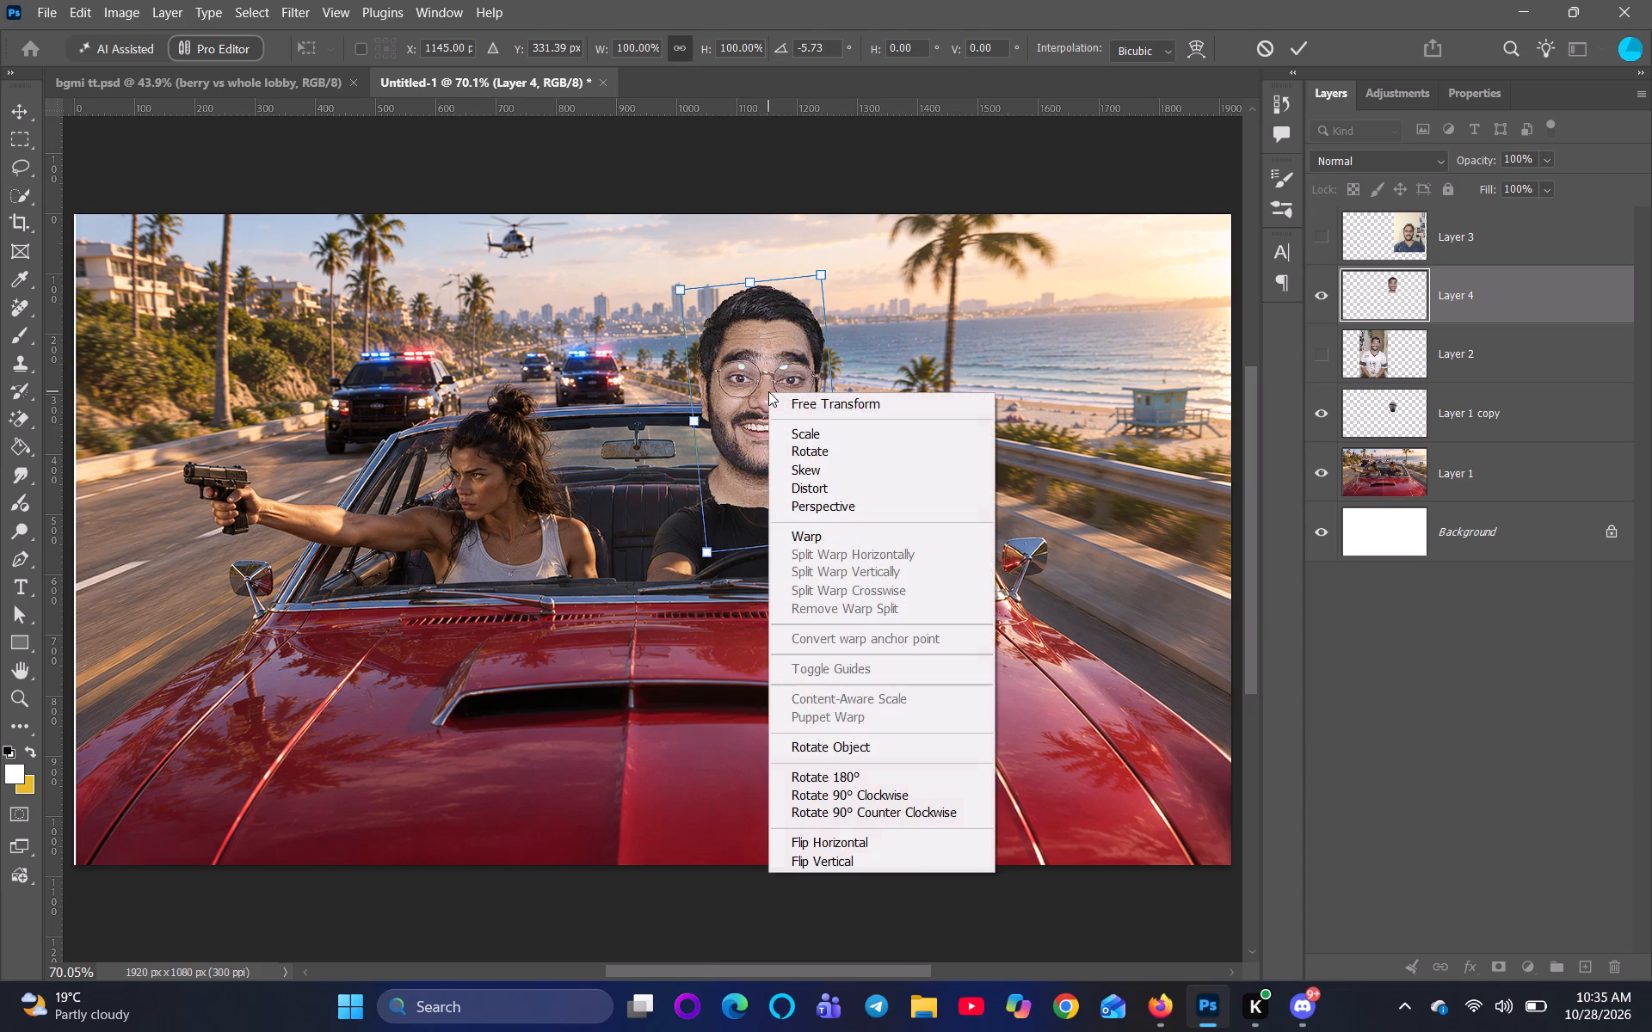
left_click(834, 838)
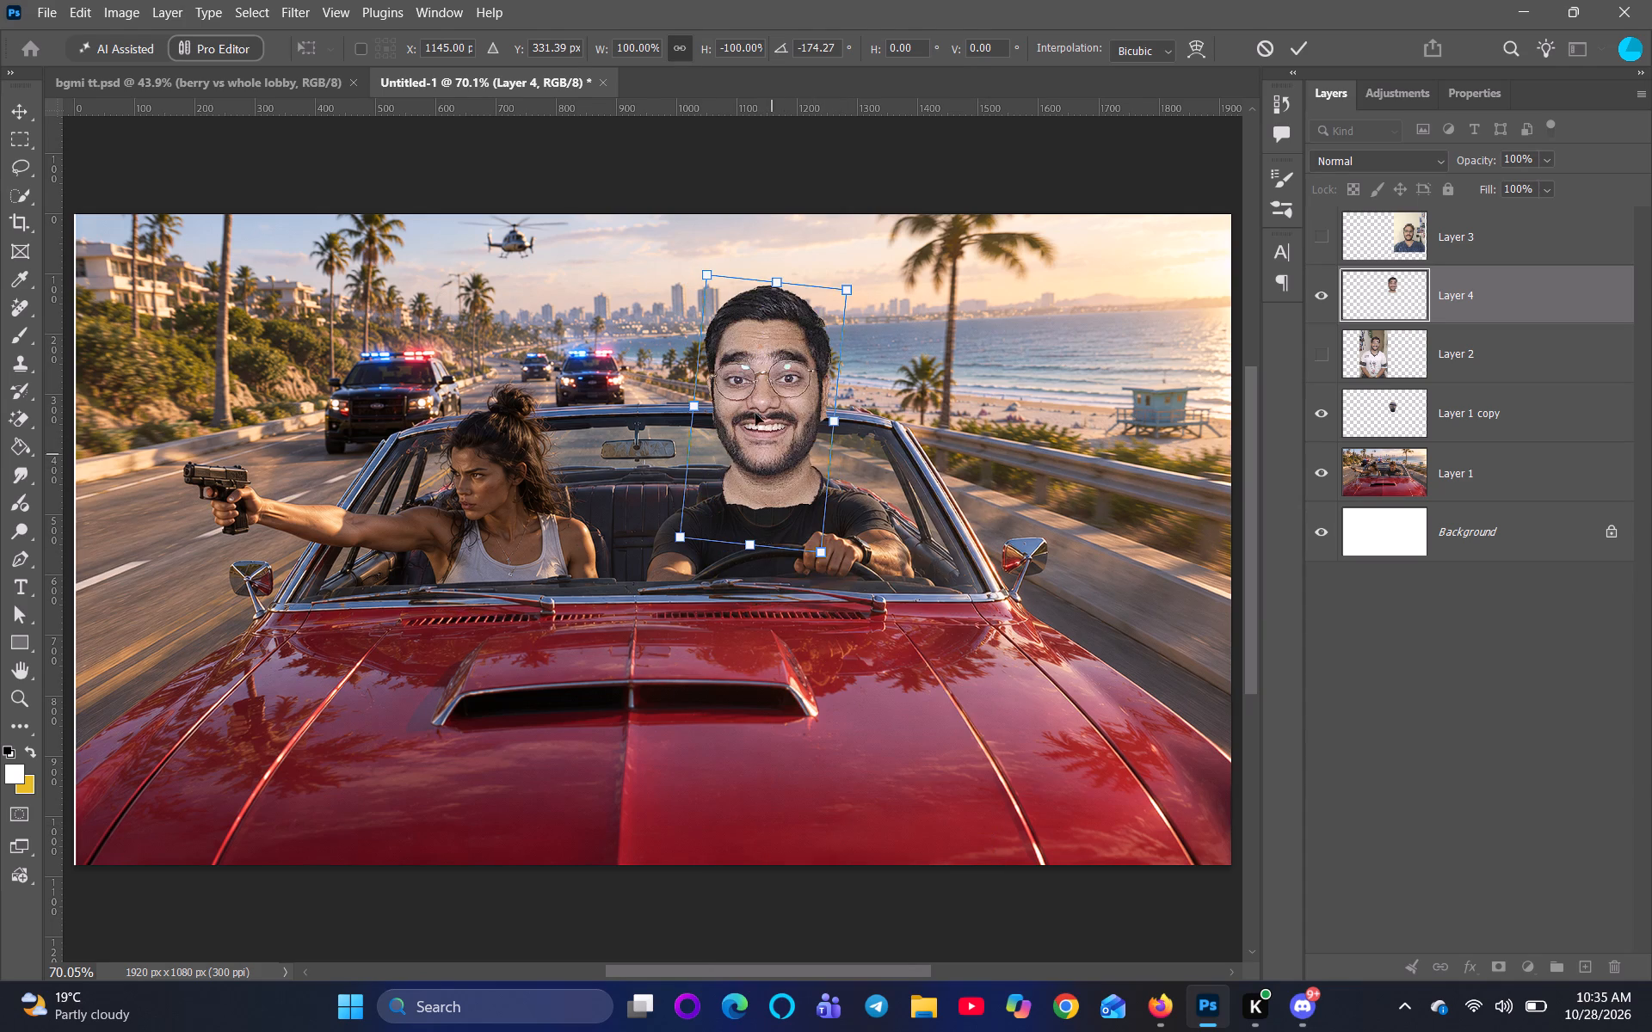
Seat the flipped head on the driver's shoulders so its neck meets the shirt collar, and apply the transform.
left_click_drag(754, 404, 750, 427)
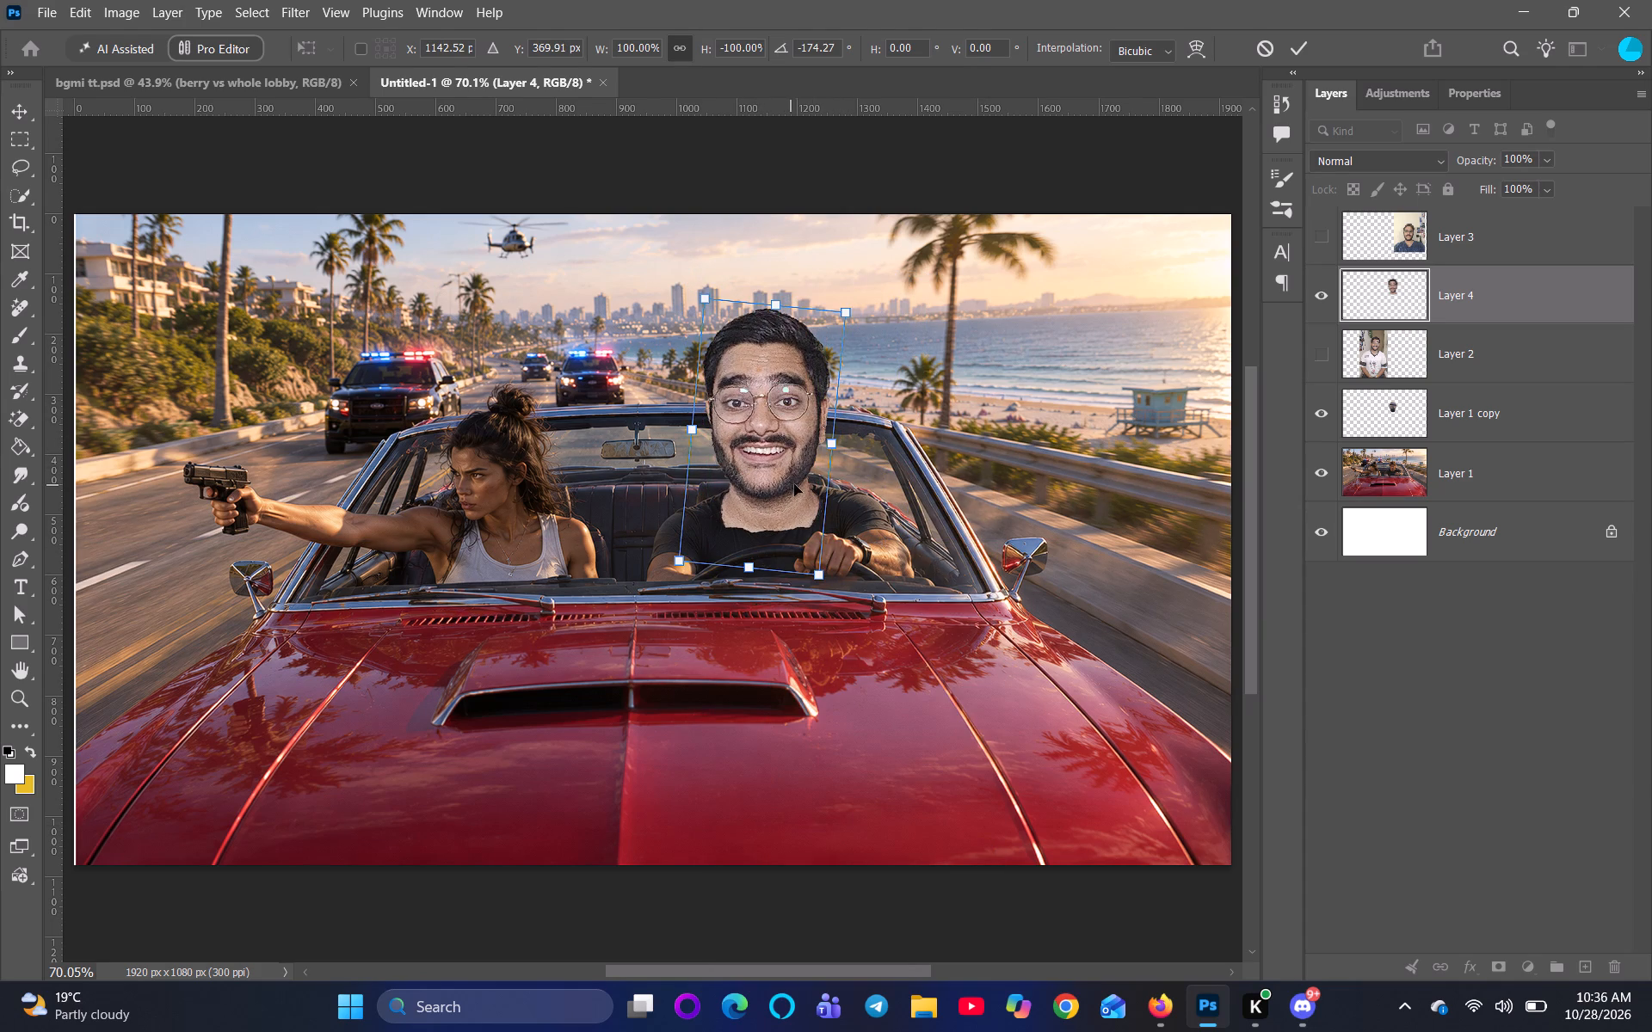
left_click_drag(810, 468, 783, 462)
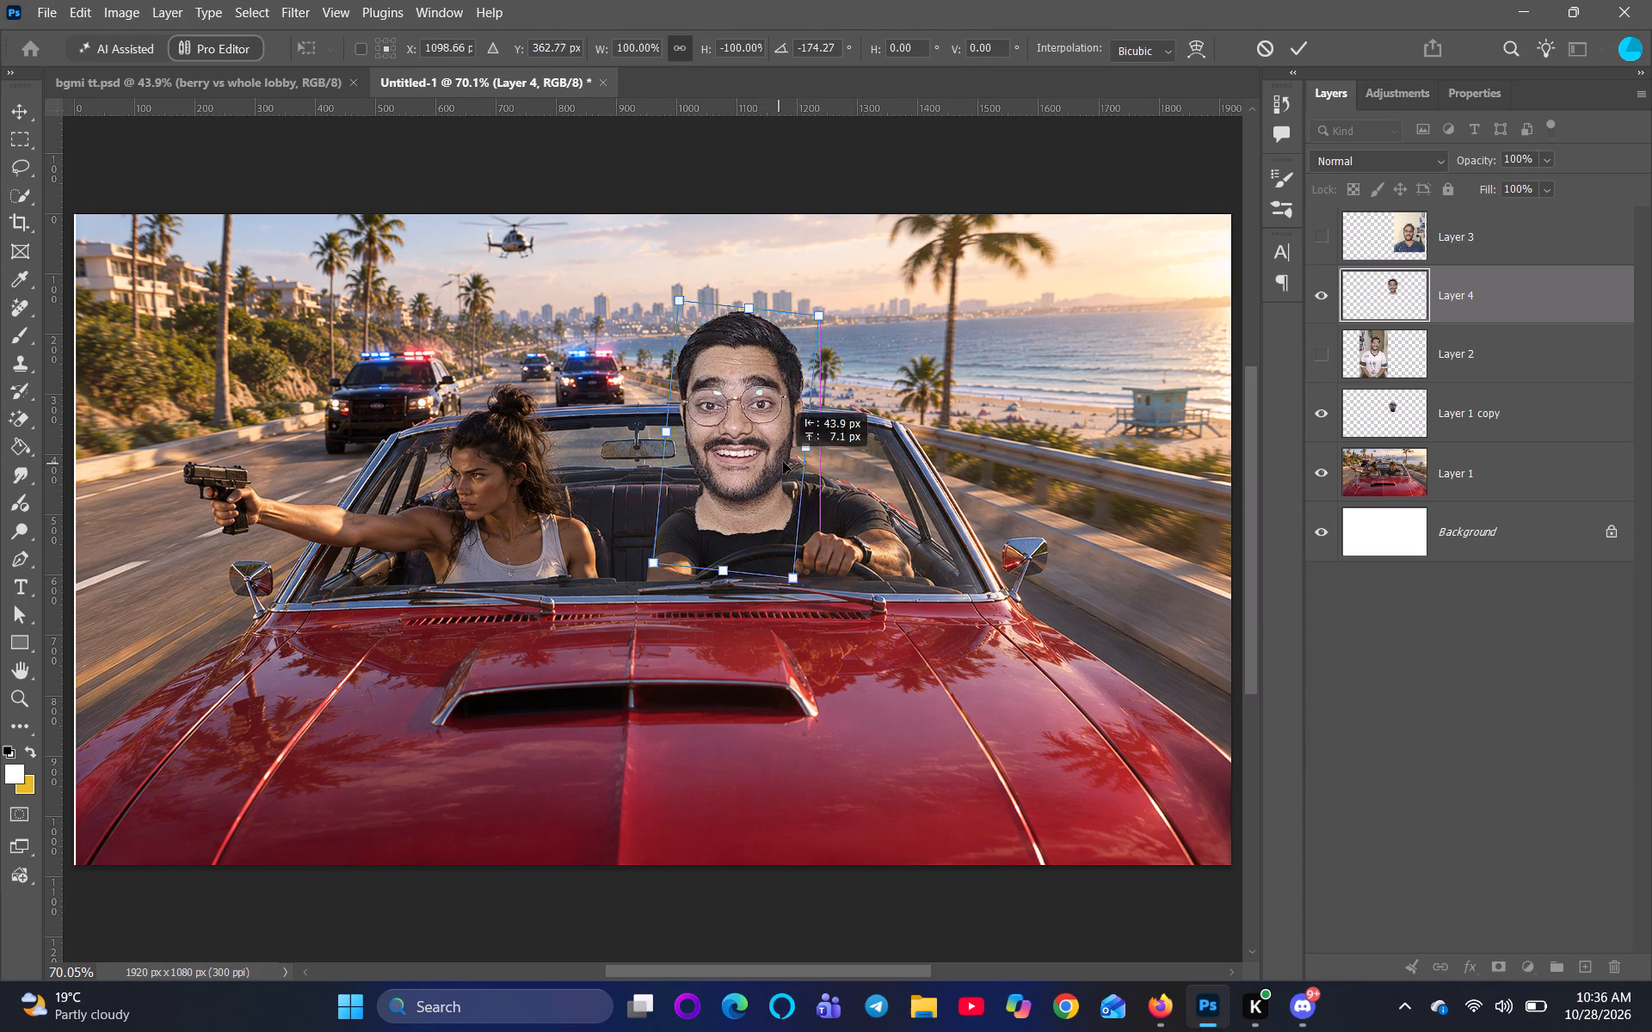
left_click_drag(783, 462, 798, 471)
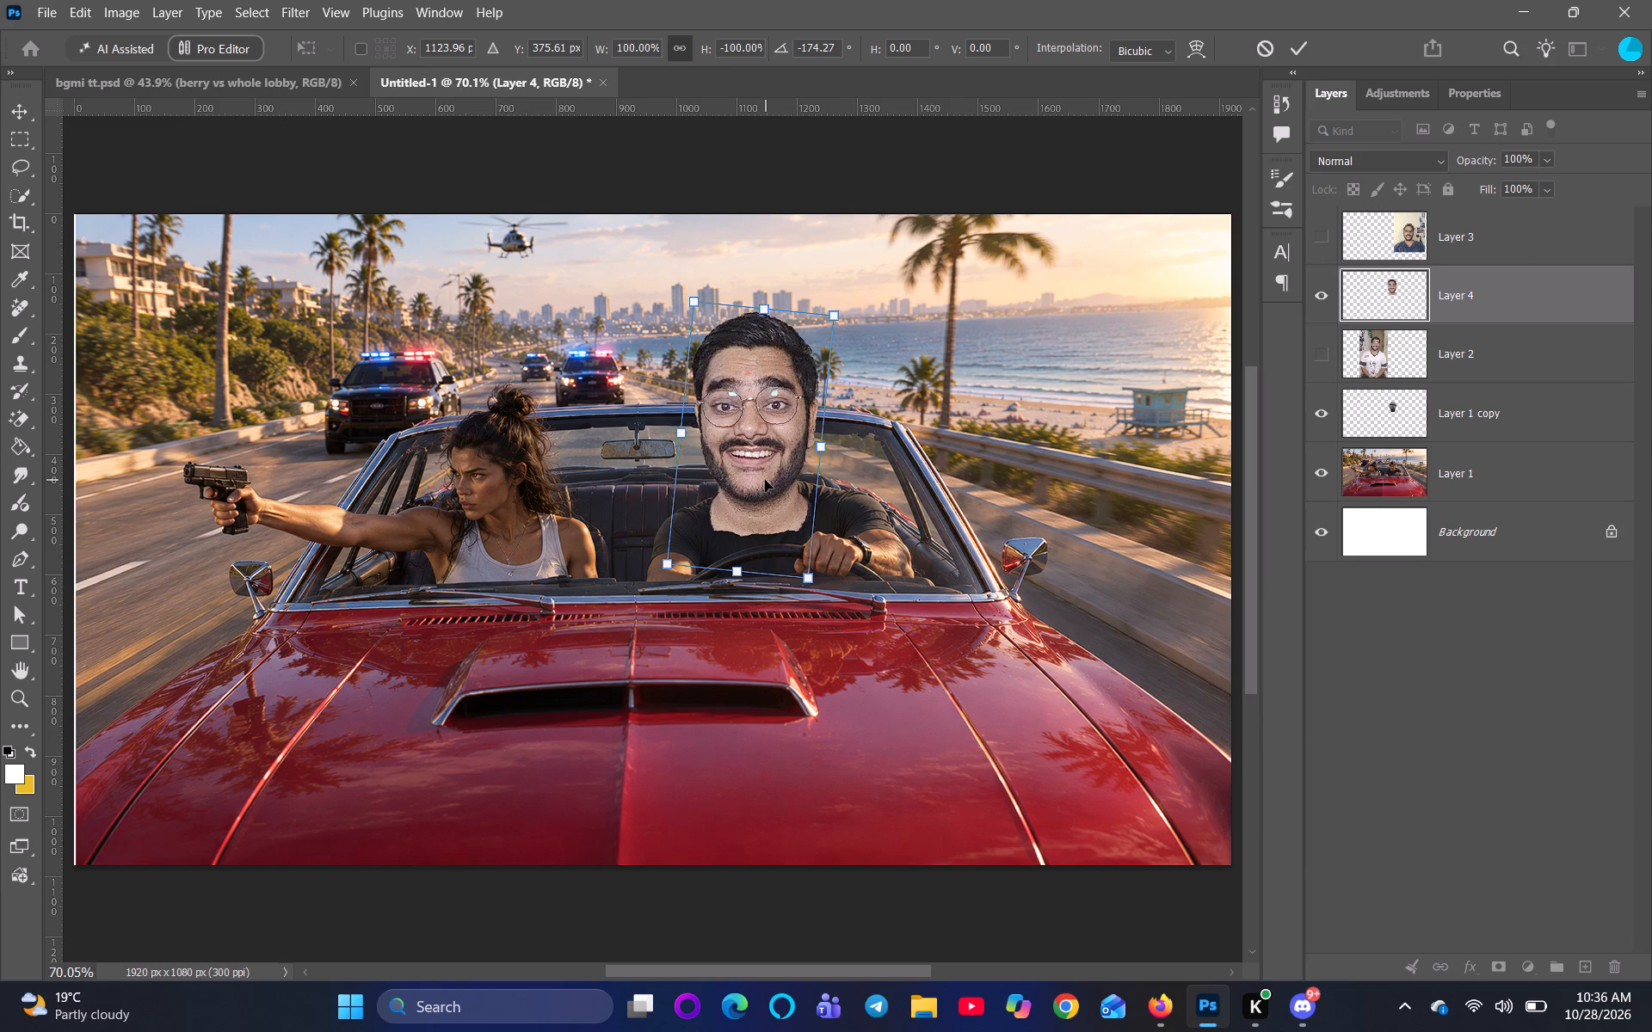
scroll(780, 475, "up", 7)
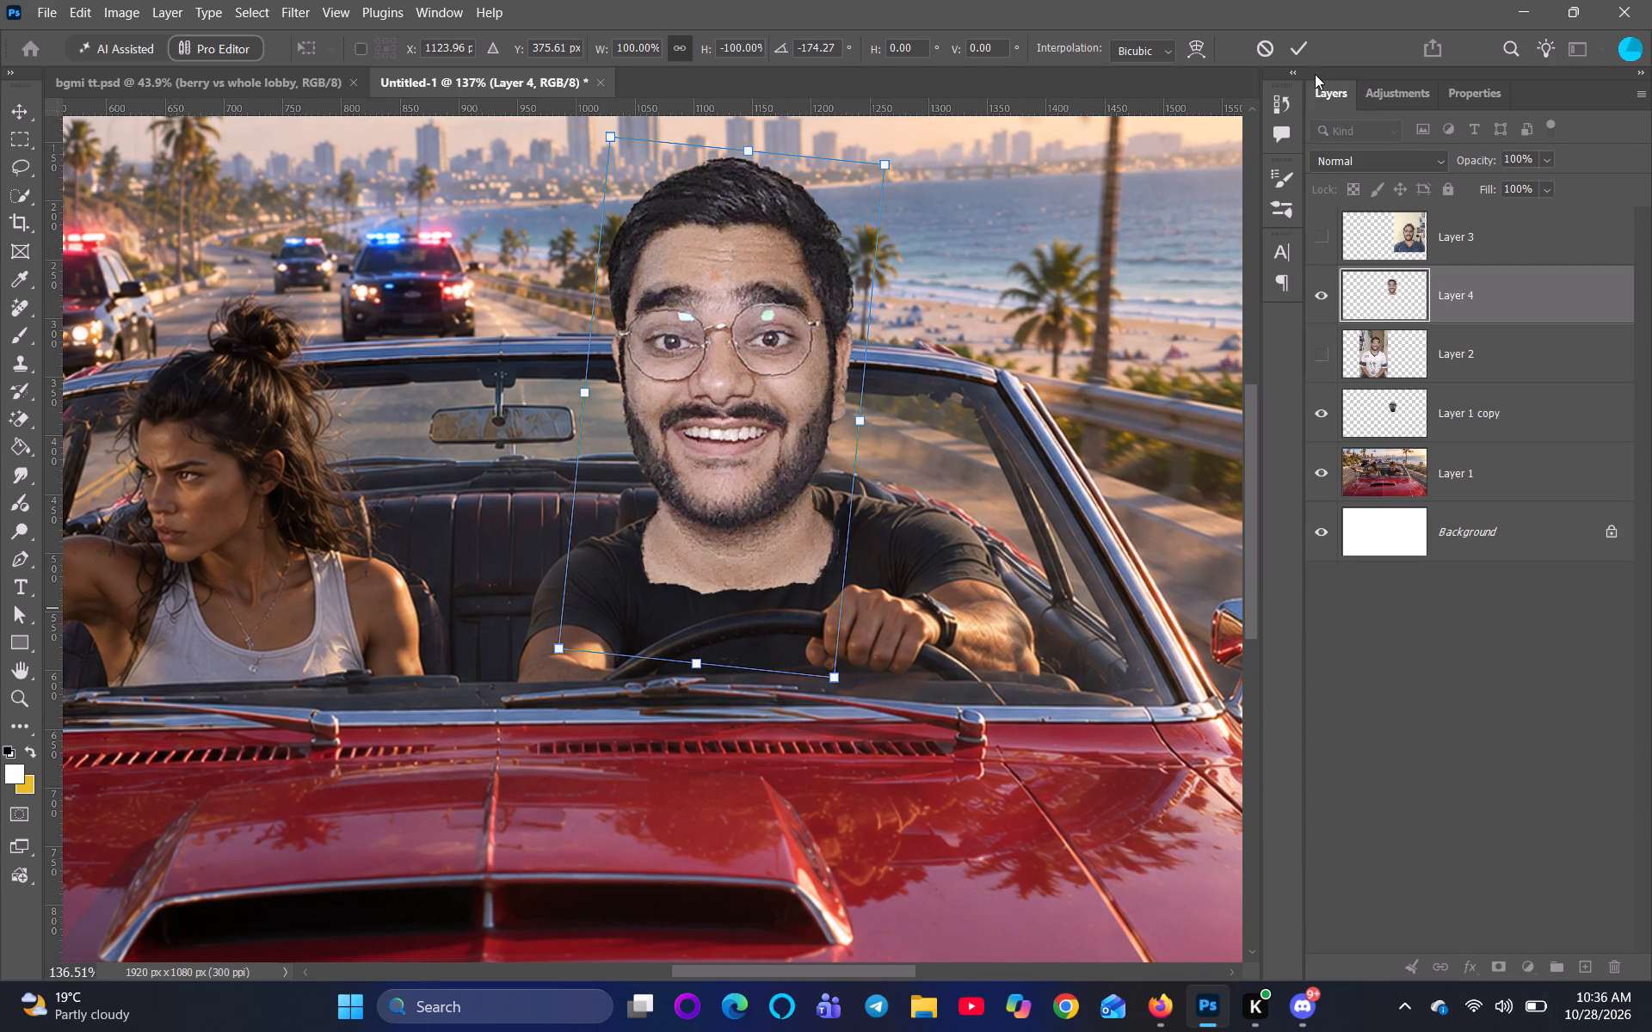
left_click(1298, 45)
left_click_drag(730, 414, 753, 428)
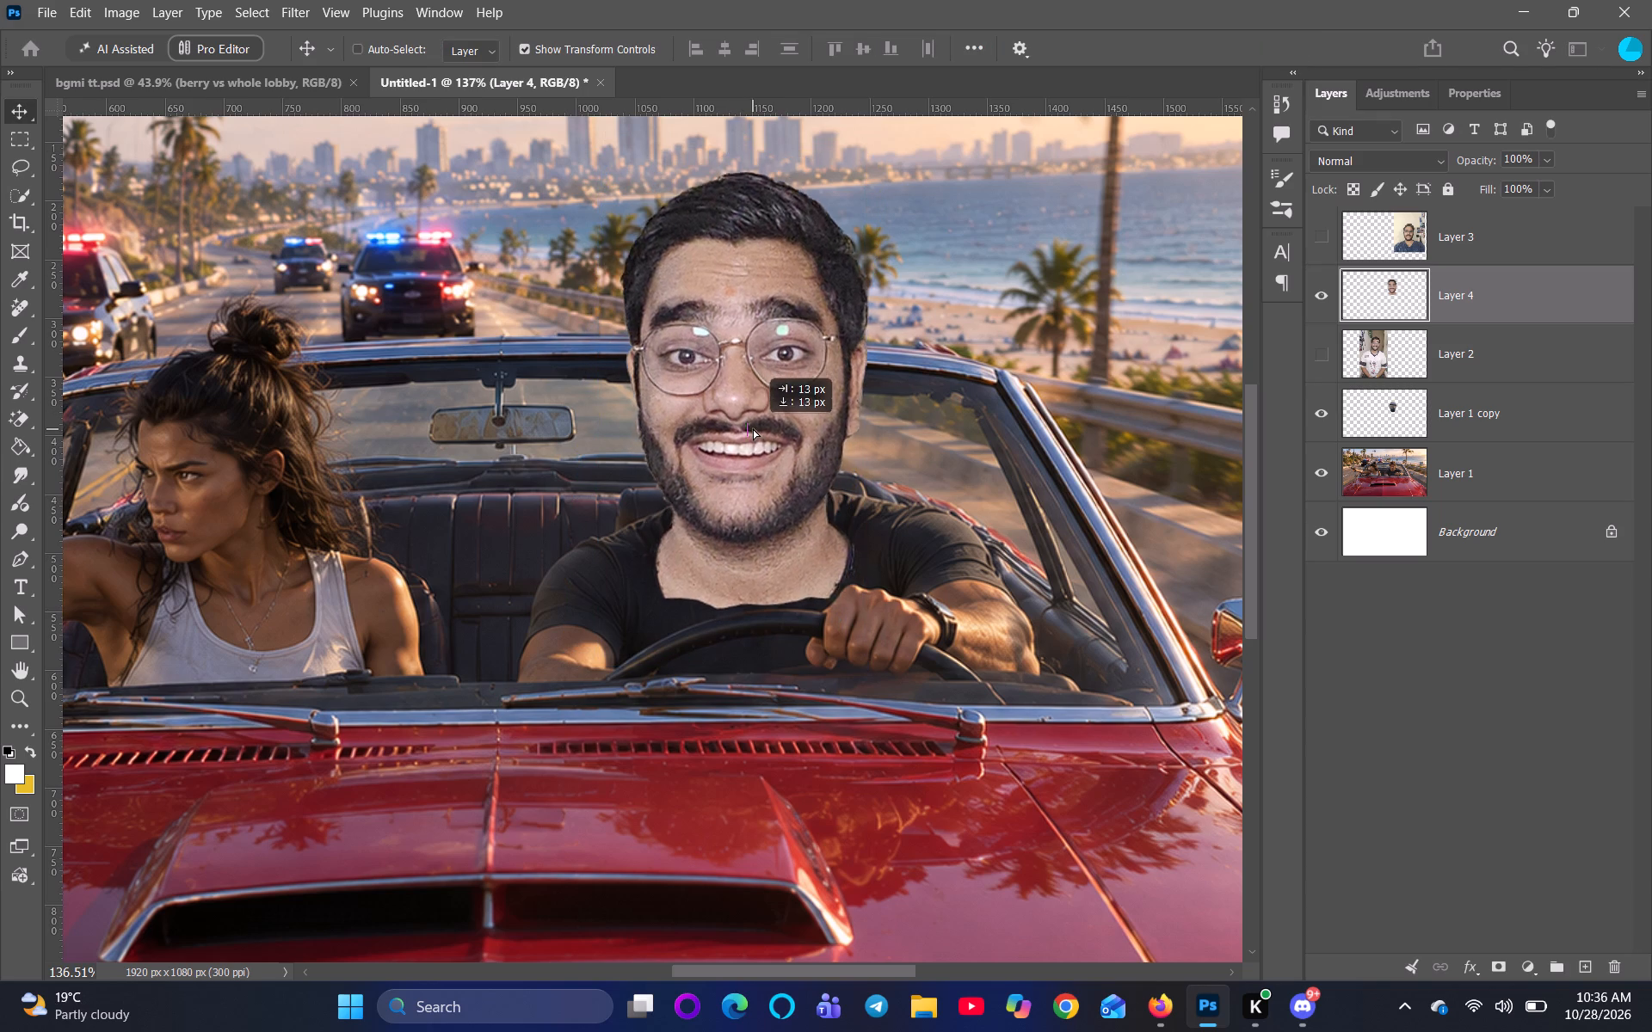
left_click_drag(753, 428, 755, 418)
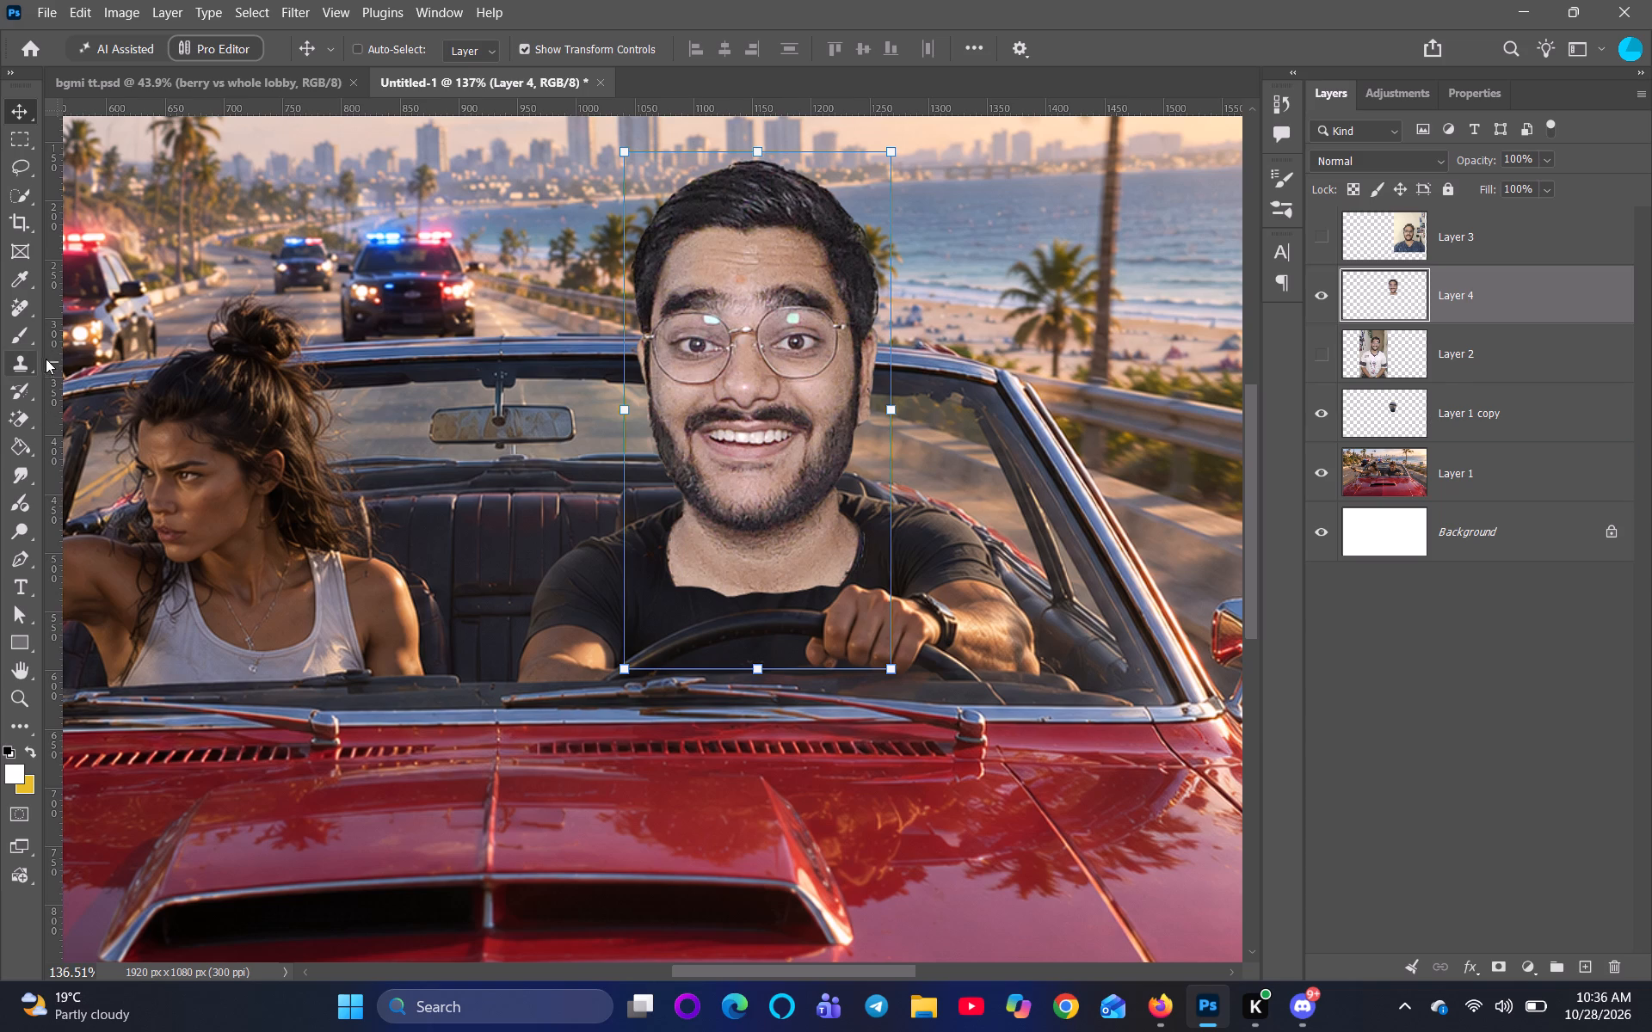
Add a layer mask to the head on Layer 4, with the Brush tool active.
left_click(28, 341)
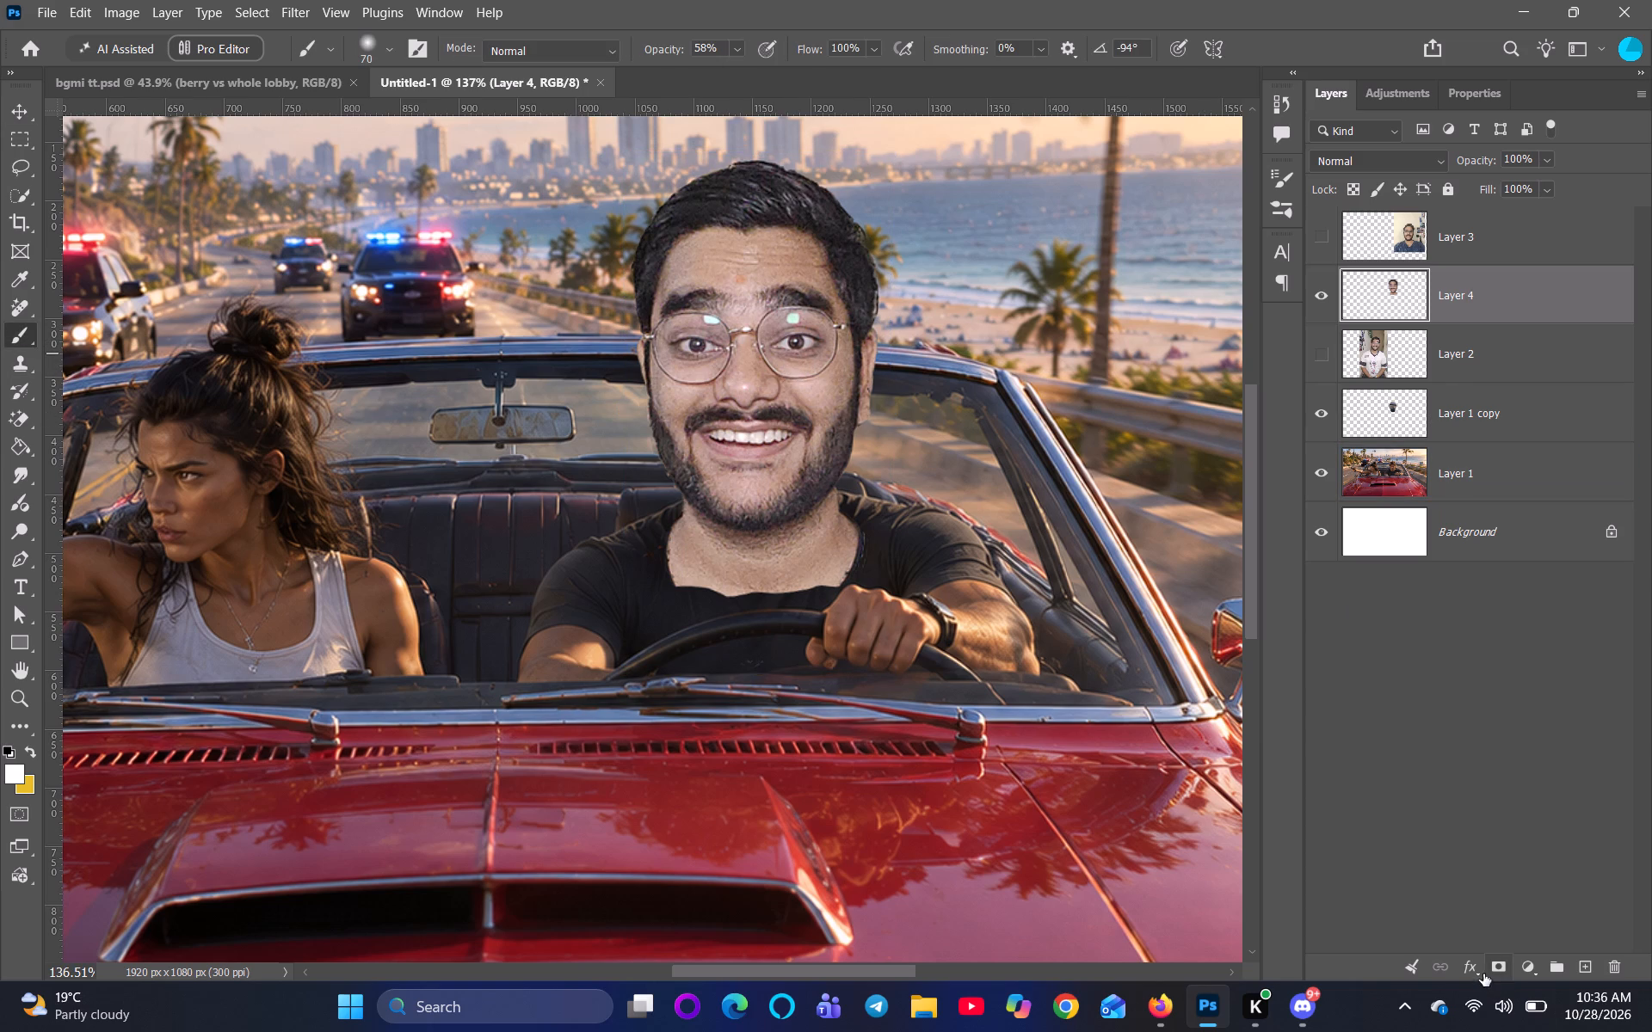
left_click(1491, 969)
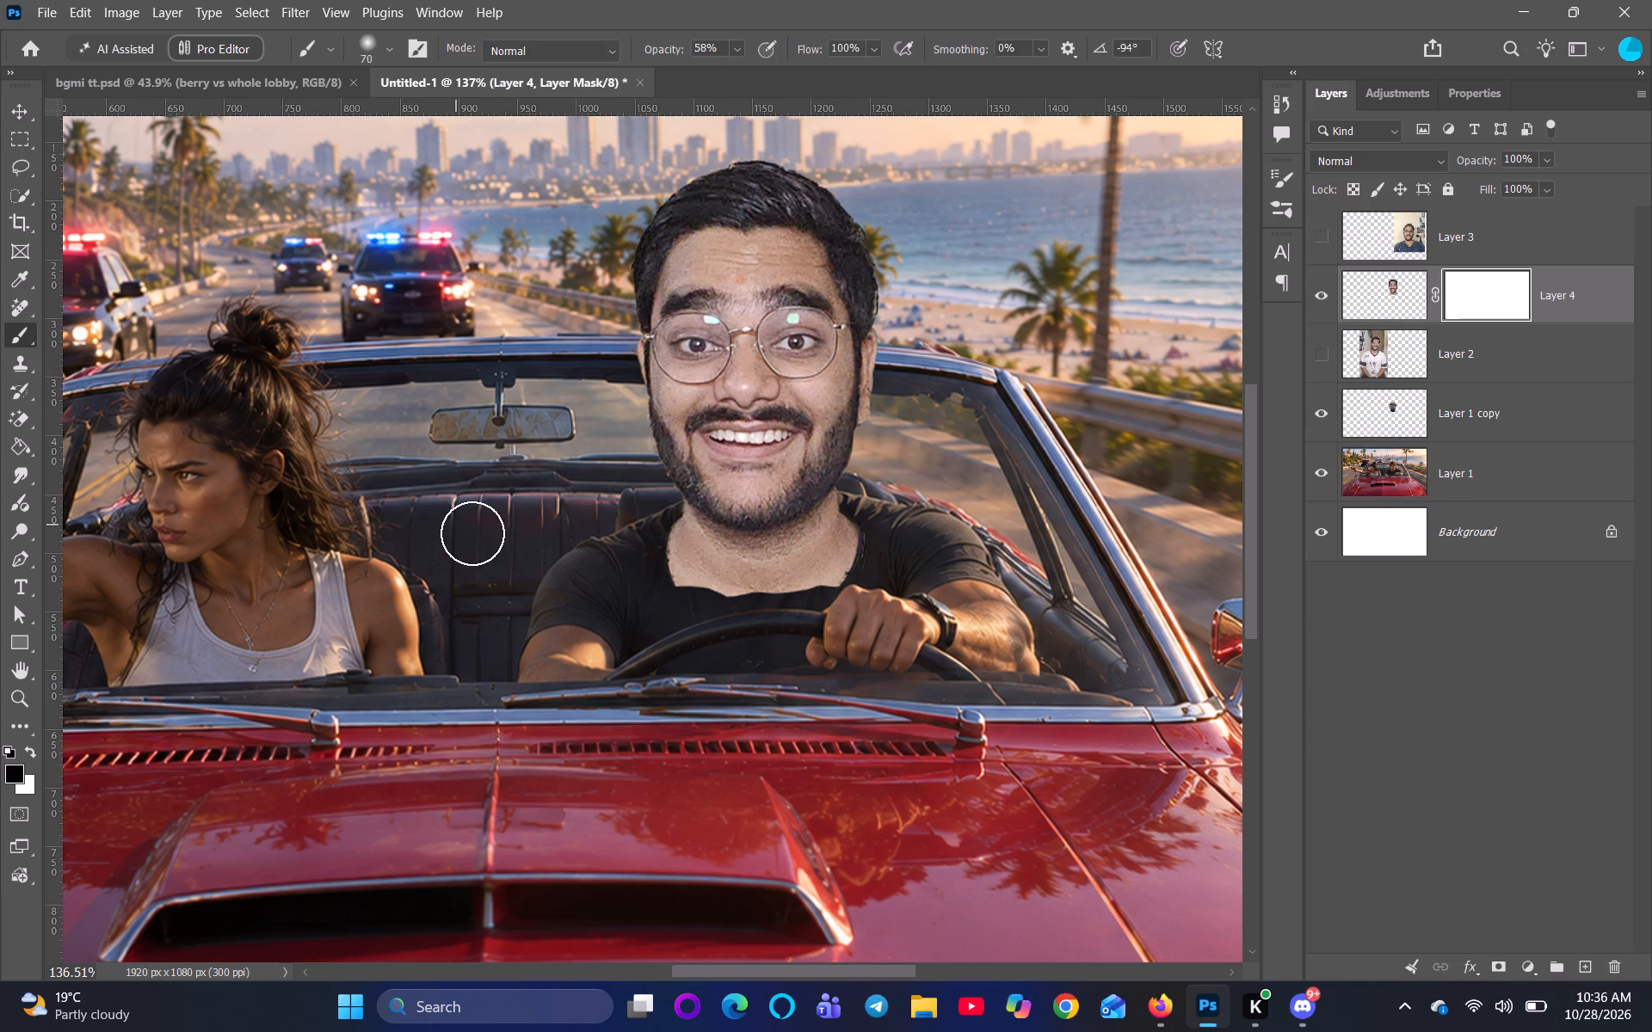
Nudge the masked head slightly away from the passenger to centre it on the driver's body.
left_click(26, 111)
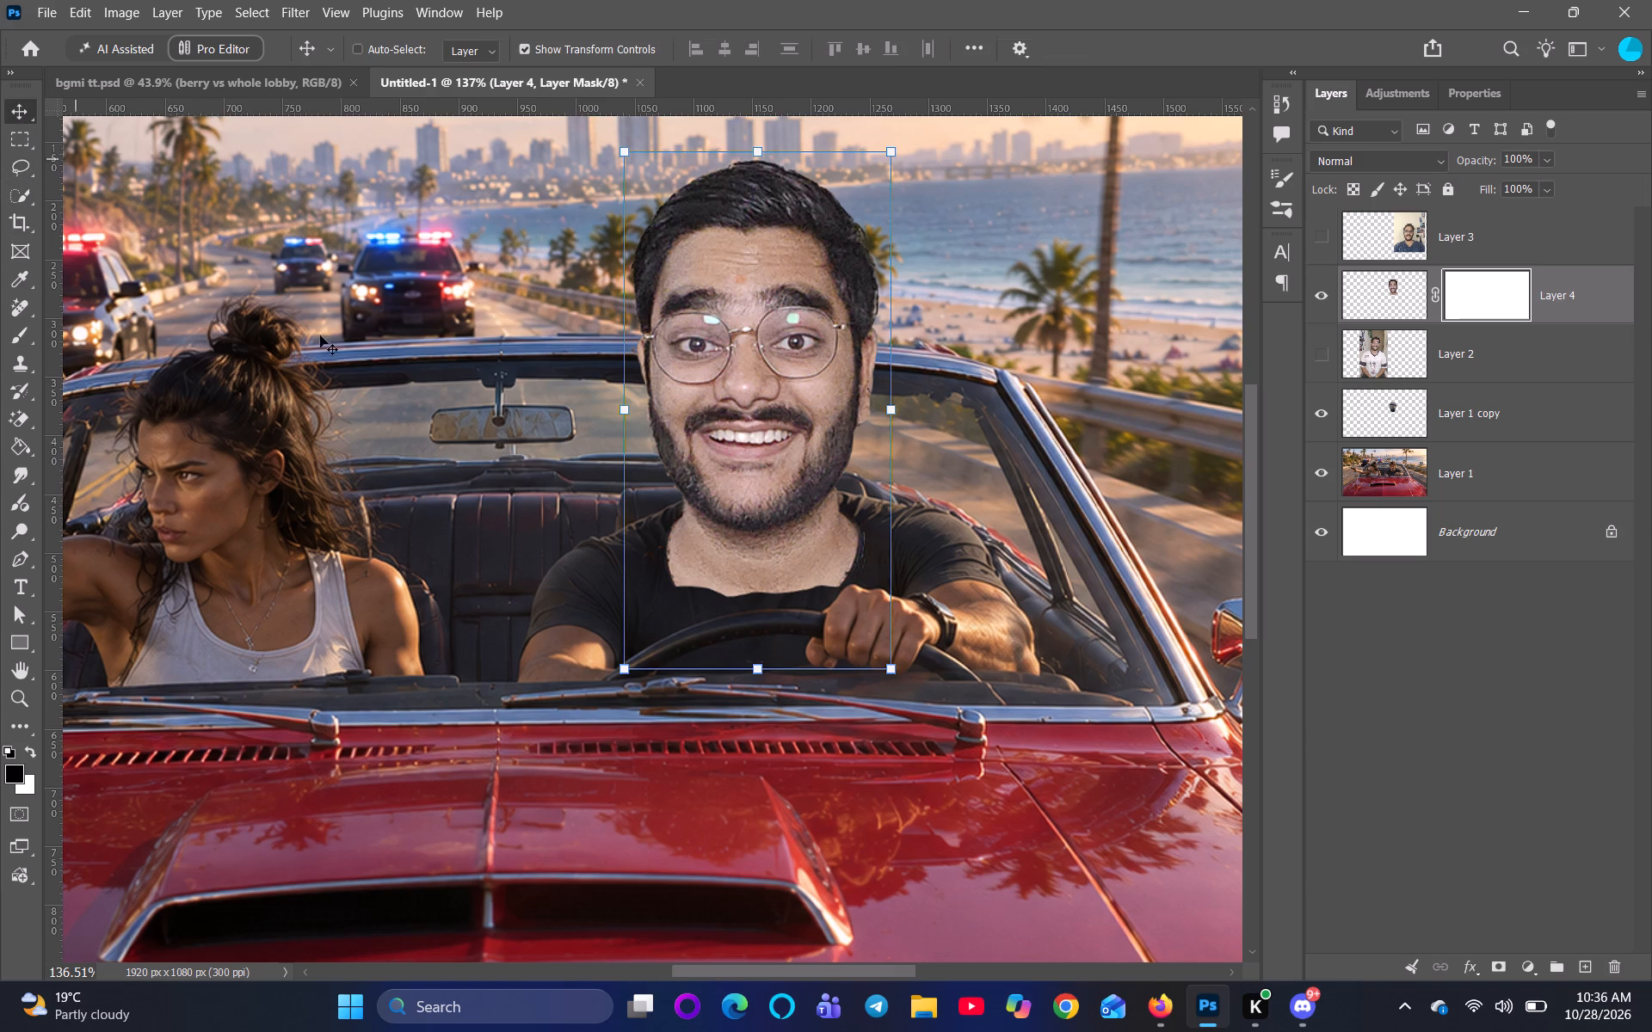
left_click_drag(738, 491, 749, 495)
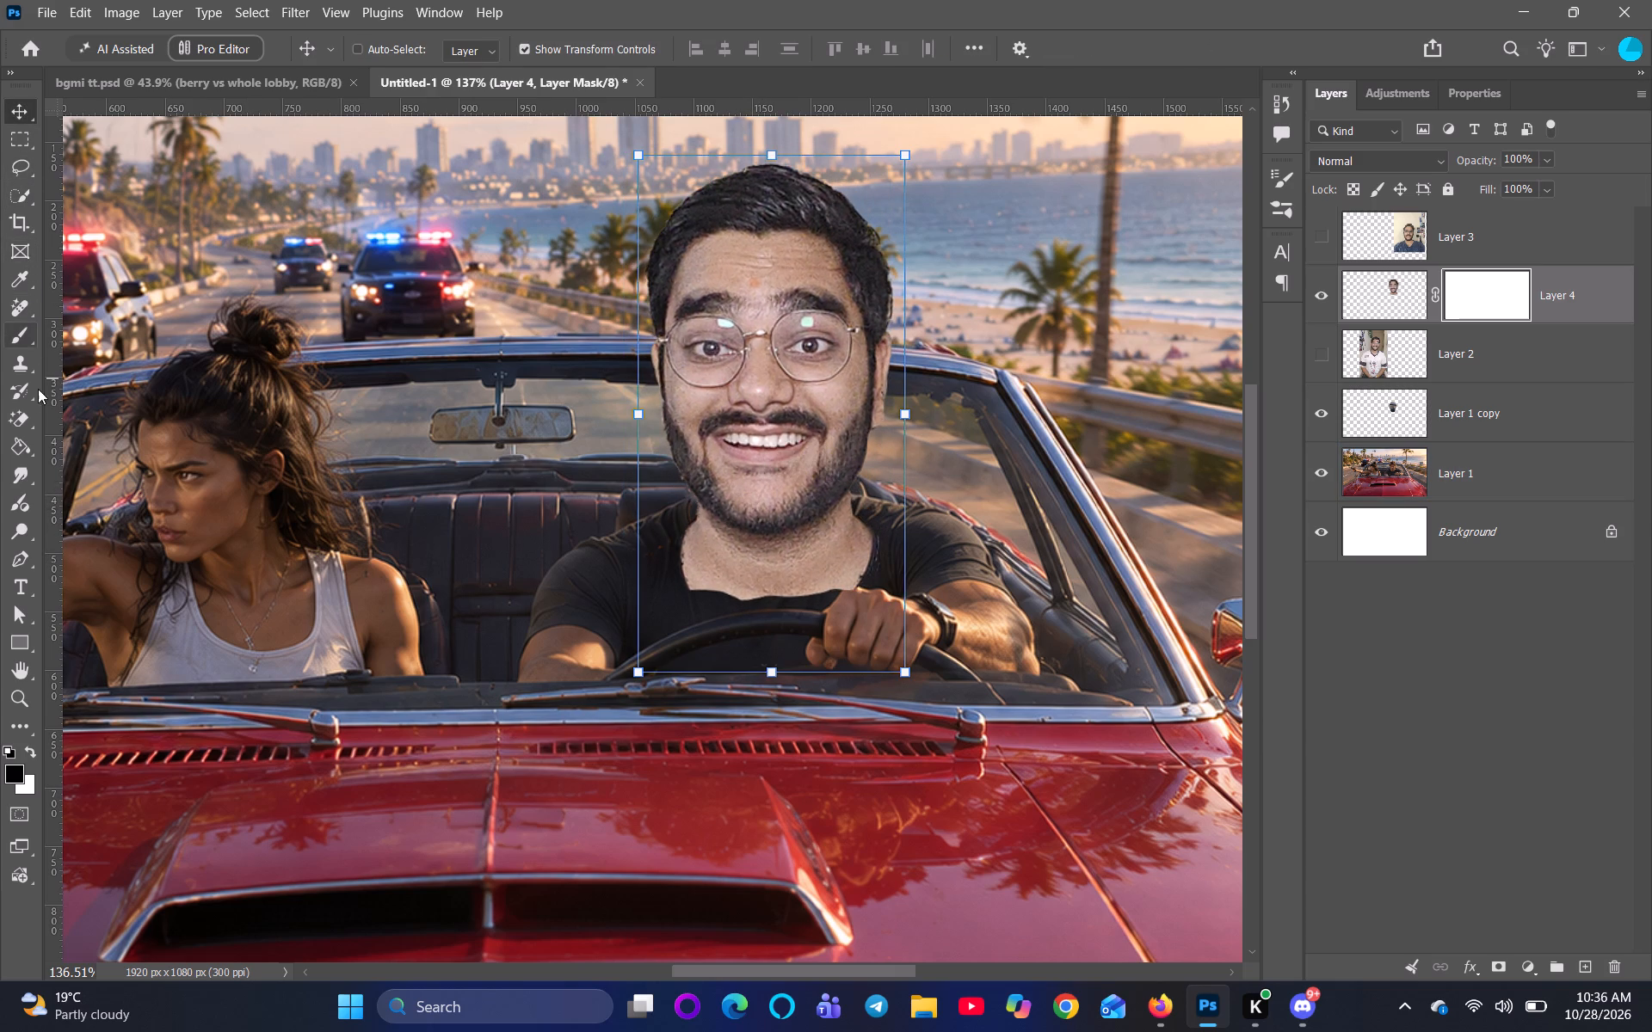
Paint black on Layer 4's mask at 58% brush opacity to fade the passenger-side lower corner of the neck.
left_click(28, 332)
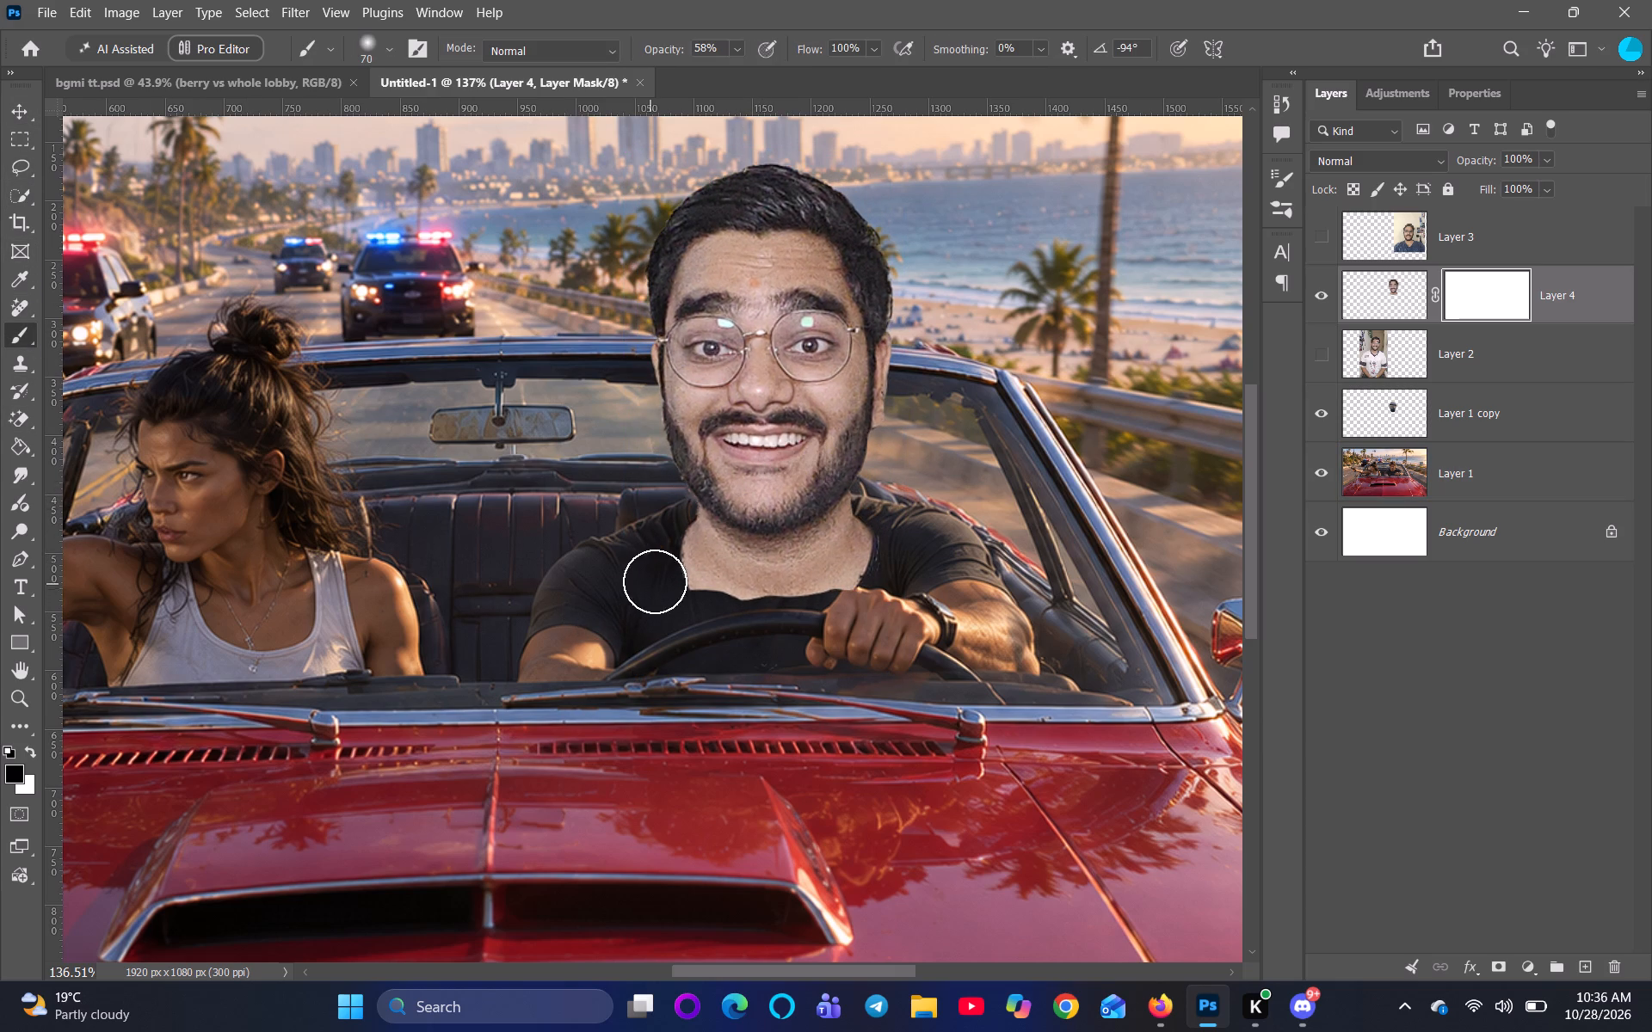
left_click_drag(662, 568, 692, 617)
left_click_drag(649, 570, 686, 600)
Raise the brush opacity to 72%, undo the last two mask strokes, and repaint the passenger-side lower neck corner.
left_click_drag(649, 46, 659, 67)
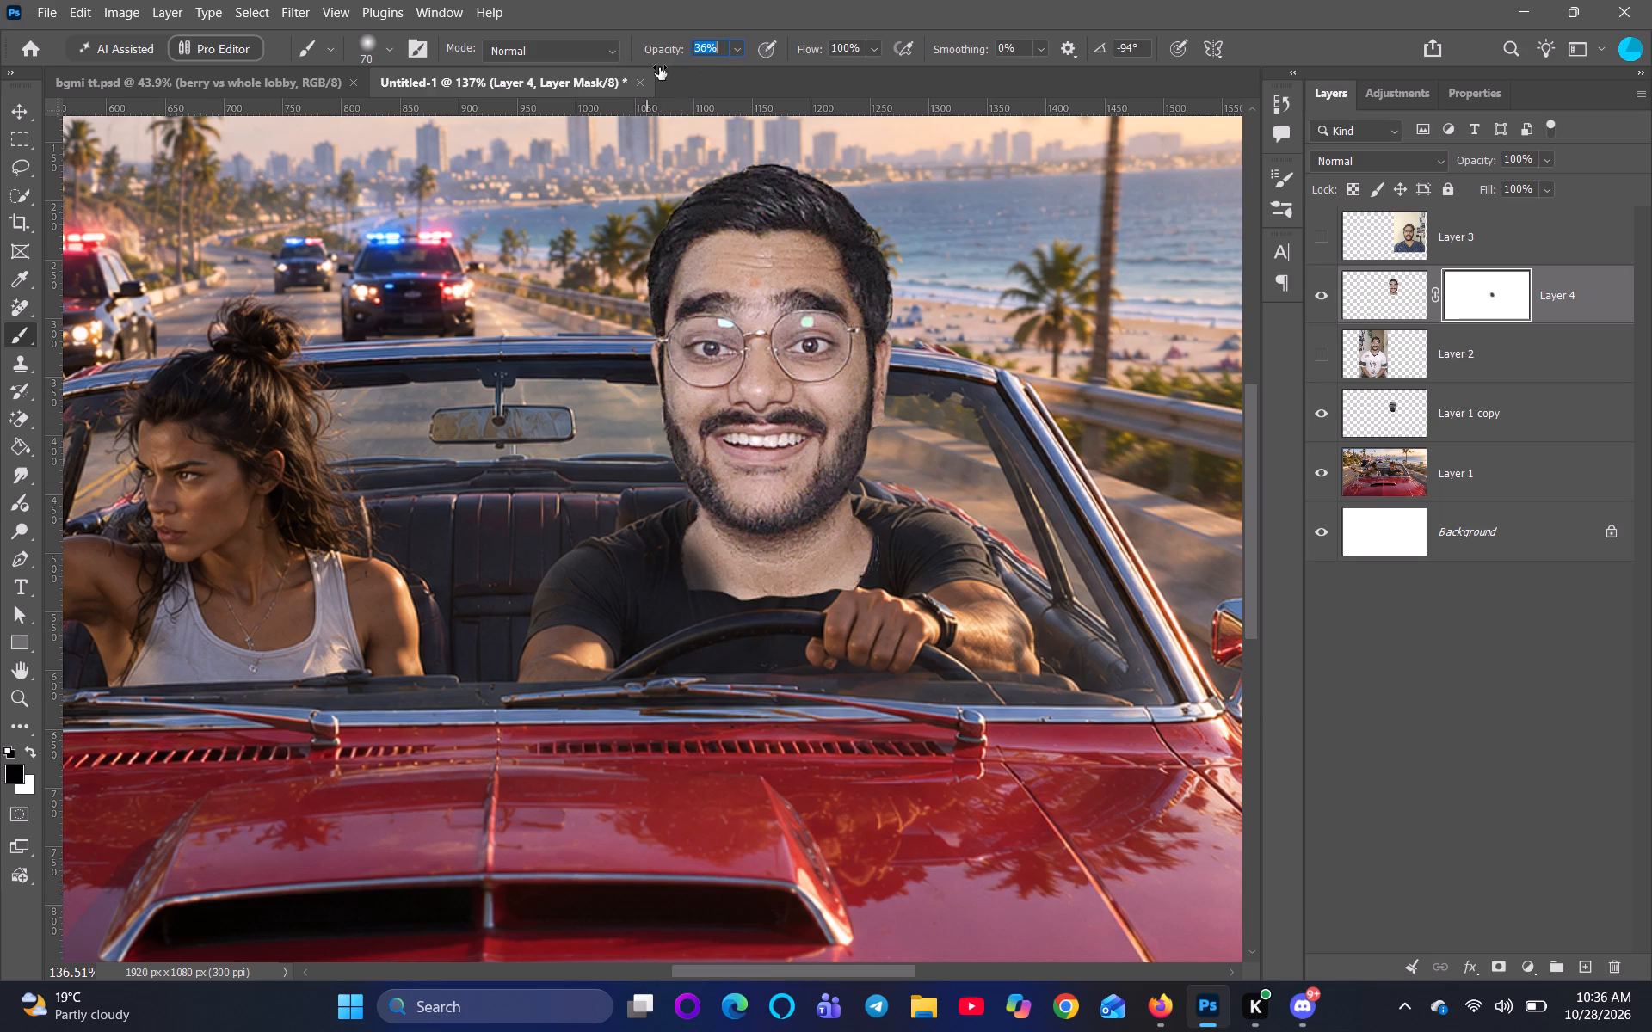
left_click_drag(659, 67, 698, 63)
left_click_drag(669, 550, 727, 642)
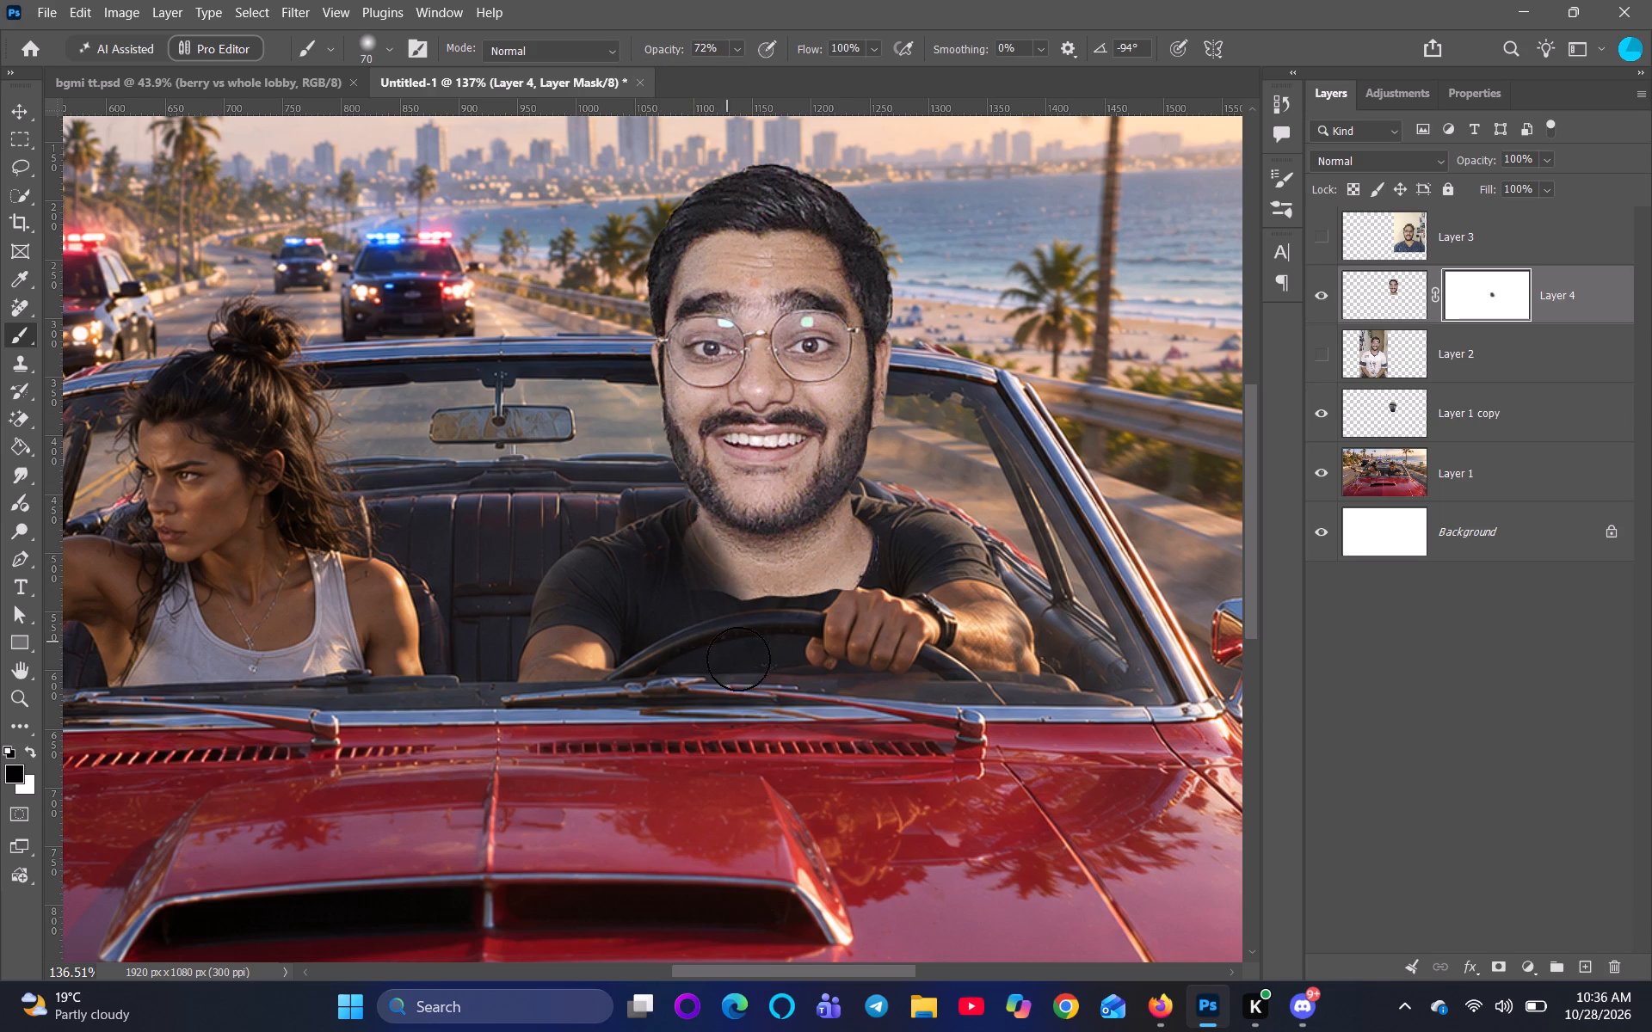
key("ctrl+z")
key("ctrl+z")
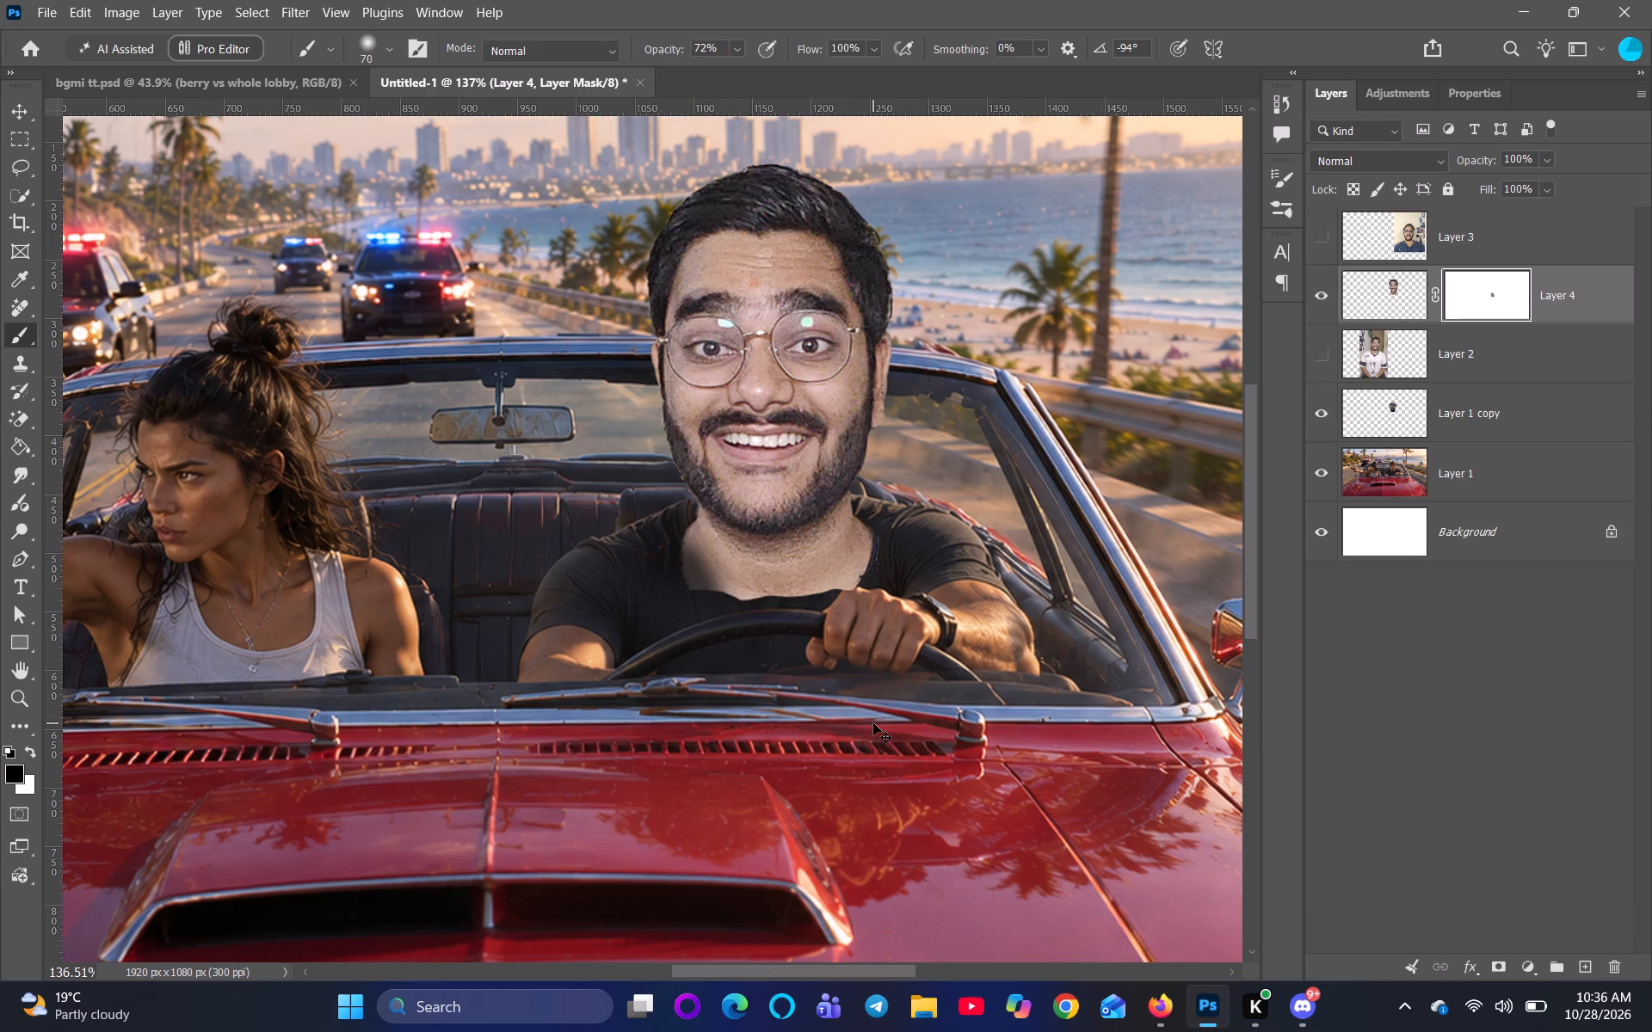
left_click_drag(694, 597, 672, 616)
left_click_drag(671, 593, 712, 632)
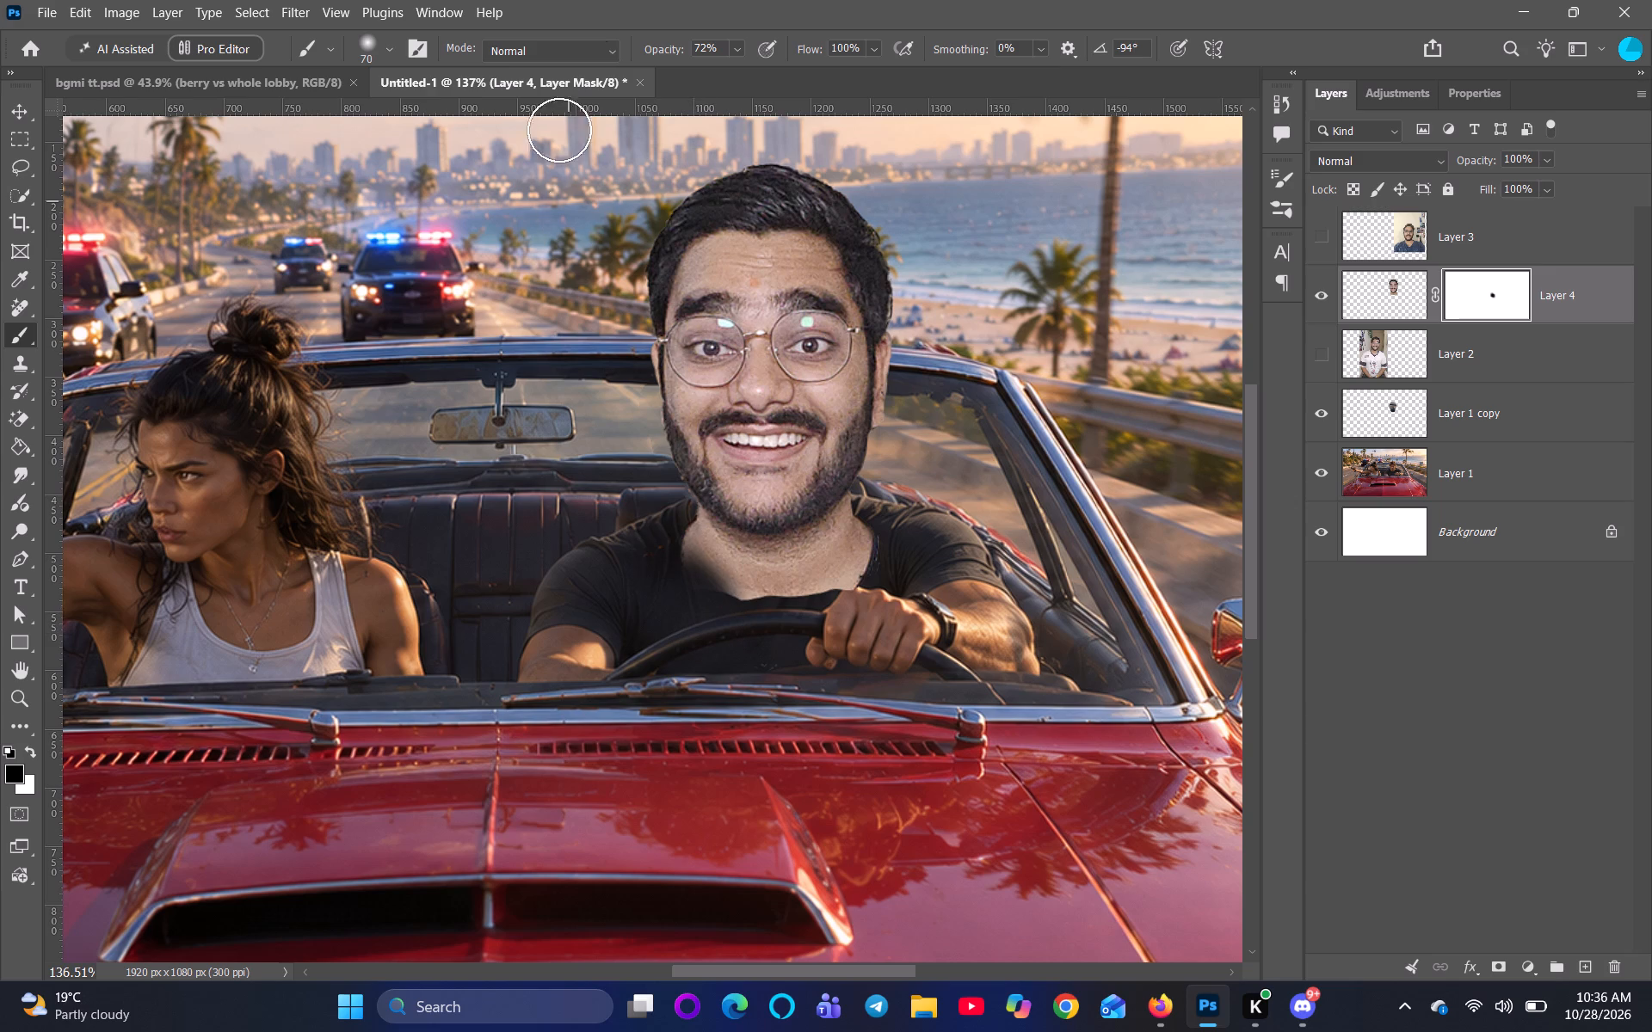
Set the brush opacity to 100% and mask out the neck's lower edge along the driver's whole shirt collar.
left_click_drag(638, 46, 721, 71)
left_click_drag(651, 50, 724, 68)
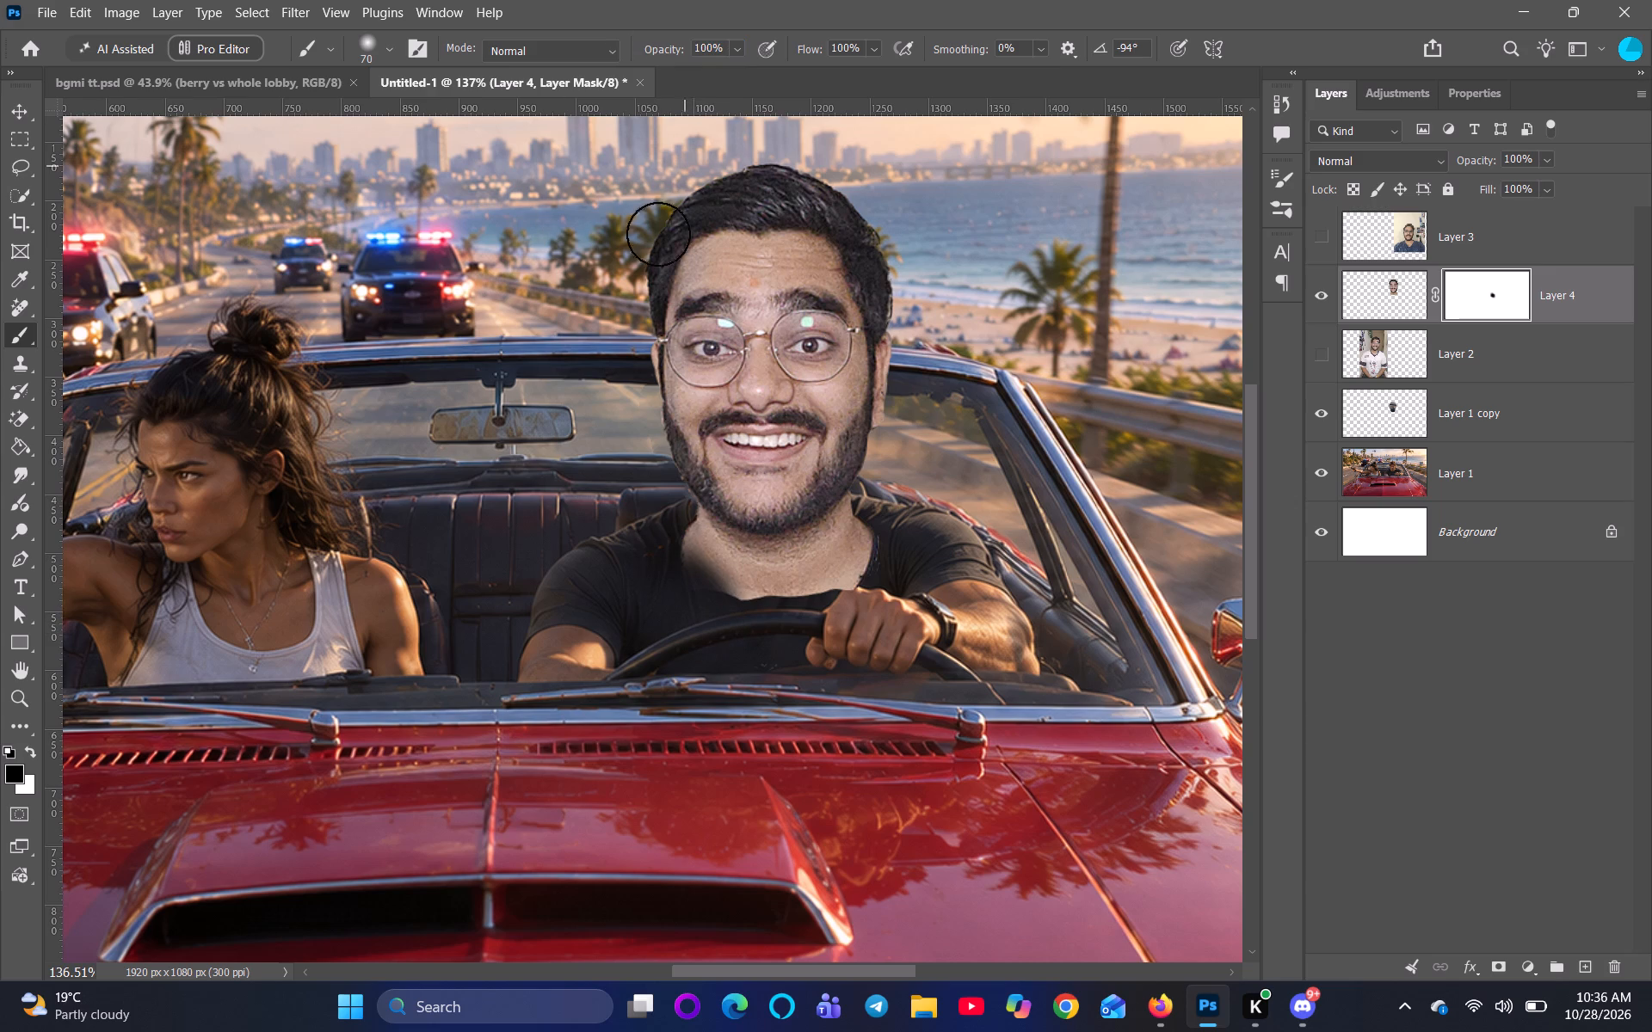
left_click_drag(652, 593, 708, 623)
left_click_drag(708, 623, 890, 603)
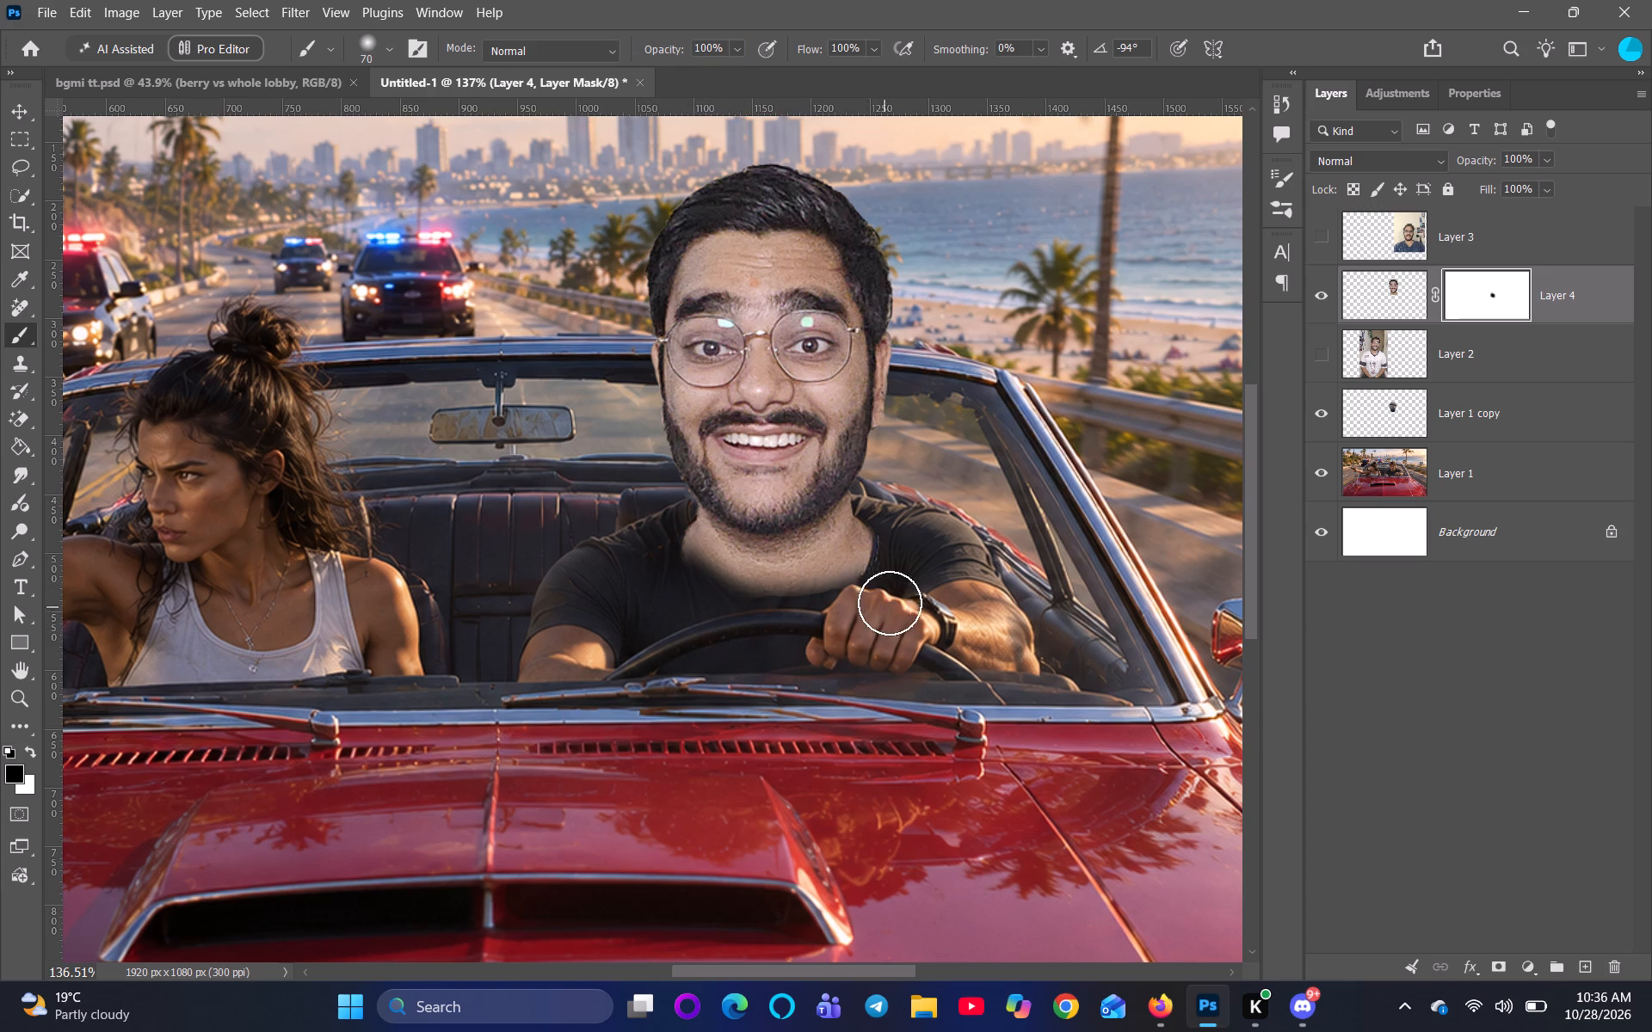
left_click_drag(890, 603, 932, 515)
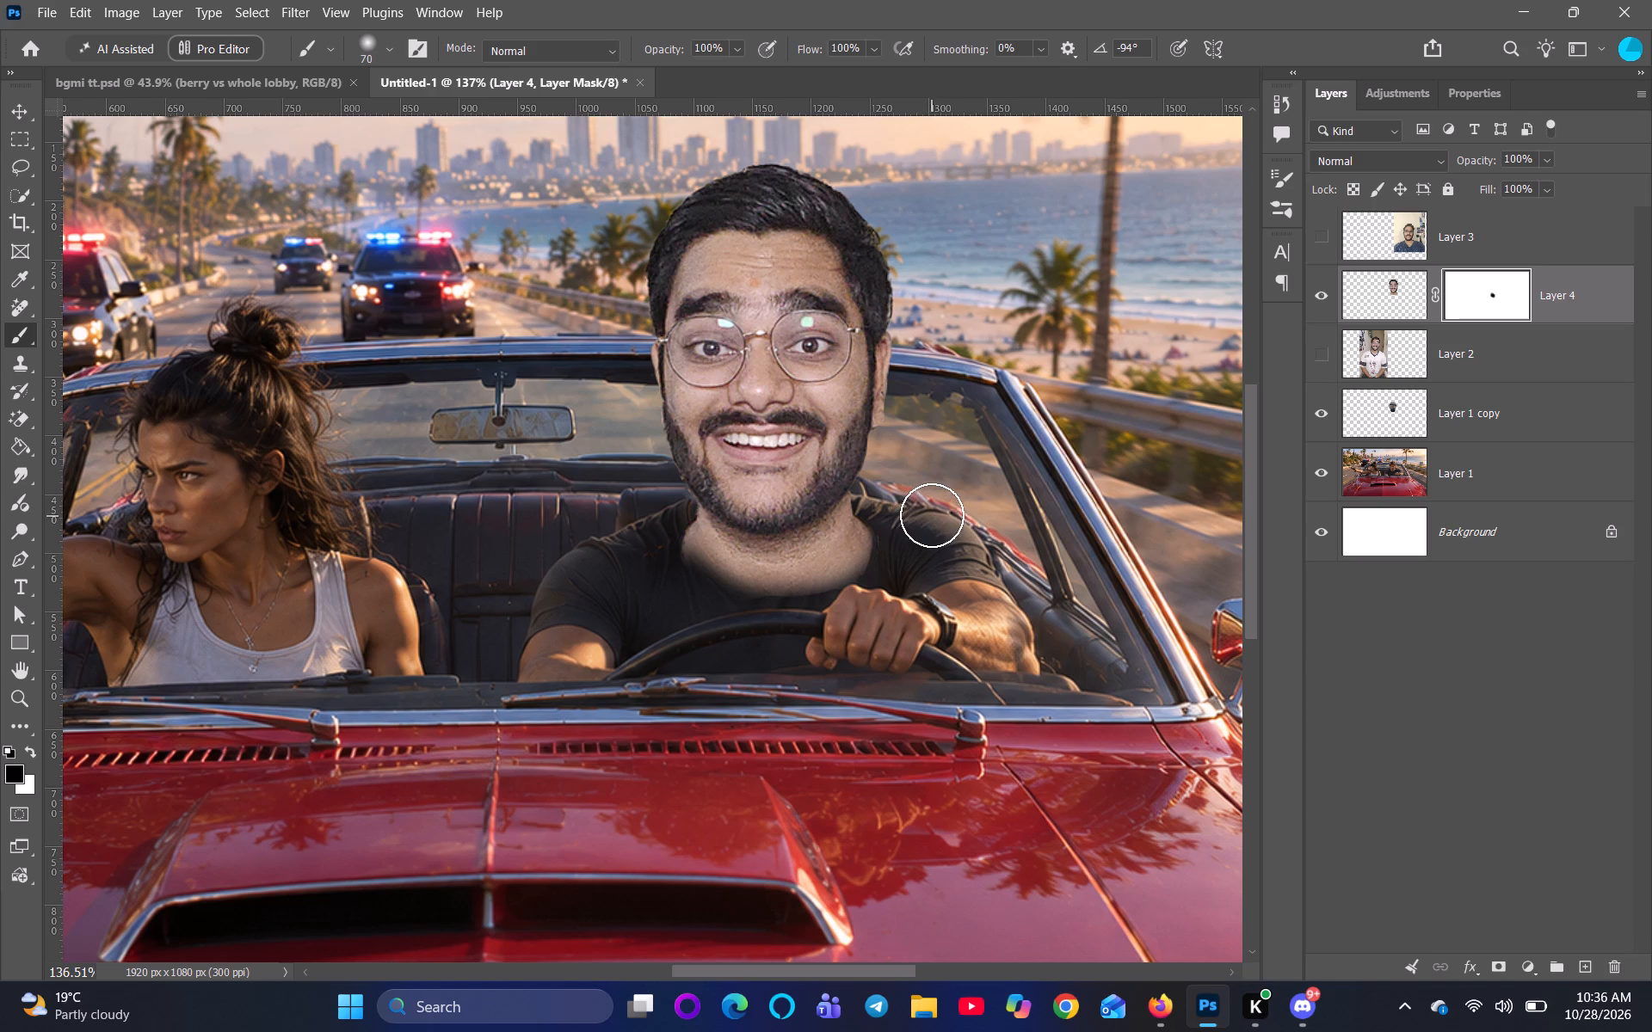
left_click_drag(932, 515, 937, 492)
Move the masked head on Layer 4 slightly up and toward the passenger over the driver's neck.
left_click(37, 99)
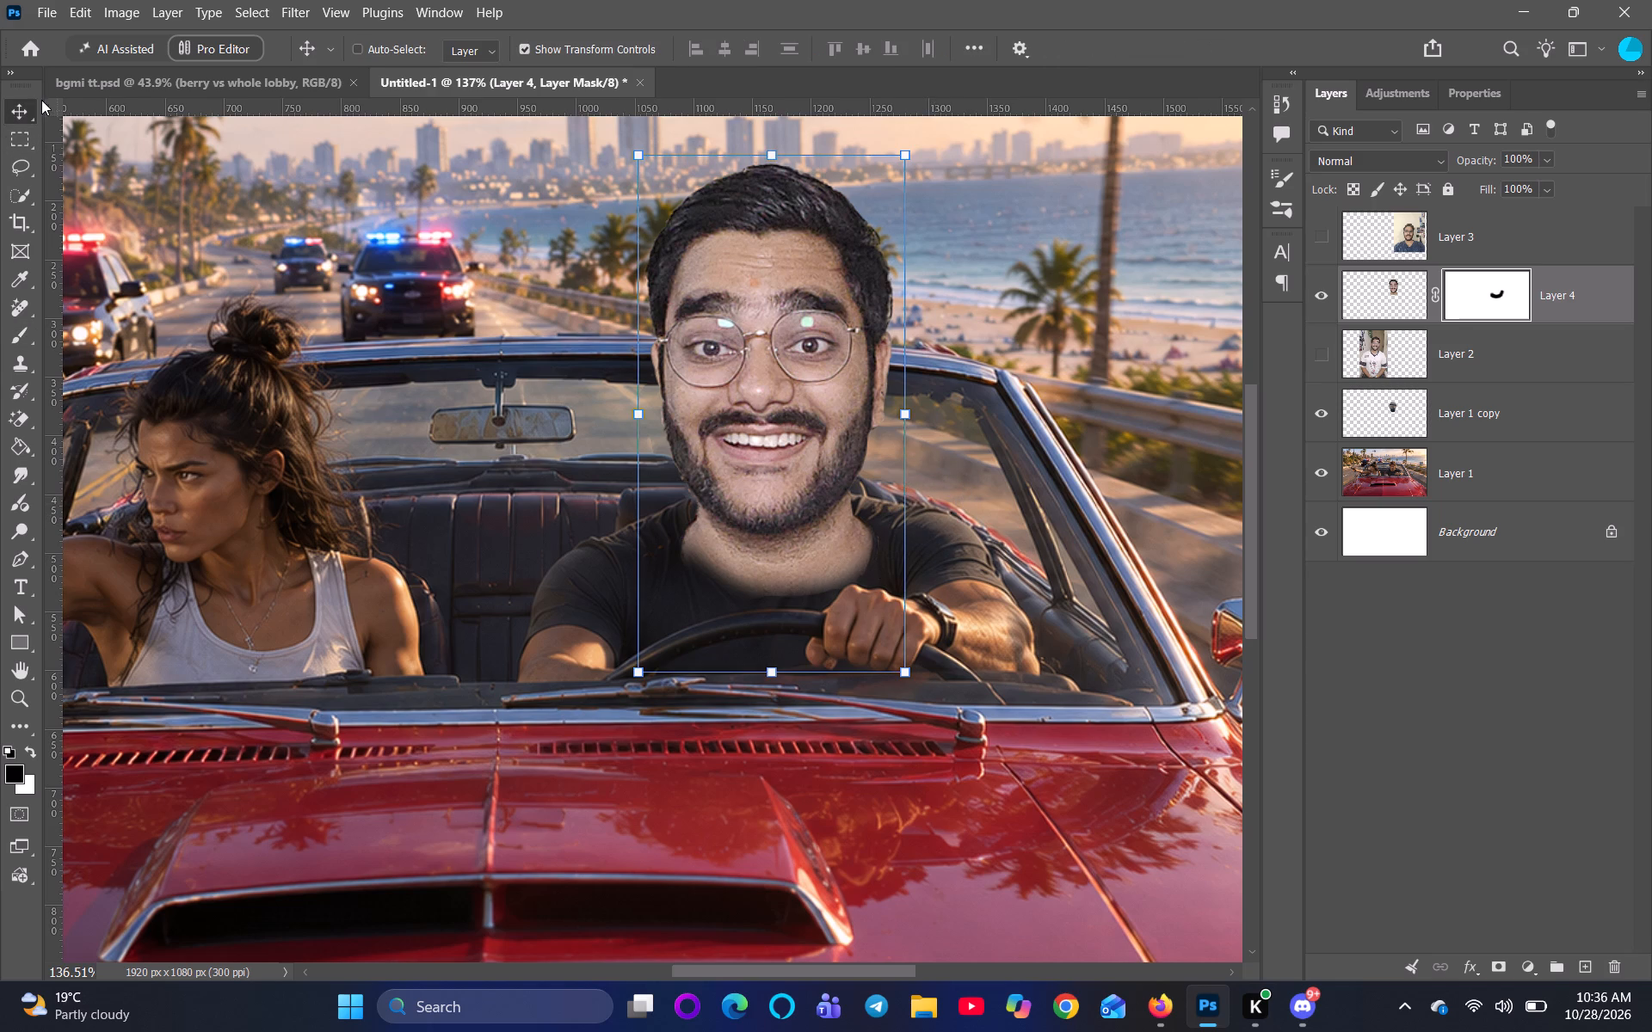
left_click(24, 98)
left_click_drag(753, 420, 747, 400)
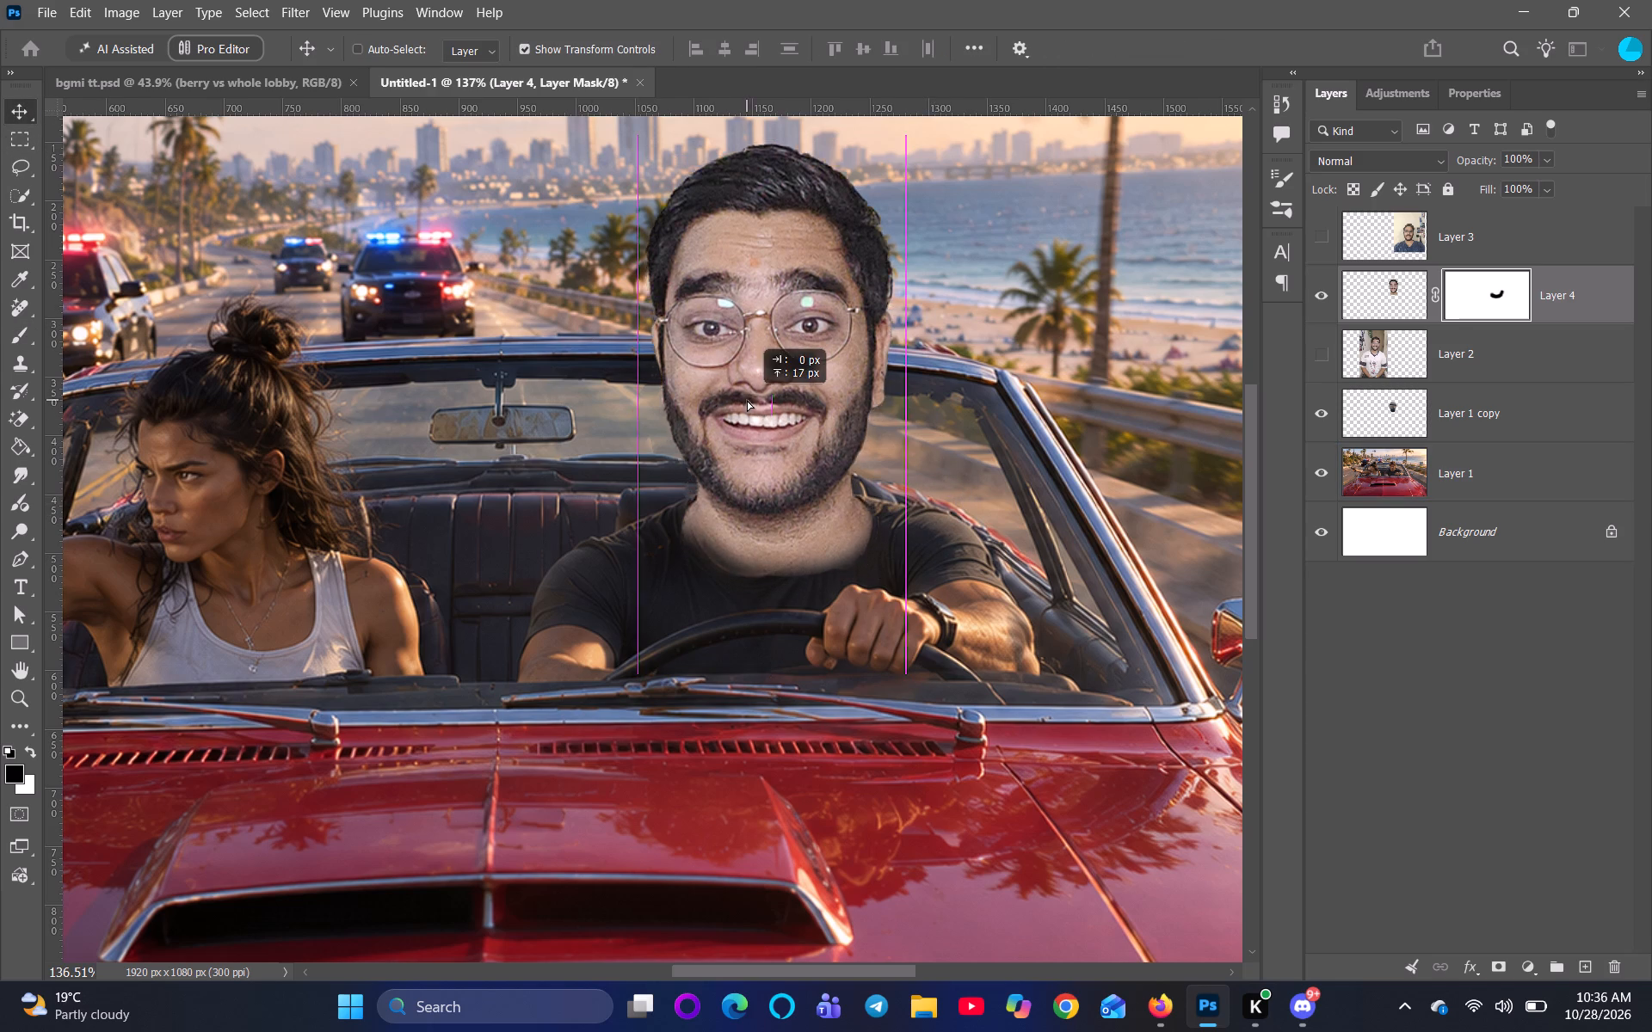
left_click_drag(747, 400, 726, 410)
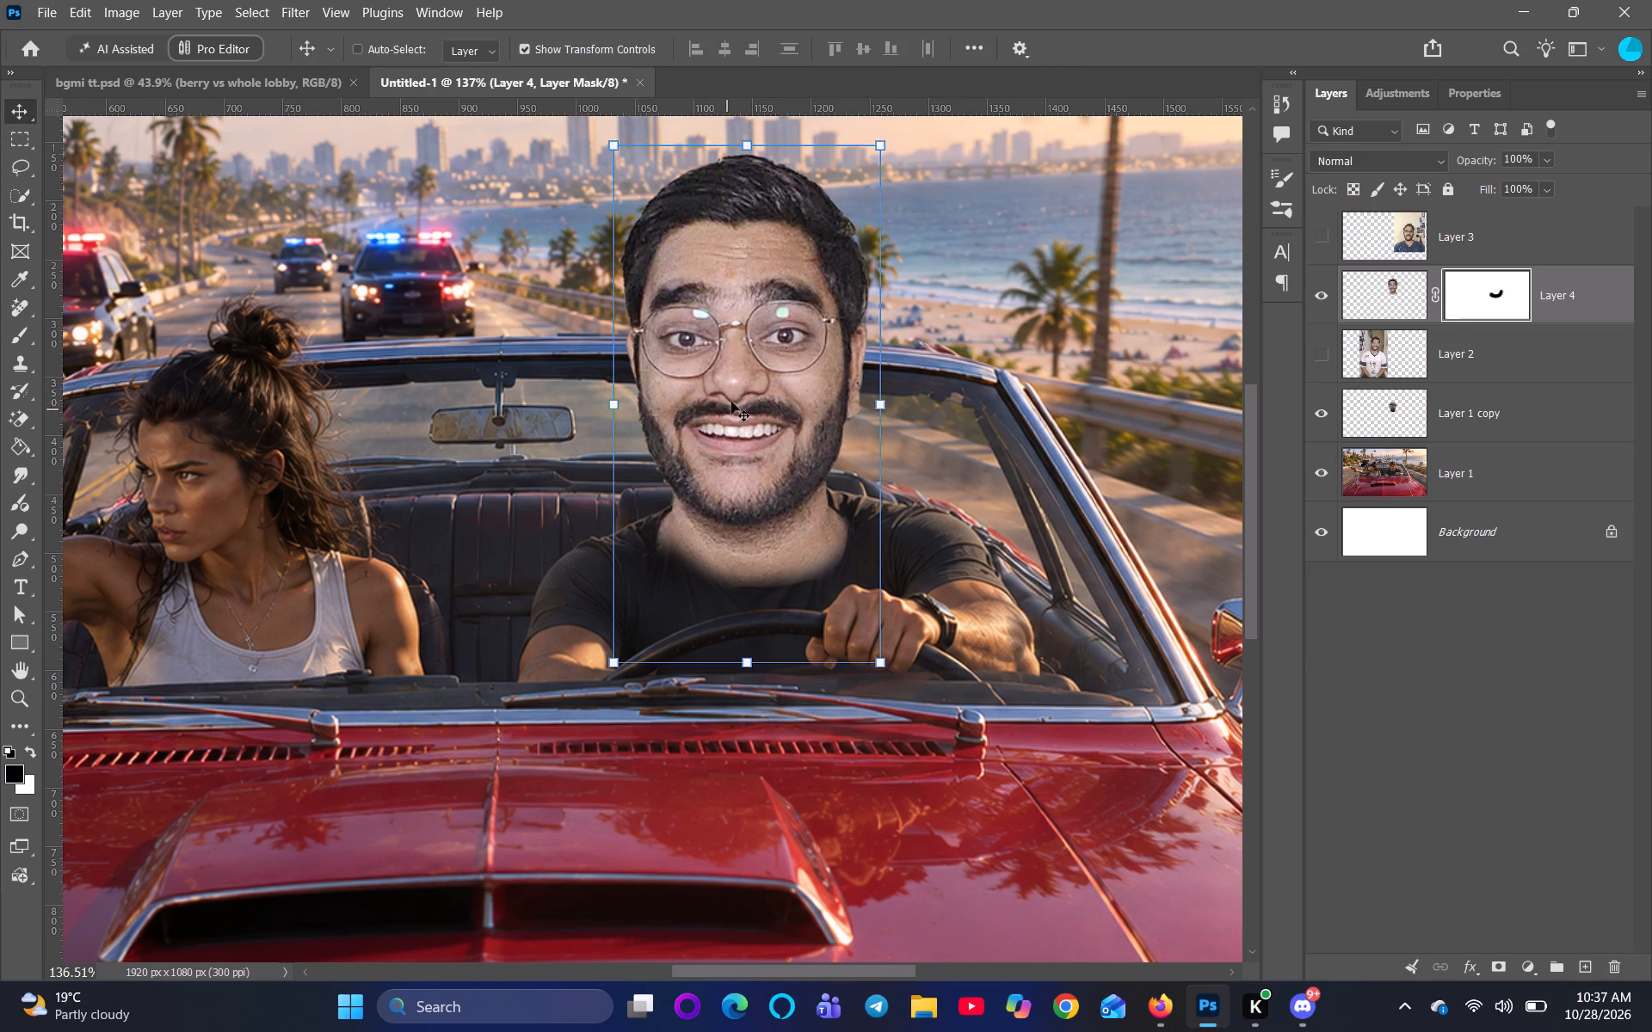
Scale the masked head proportionally to about 93% and reposition it on the driver's collar.
left_click_drag(879, 148, 859, 171)
left_click_drag(755, 338, 776, 324)
left_click_drag(878, 169, 860, 198)
left_click_drag(868, 195, 859, 203)
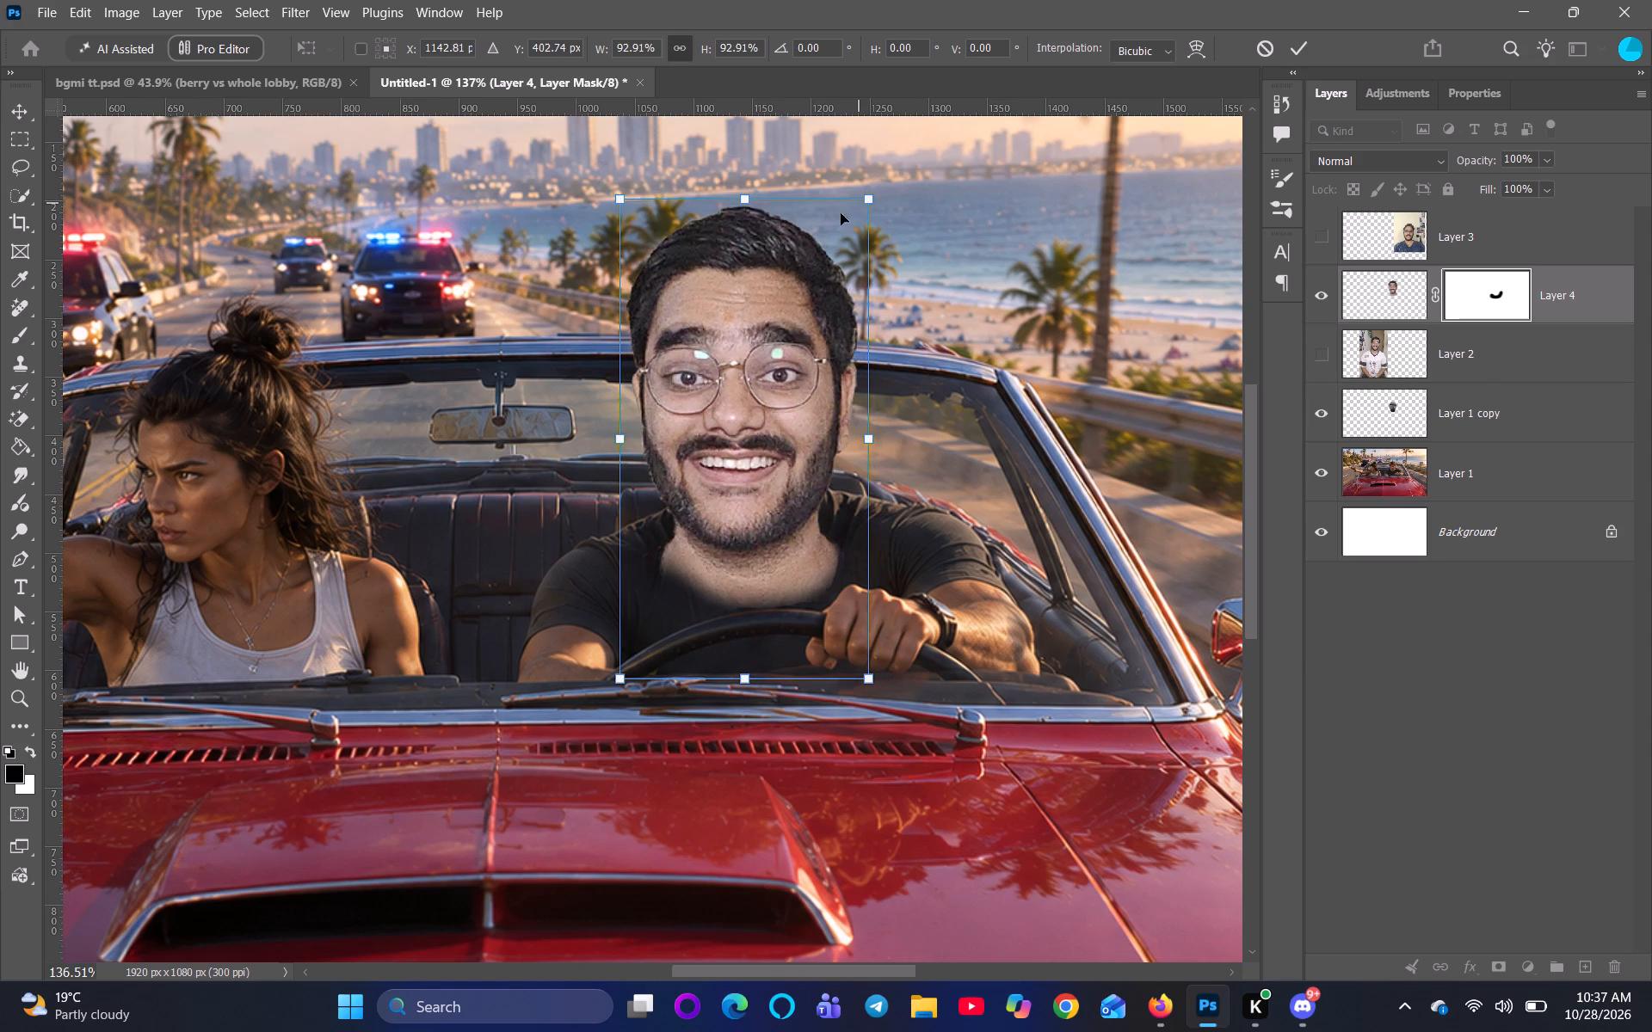
left_click_drag(774, 353, 772, 322)
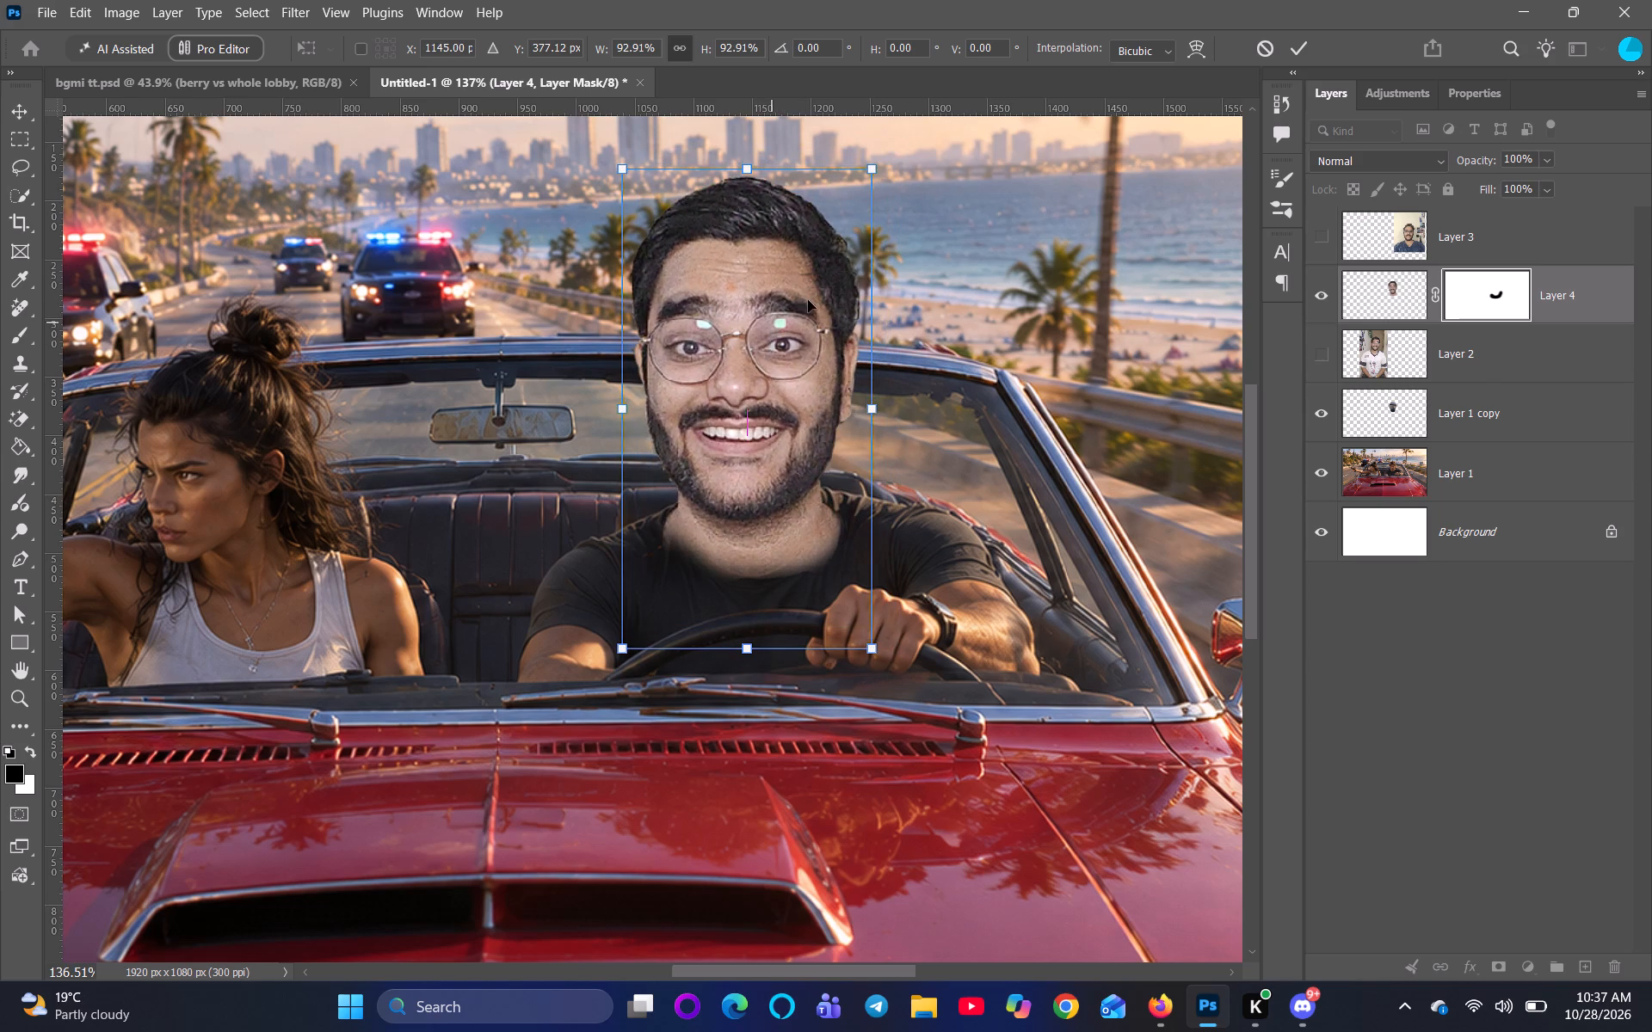
key("ctrl+0")
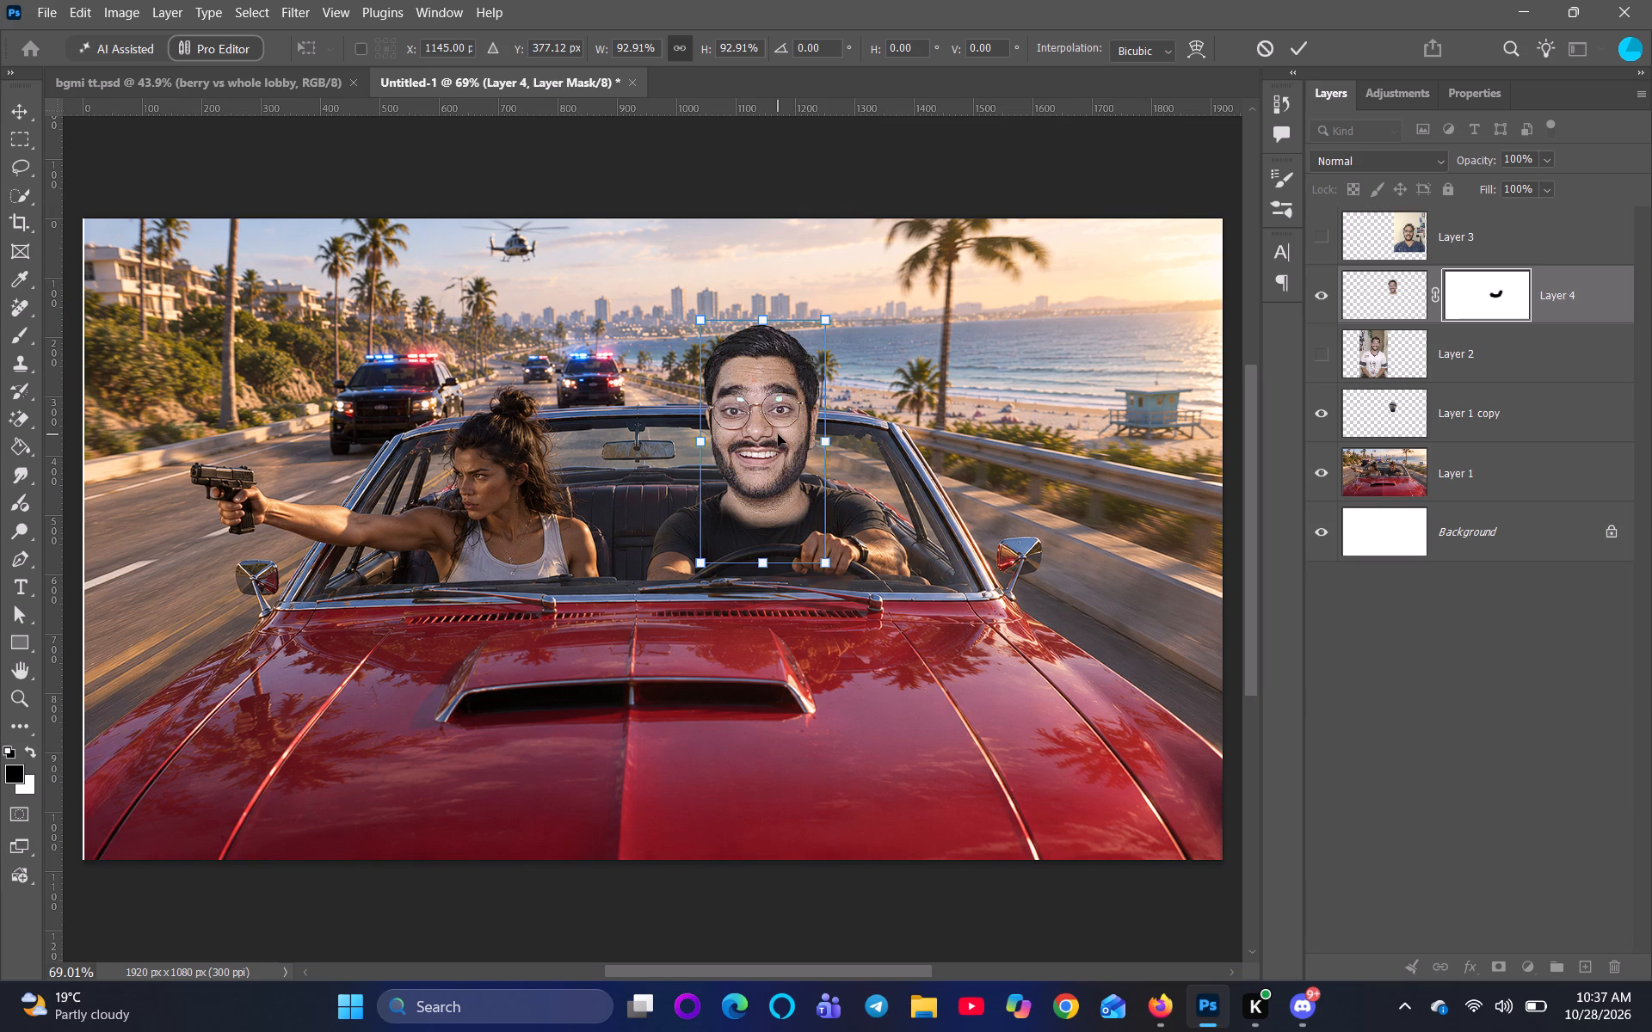
scroll(778, 441, "up", 9)
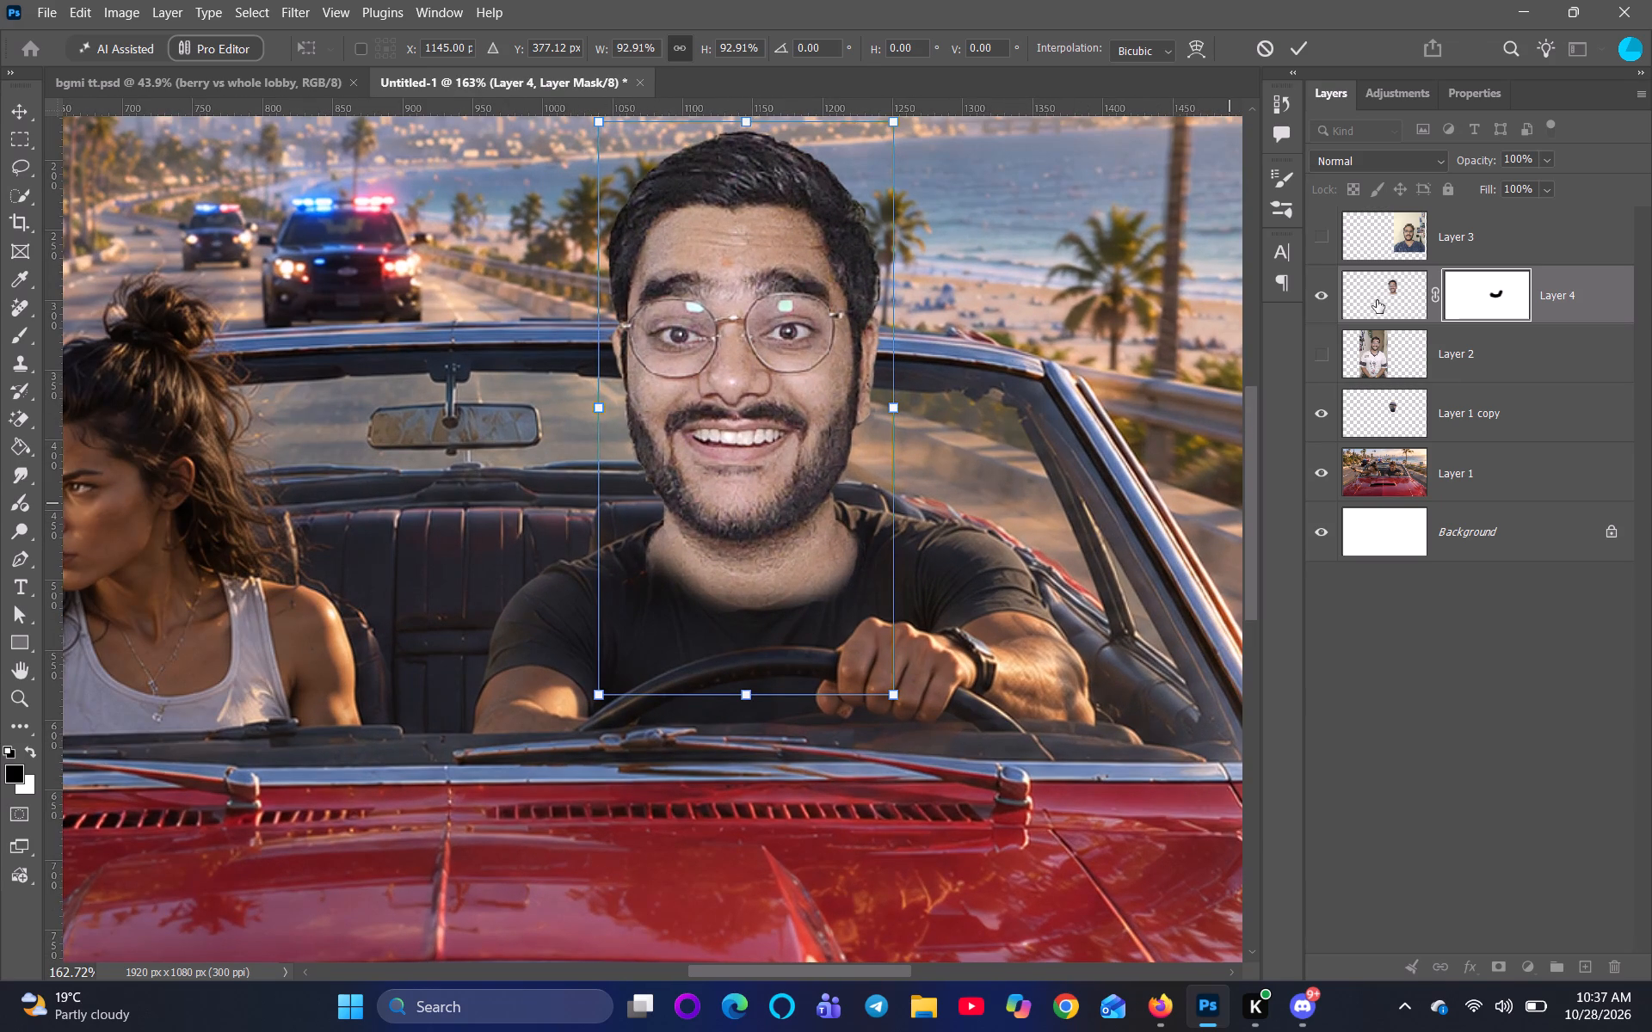
Restack Layer 4 directly between Layer 1 copy and Layer 1, and hide Layer 1 copy.
left_click_drag(1391, 295, 1394, 304)
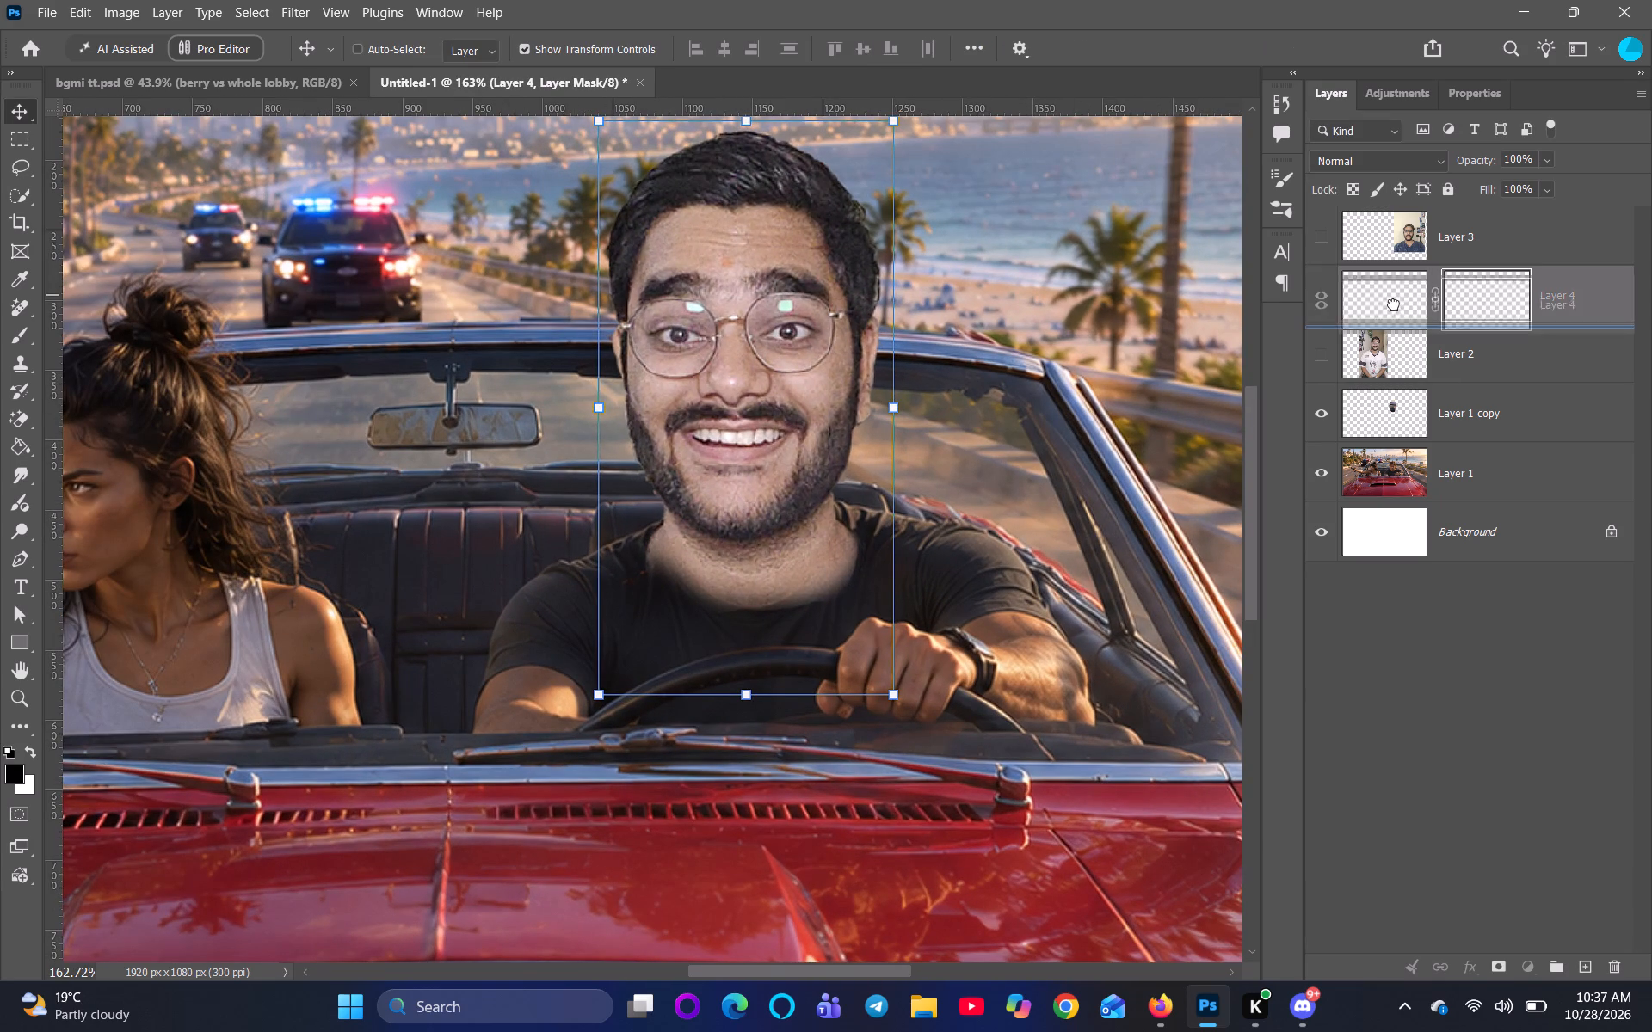
left_click_drag(1394, 304, 1421, 503)
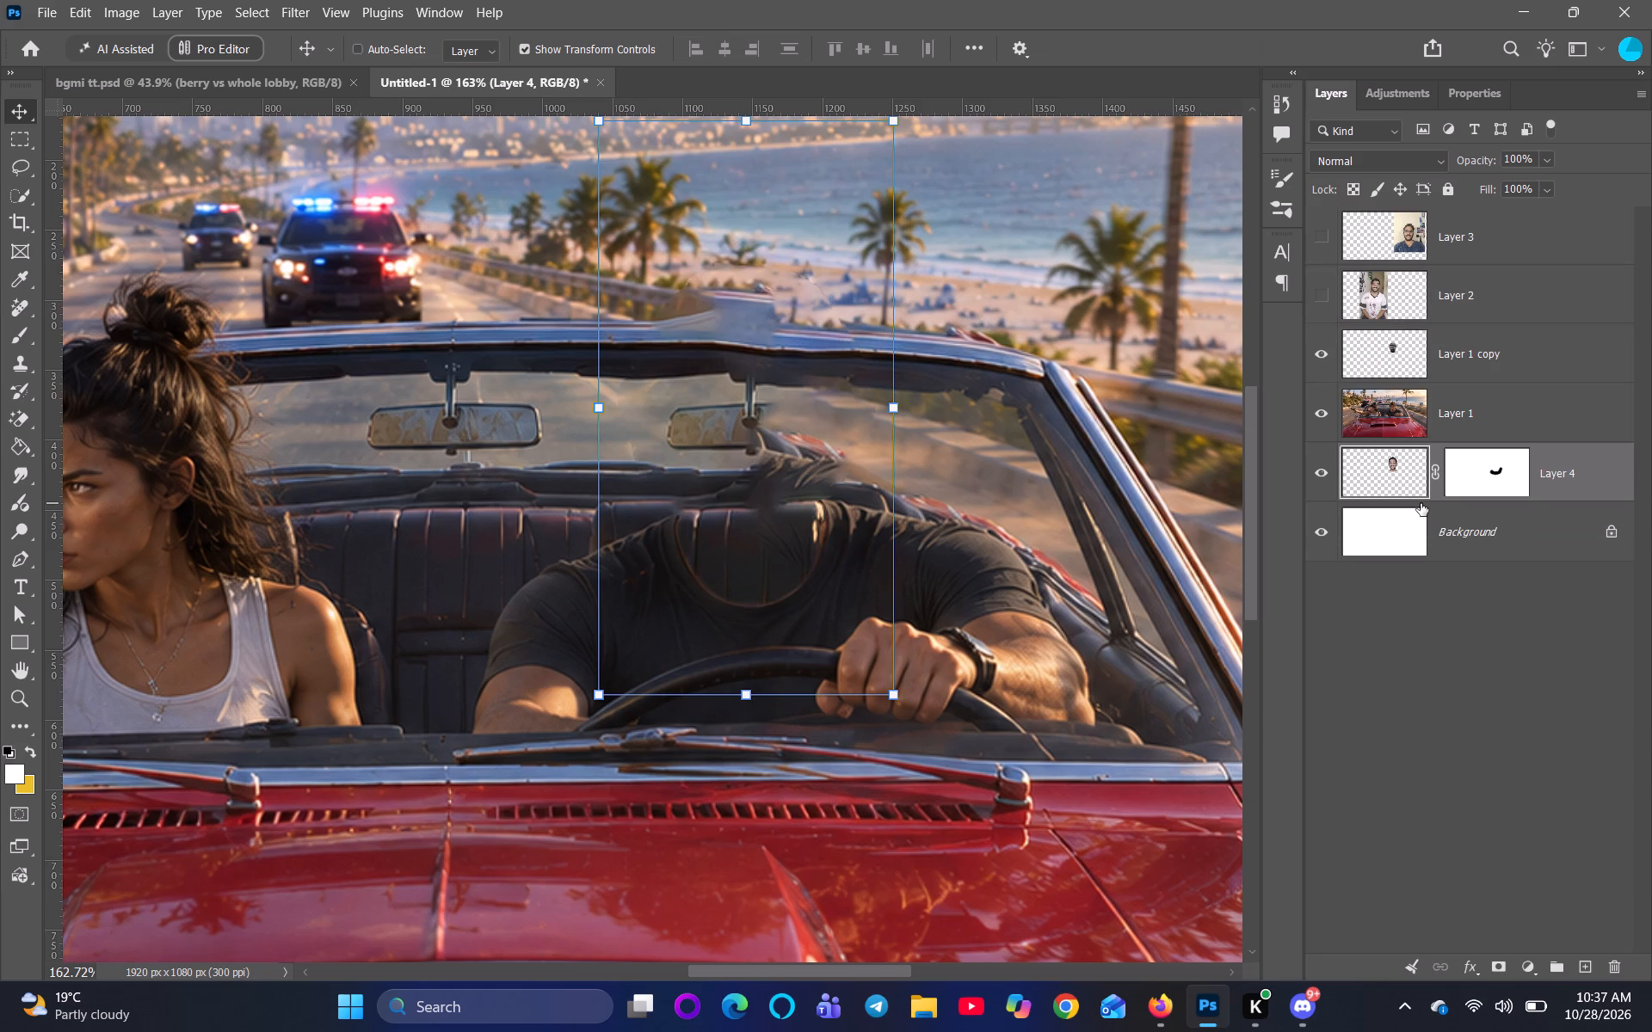
left_click(1327, 356)
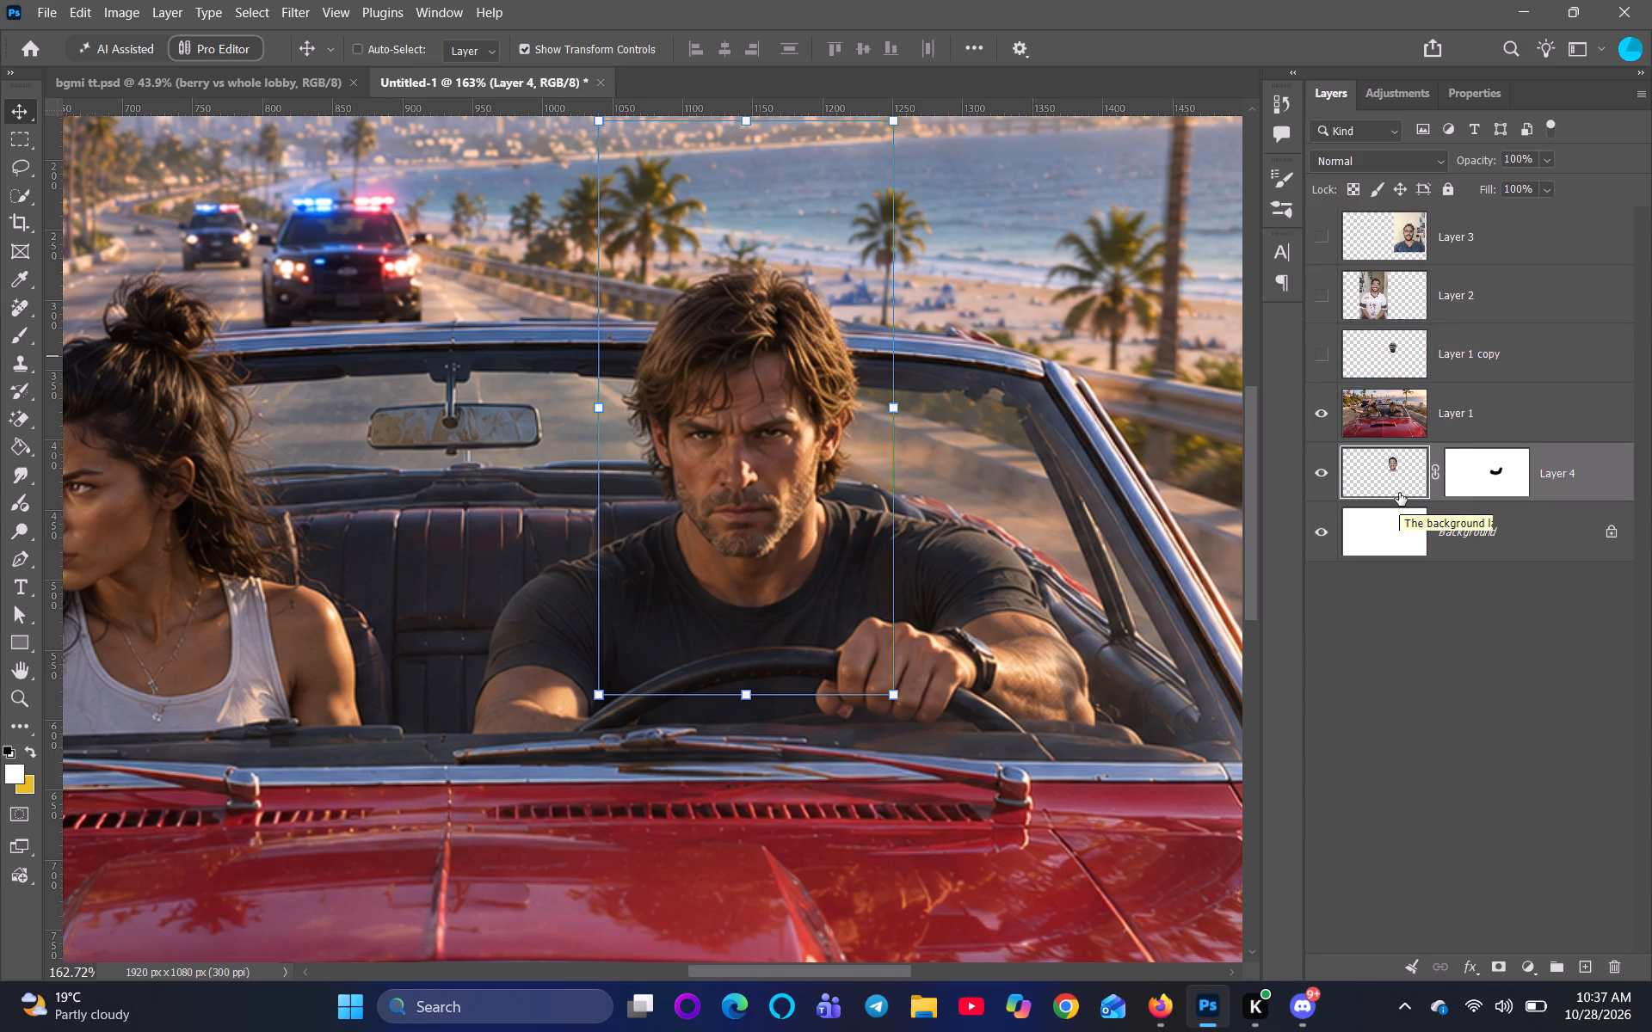
left_click_drag(1396, 480, 1398, 395)
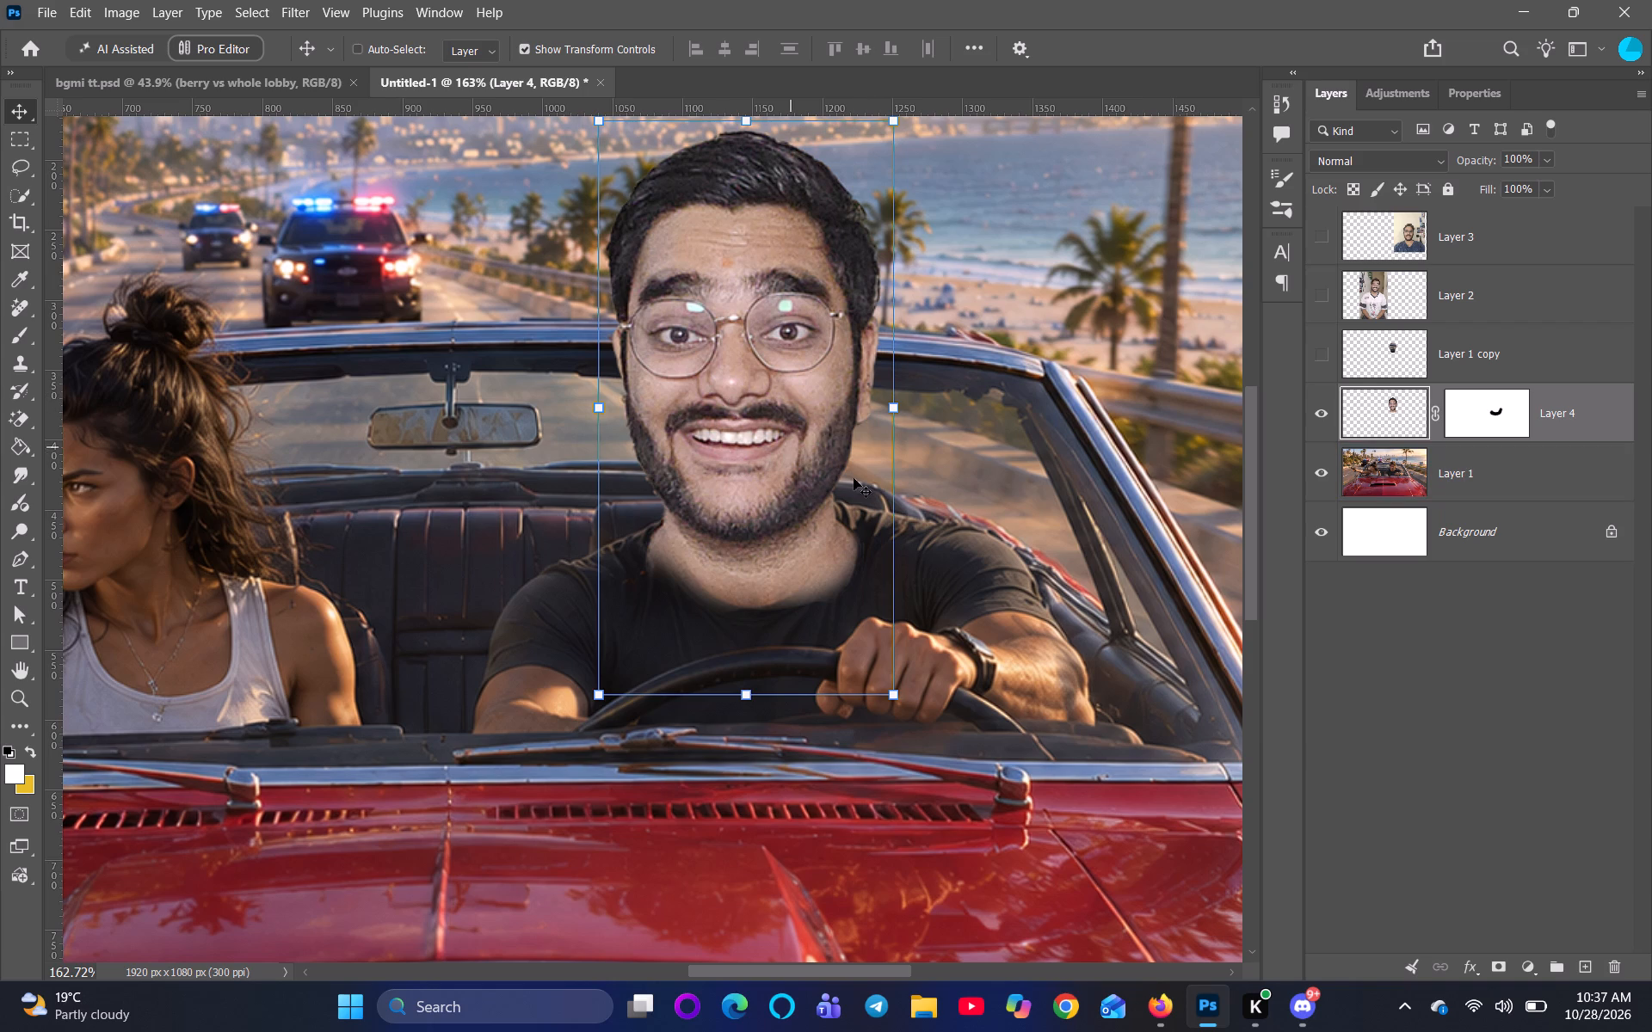
Slide the cut-out head aside to reveal the original driver, show Layer 1 copy again, and move the head back over the body.
left_click_drag(705, 417, 981, 439)
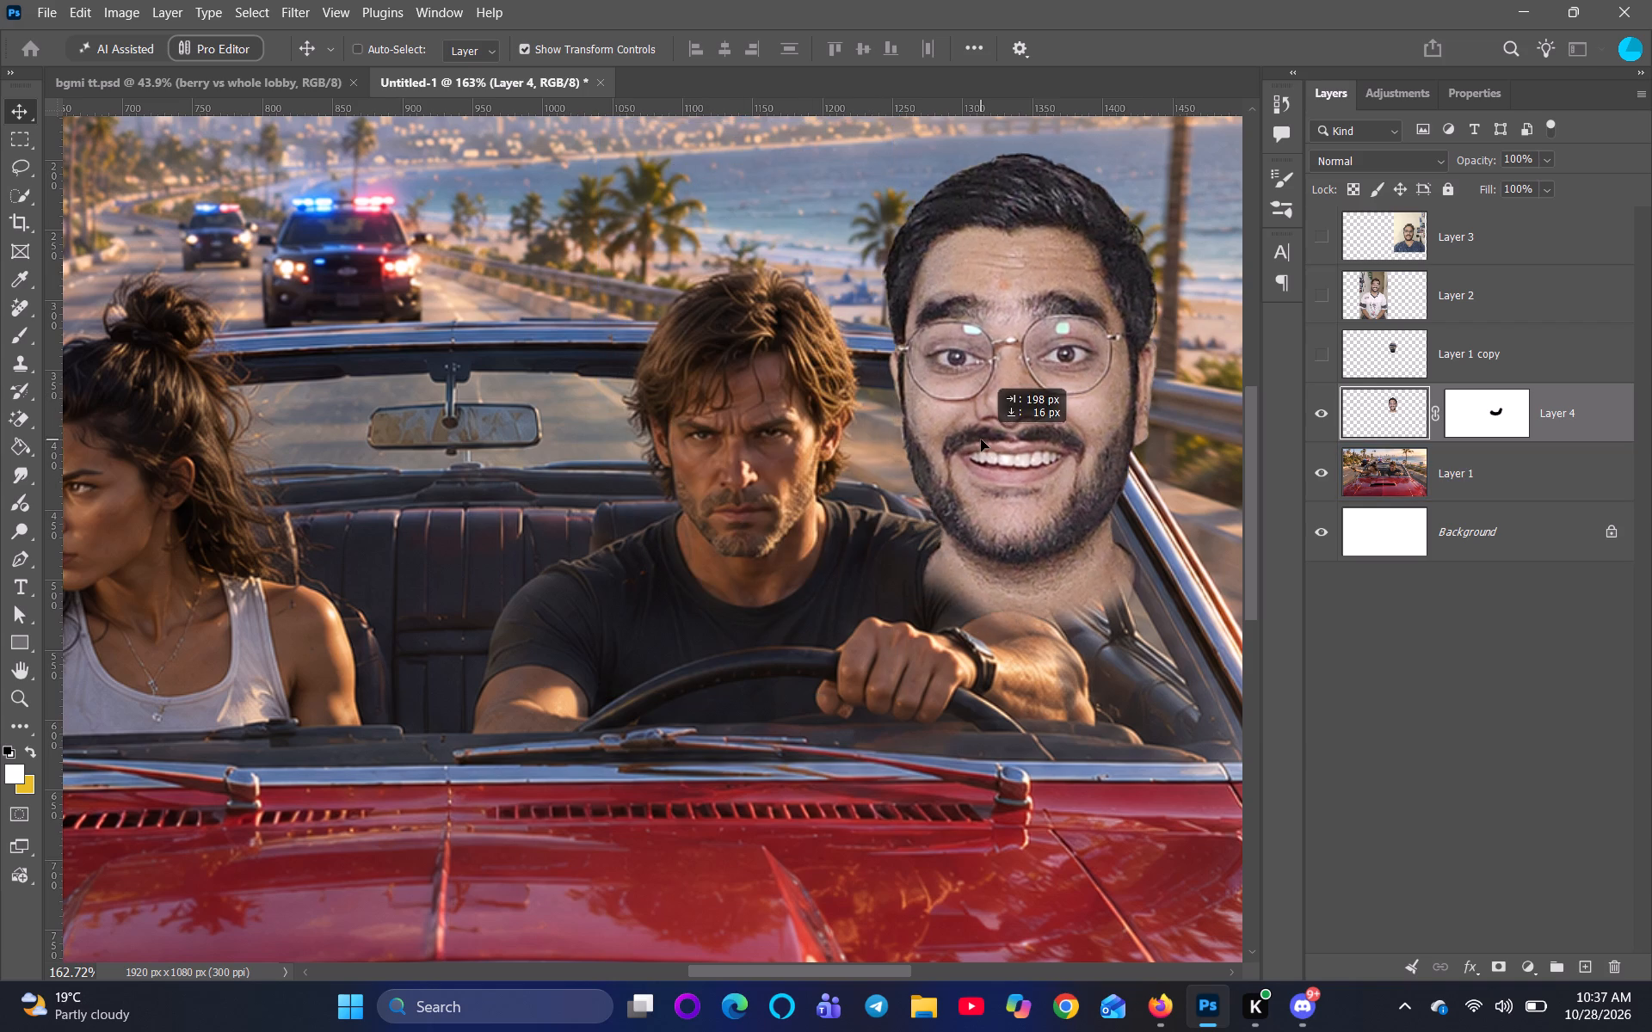
left_click_drag(981, 439, 974, 440)
left_click(1317, 355)
left_click_drag(1035, 413, 989, 423)
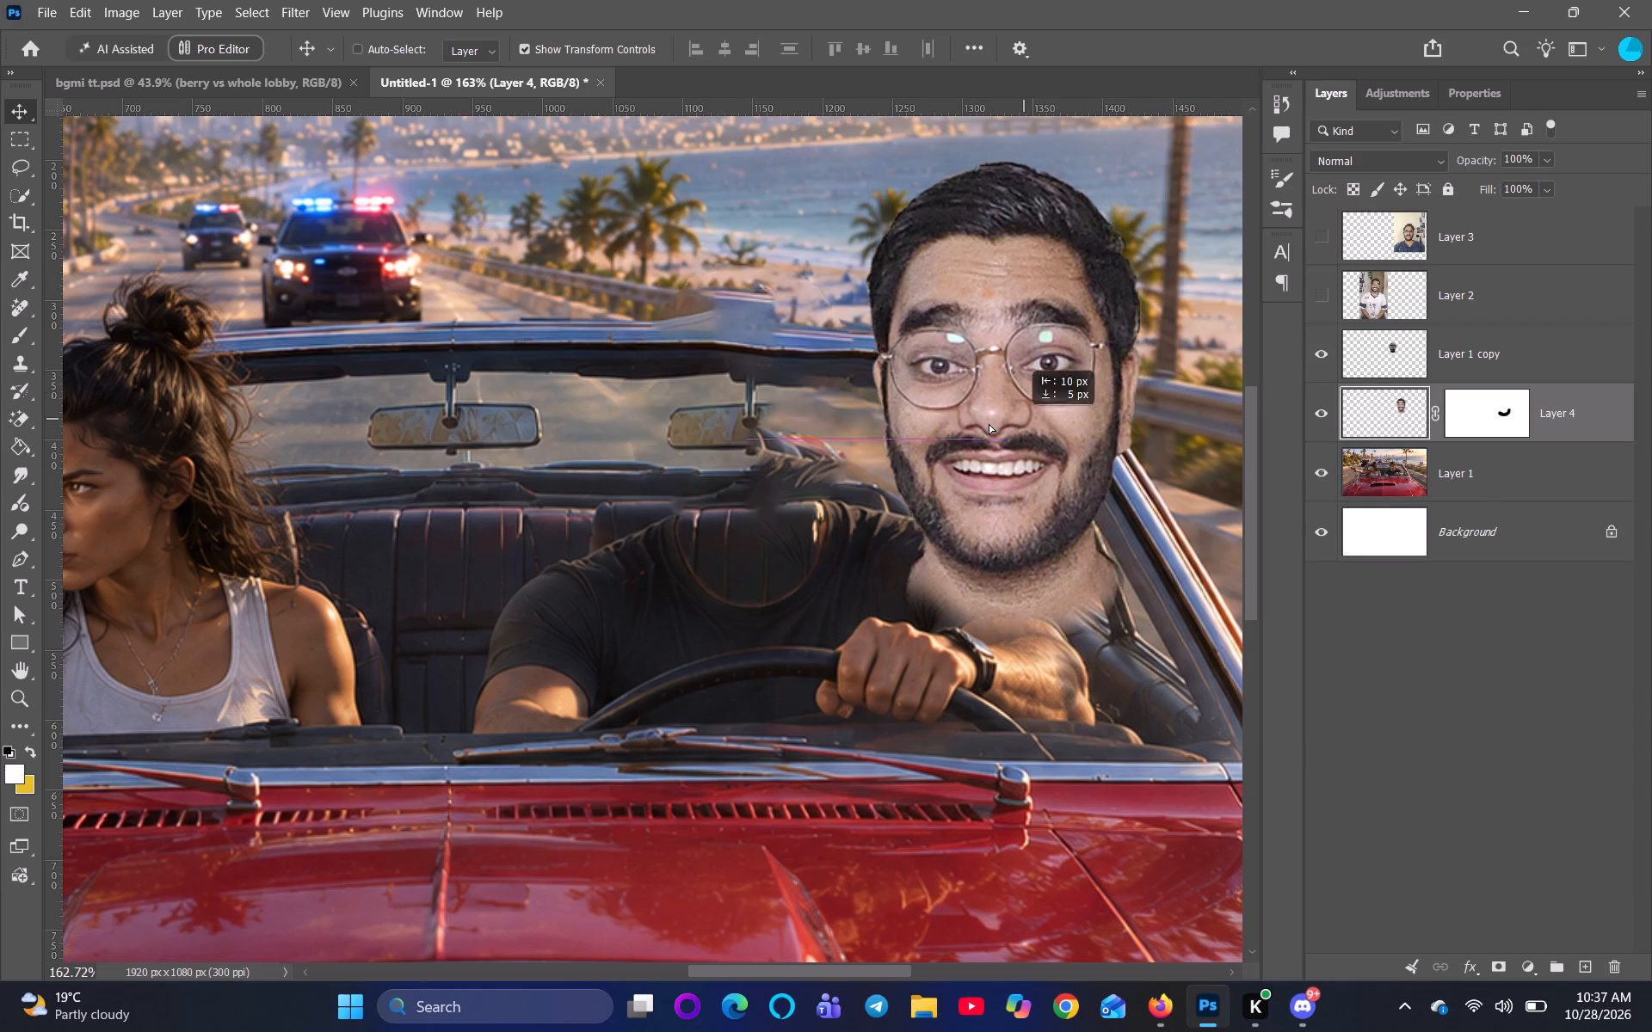
left_click_drag(989, 423, 775, 407)
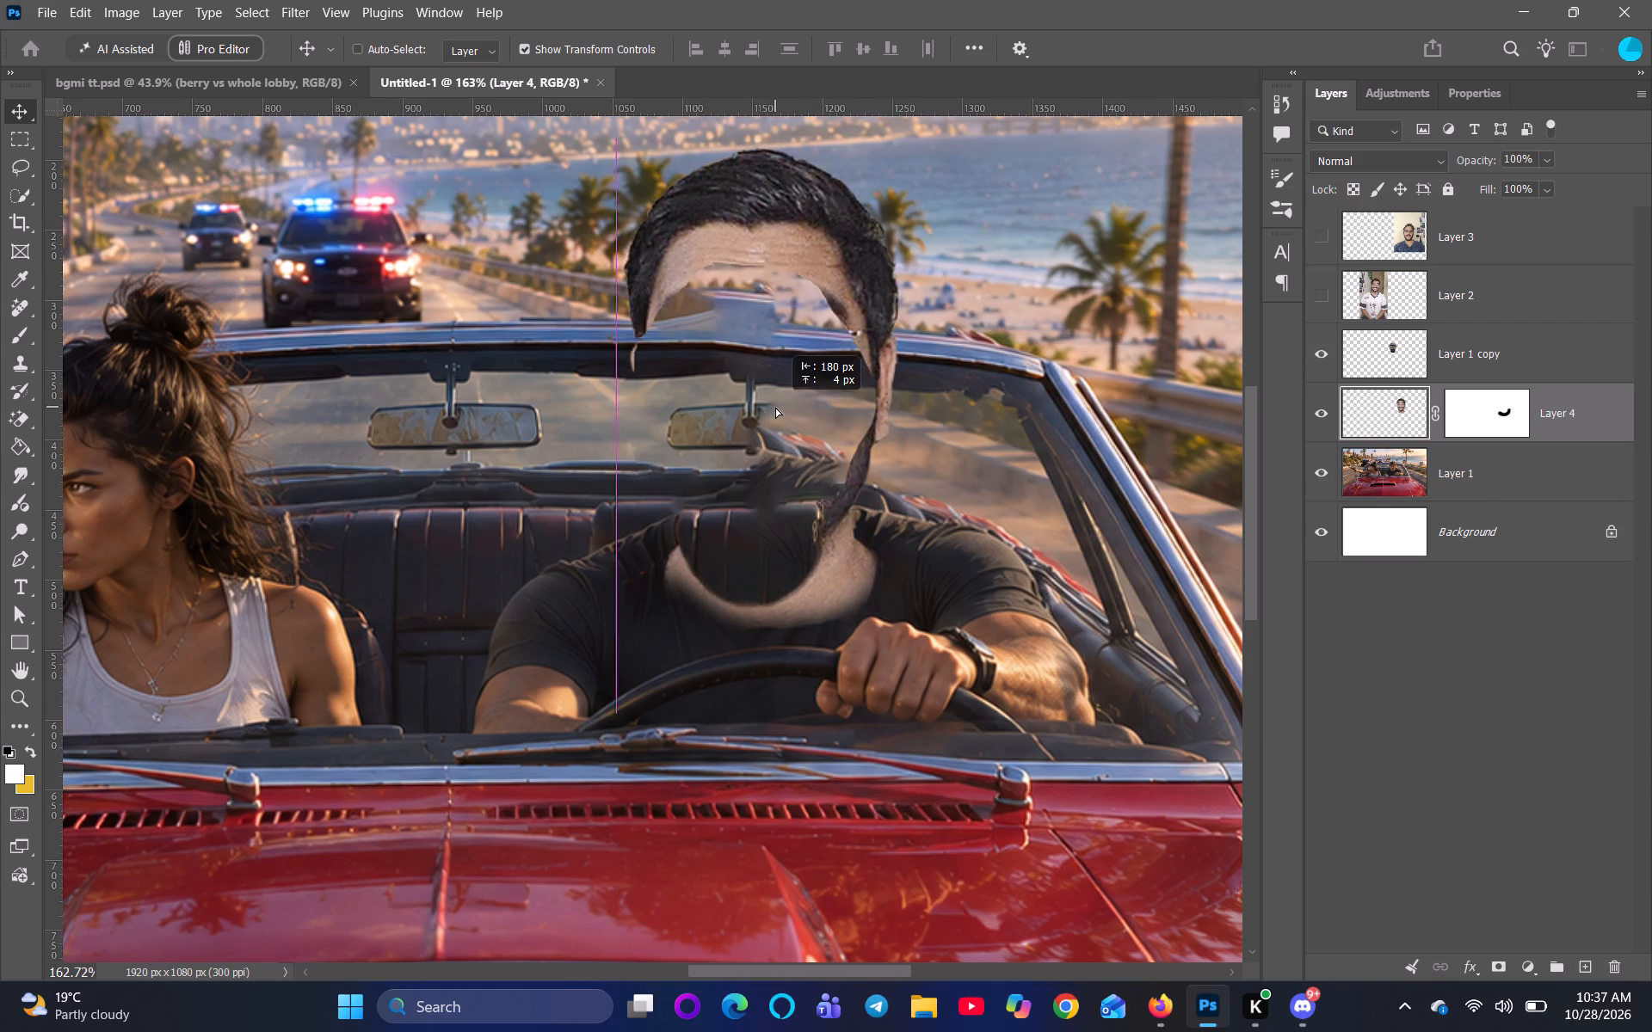
left_click_drag(775, 407, 768, 413)
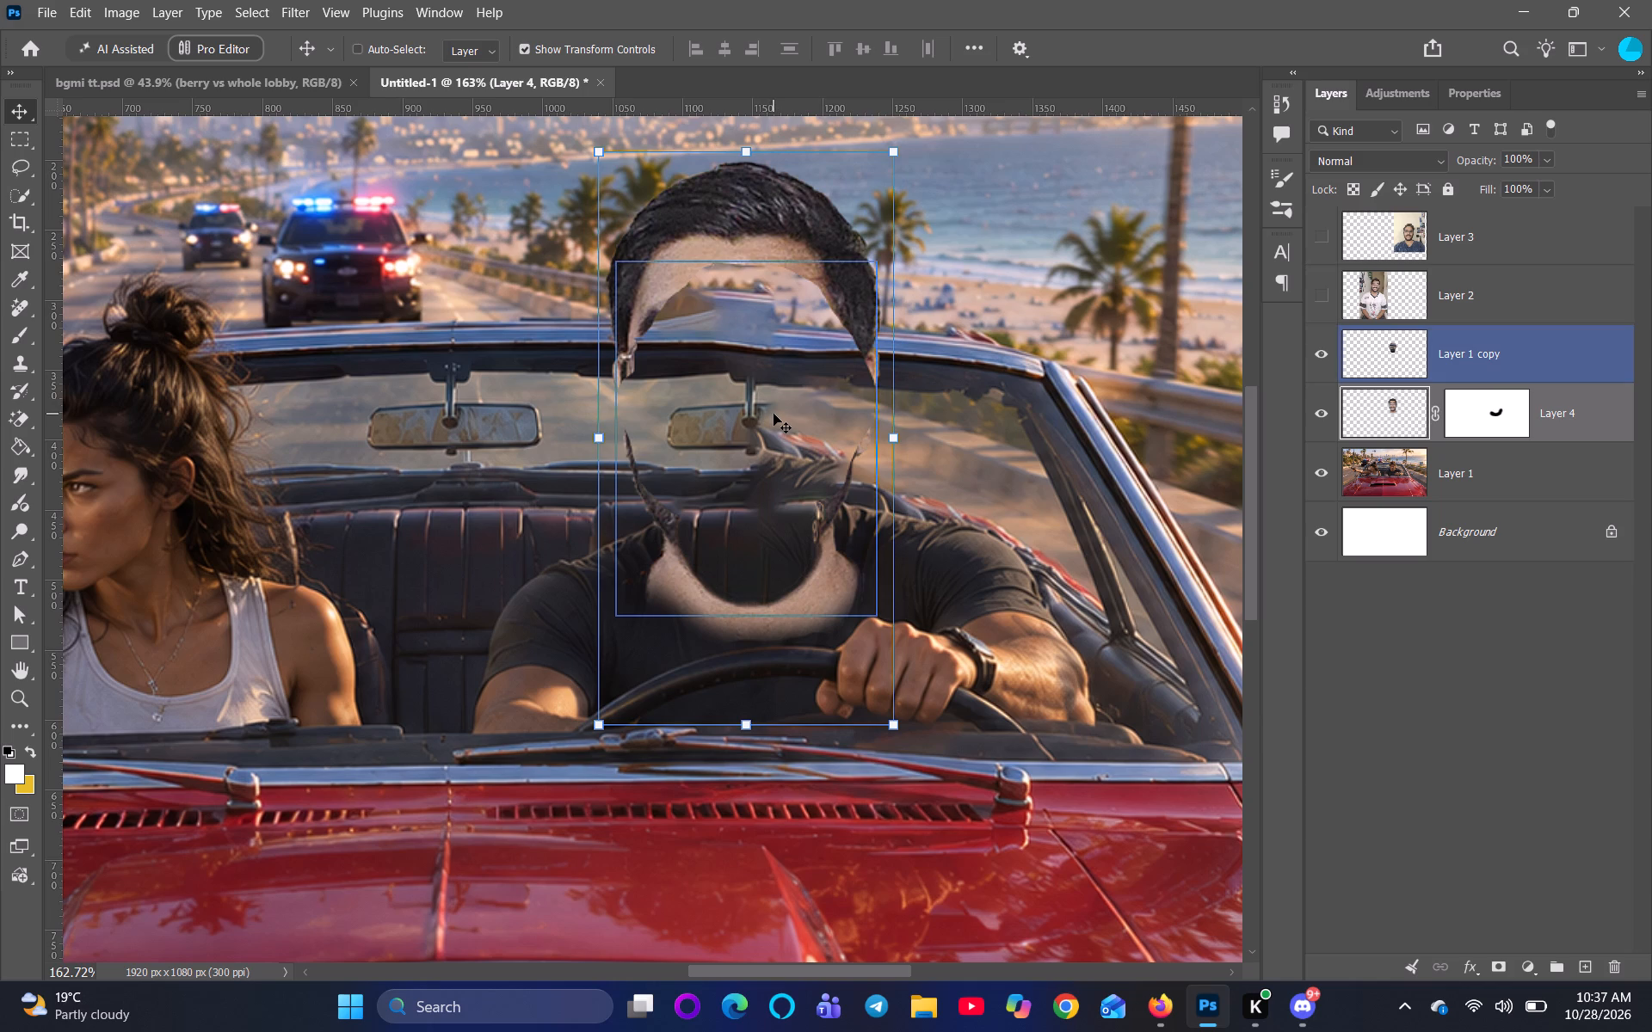
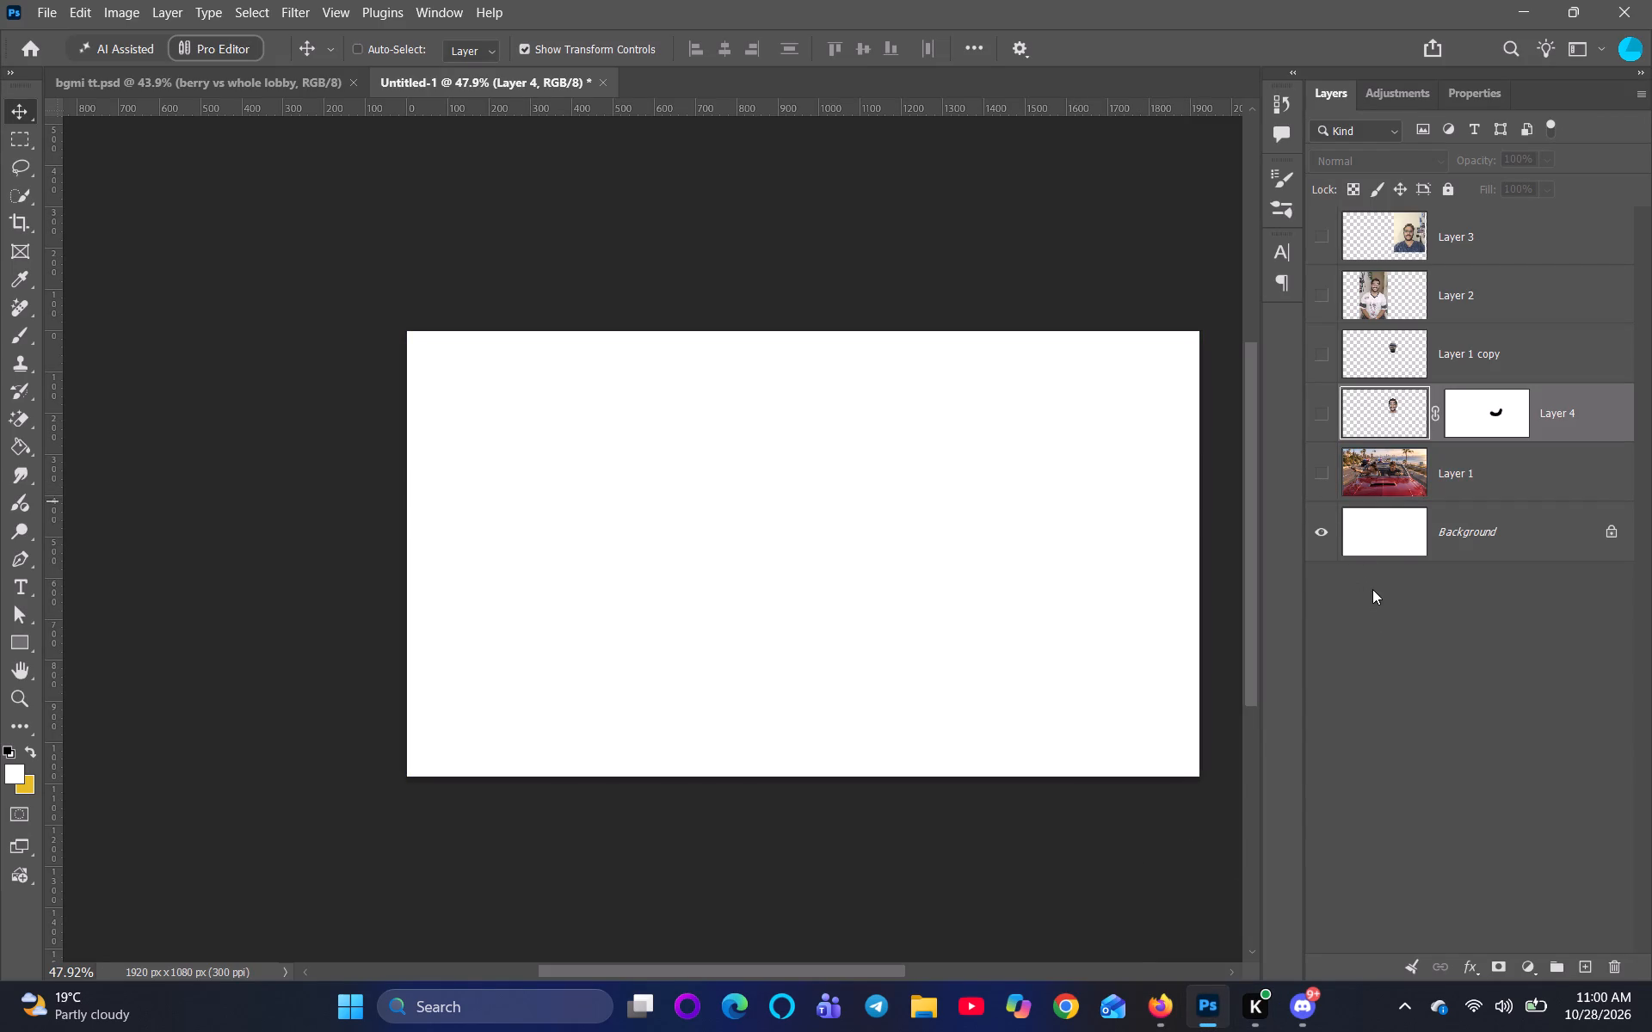
left_click(1390, 549)
key("ctrl+v")
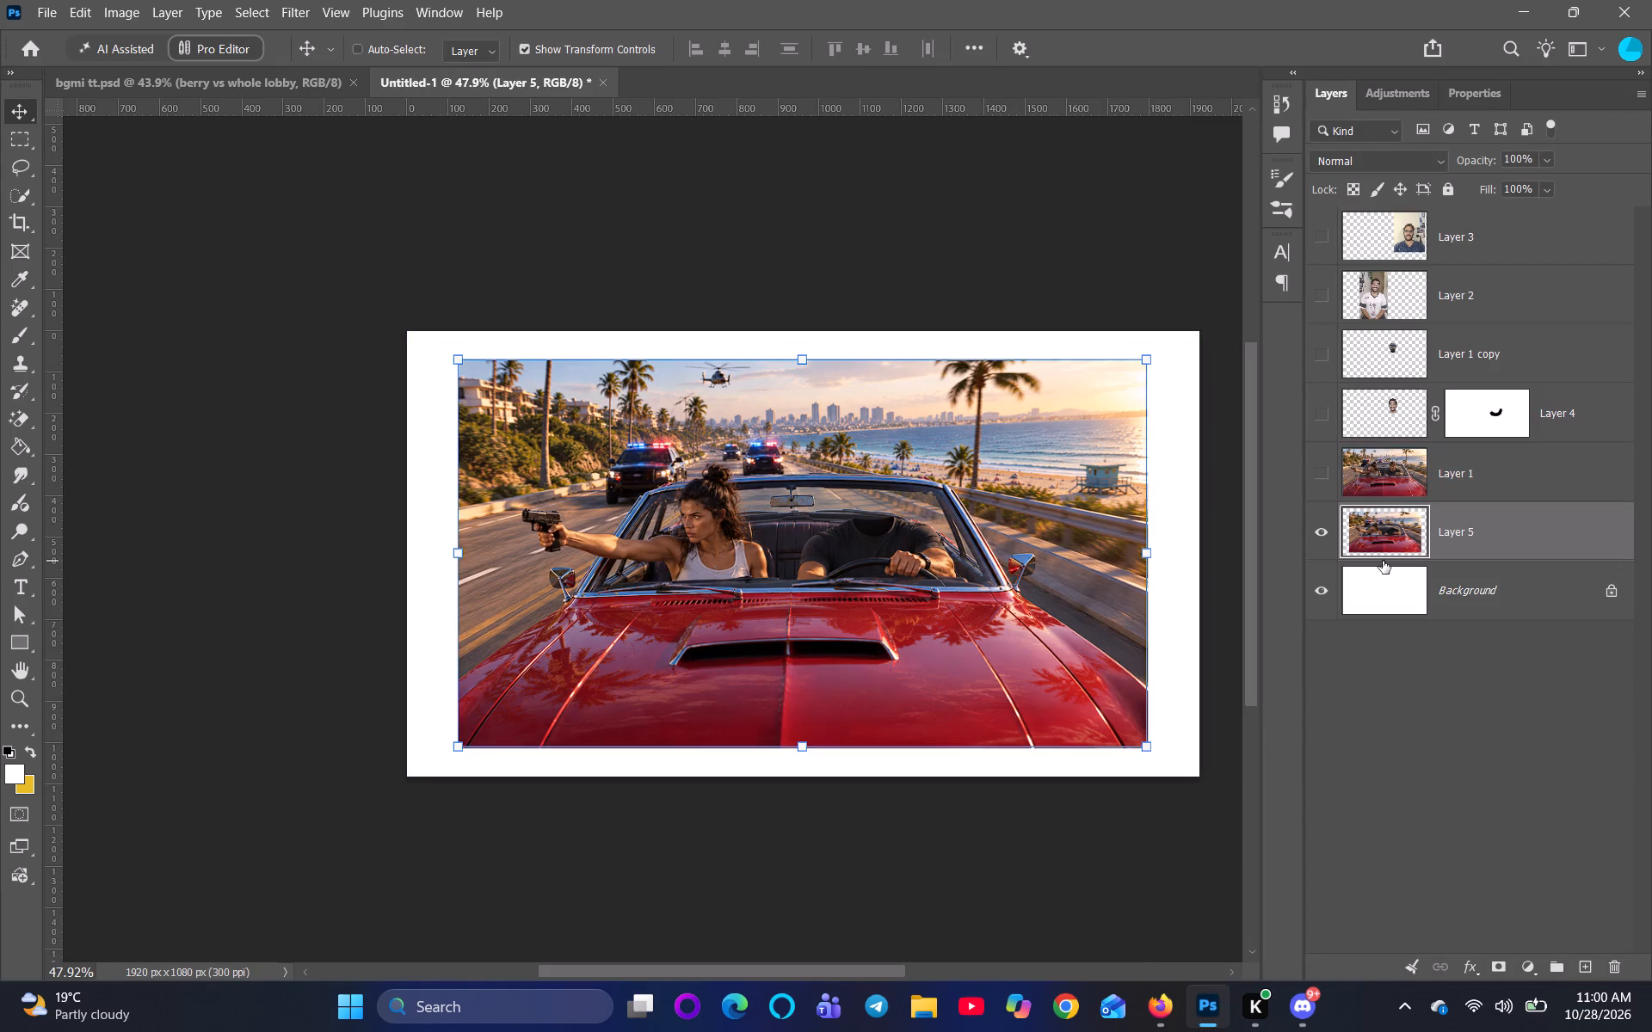
Delete Layer 1, the hidden original car-chase image that still shows the driver's head.
left_click_drag(1406, 479, 1621, 957)
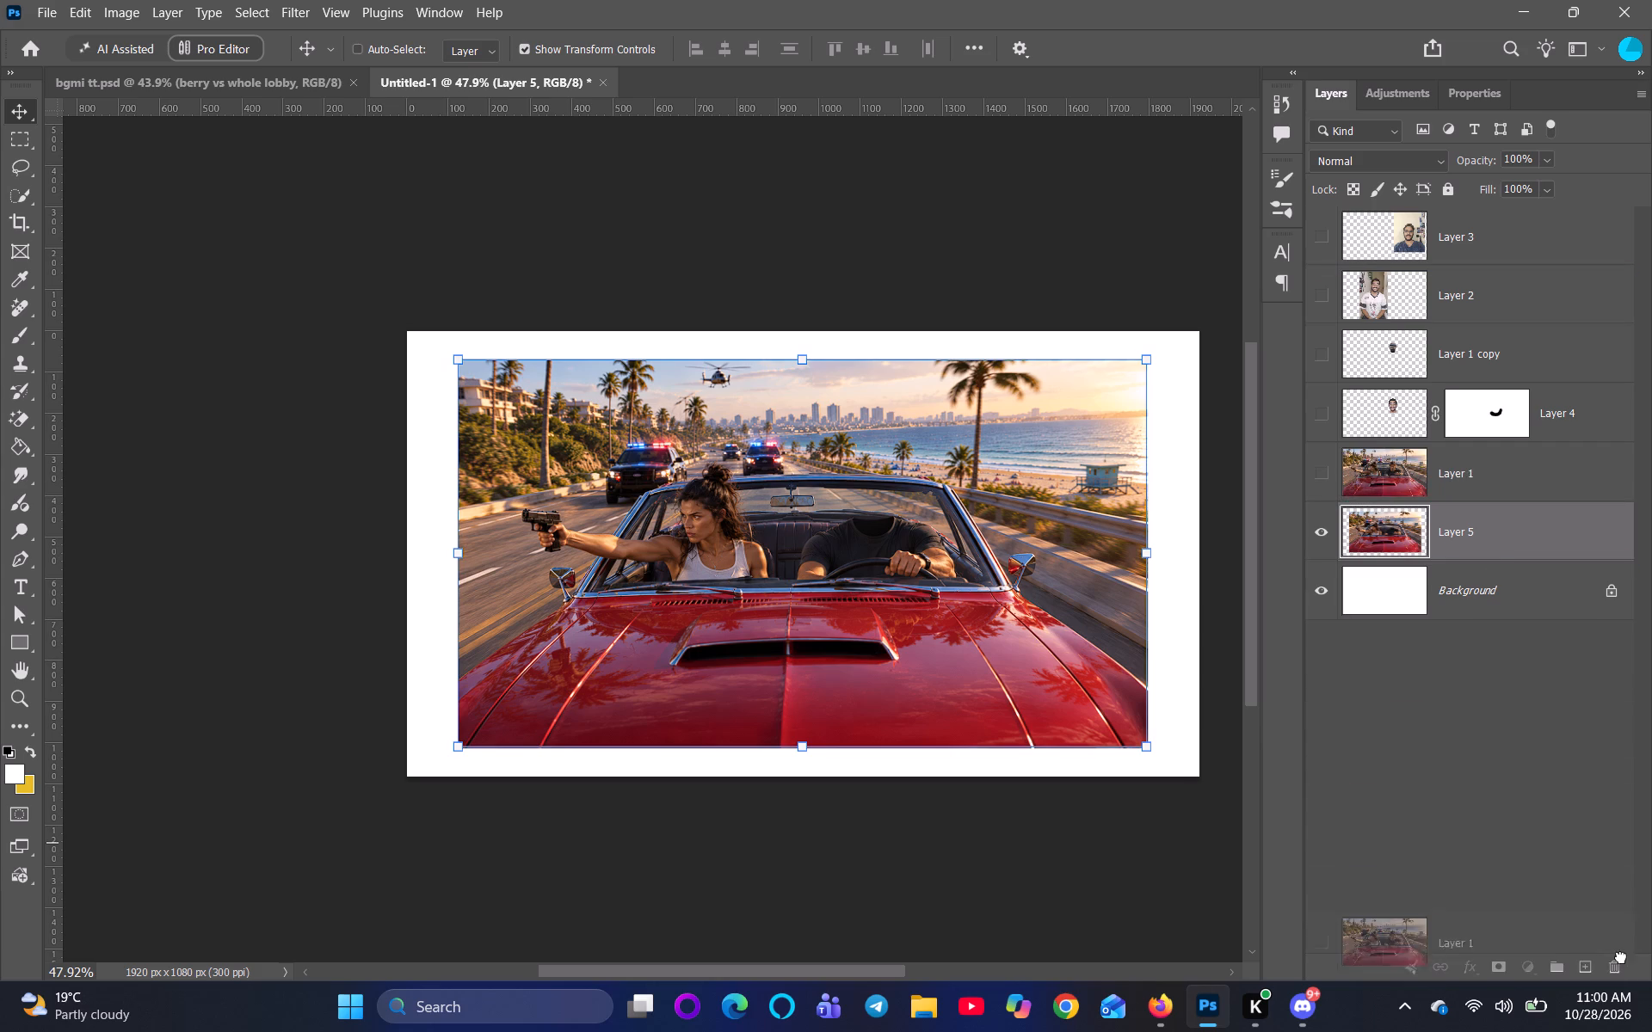
left_click_drag(1621, 957, 1618, 979)
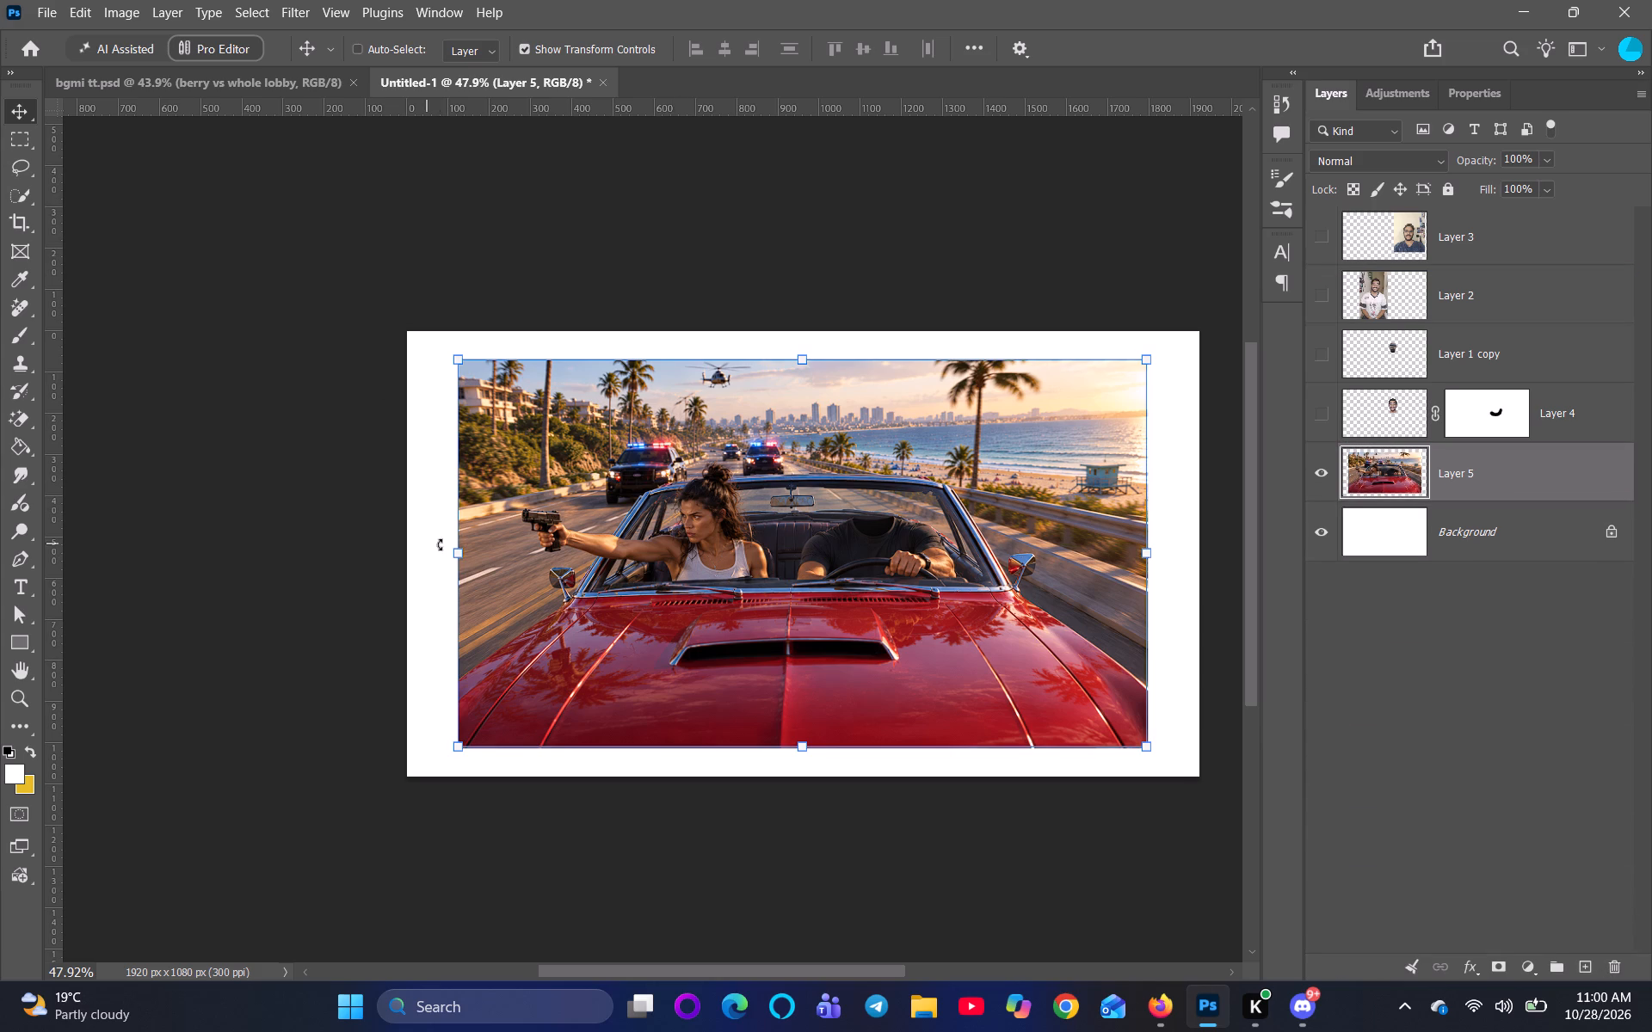
Scale the pasted headless car-chase image on Layer 5 to about 114.9% so it fills the canvas.
left_click_drag(461, 553, 411, 555)
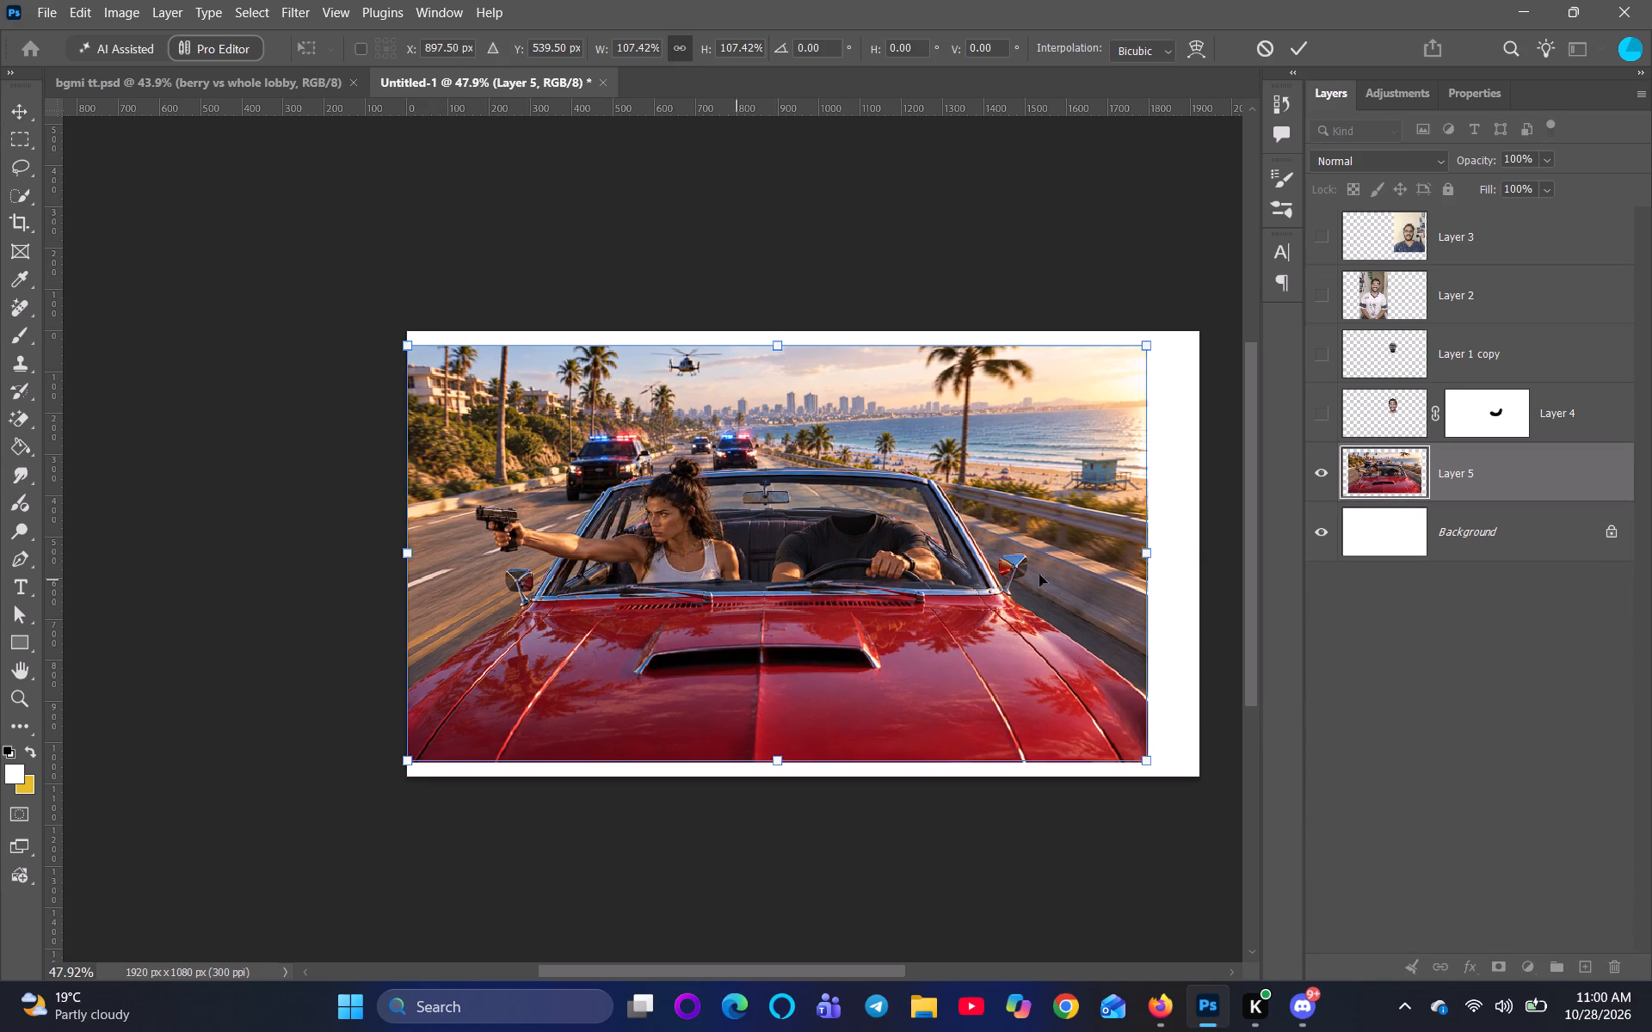
left_click_drag(1145, 555, 1193, 560)
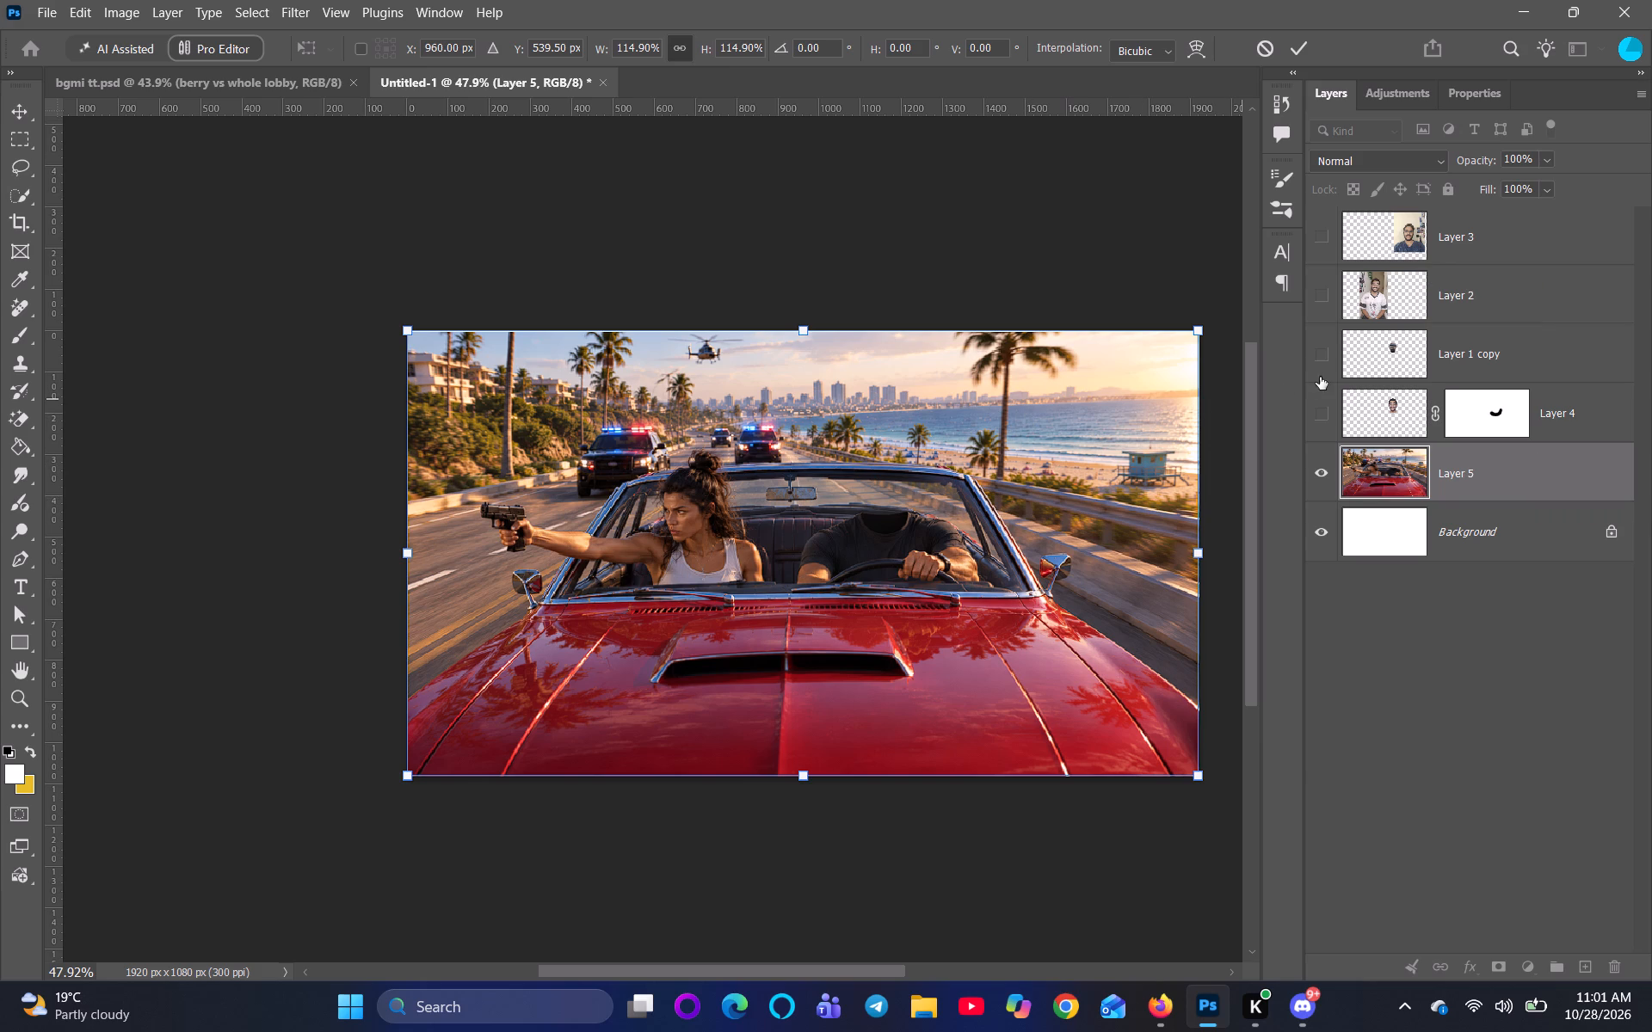
Delete the hidden Layer 1 copy layer that sits above the portrait head layer.
left_click_drag(1390, 352, 1592, 525)
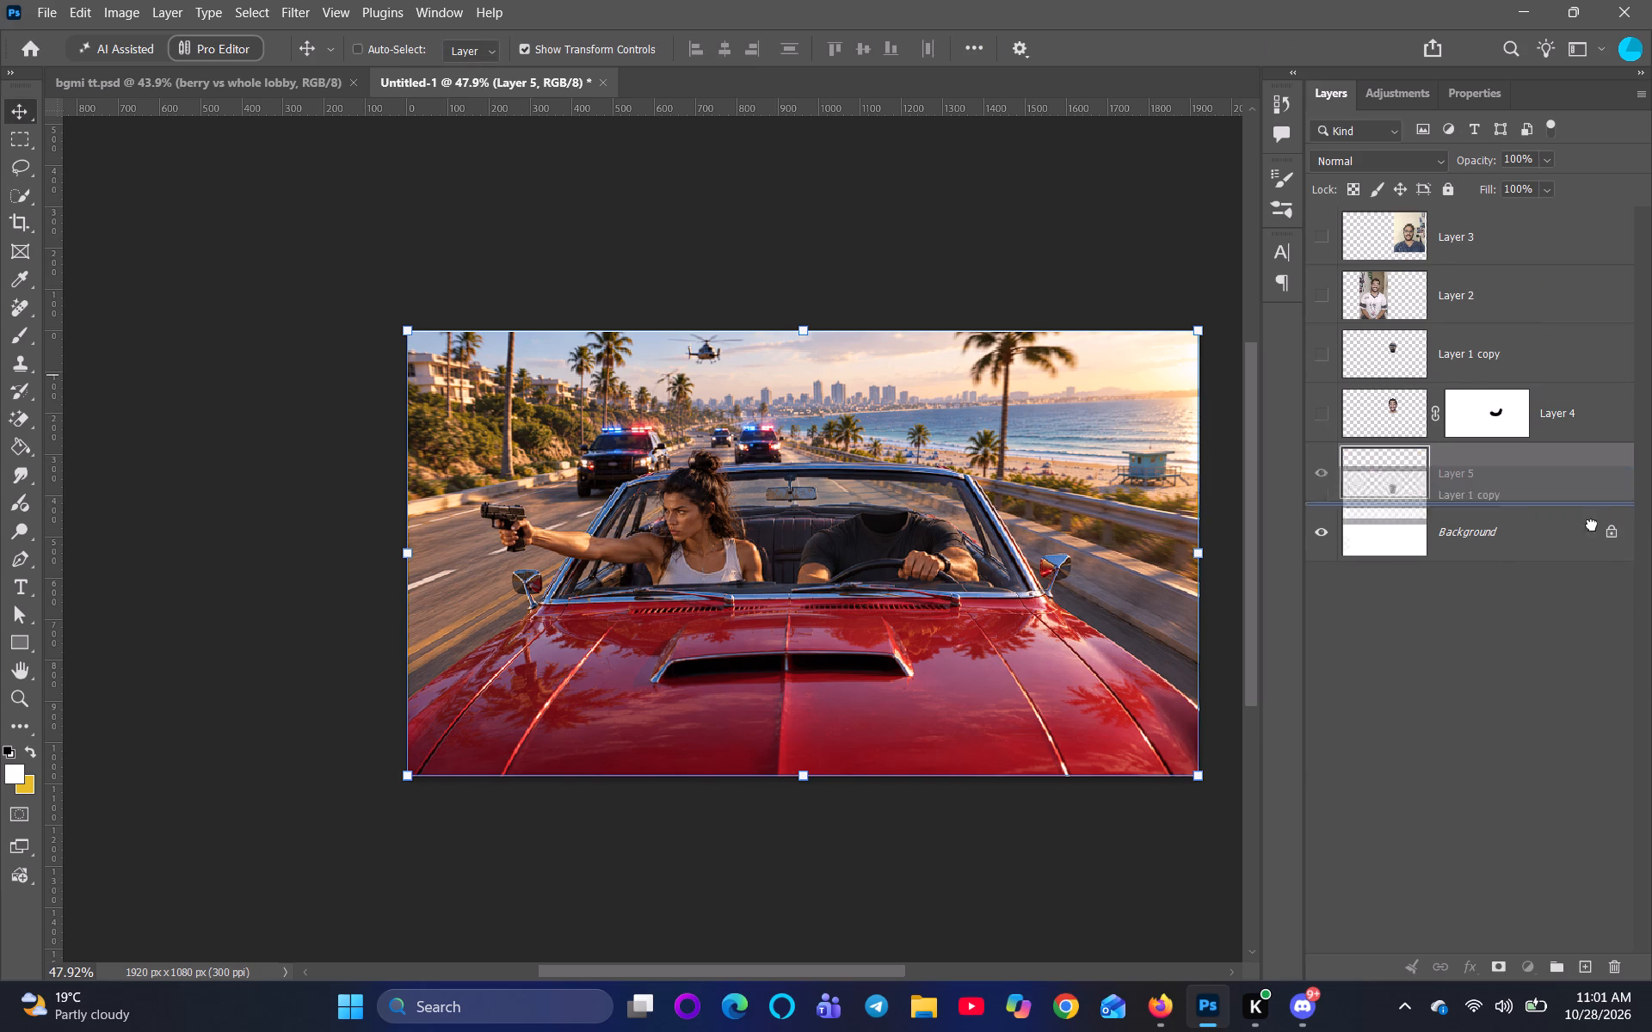
left_click_drag(1592, 525, 1639, 999)
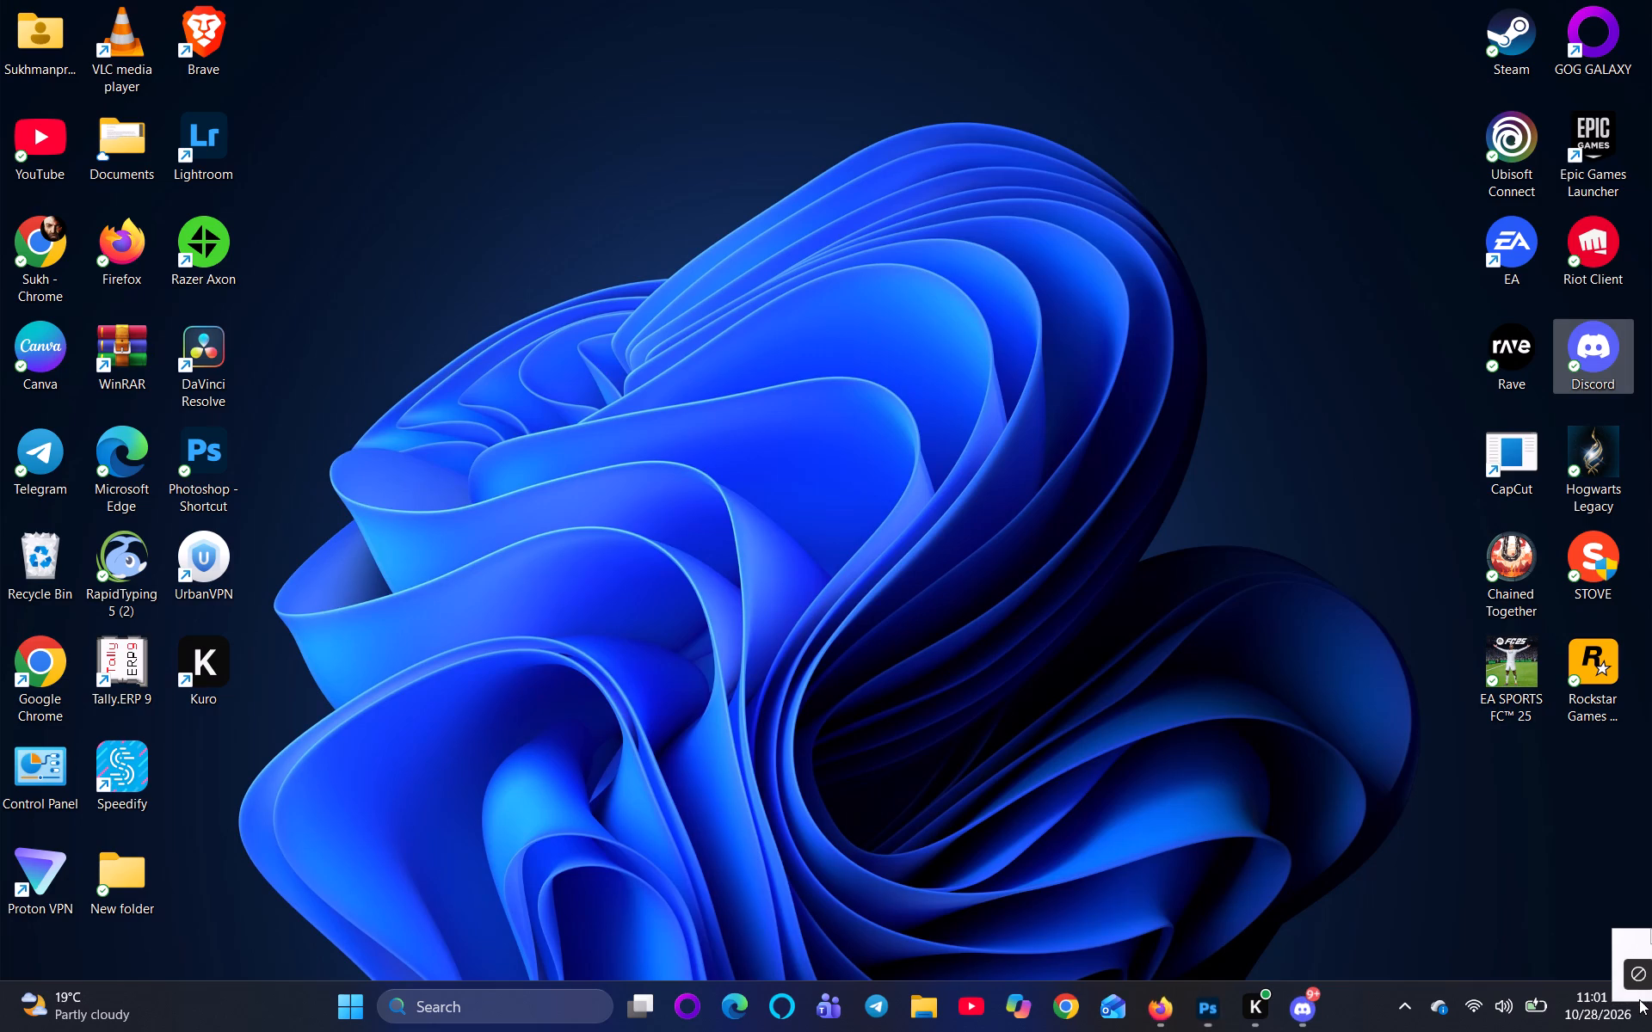
left_click_drag(1639, 999, 1204, 1014)
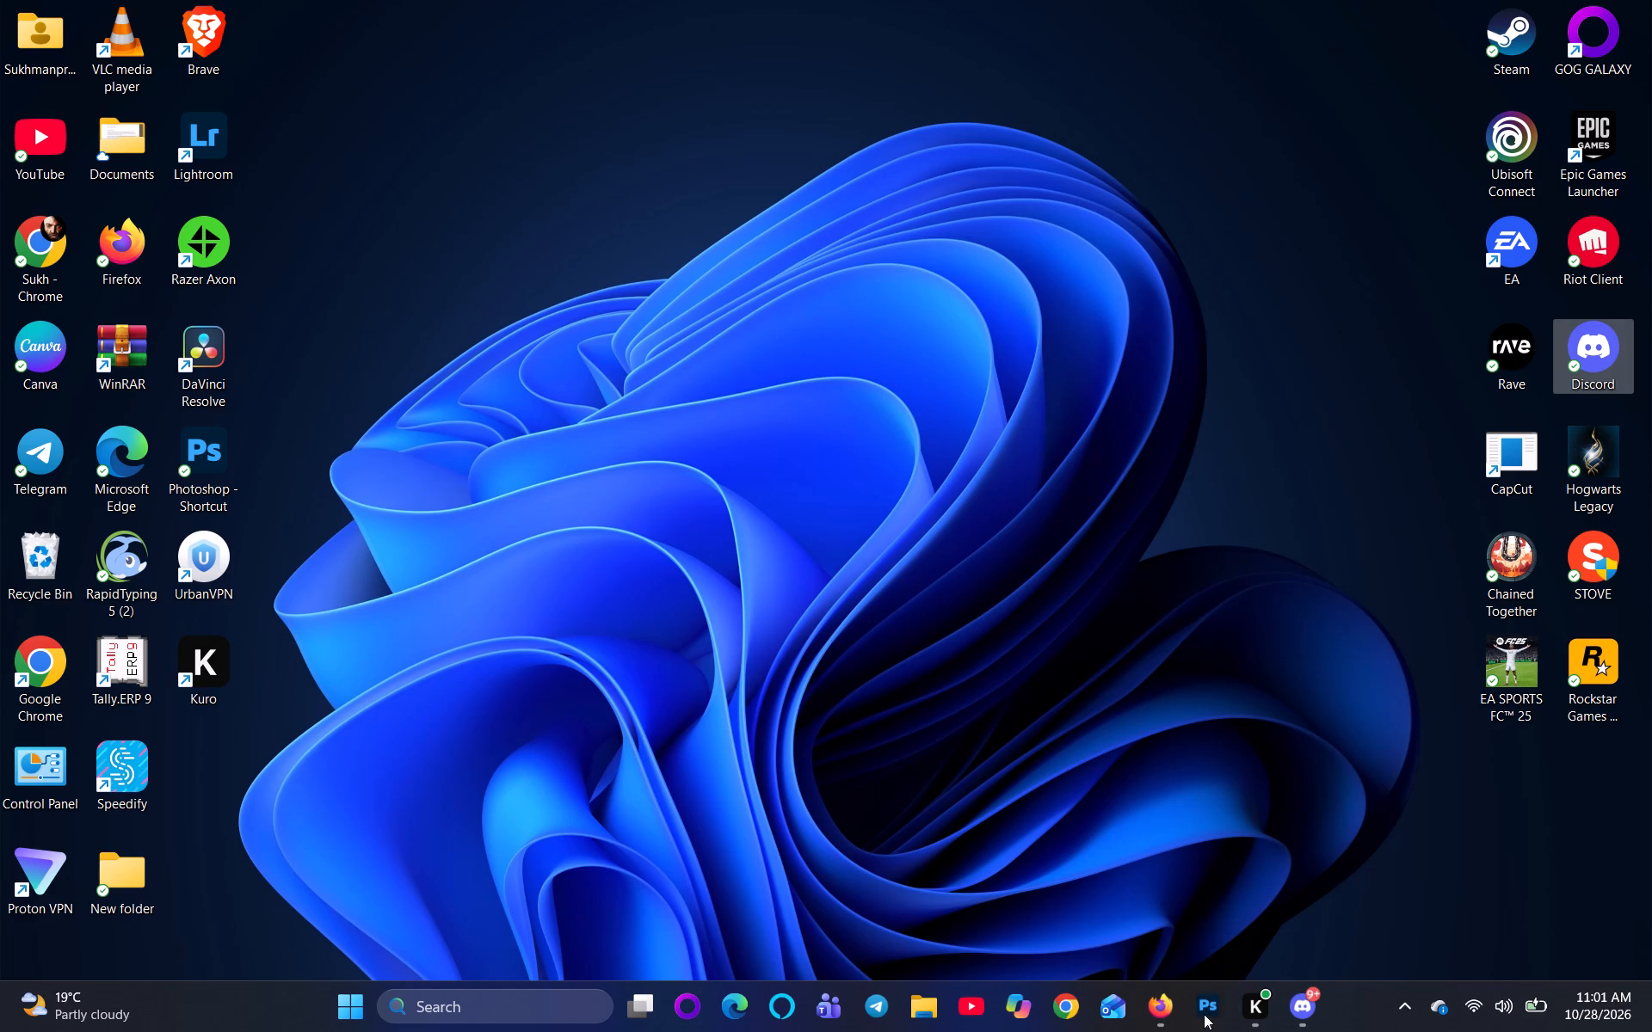
left_click(1204, 1014)
left_click_drag(1421, 360, 1482, 459)
left_click(790, 19)
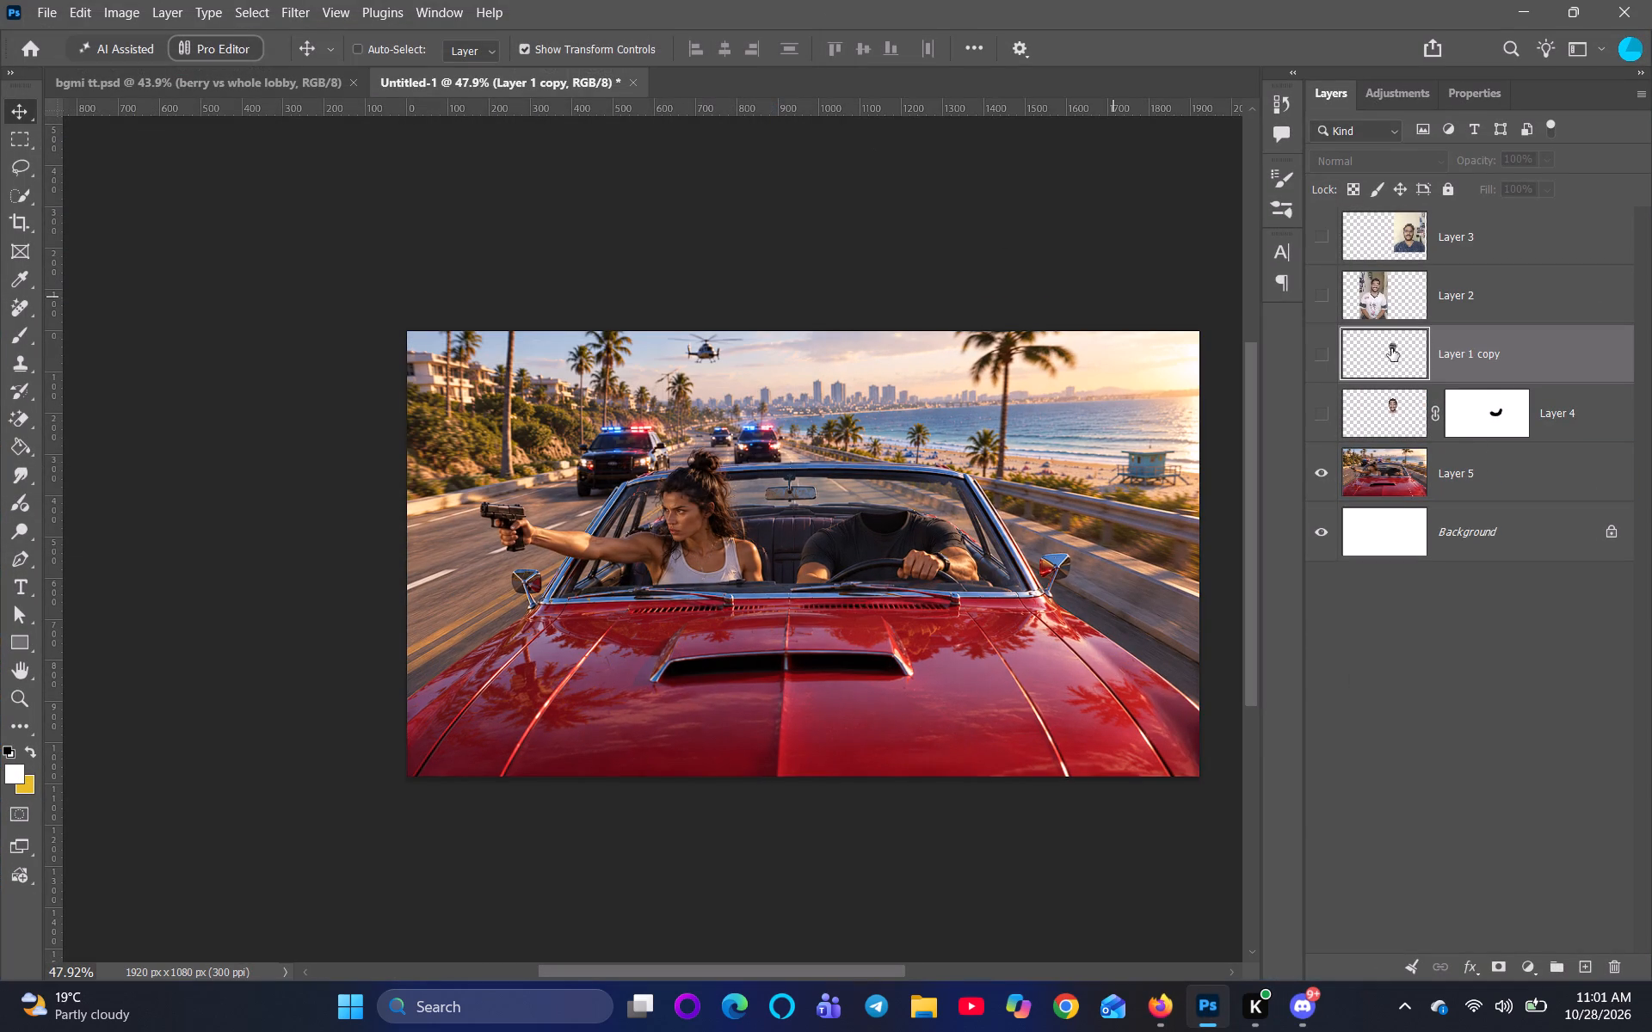
left_click_drag(1416, 350, 1624, 968)
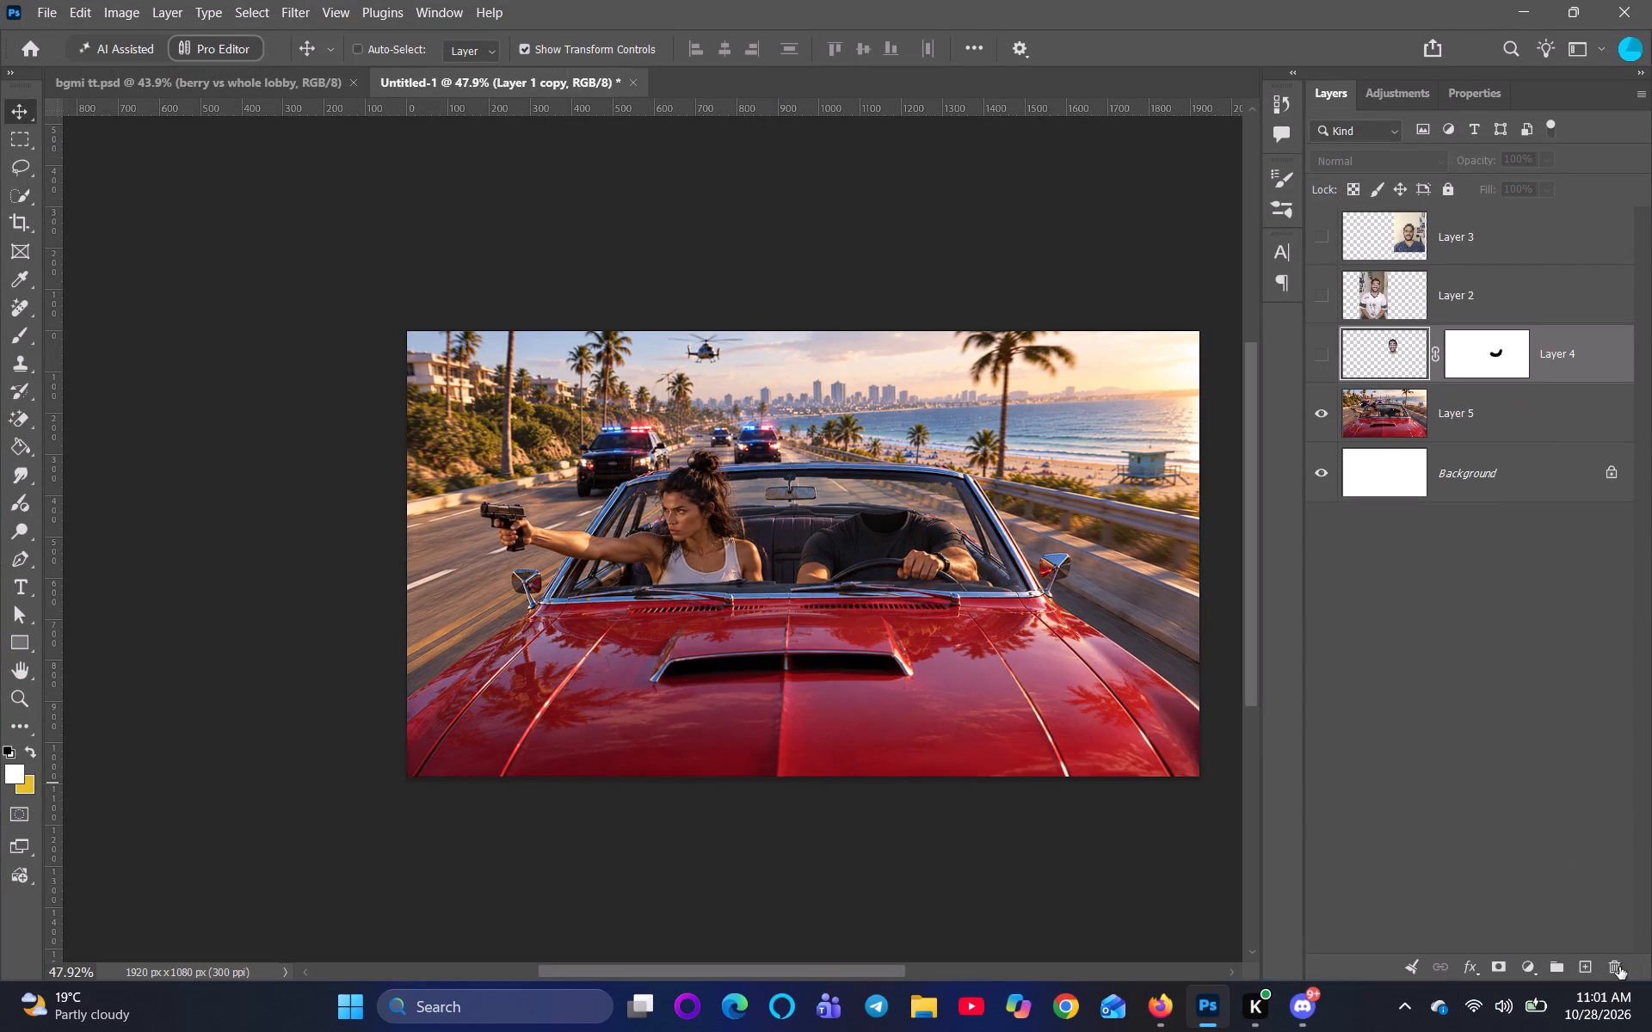
Show the portrait head on Layer 4 and move it up over the headless driver's neck.
left_click(1328, 359)
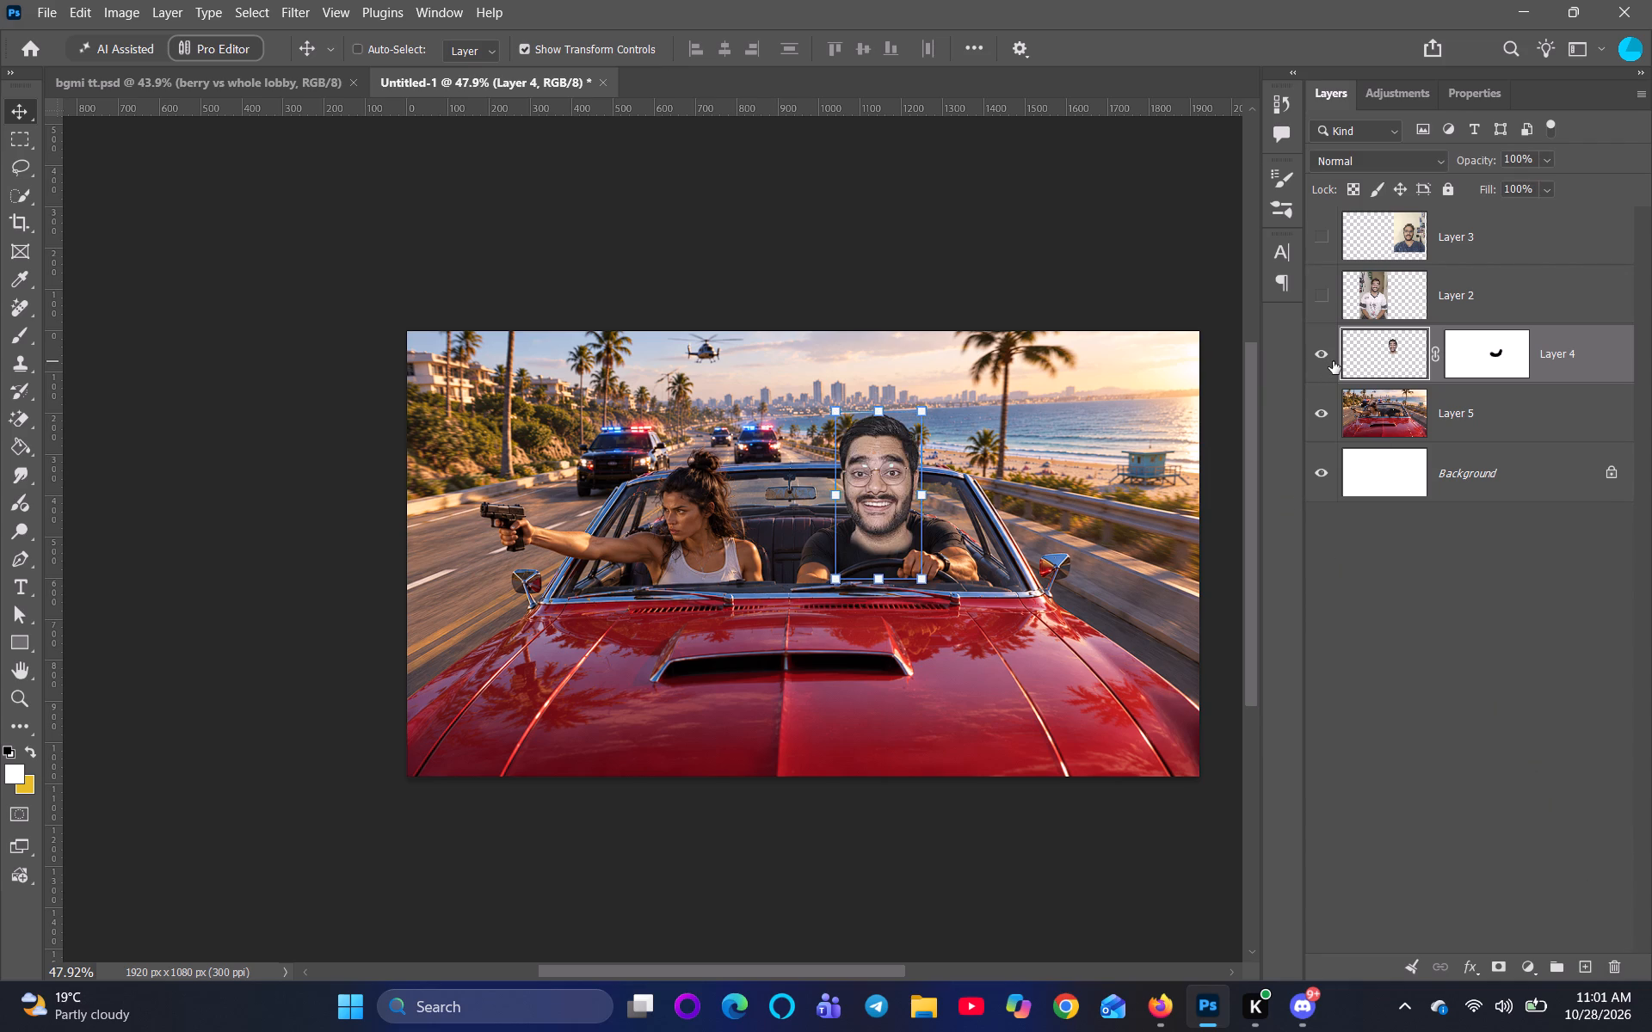
left_click_drag(882, 523, 877, 511)
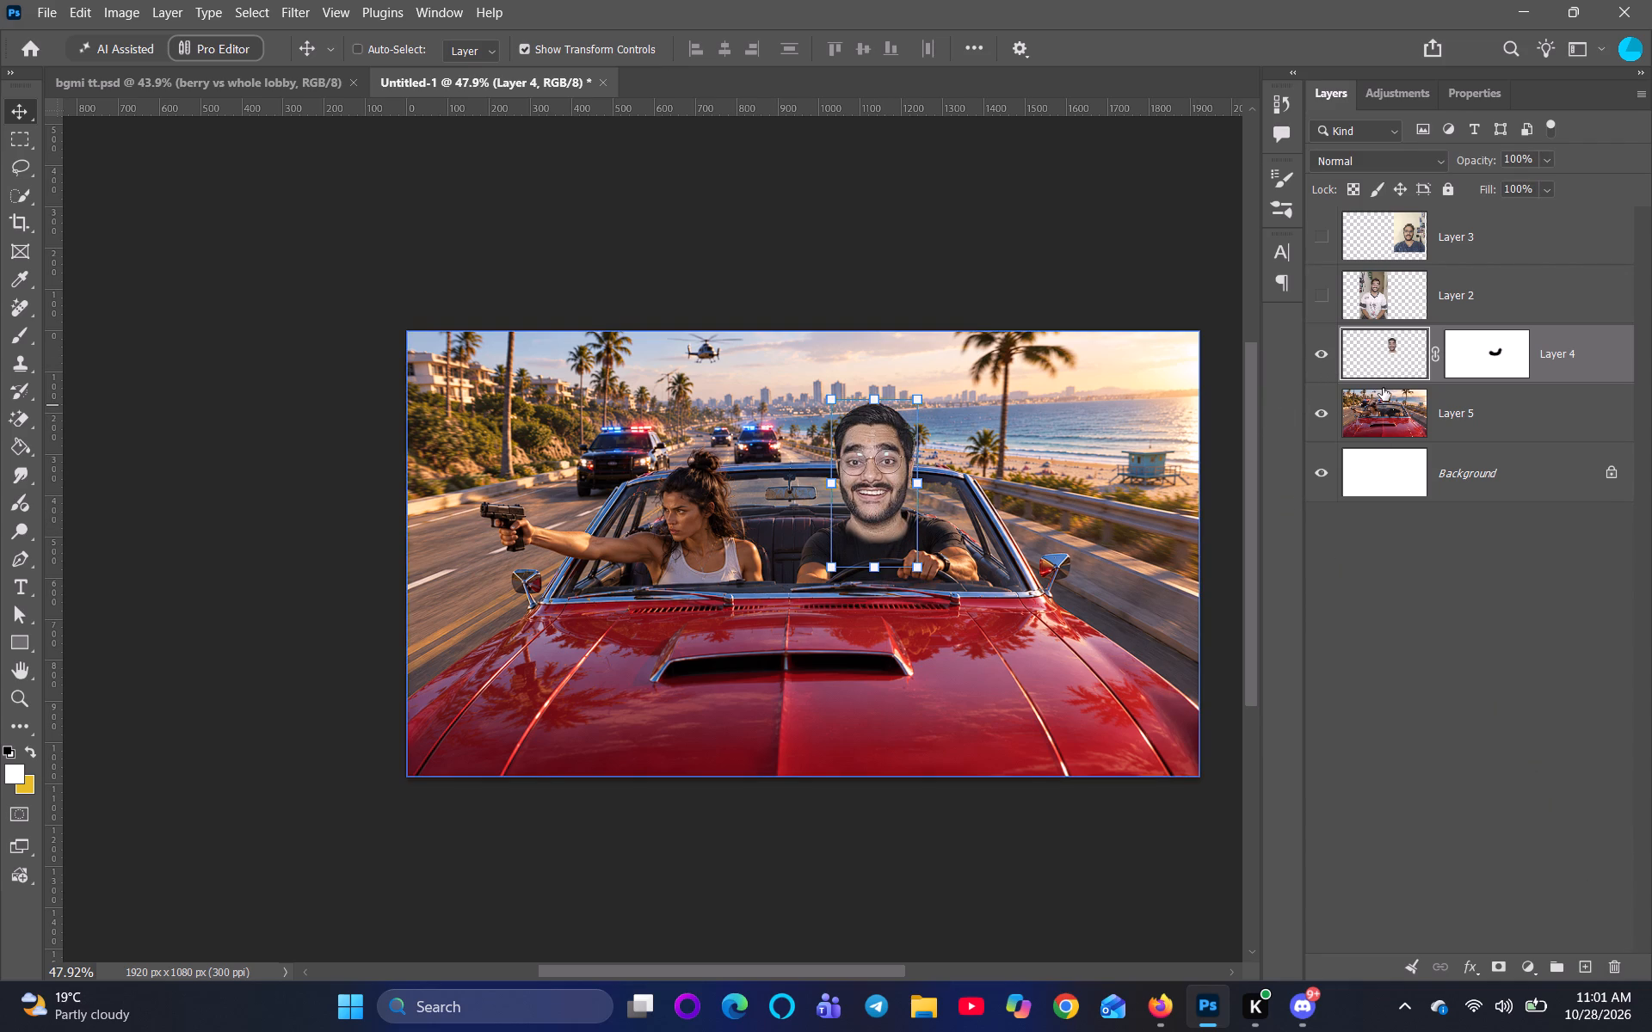
left_click_drag(892, 501, 888, 485)
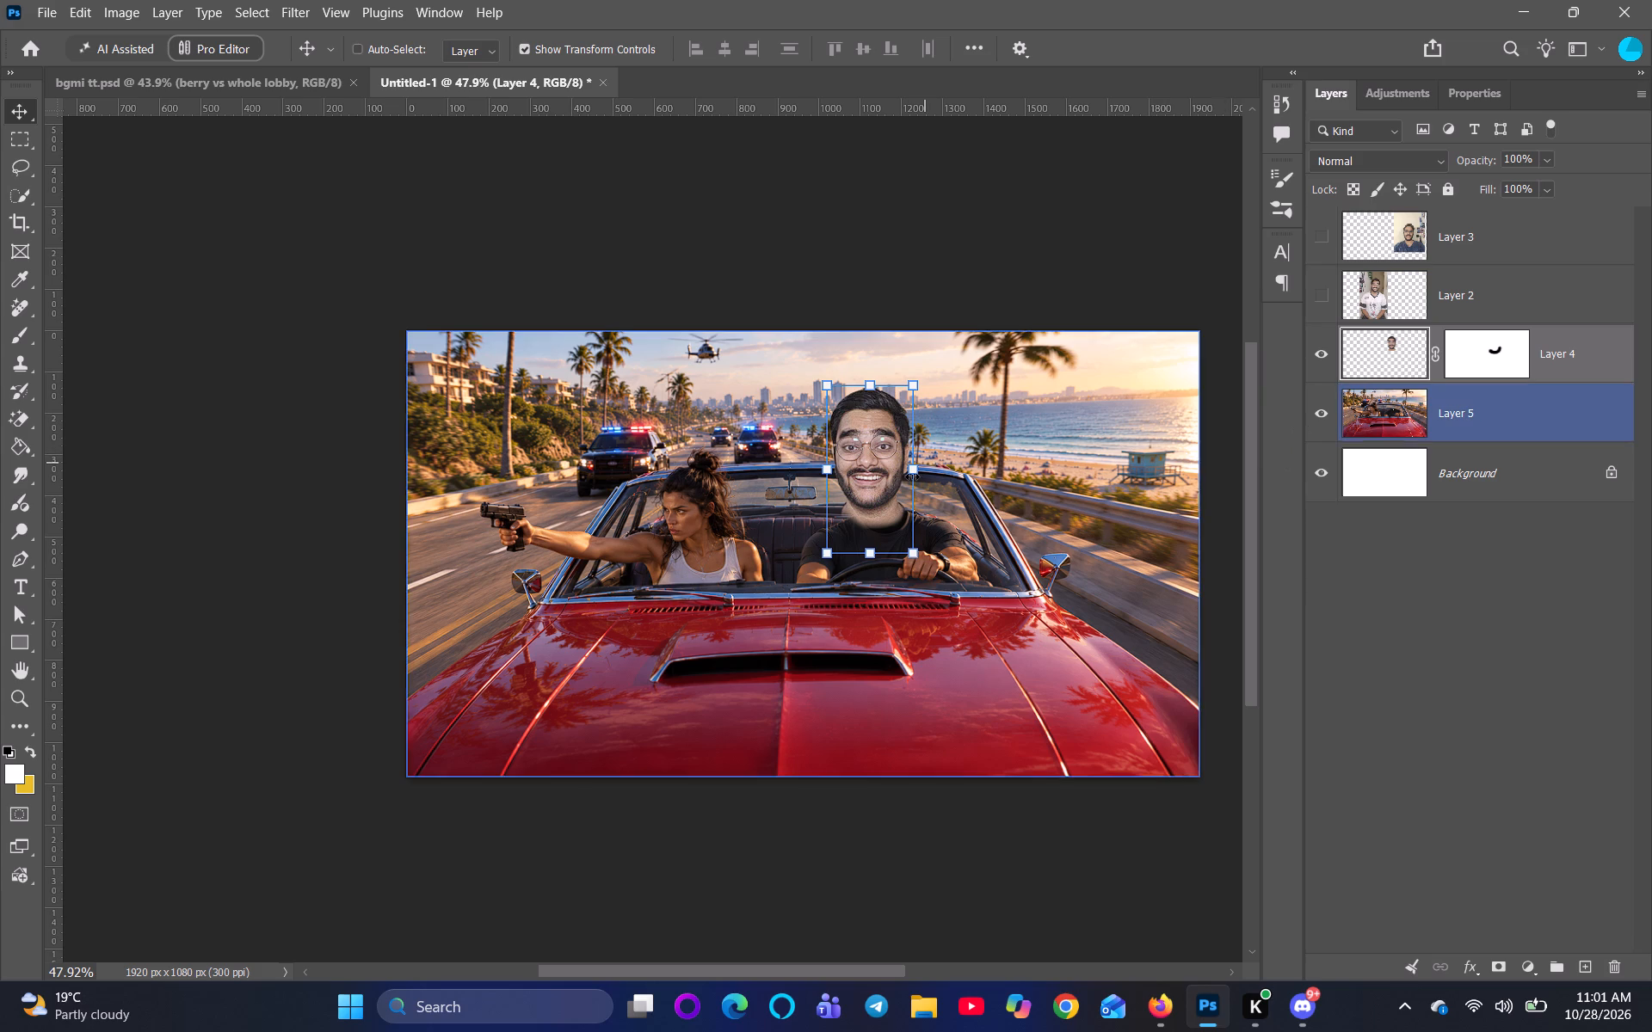
left_click(885, 487)
Paint Layer 4's mask with a 70 px brush, using black over the neck and white to restore it above the collar.
left_click(1474, 370)
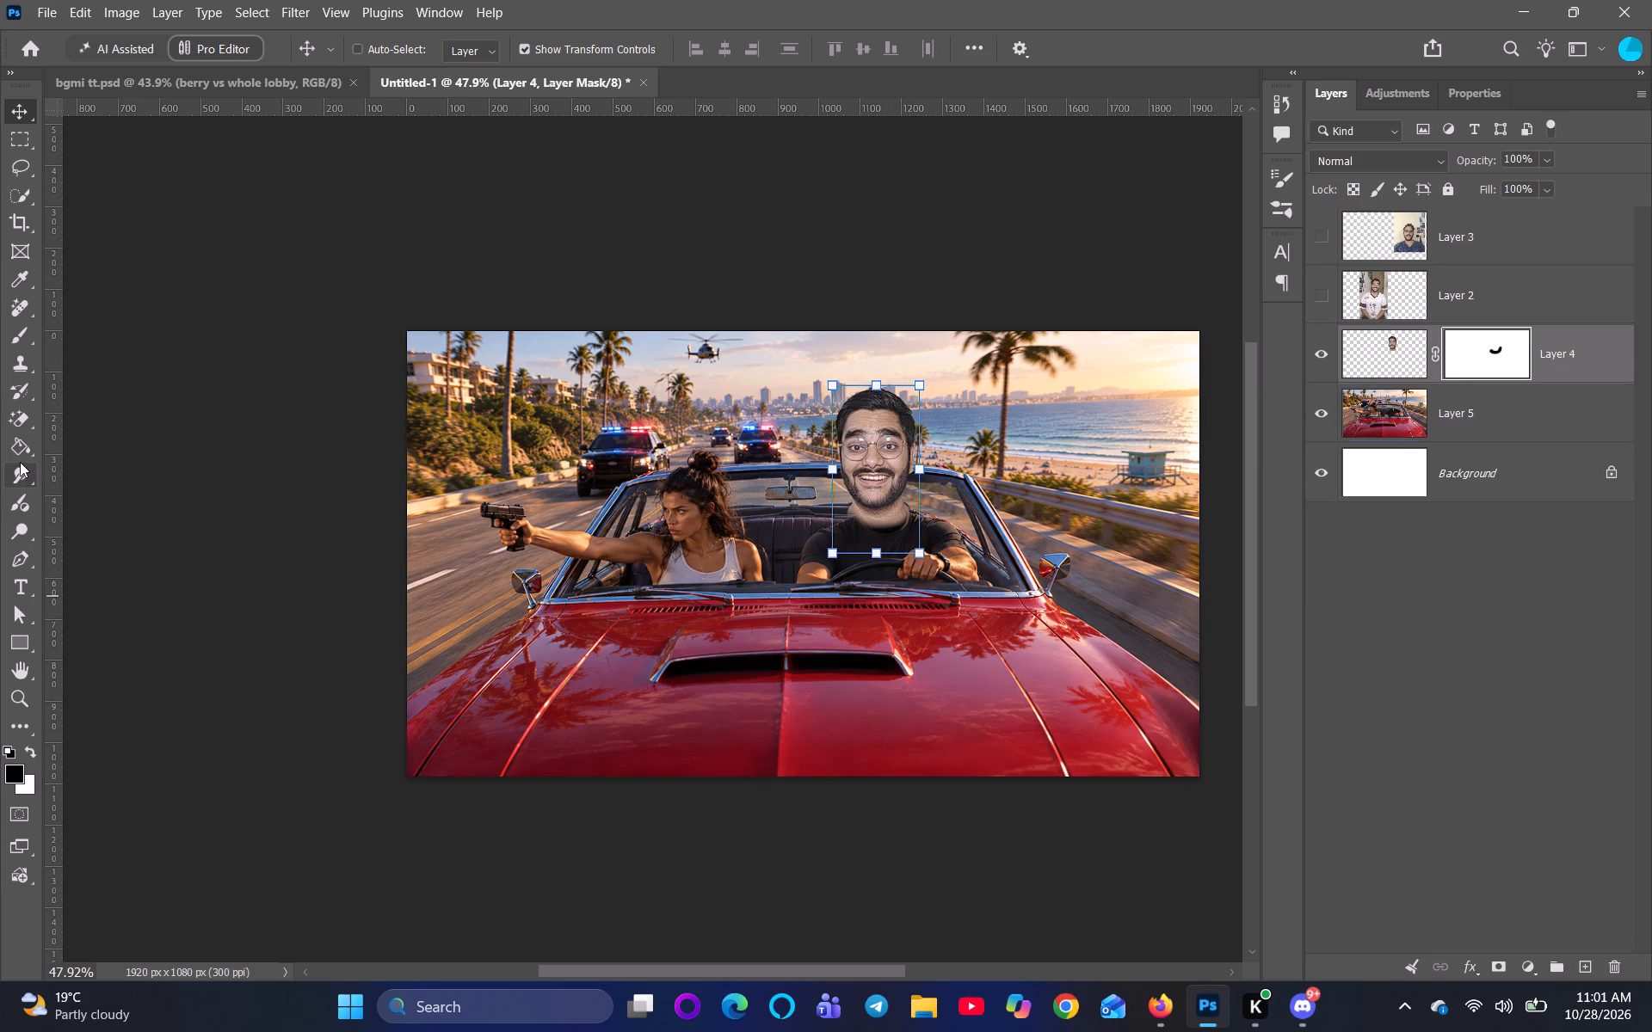
left_click(19, 327)
left_click_drag(848, 516, 909, 521)
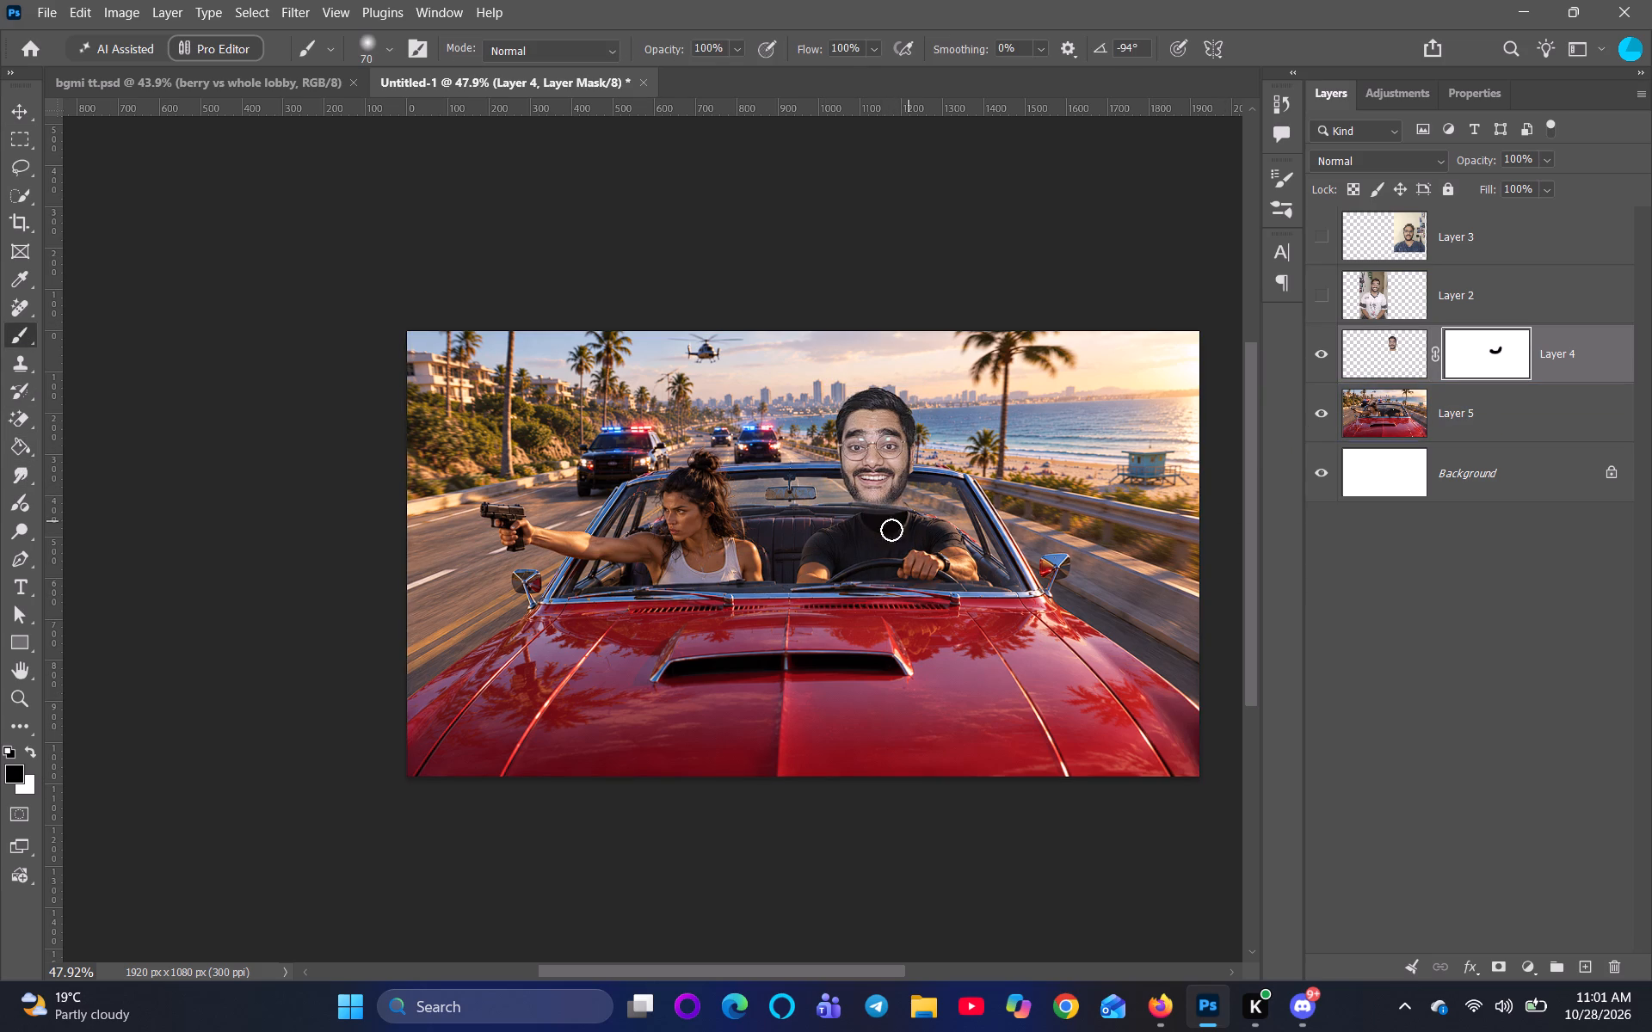
left_click(33, 751)
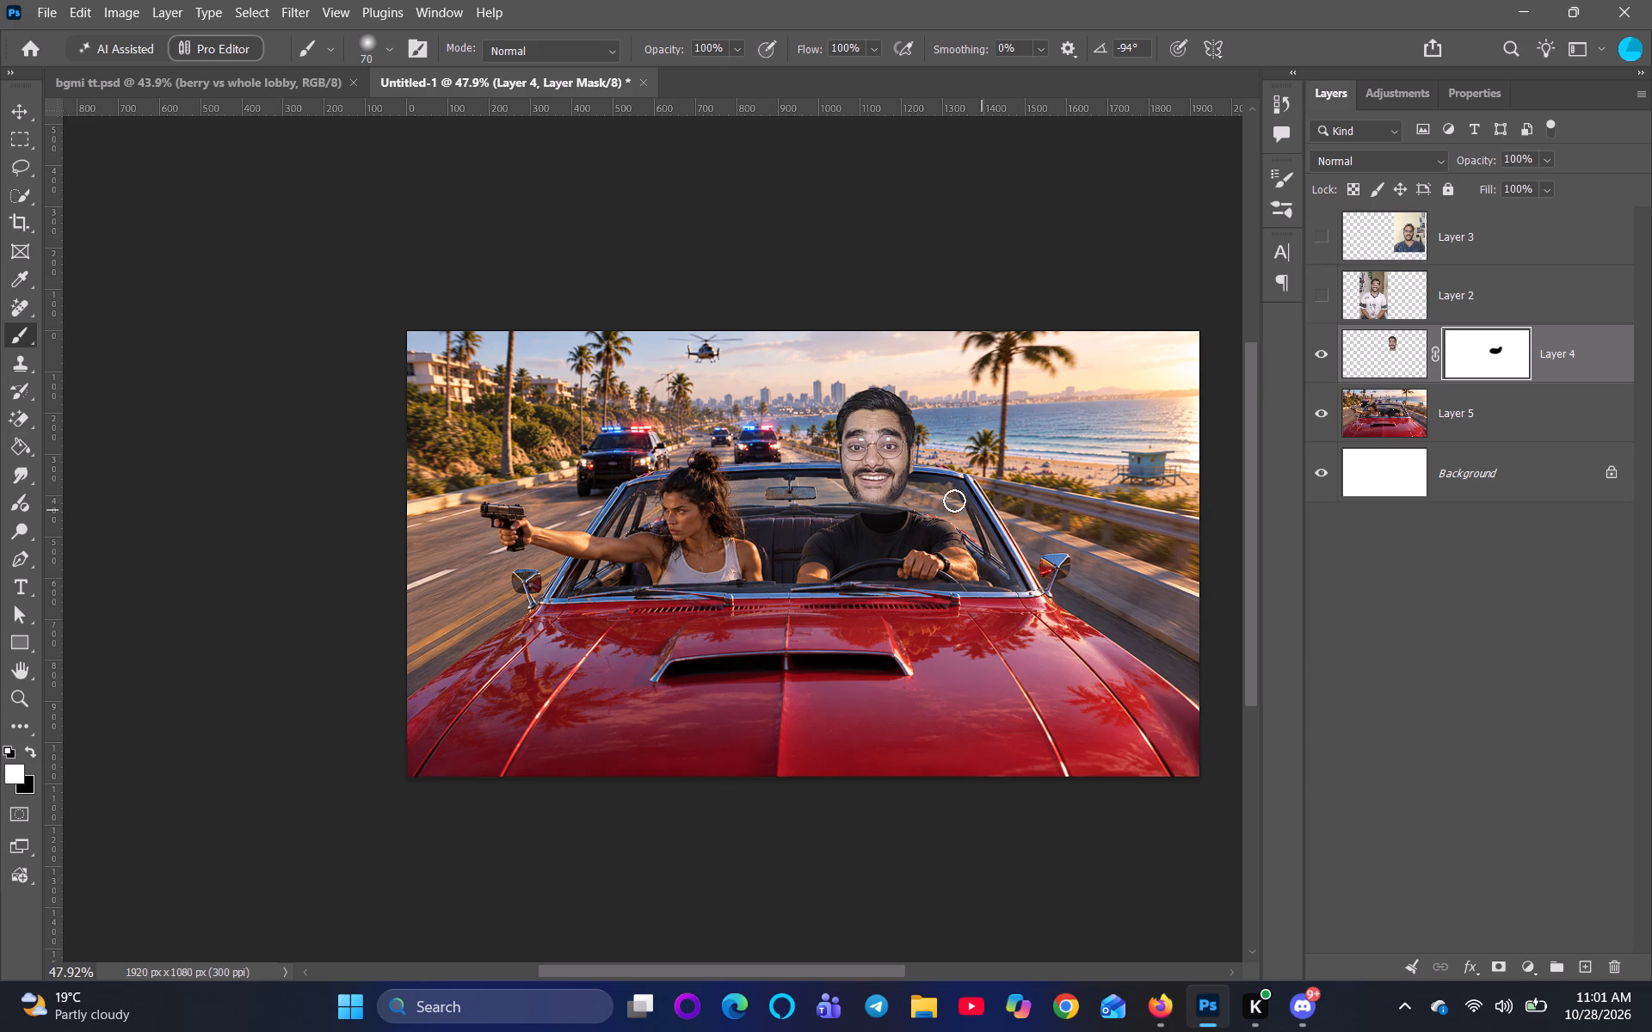
left_click_drag(886, 507, 896, 514)
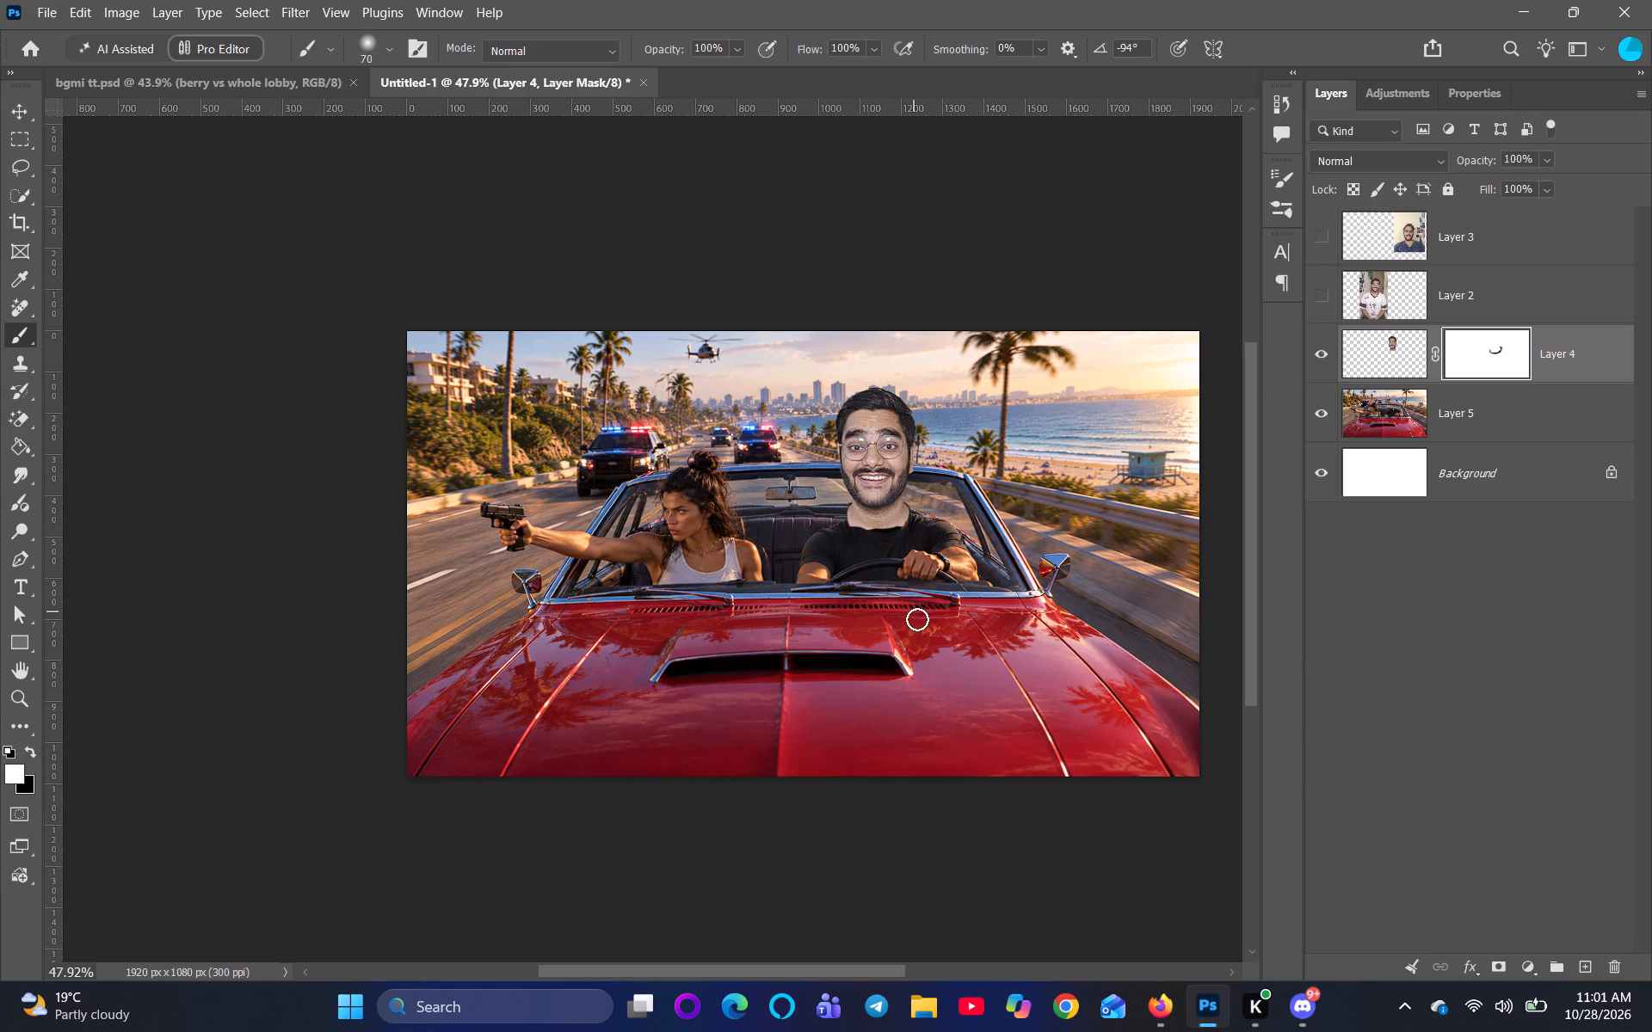
Scale the portrait head on Layer 4 to about 87.45%, rotate it about -1.04° and place it on the driver's neck.
scroll(942, 591, "up", 3)
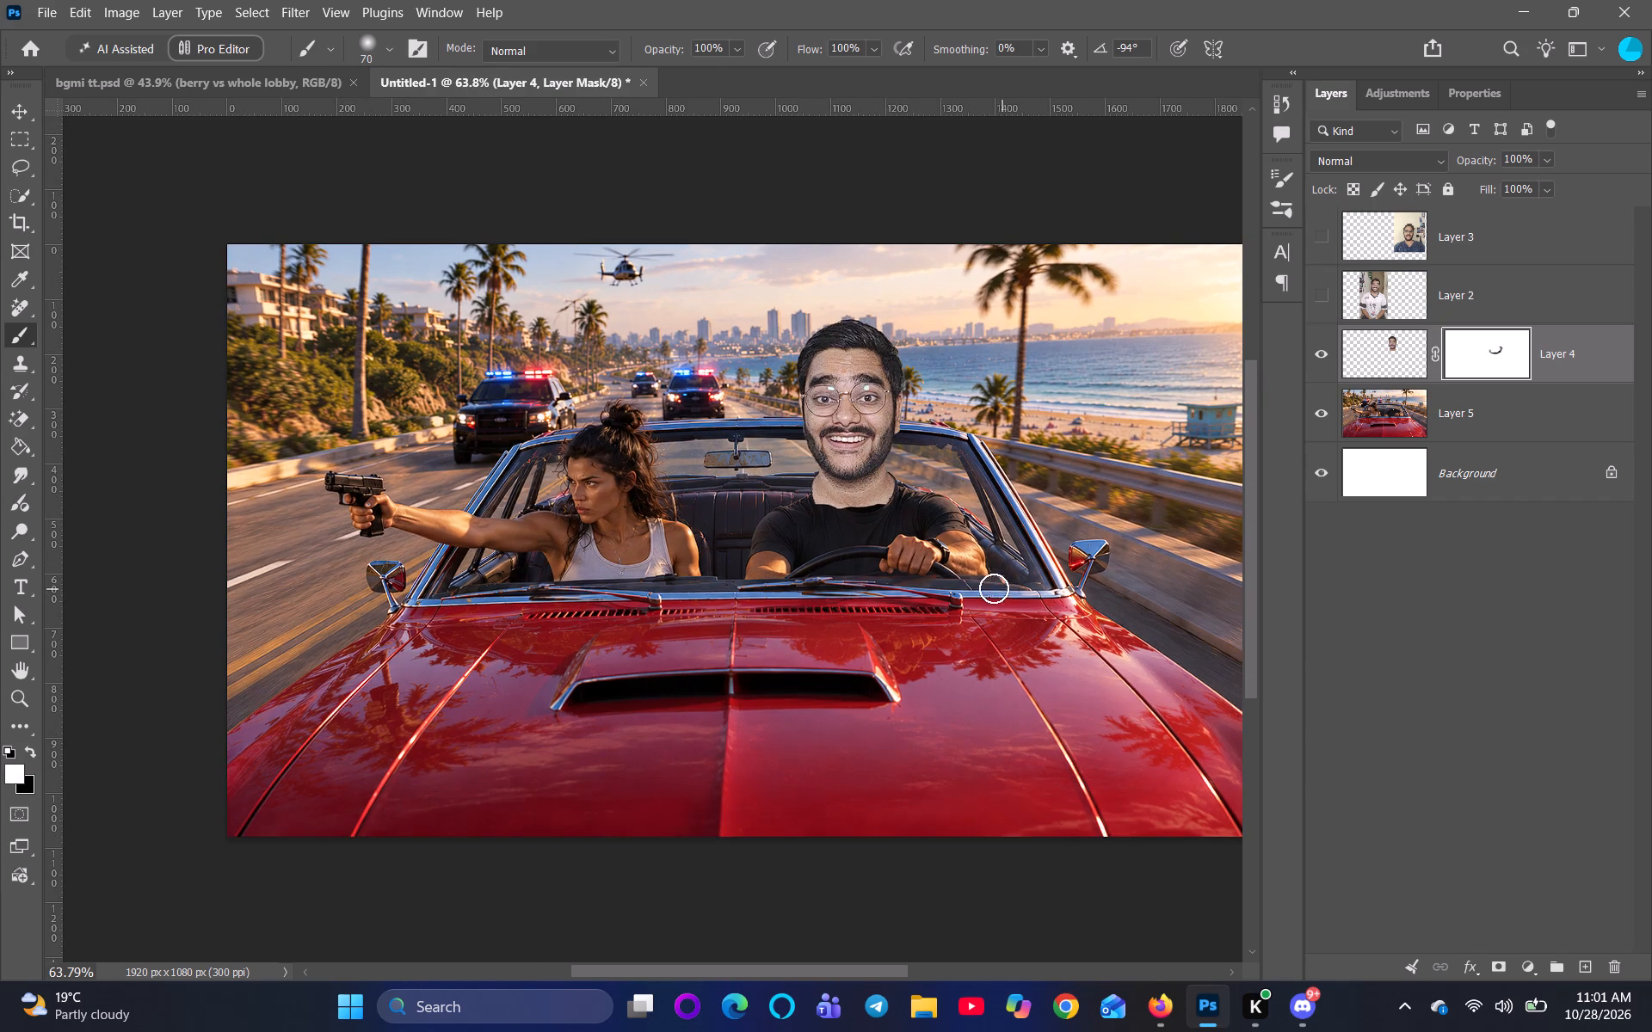
key("space")
key("space")
key("space")
key("space")
key("space")
key("space")
key("space")
key("space")
key("space")
key("space")
key("space")
key("space")
key("space")
key("space")
key("space")
key("space")
key("space")
key("space")
key("space")
key("space")
left_click_drag(986, 547, 822, 623)
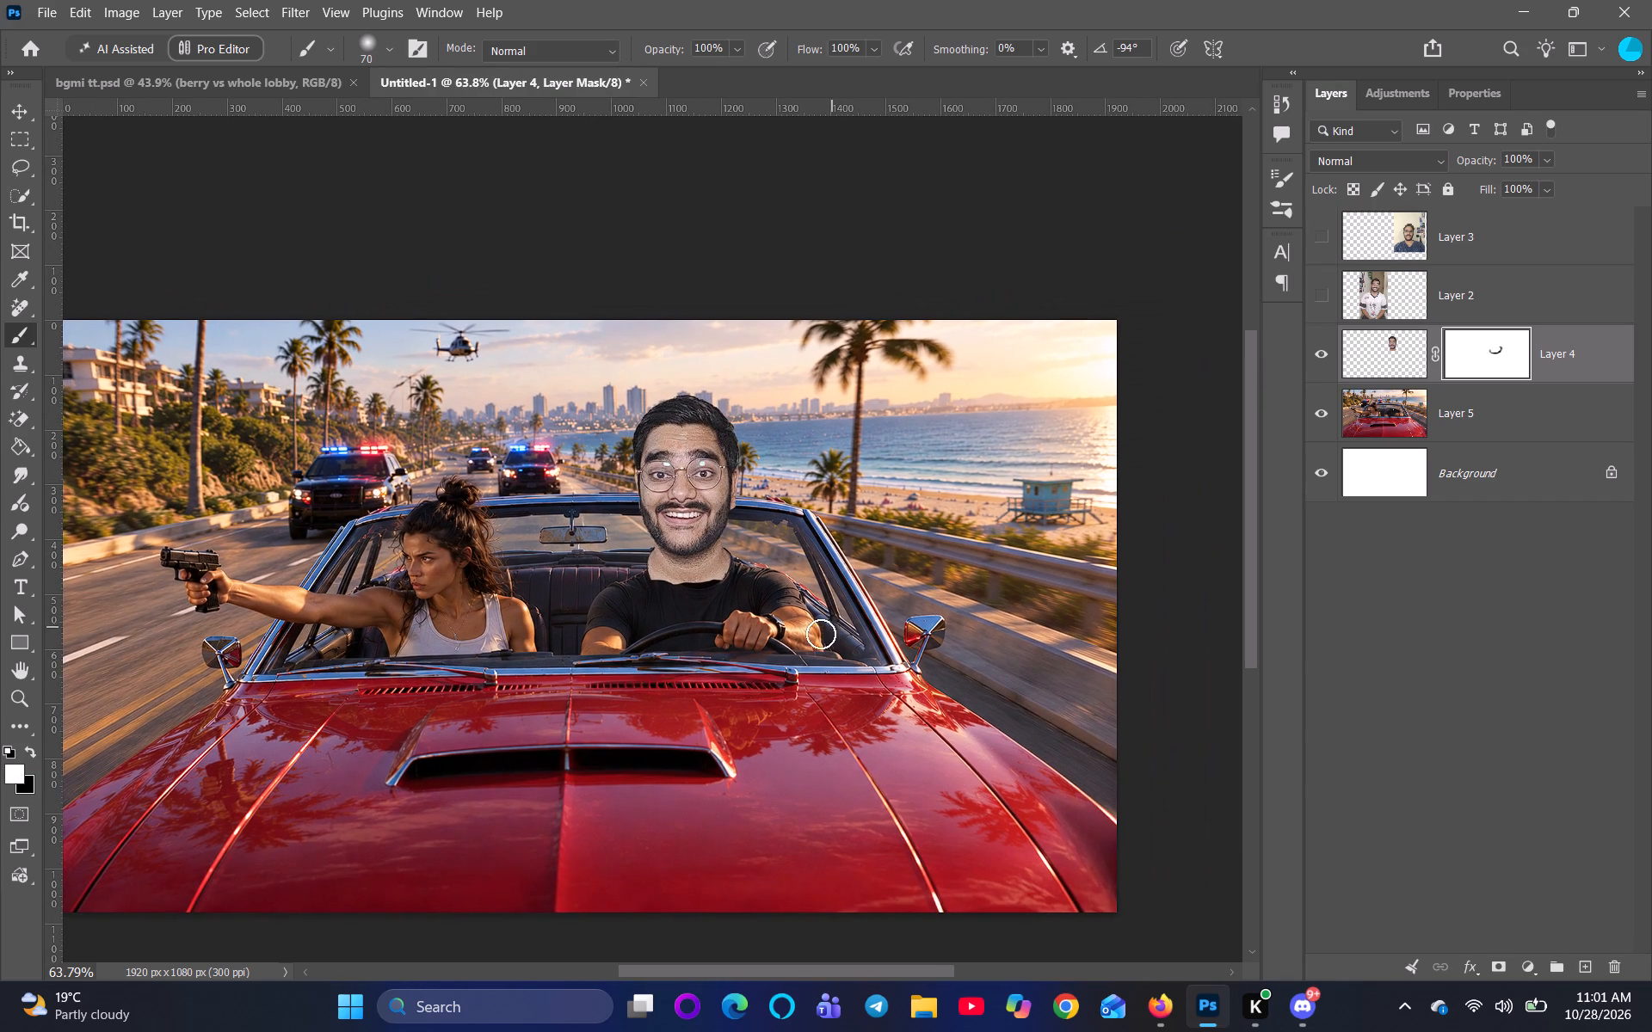
scroll(790, 647, "up", 2)
left_click(27, 107)
left_click_drag(571, 458, 580, 459)
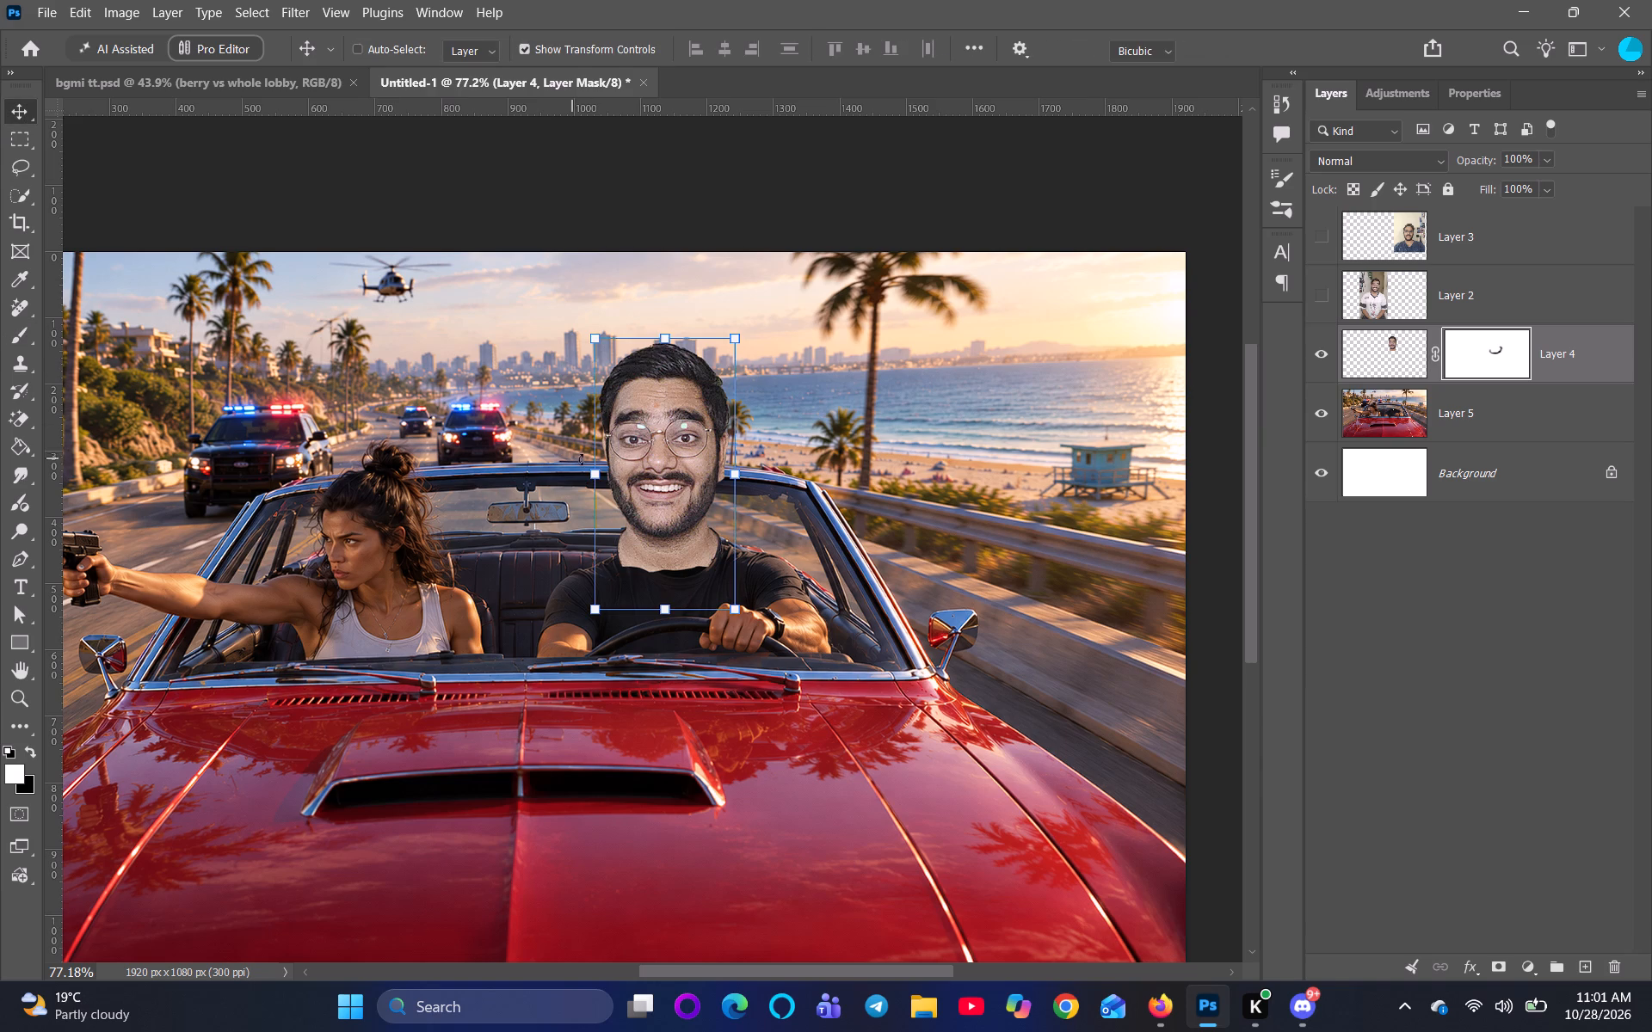
left_click_drag(580, 459, 577, 467)
left_click_drag(660, 475, 670, 479)
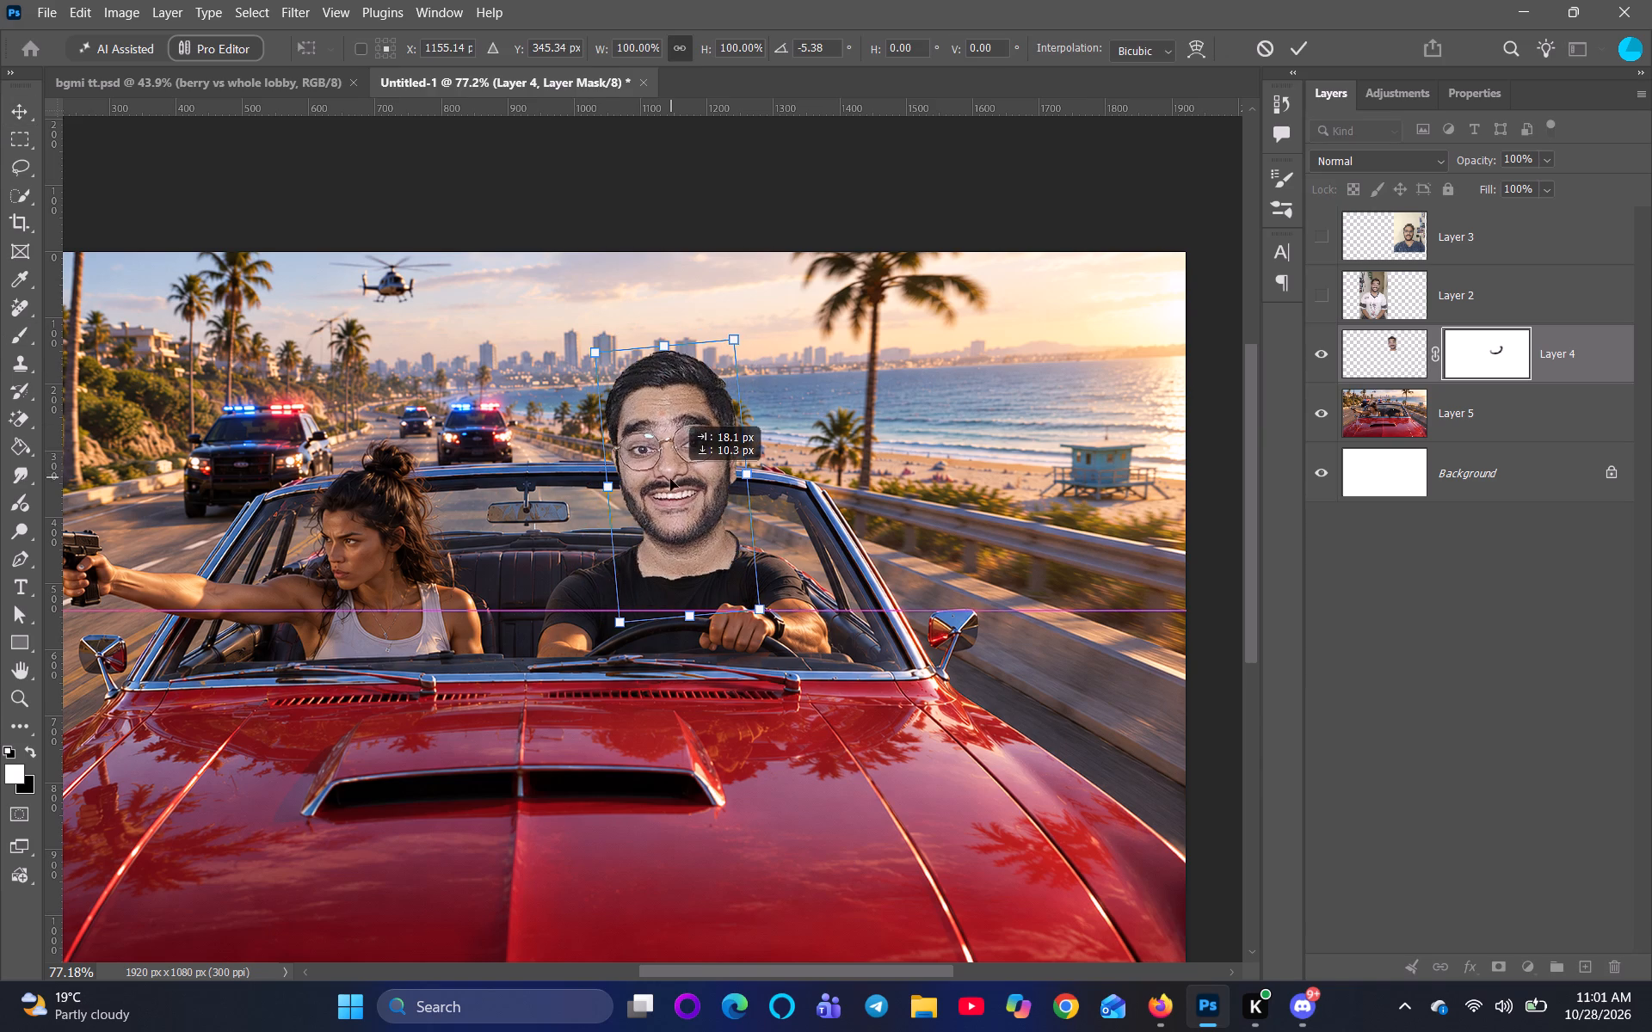
left_click_drag(670, 479, 672, 479)
left_click_drag(744, 322, 756, 327)
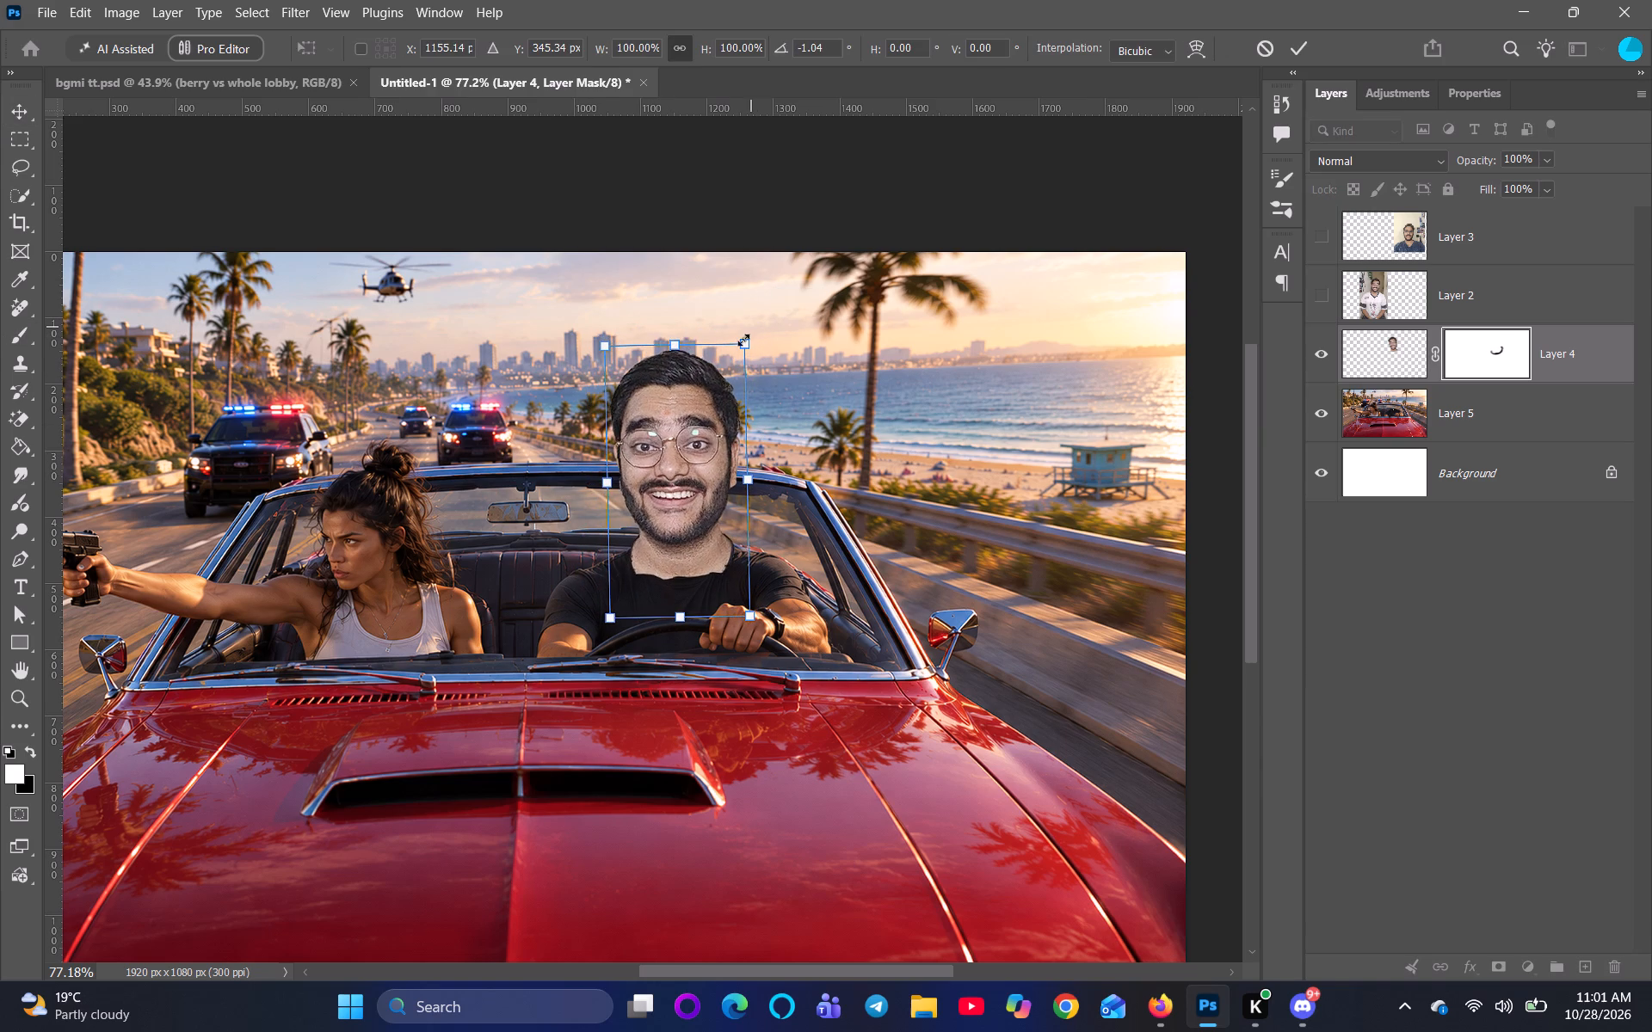
left_click_drag(677, 462, 678, 470)
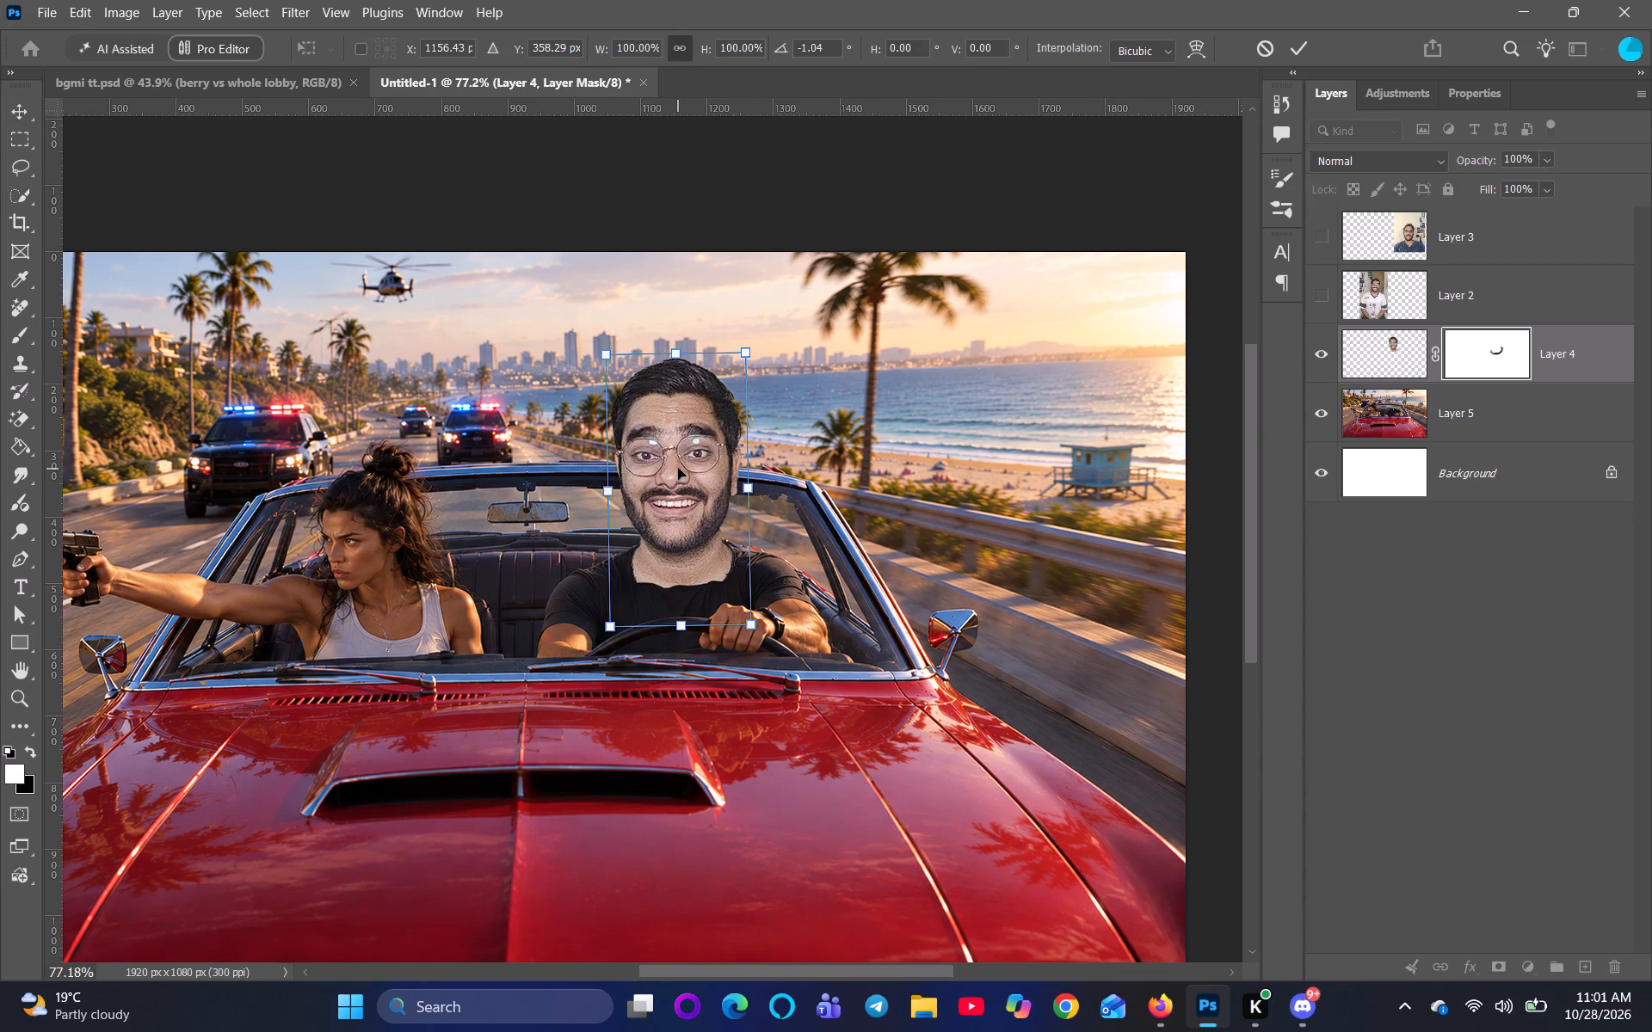
left_click_drag(741, 351, 731, 368)
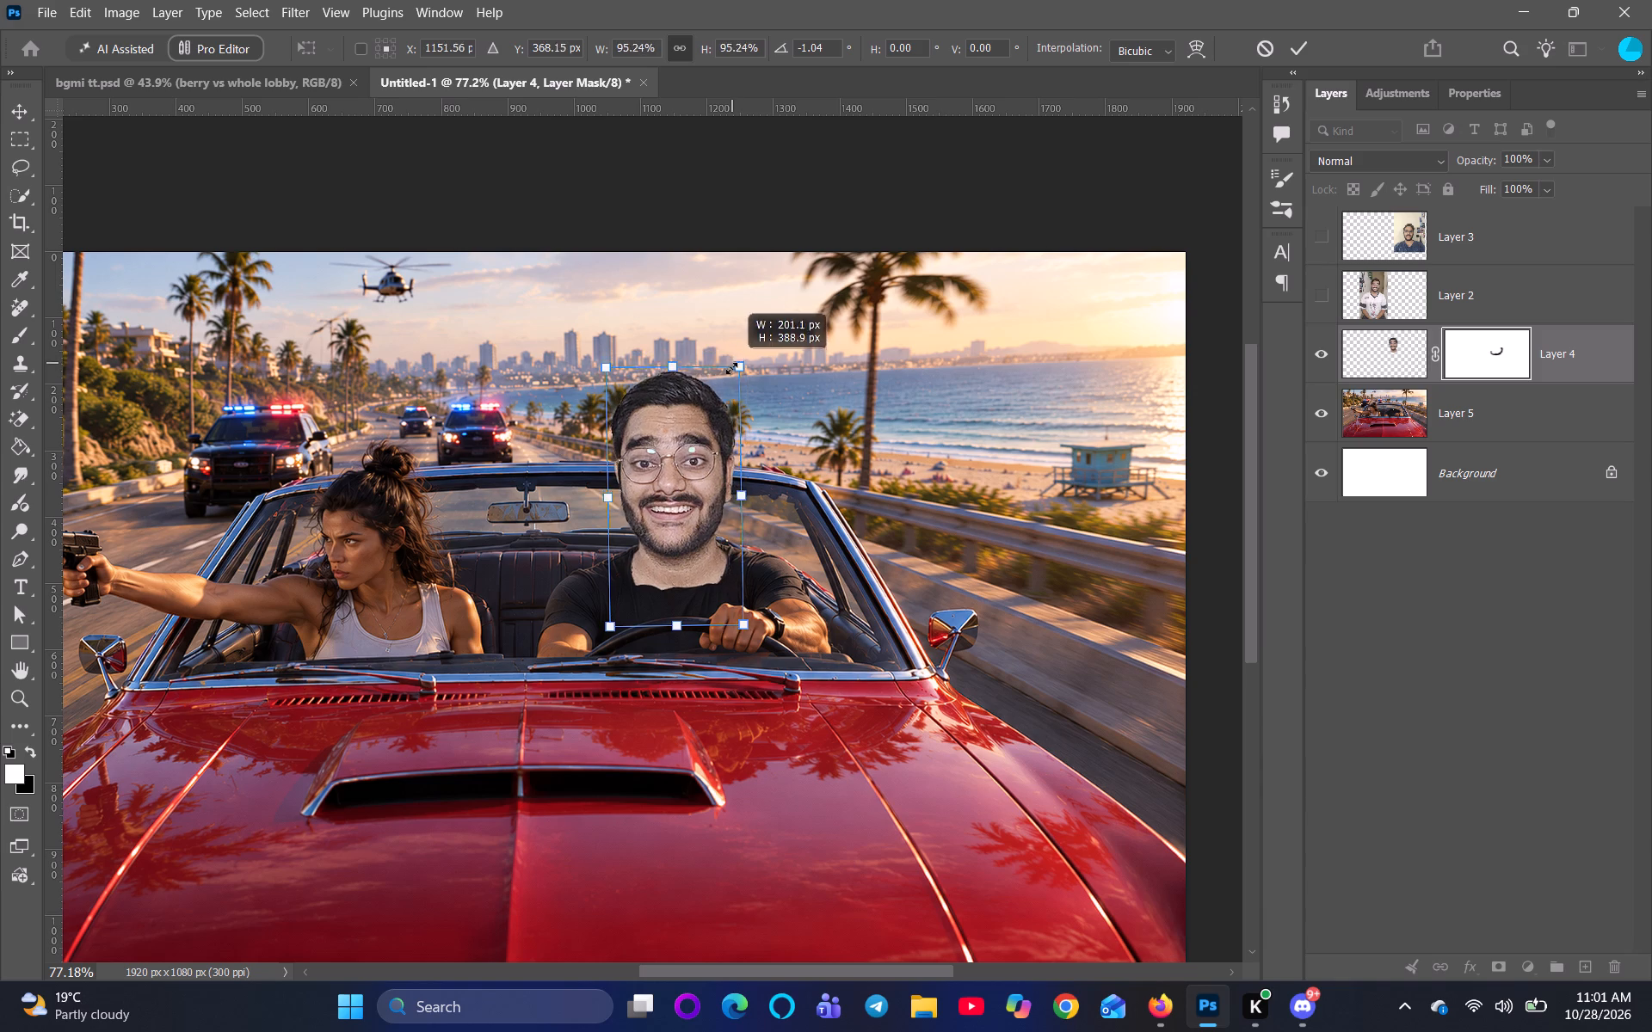
left_click_drag(731, 368, 727, 387)
left_click_drag(675, 468, 683, 464)
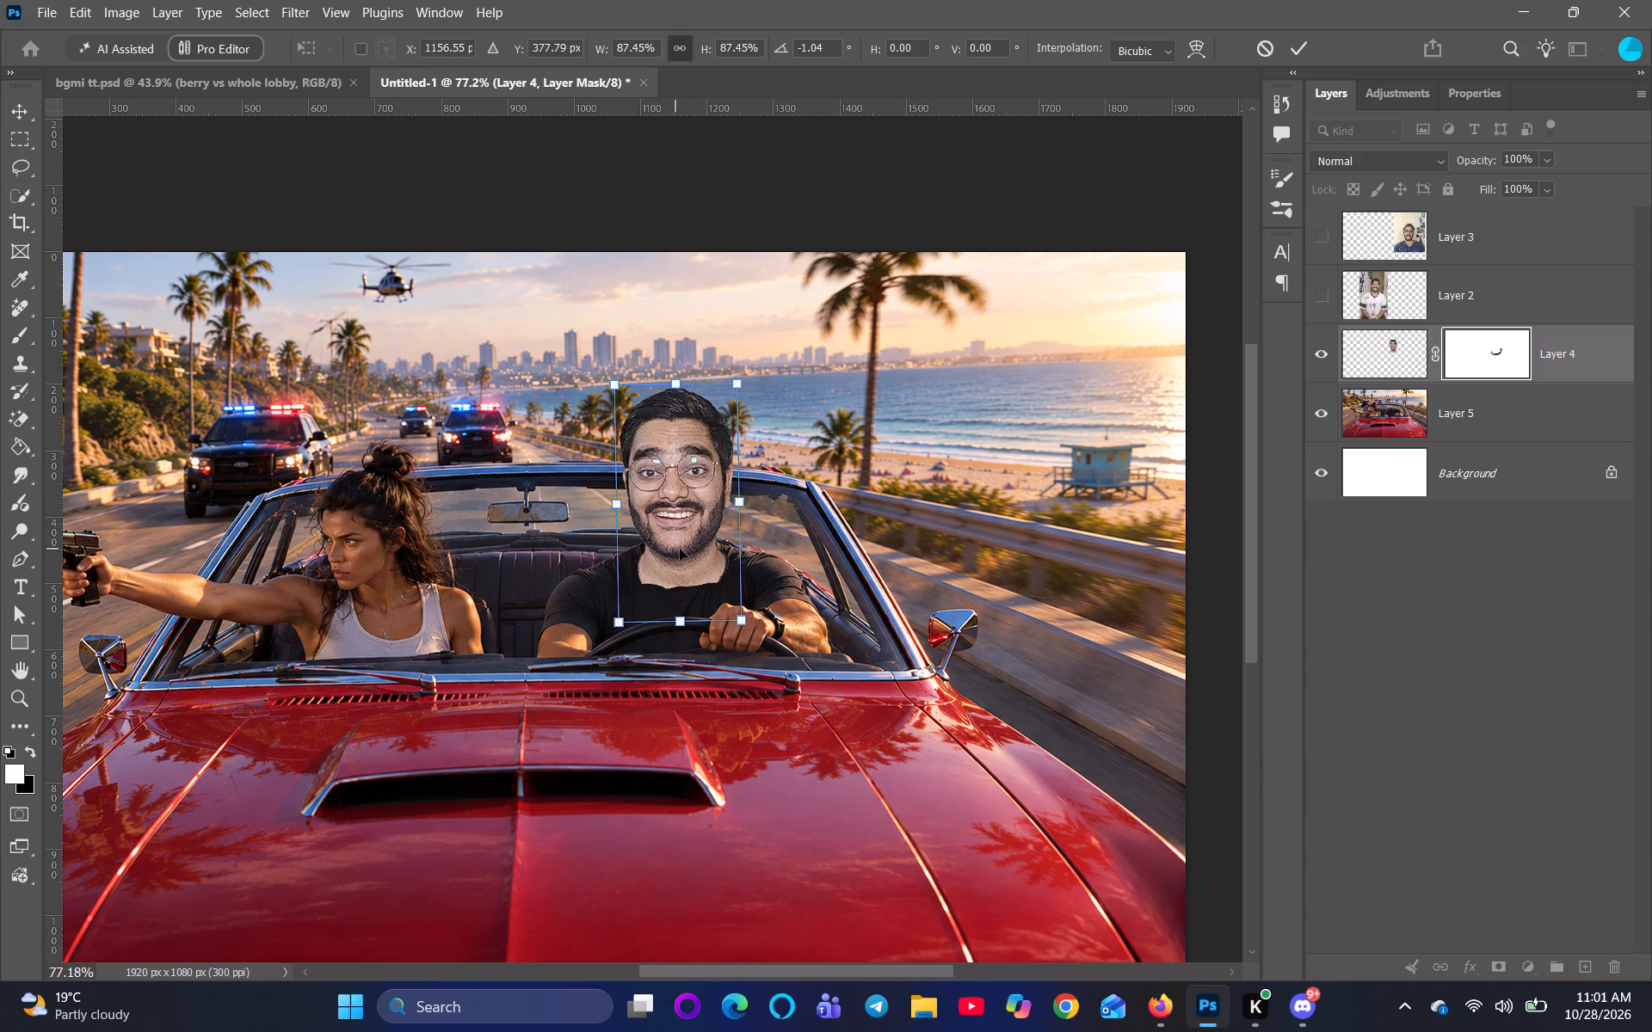
left_click(687, 532)
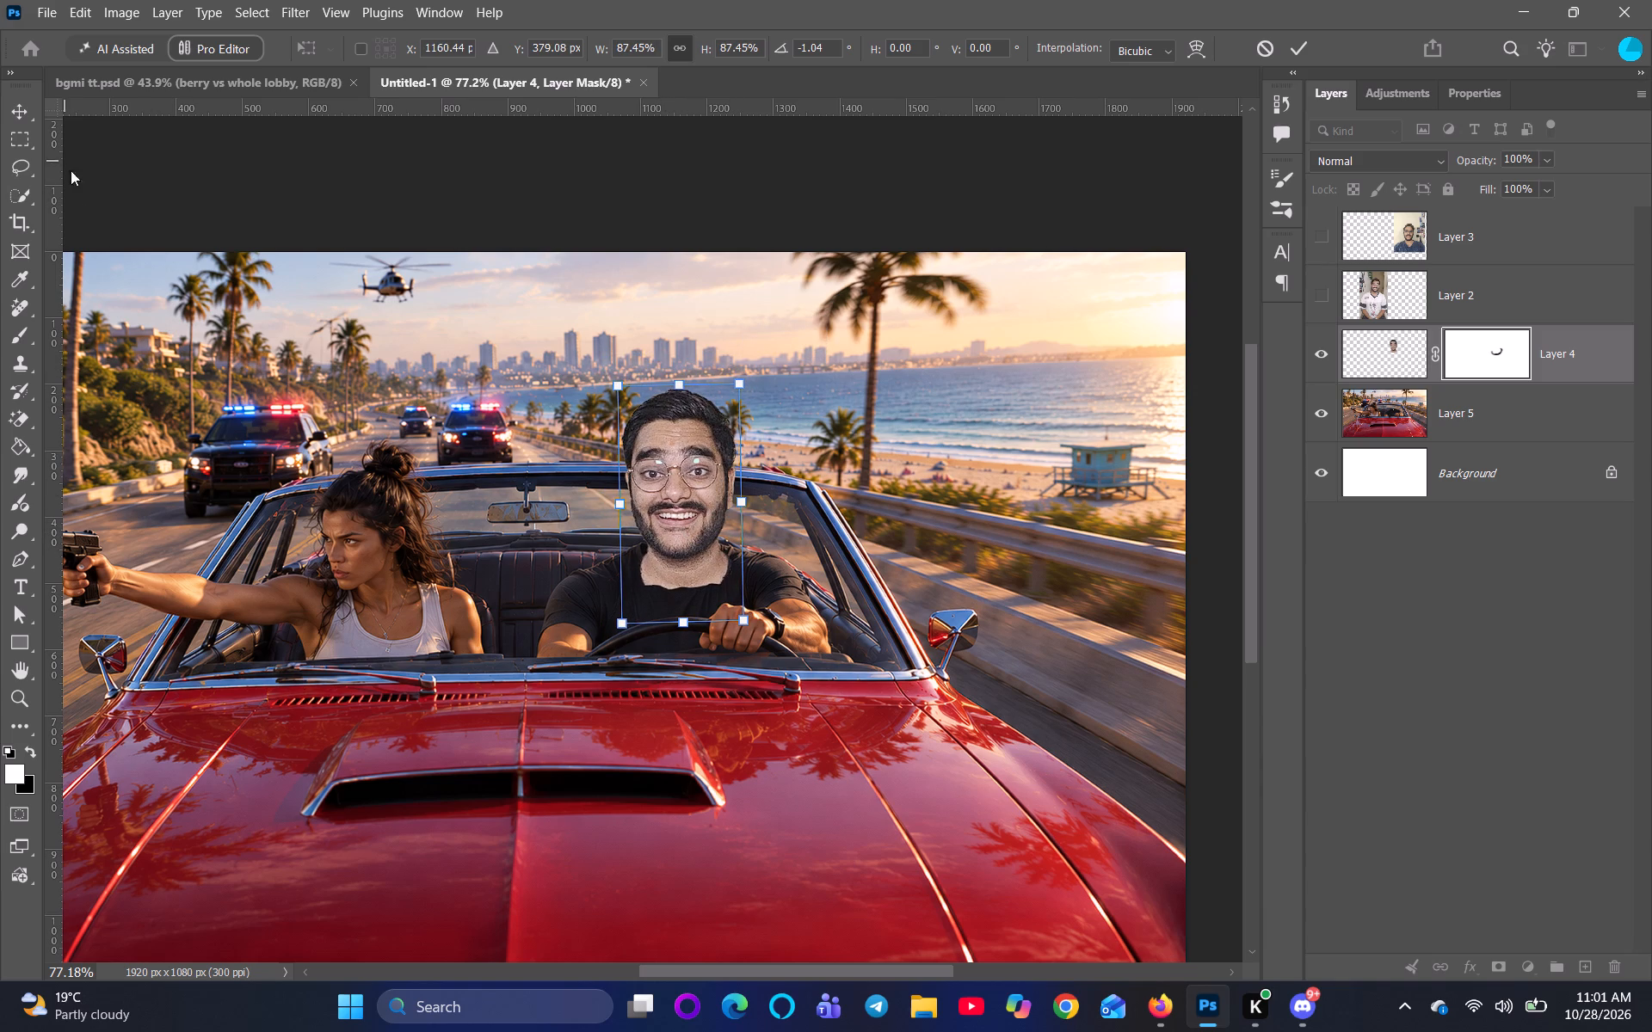
Paint white on Layer 4's mask with the 70 px brush to bring back the lower neck at the shirt collar.
left_click(27, 332)
scroll(599, 560, "up", 1)
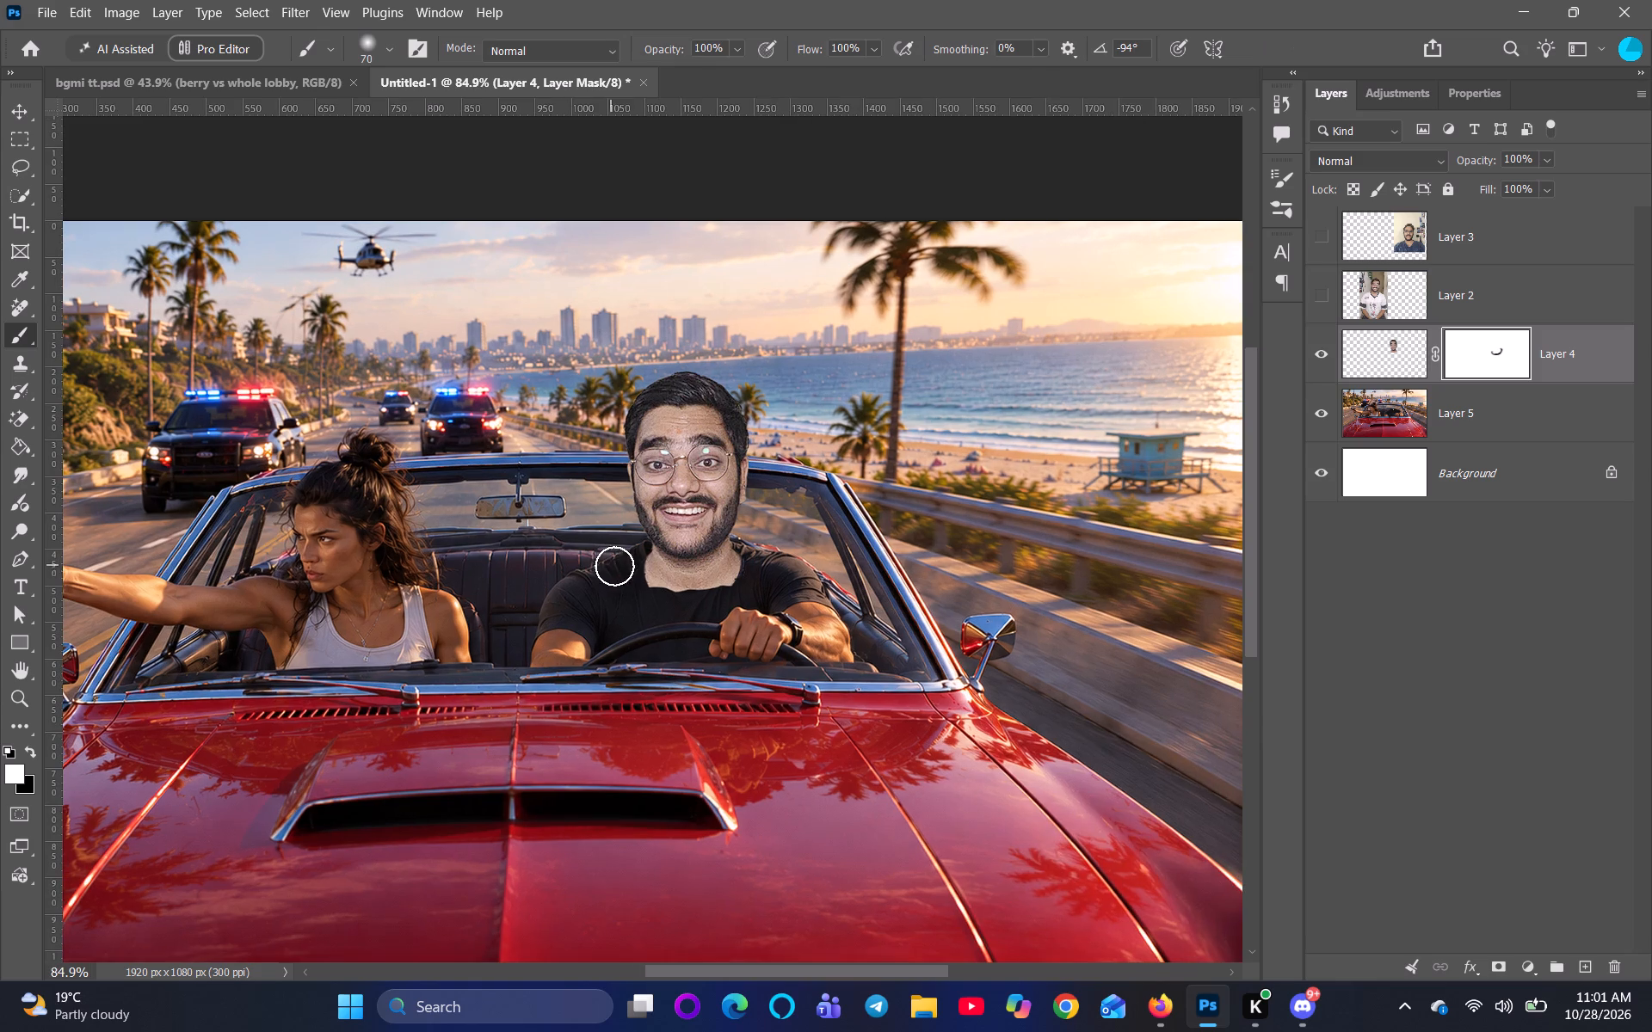
left_click_drag(628, 587, 664, 595)
left_click_drag(664, 595, 668, 599)
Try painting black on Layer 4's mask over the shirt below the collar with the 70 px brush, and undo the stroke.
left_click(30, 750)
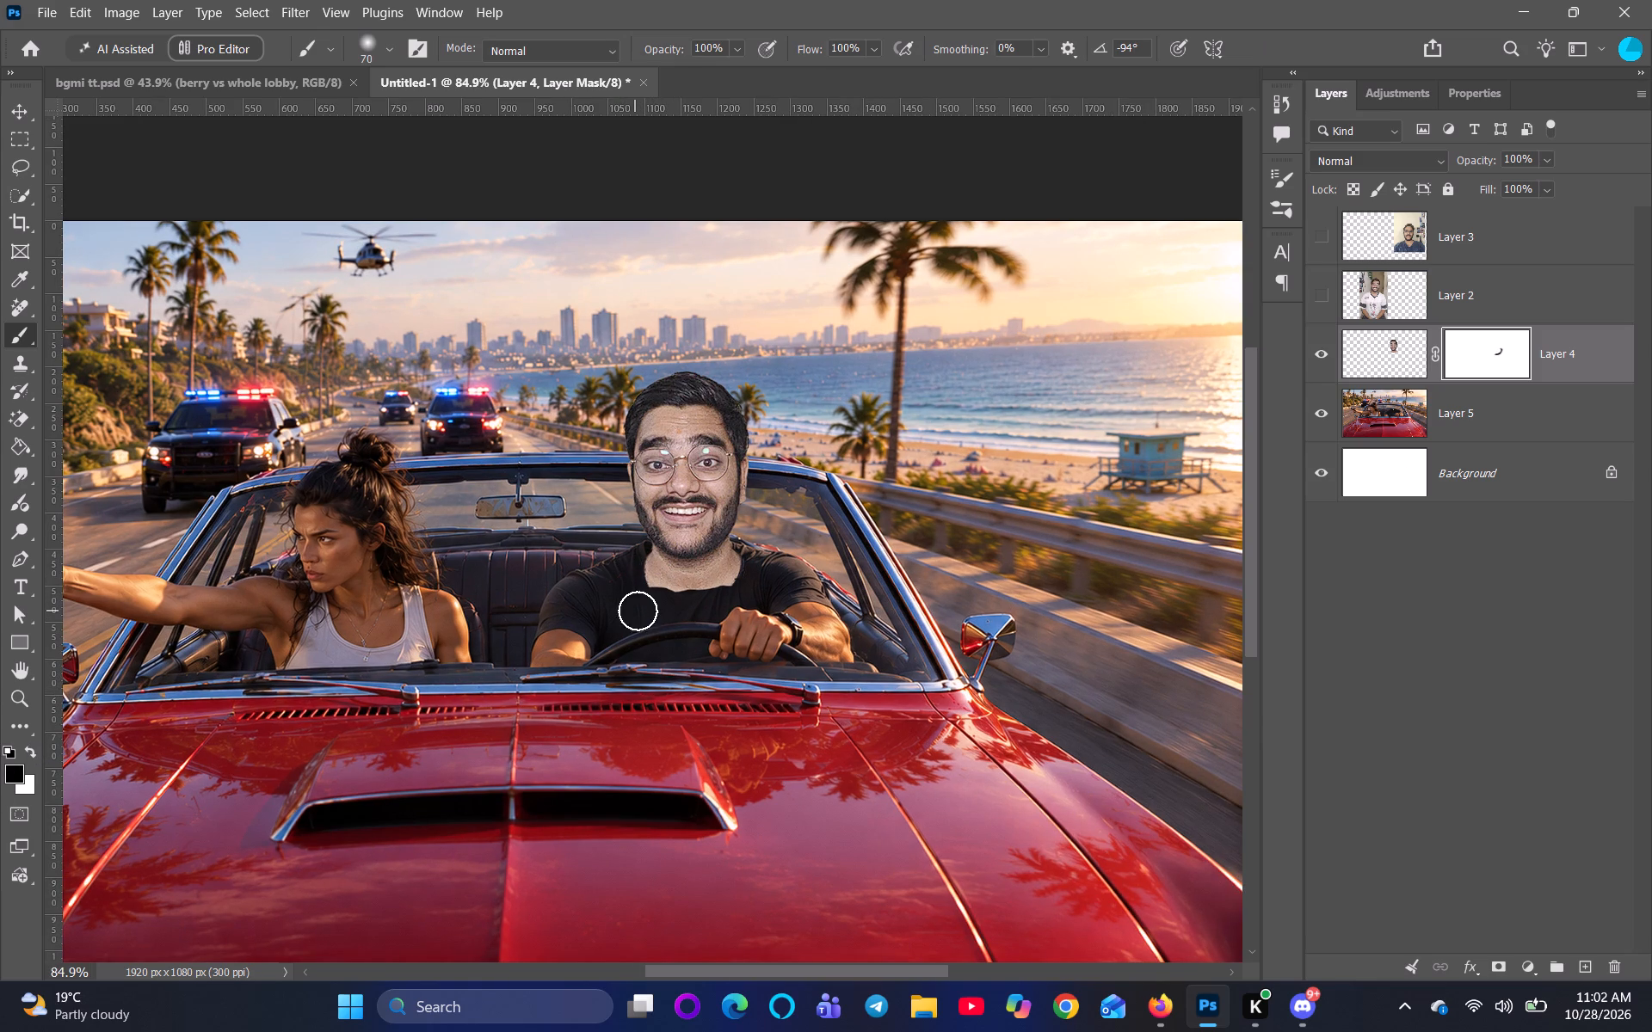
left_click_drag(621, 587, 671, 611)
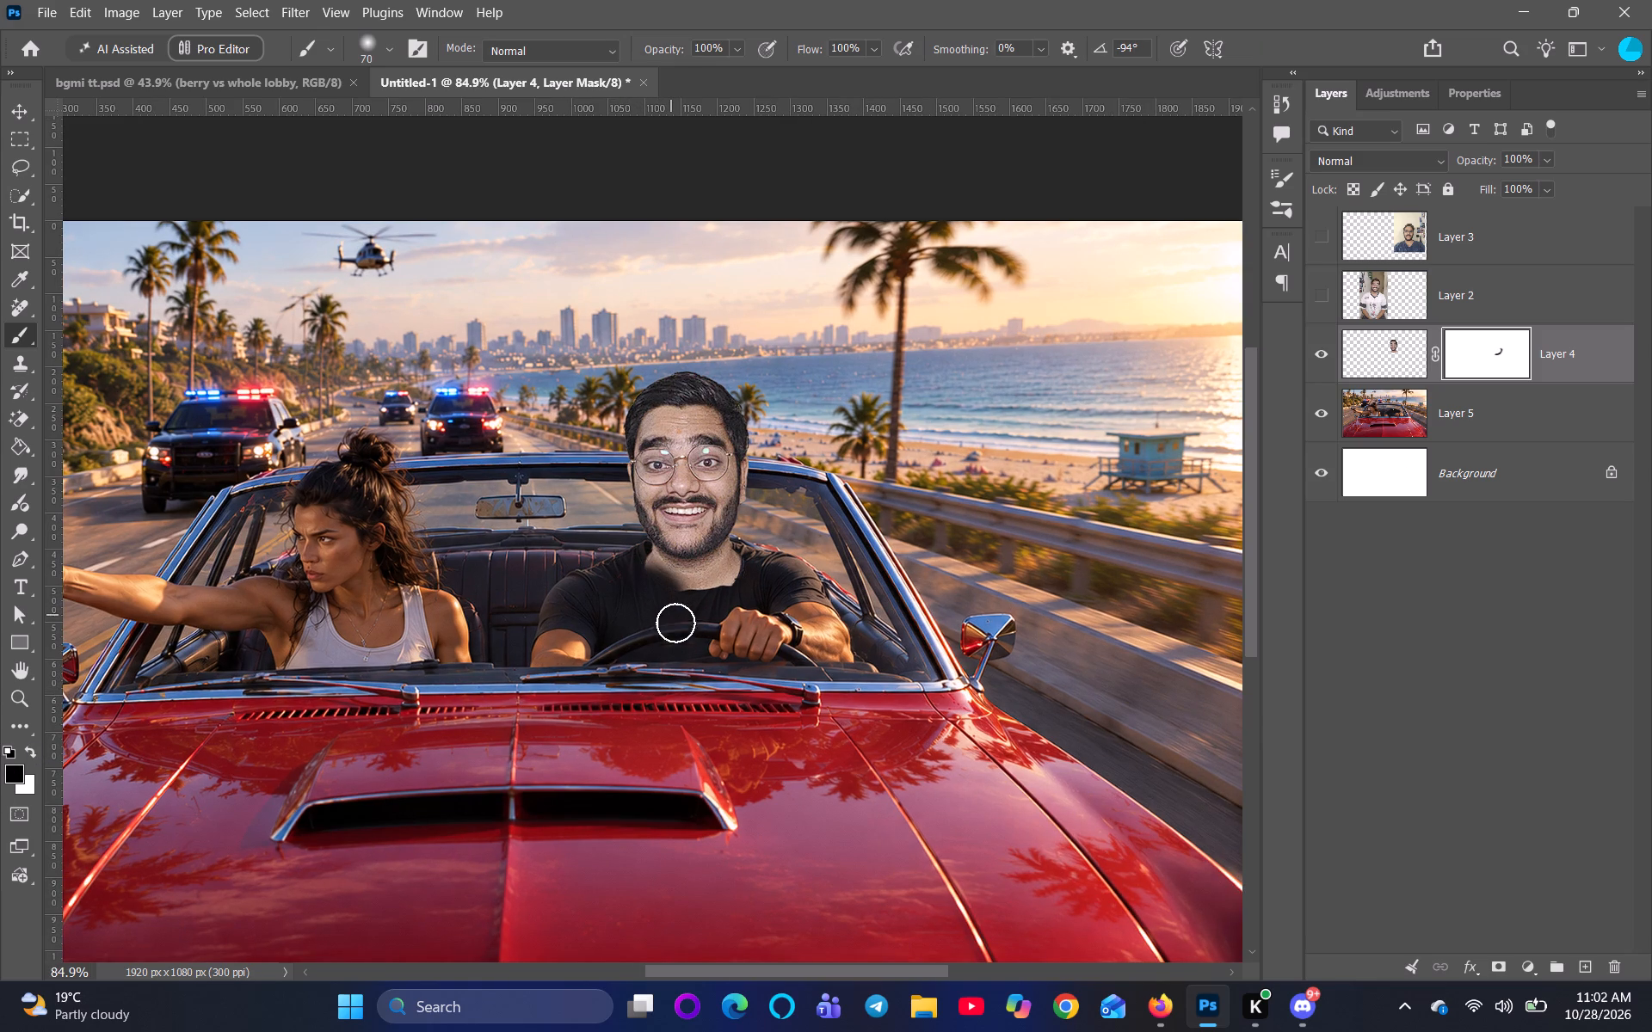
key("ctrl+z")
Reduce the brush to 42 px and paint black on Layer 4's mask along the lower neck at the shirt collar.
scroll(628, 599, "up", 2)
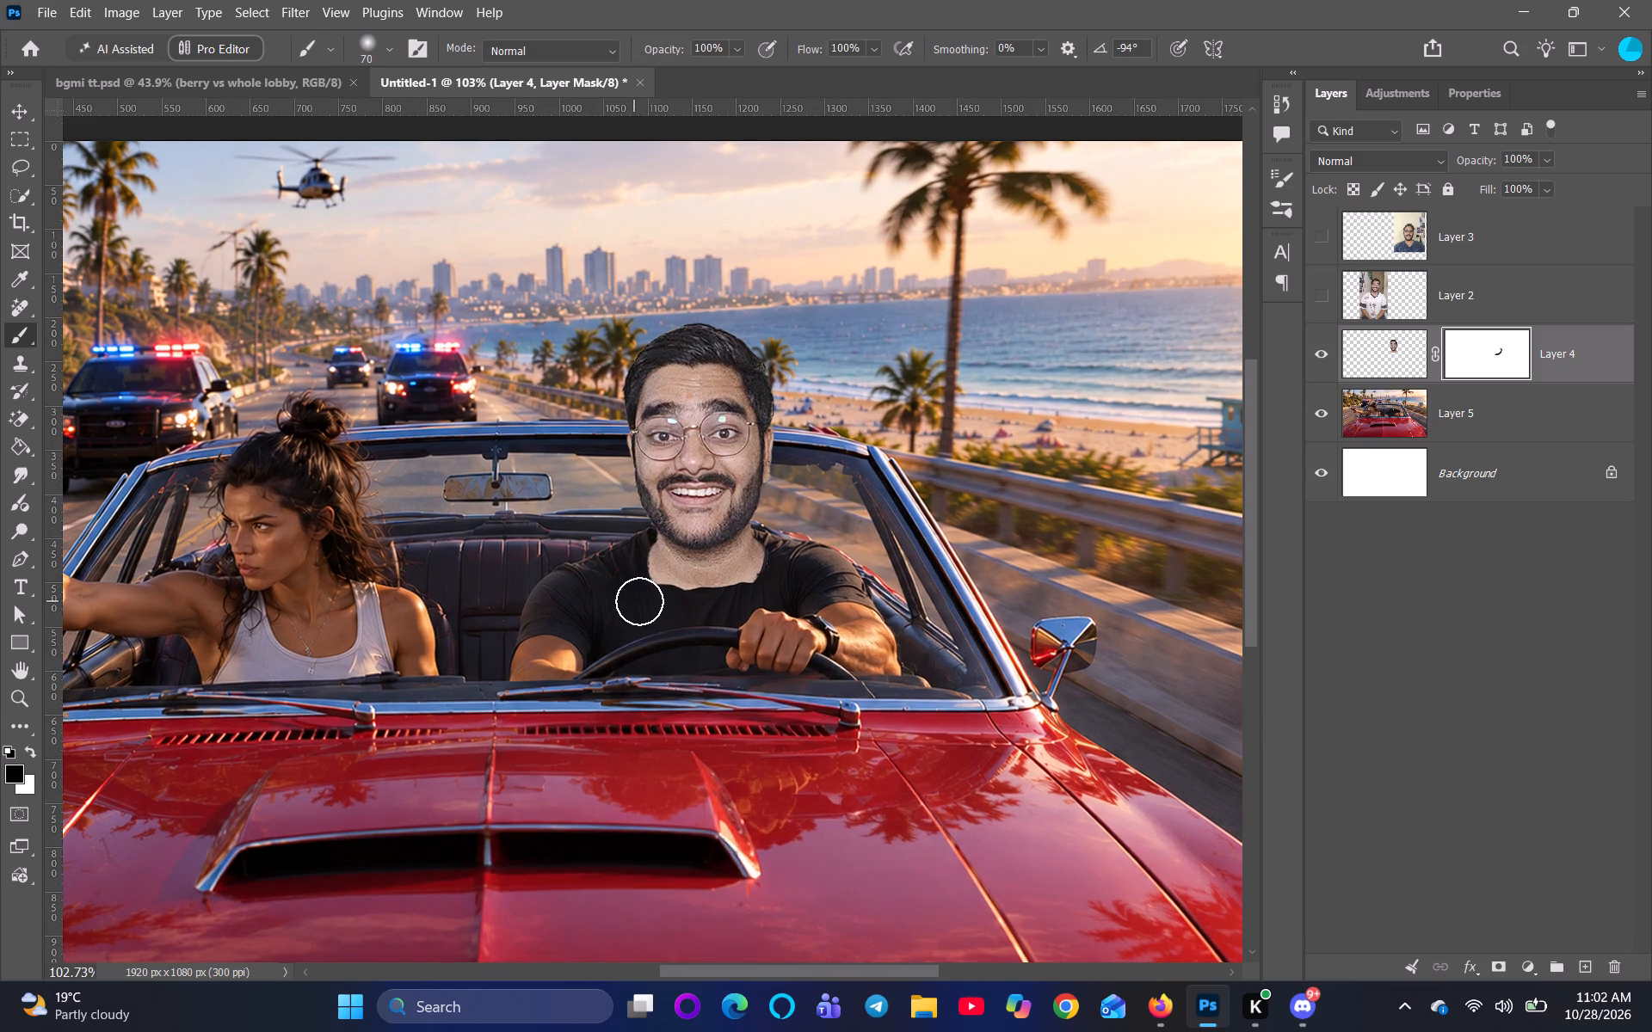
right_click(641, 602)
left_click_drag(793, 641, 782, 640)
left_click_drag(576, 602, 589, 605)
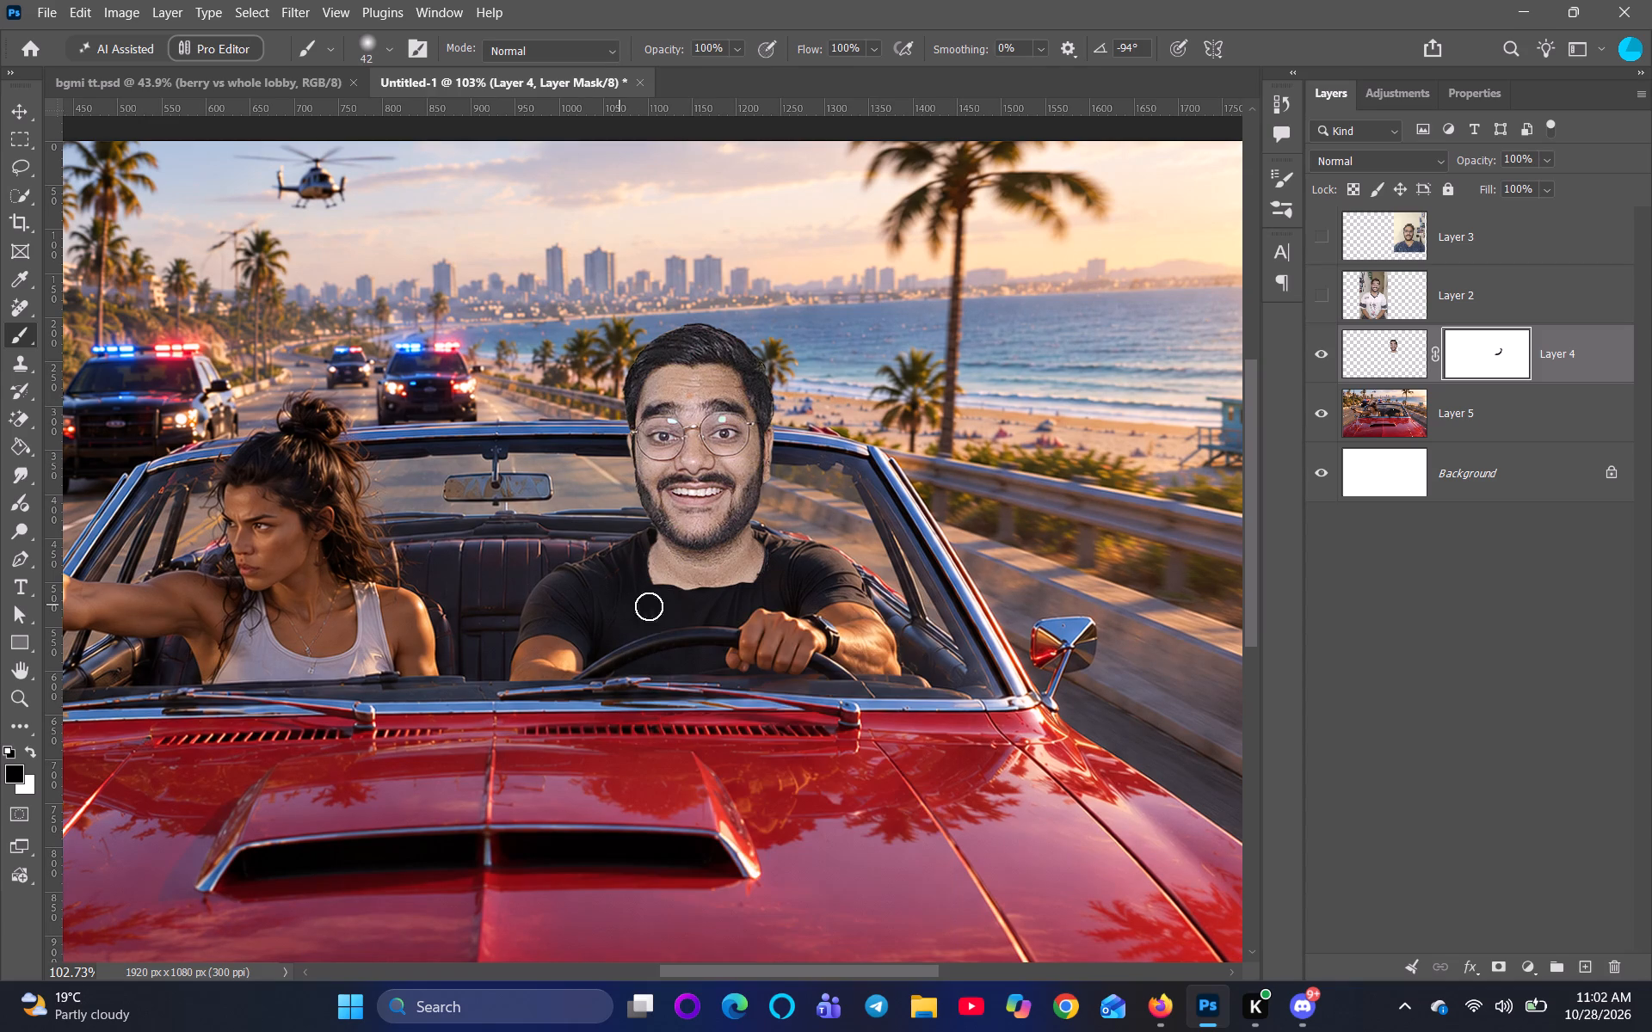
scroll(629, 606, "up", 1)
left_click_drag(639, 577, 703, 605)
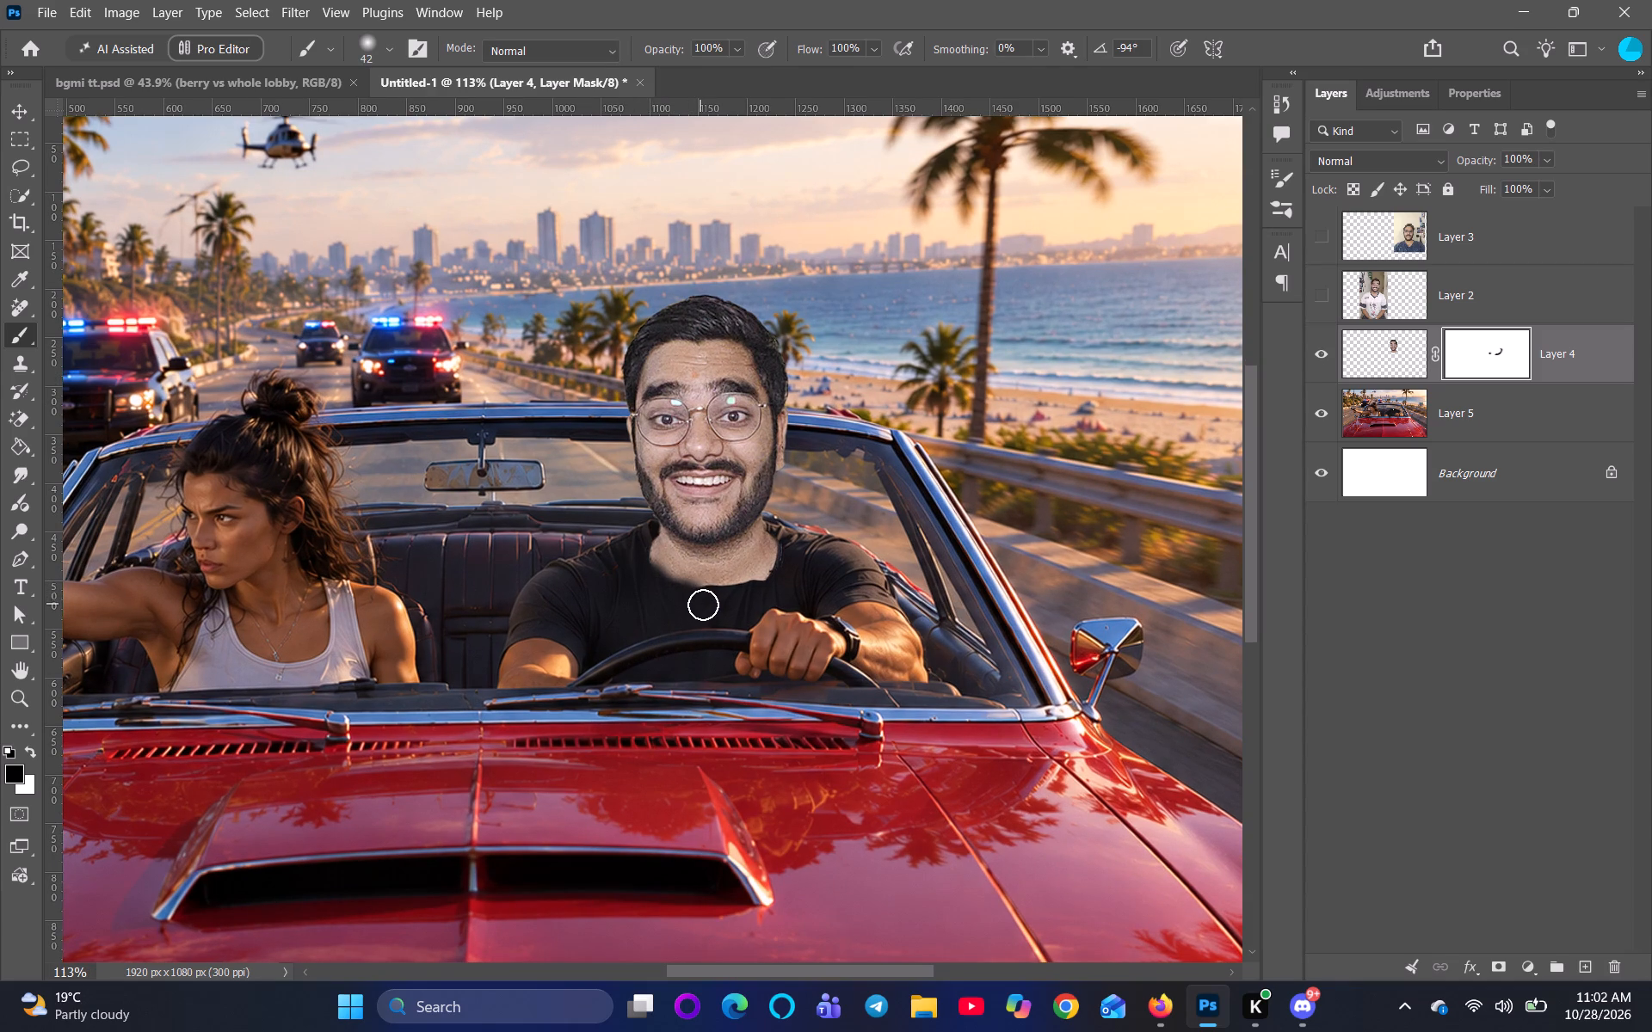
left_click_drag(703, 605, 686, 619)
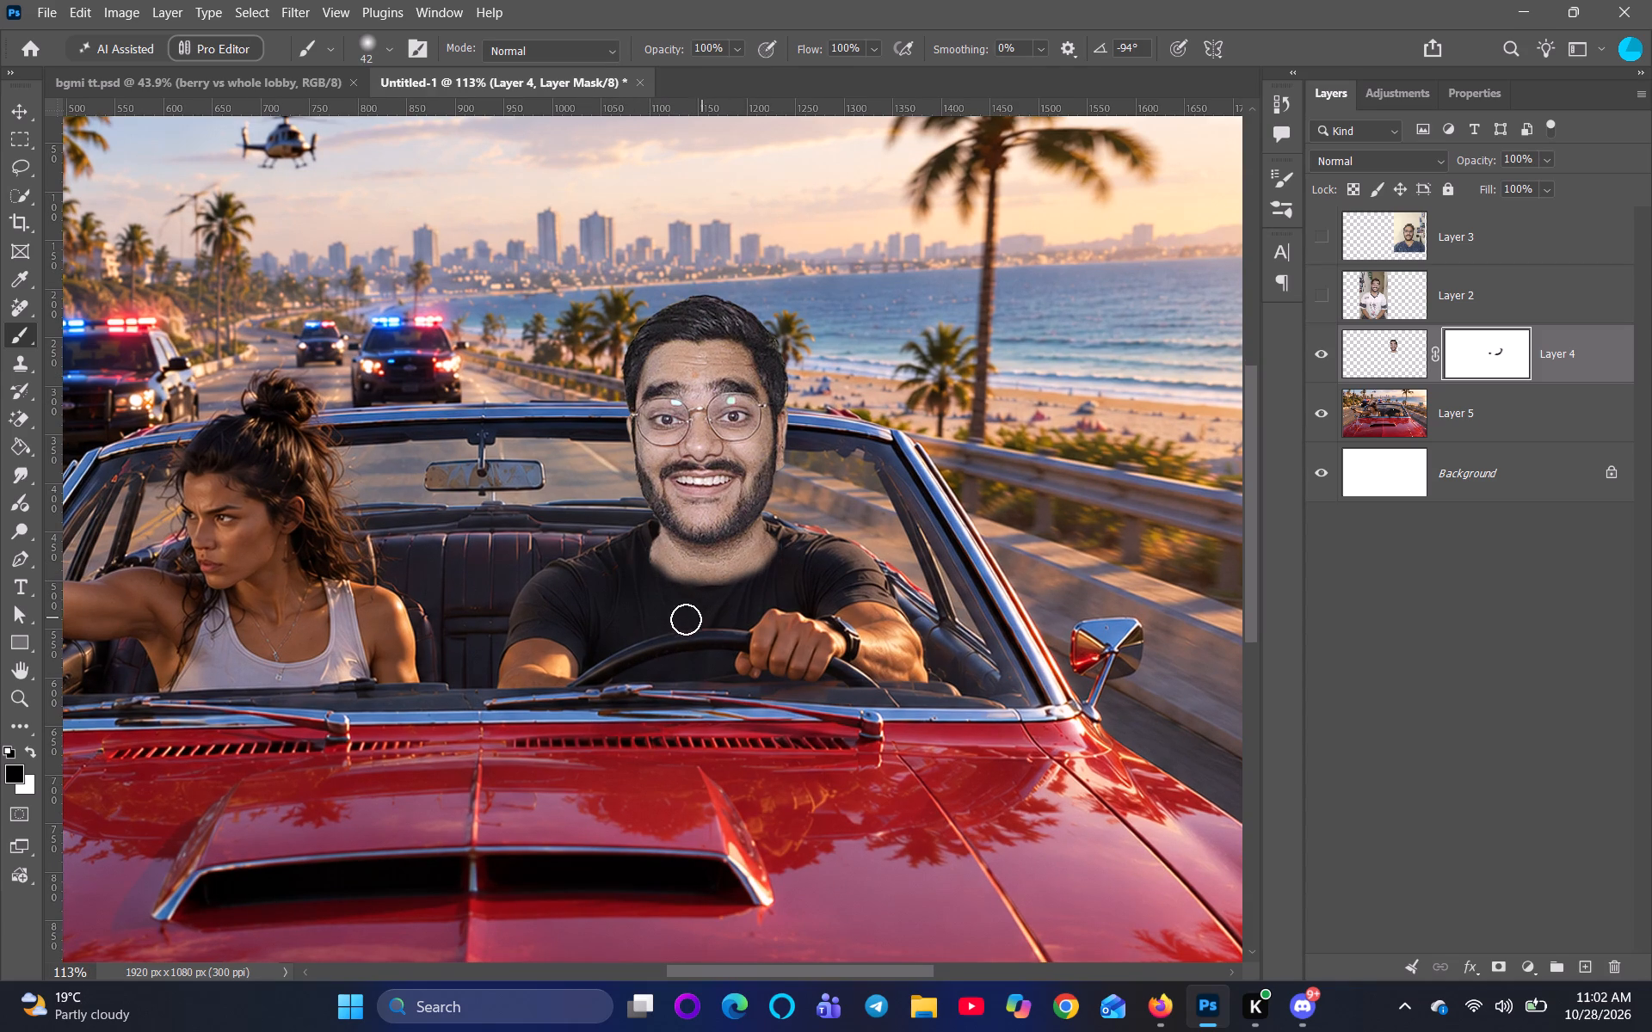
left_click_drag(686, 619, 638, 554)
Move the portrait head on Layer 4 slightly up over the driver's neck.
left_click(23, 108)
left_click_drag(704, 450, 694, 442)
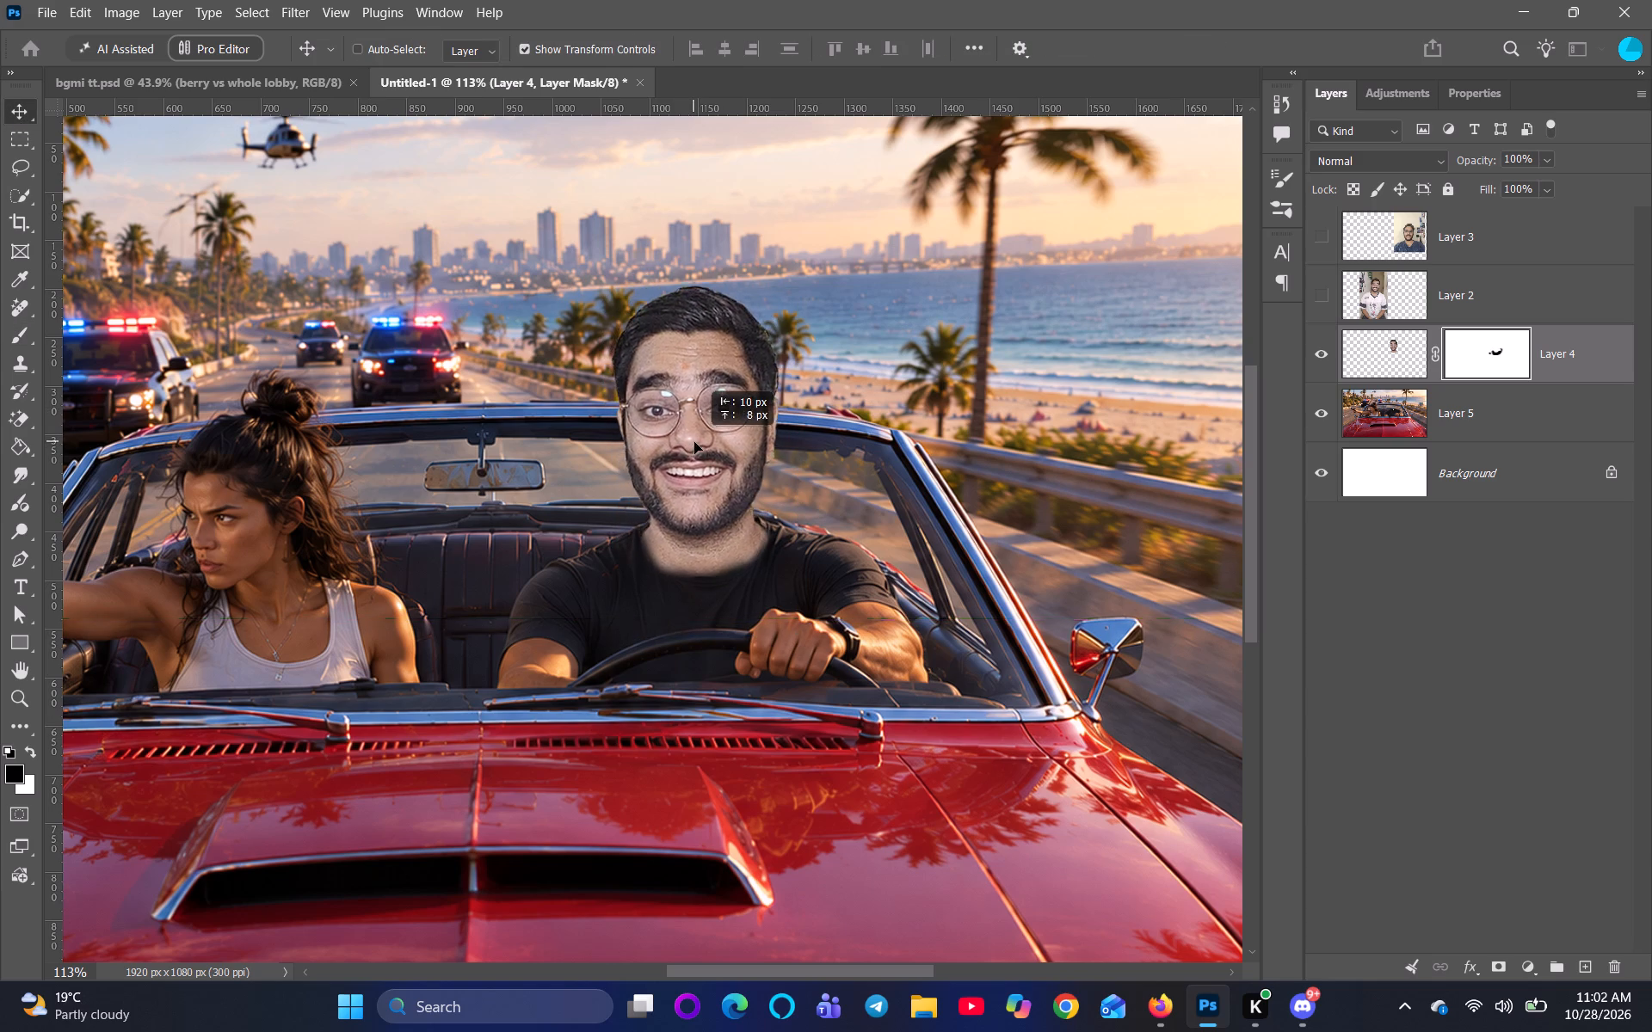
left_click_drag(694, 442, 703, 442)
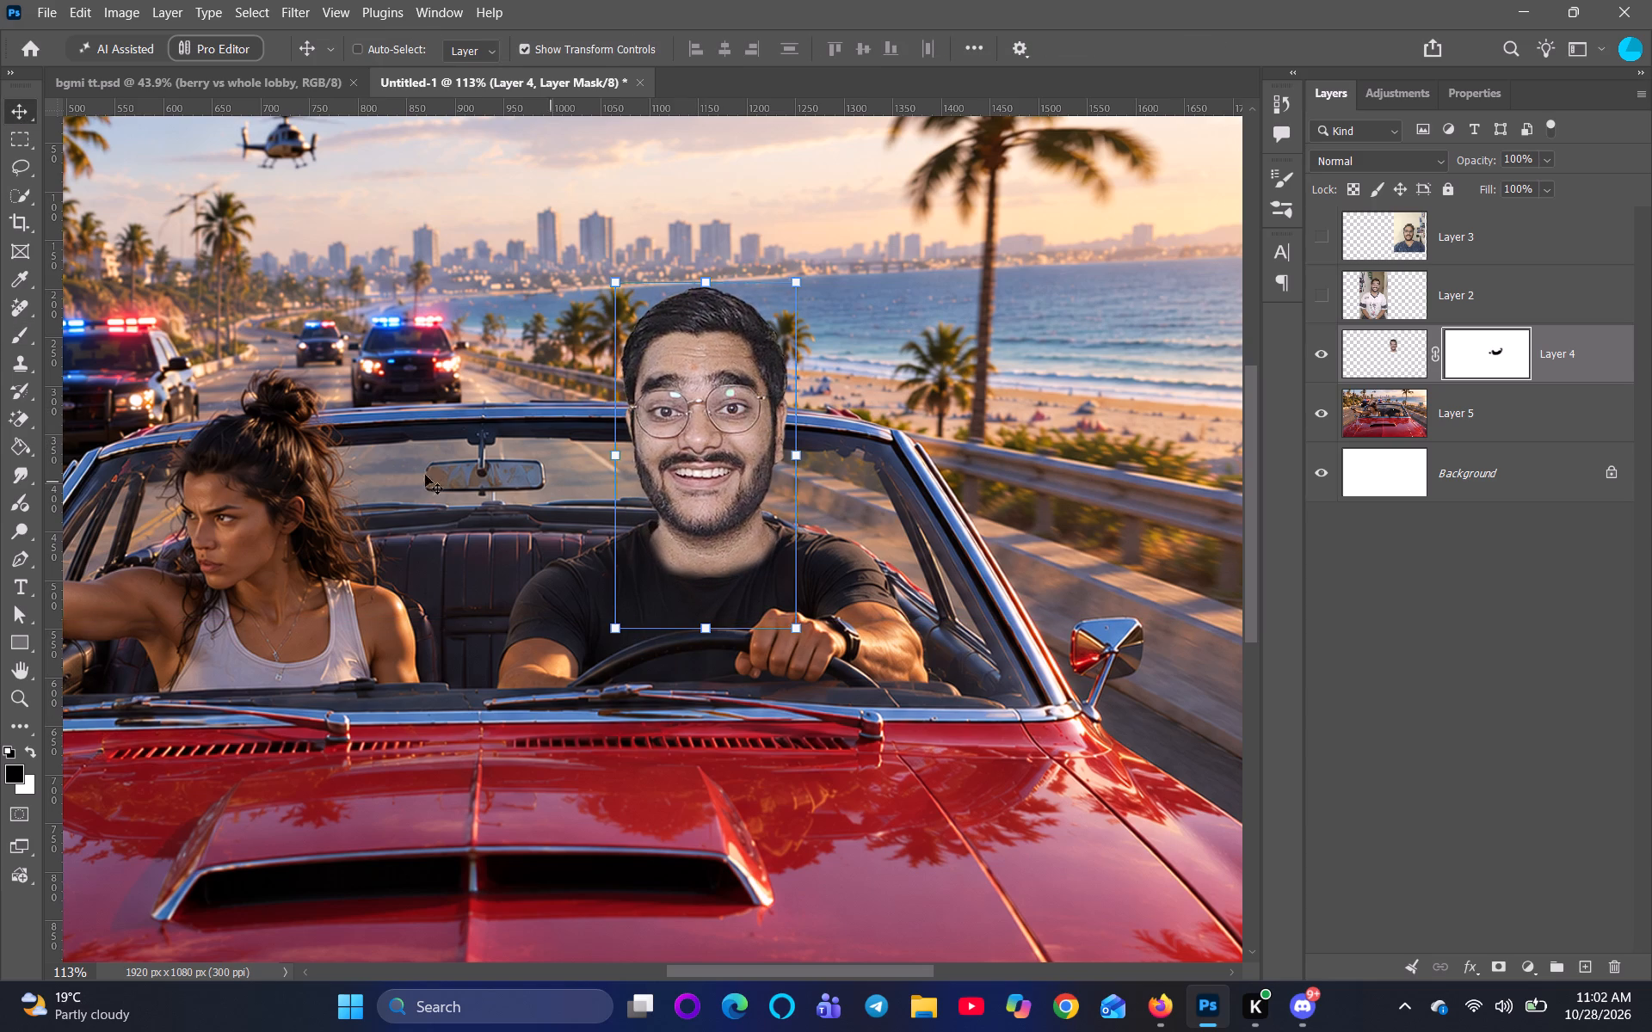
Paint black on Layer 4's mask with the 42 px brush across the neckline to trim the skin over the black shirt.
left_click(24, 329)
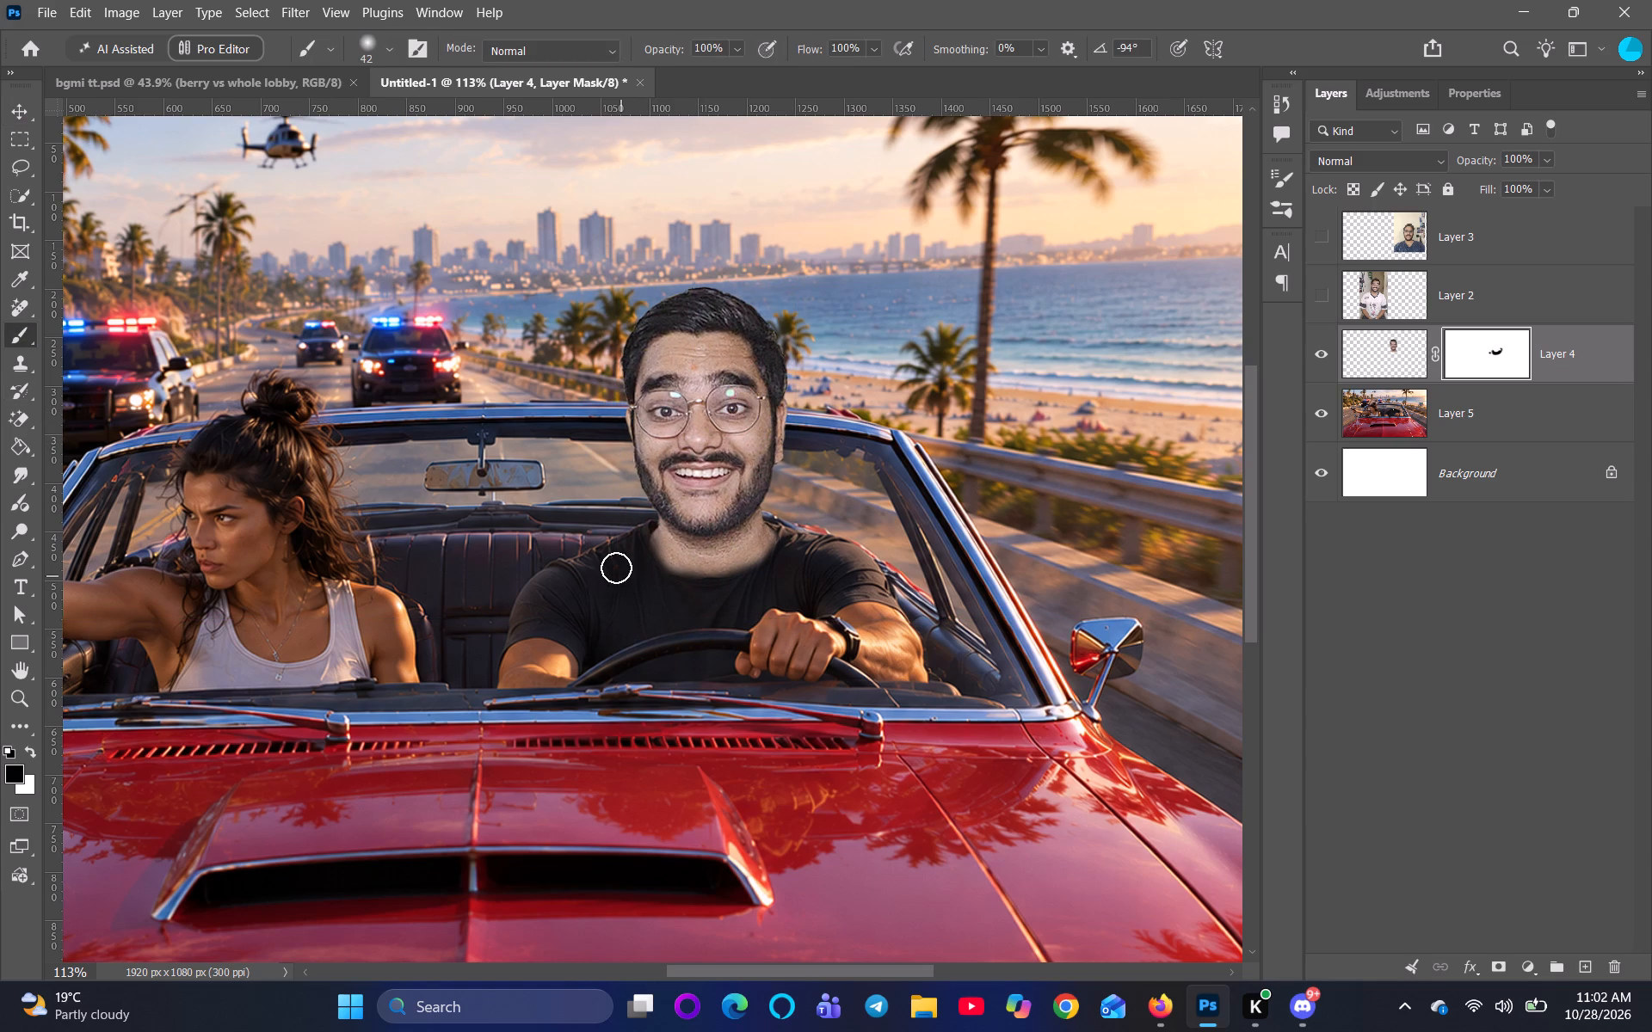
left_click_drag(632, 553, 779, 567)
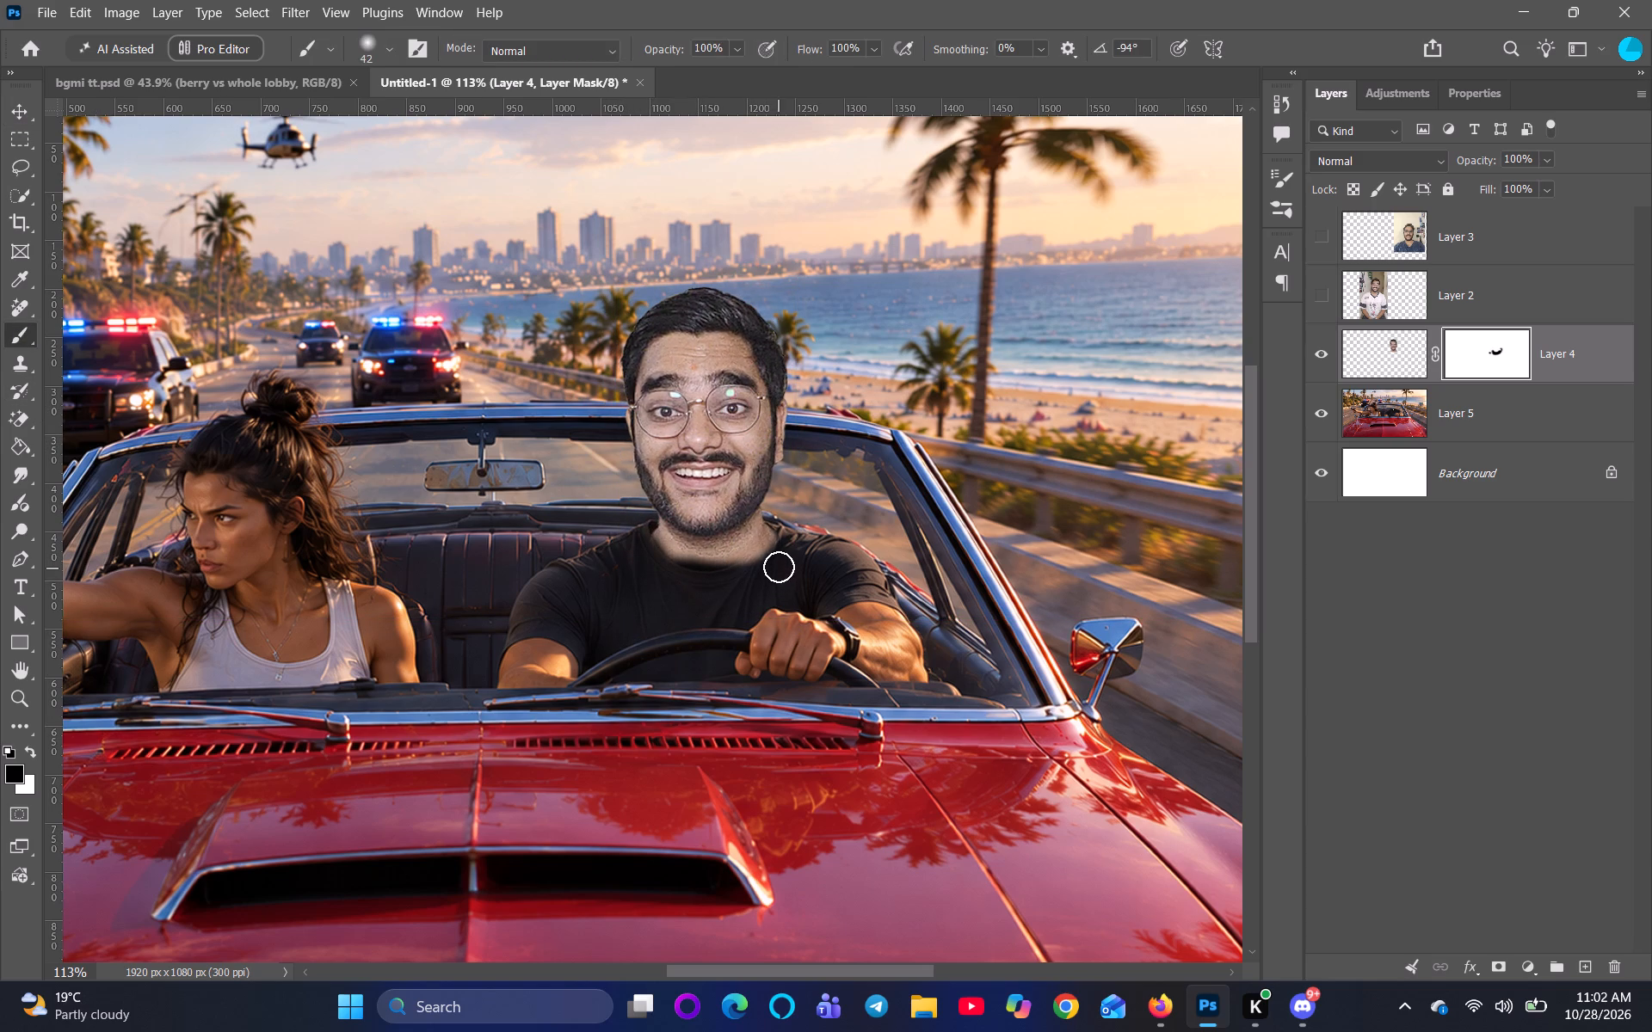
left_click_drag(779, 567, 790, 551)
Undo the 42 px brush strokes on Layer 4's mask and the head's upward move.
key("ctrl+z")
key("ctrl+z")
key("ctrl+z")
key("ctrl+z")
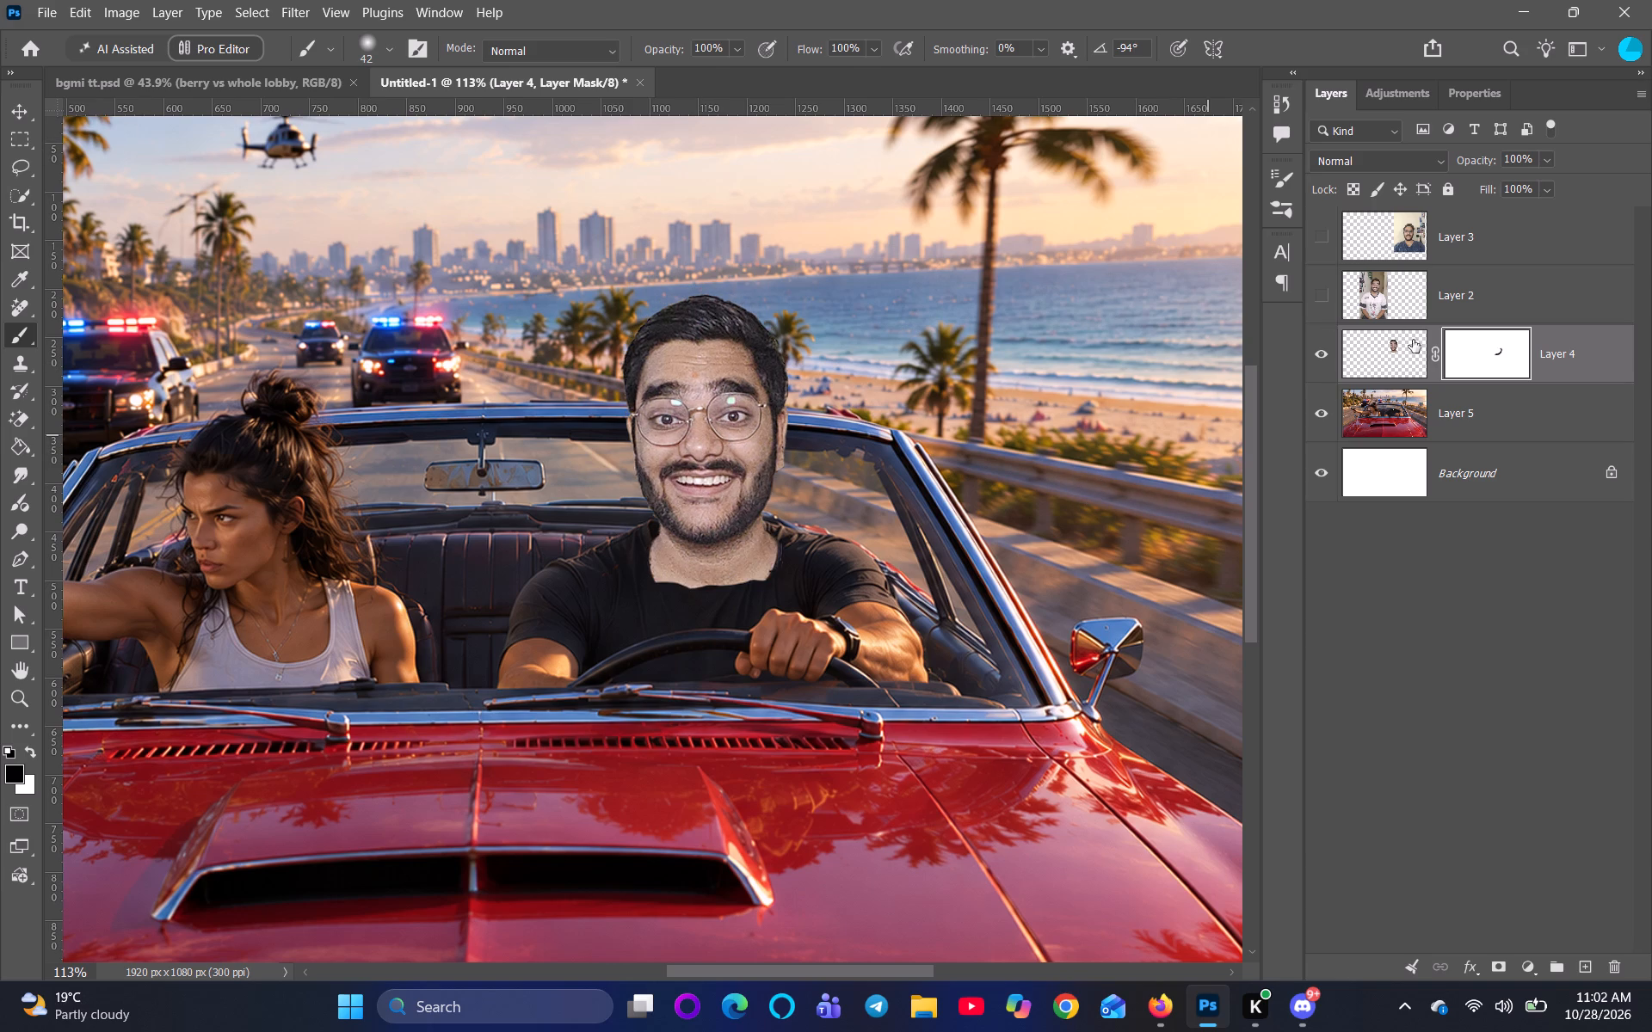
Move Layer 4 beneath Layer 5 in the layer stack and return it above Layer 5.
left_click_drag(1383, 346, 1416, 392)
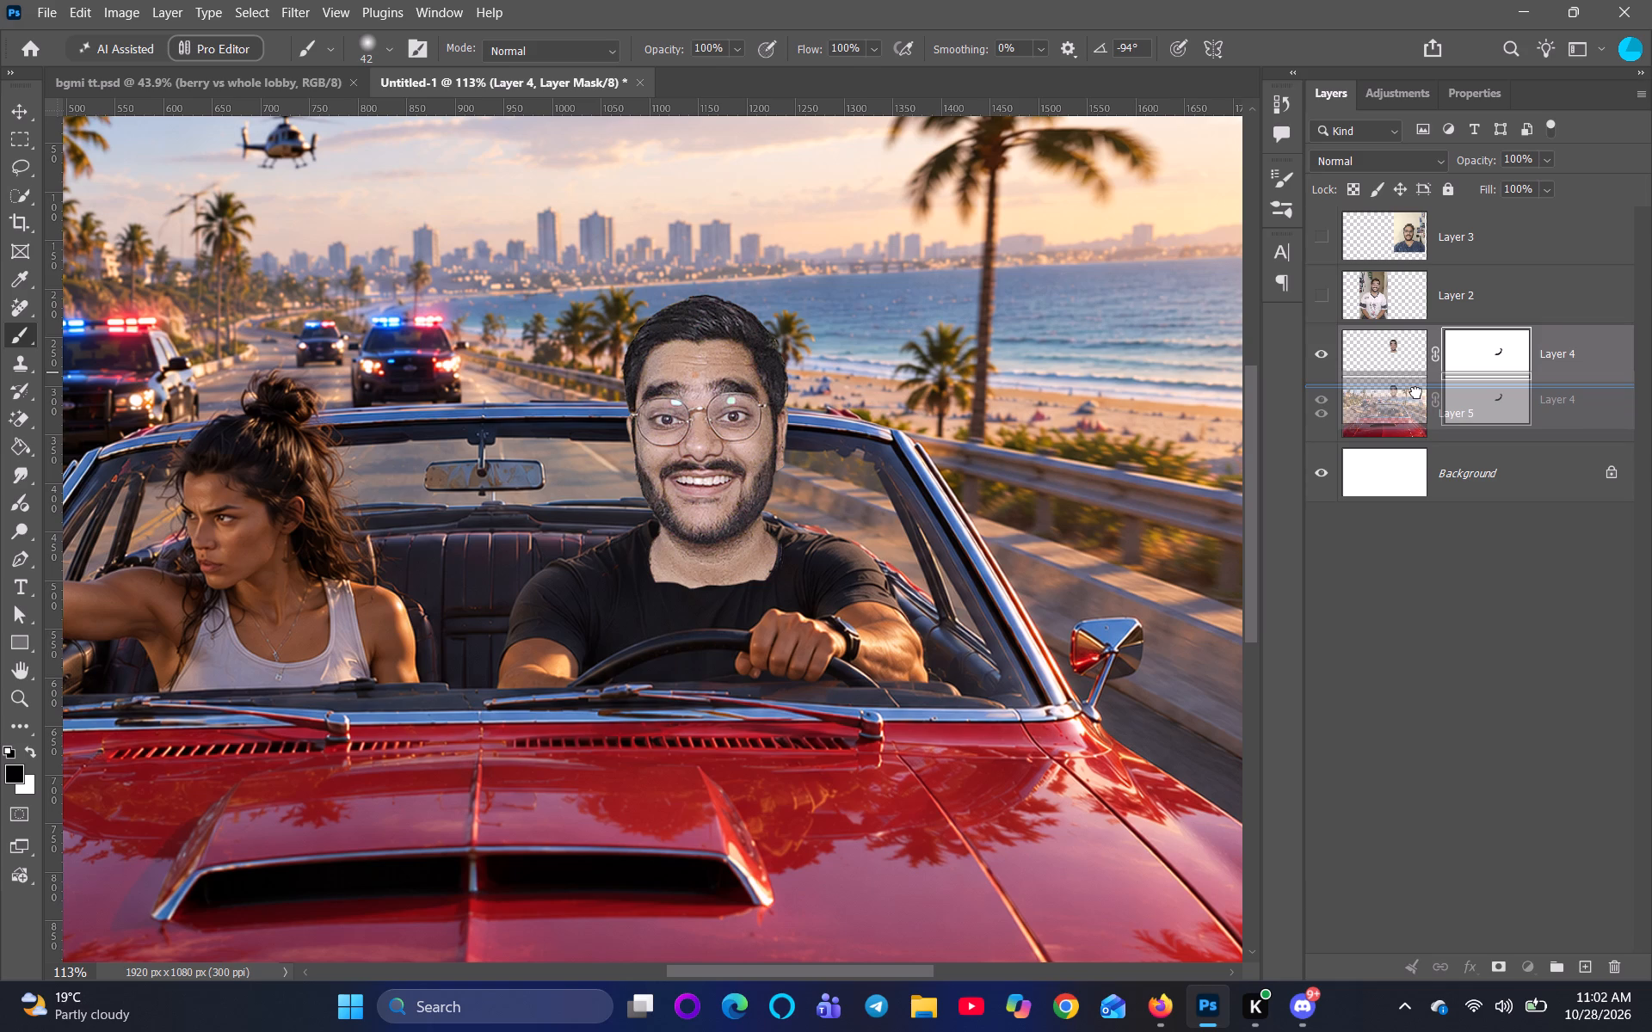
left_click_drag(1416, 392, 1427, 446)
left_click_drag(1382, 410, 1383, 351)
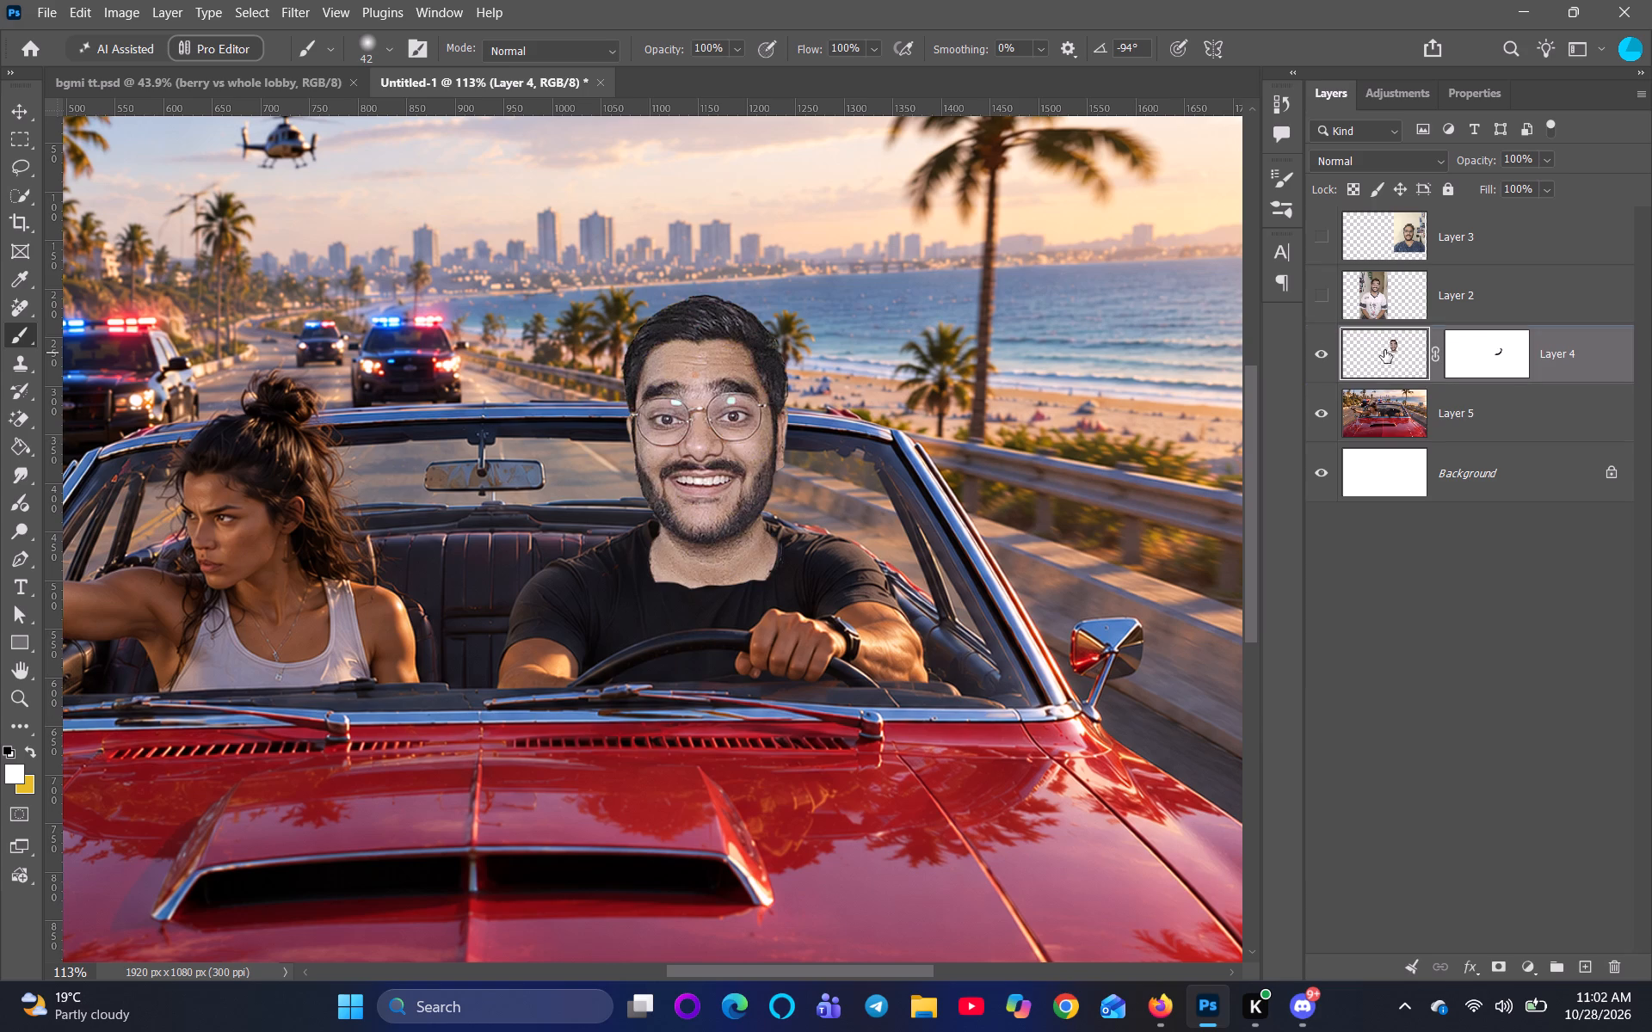
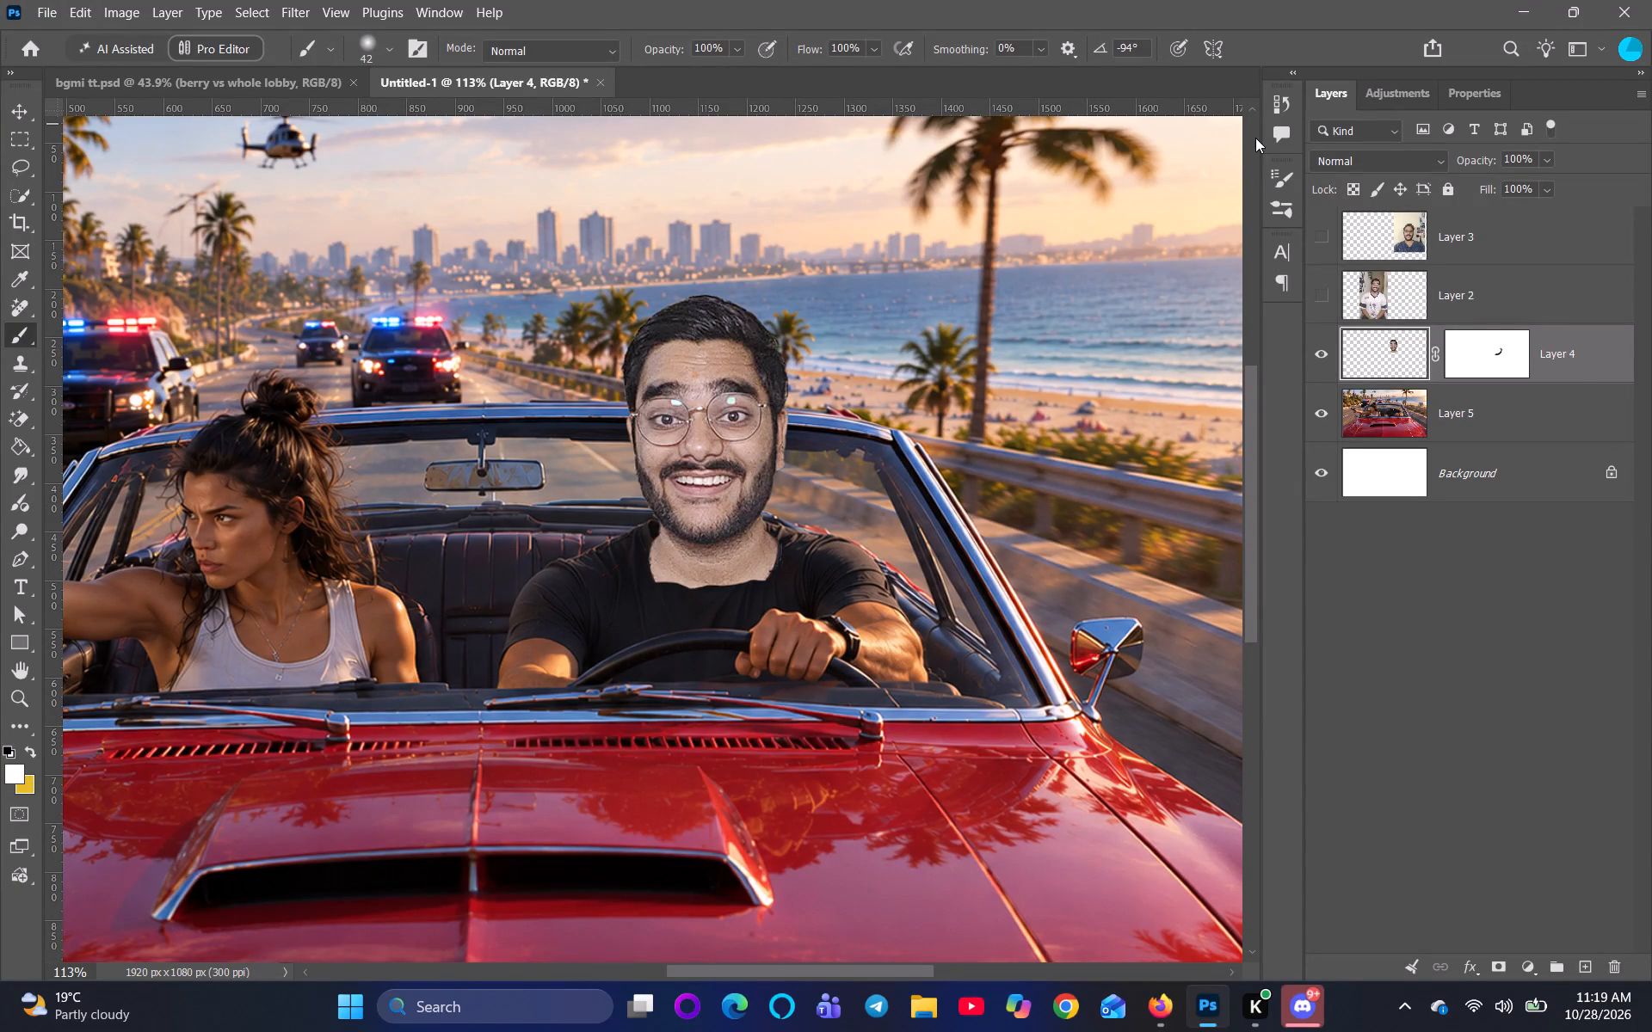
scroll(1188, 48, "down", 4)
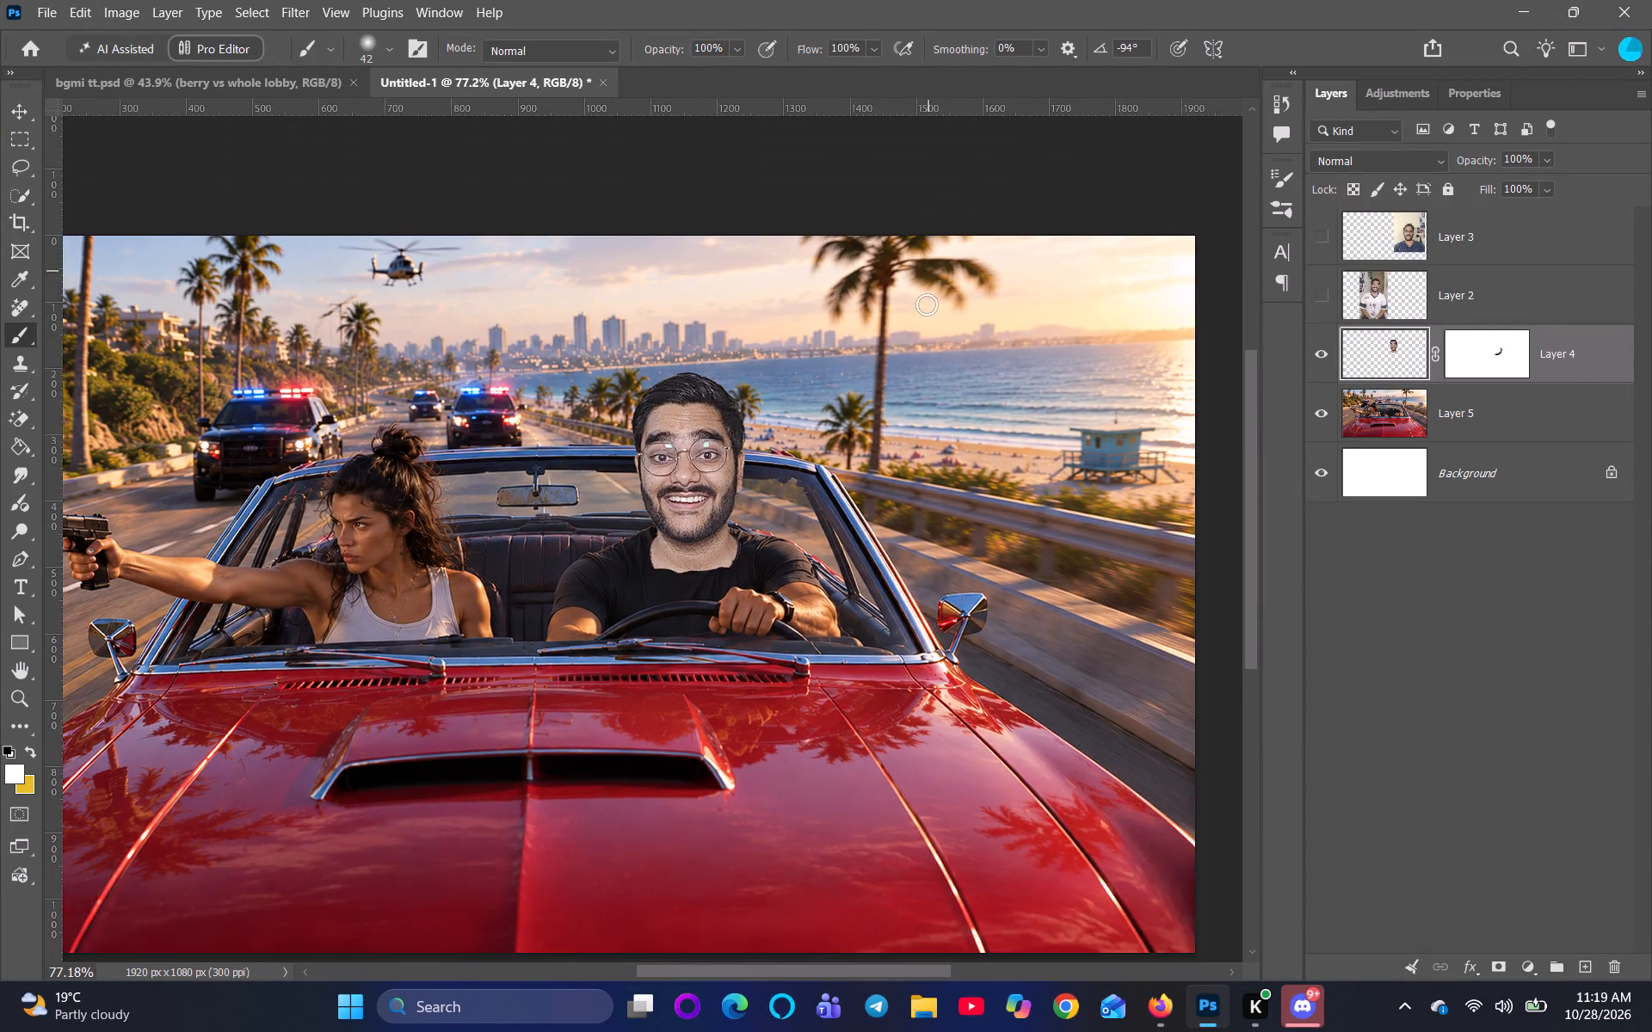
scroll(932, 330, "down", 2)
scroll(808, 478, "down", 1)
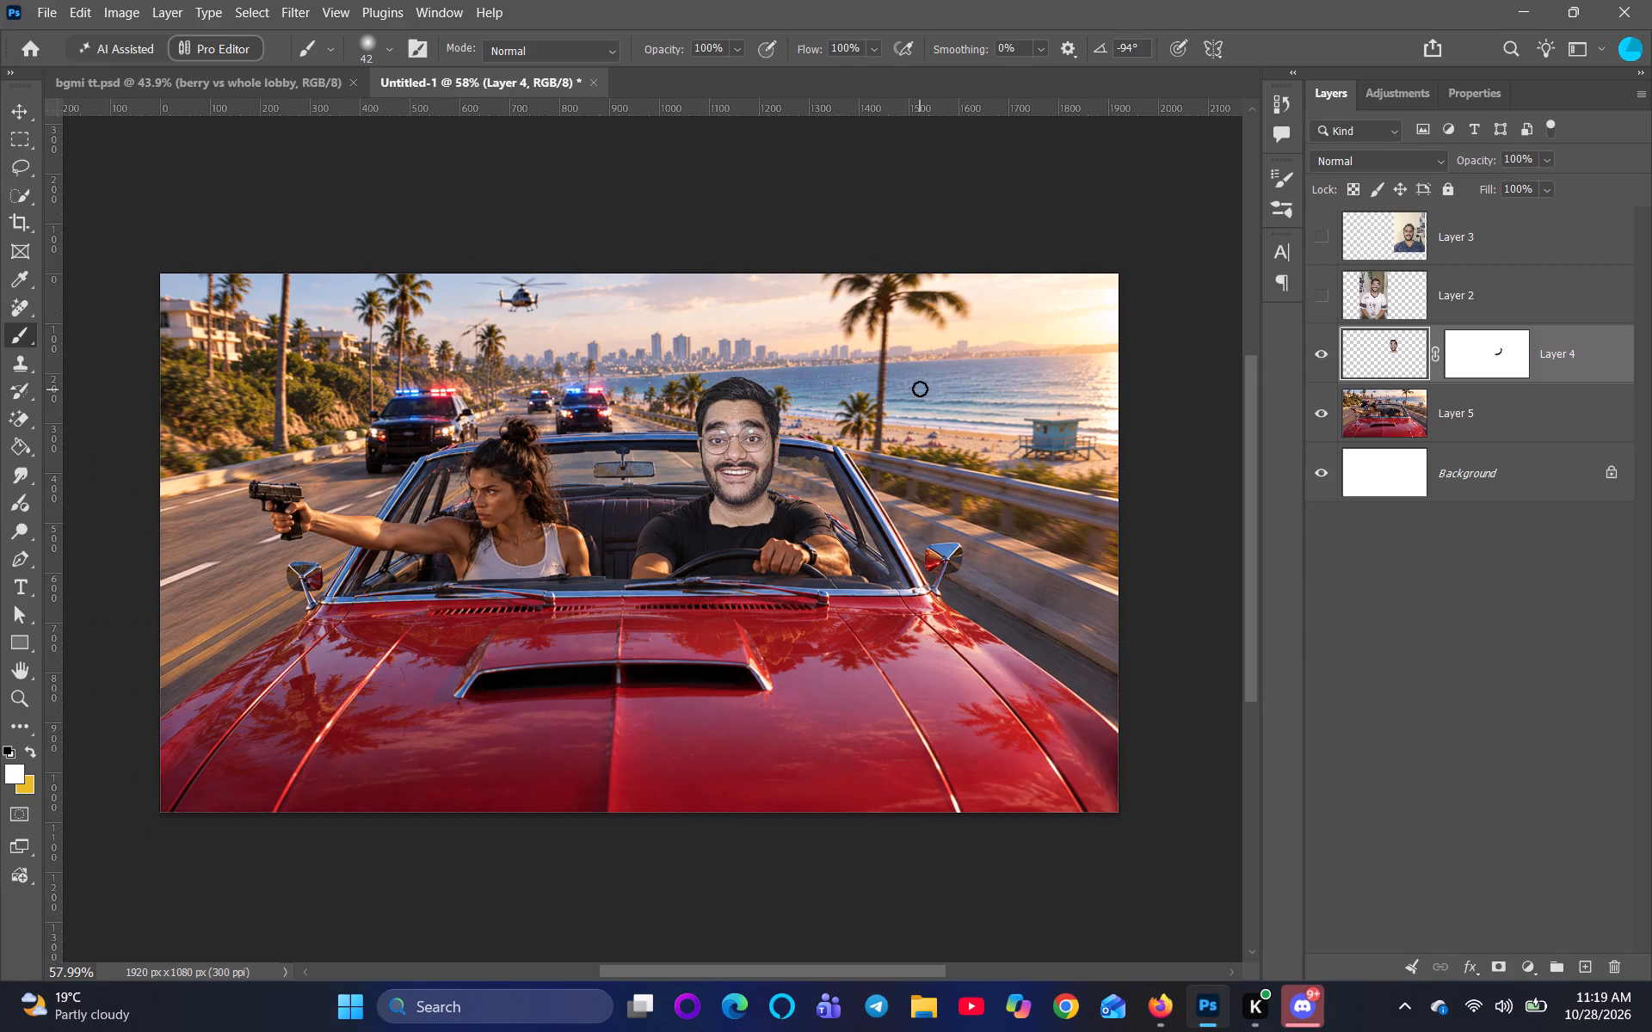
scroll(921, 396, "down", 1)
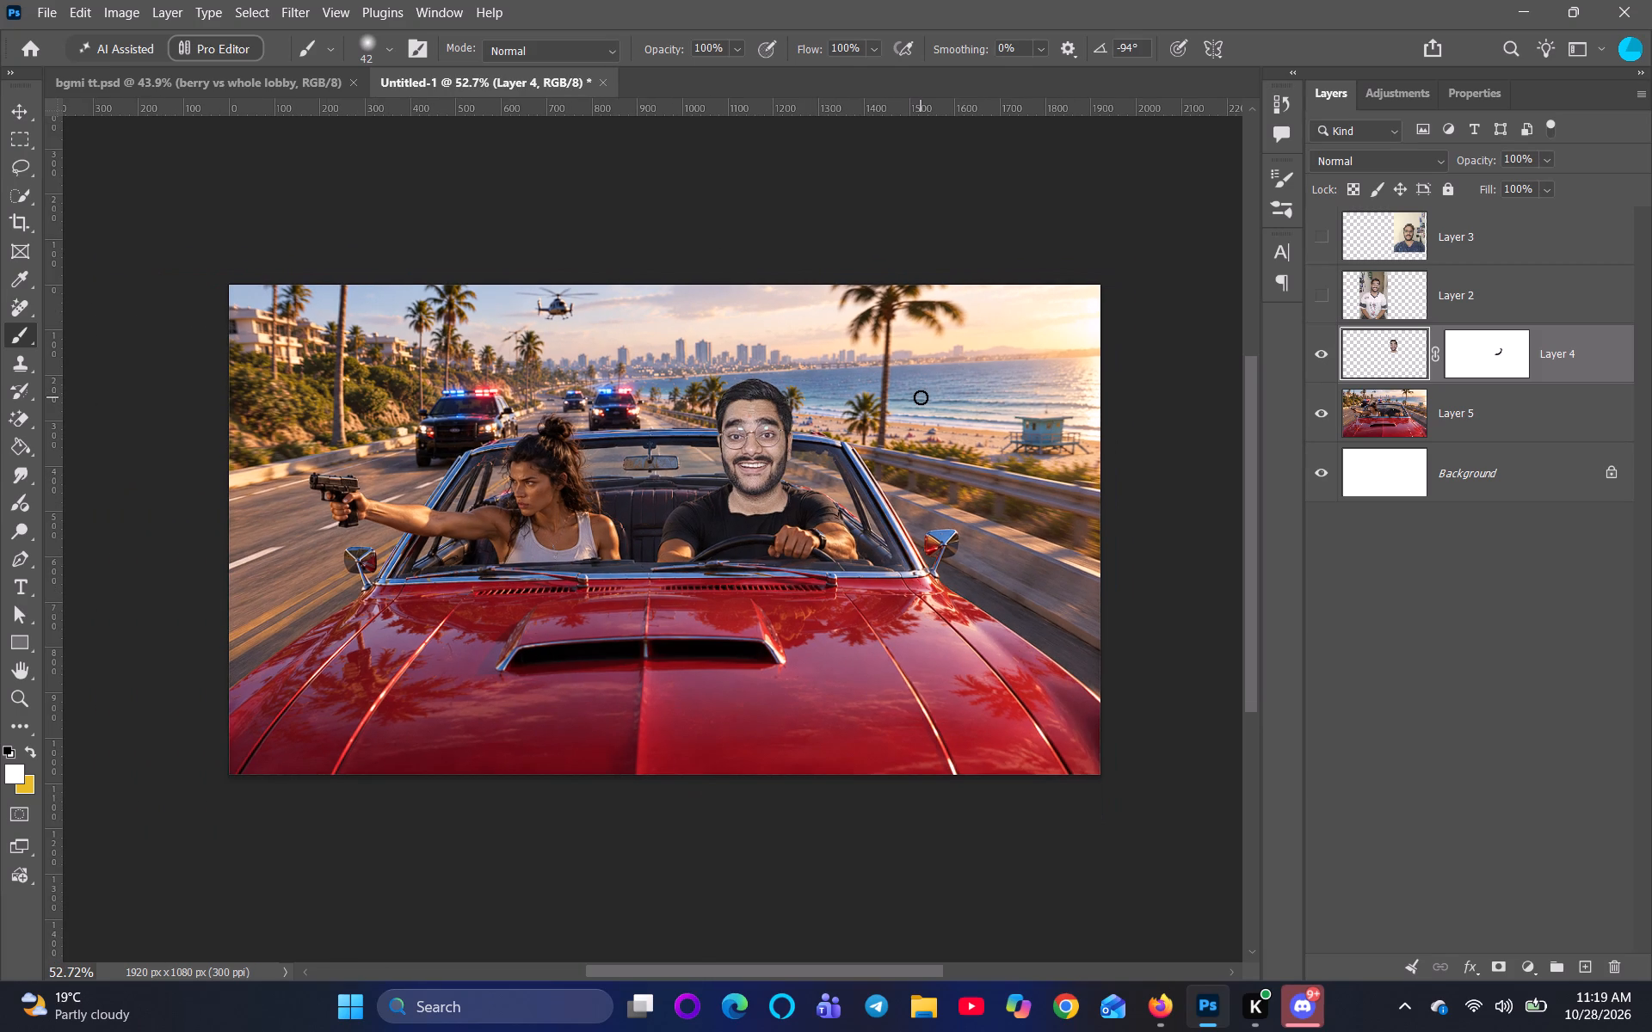
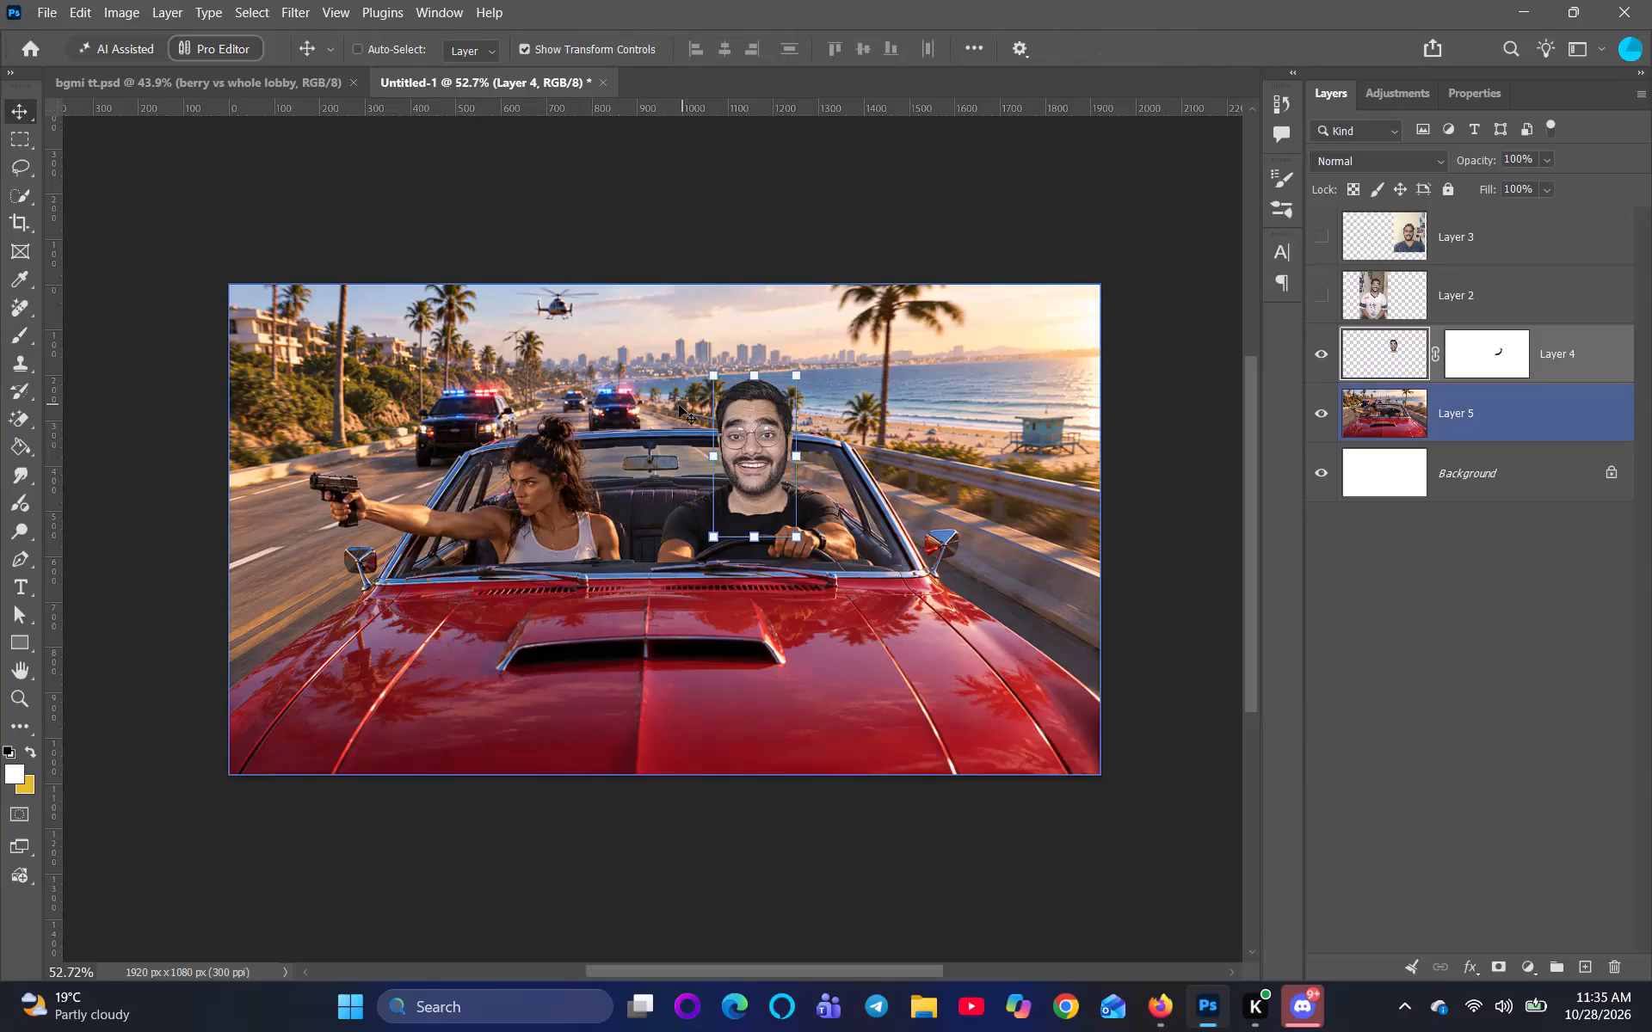
Nudge the portrait head on Layer 4 about 18 px up and slightly left so it sits on the driver's neck.
scroll(762, 472, "up", 3)
left_click_drag(761, 456, 756, 437)
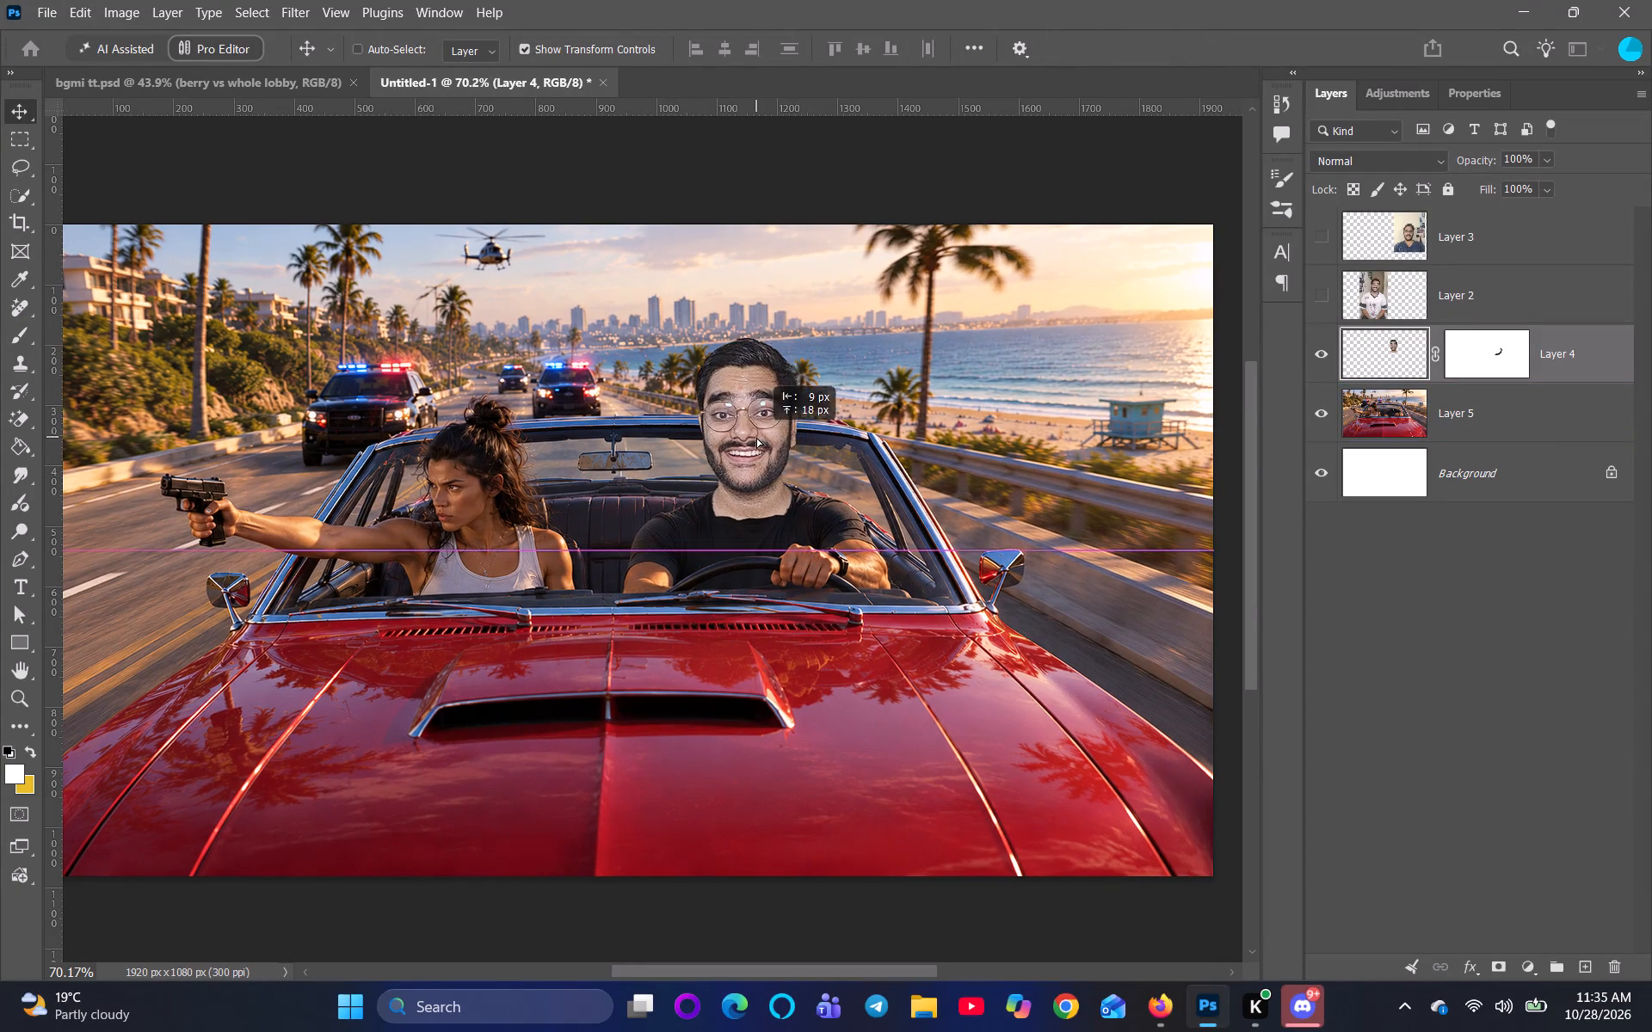
left_click_drag(756, 437, 759, 438)
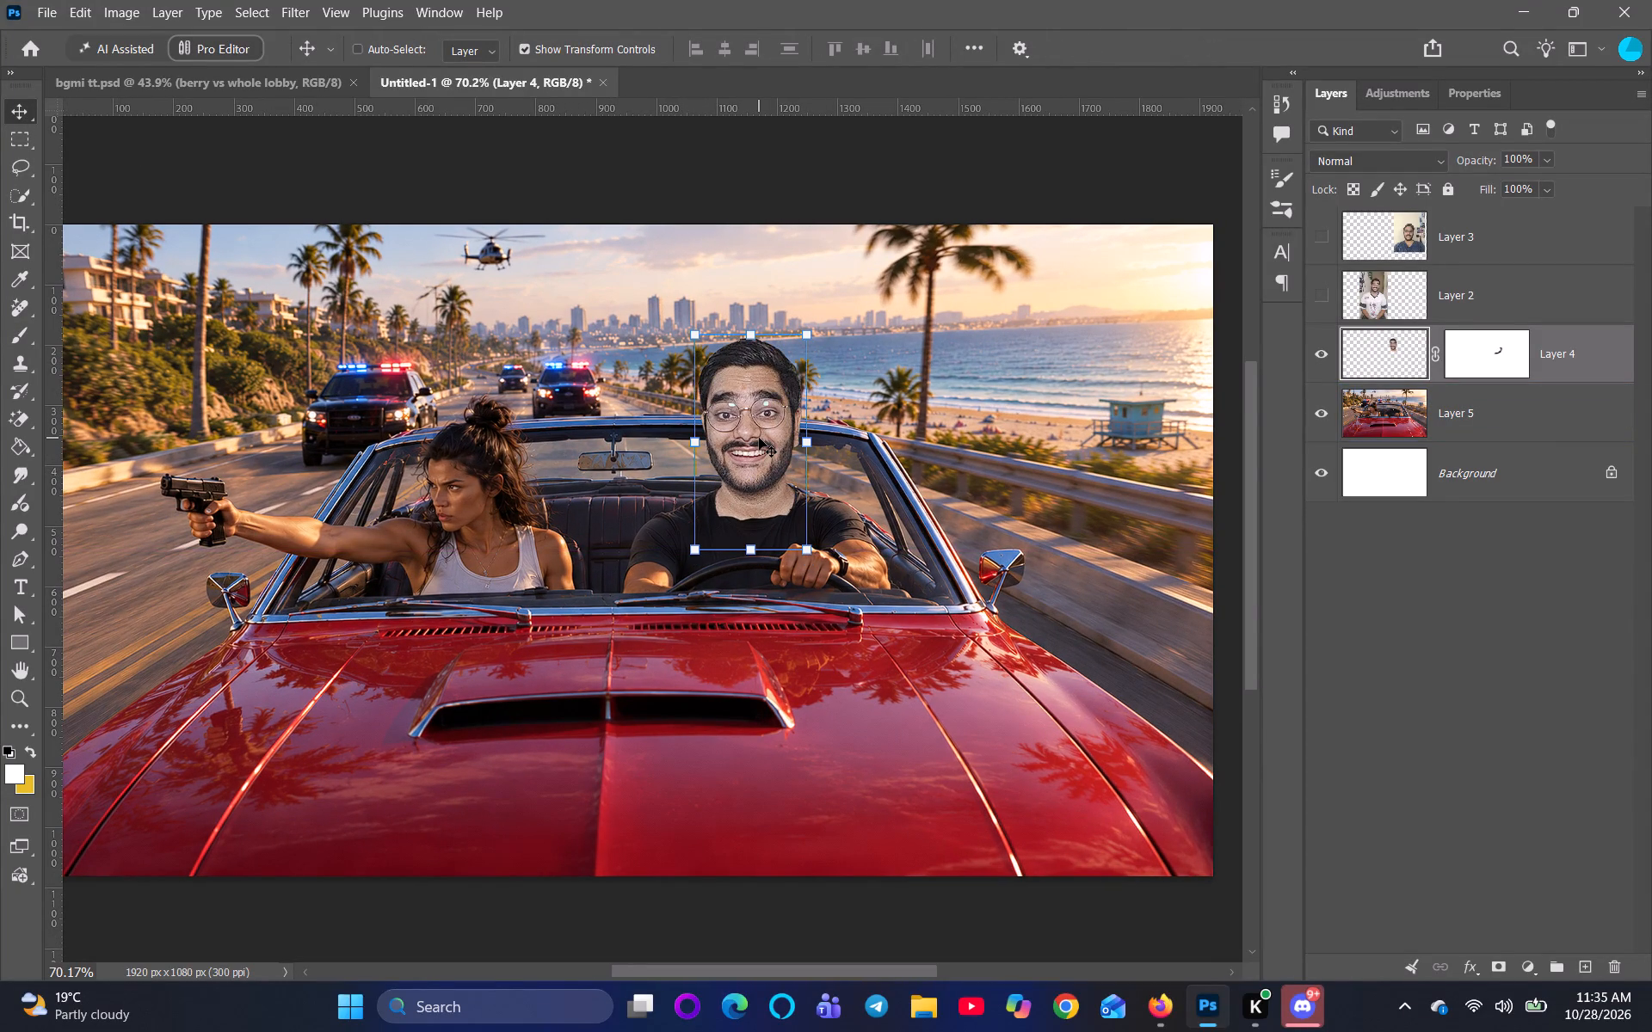